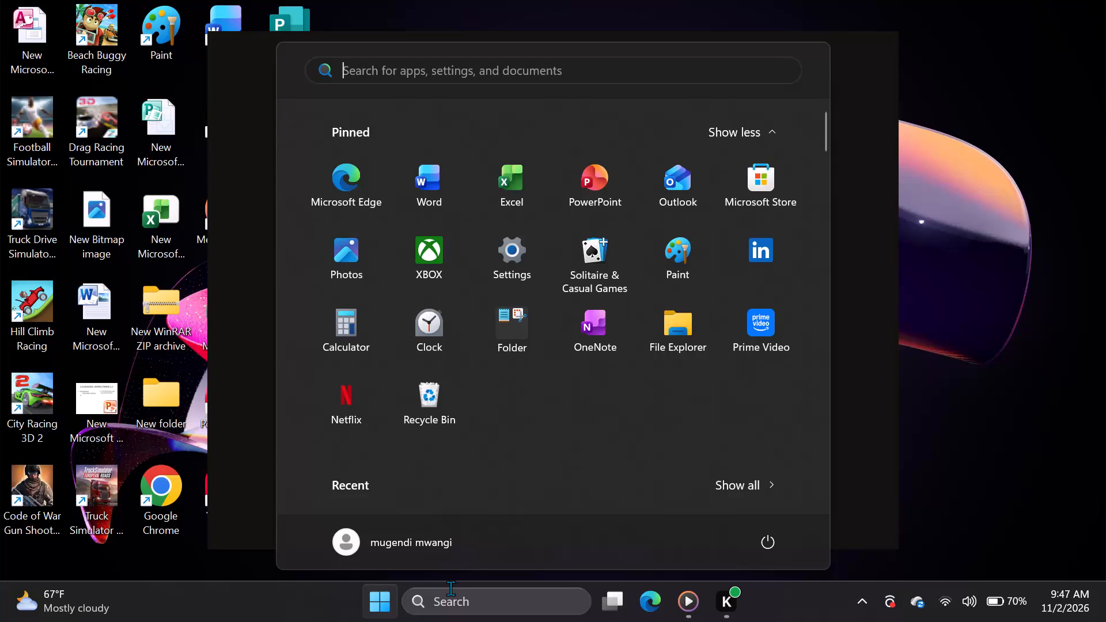
Search the computer for "micr" and launch Microsoft Word 2010 from the results.
click(450, 590)
text(micr)
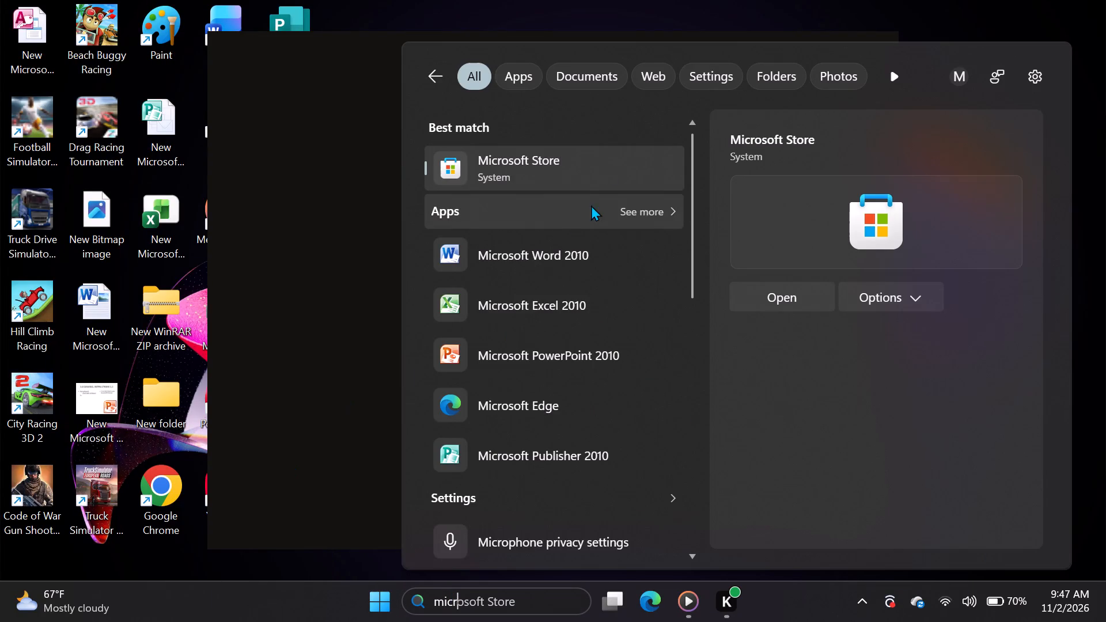
double_click(537, 266)
triple_click(537, 266)
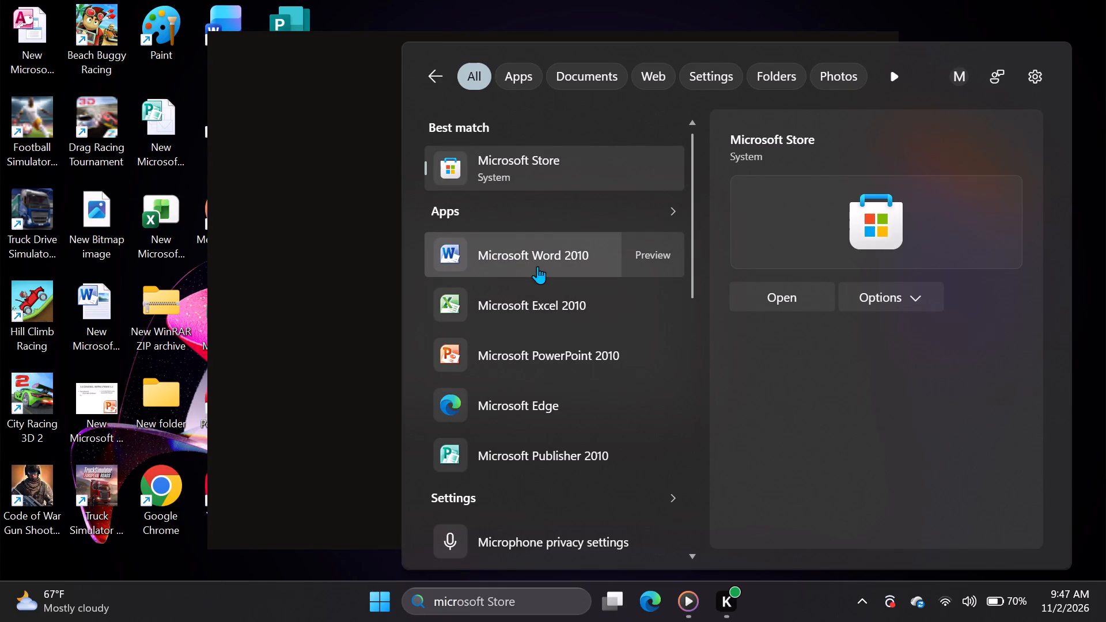
click(537, 266)
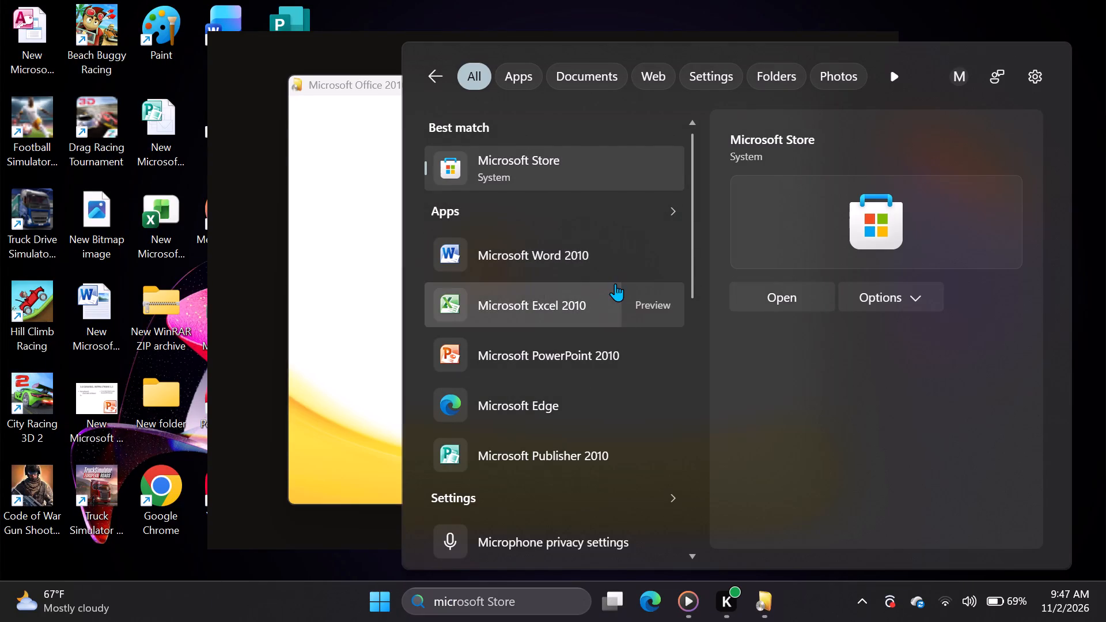
click(319, 275)
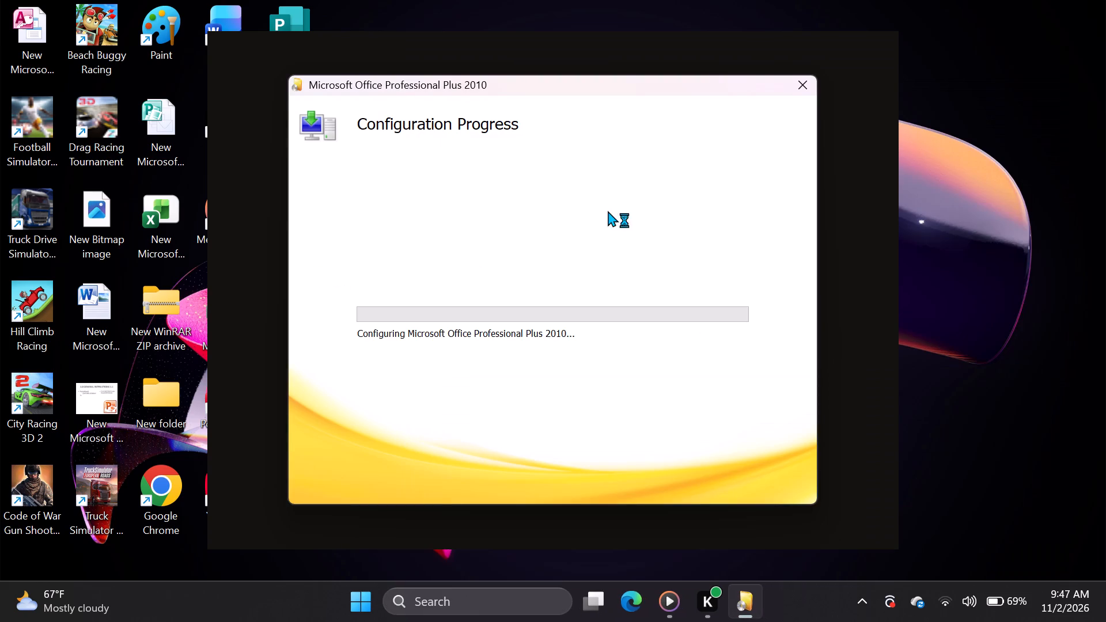
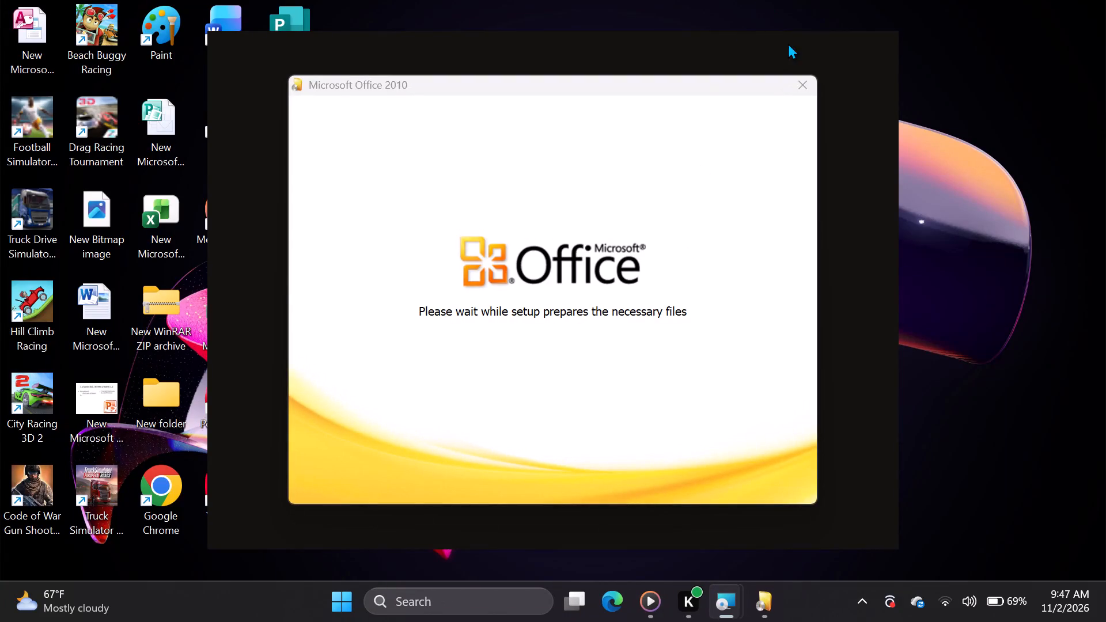
Dismiss the Word error message and decline to cancel the Microsoft Office Professional Plus 2010 setup.
click(796, 80)
click(799, 84)
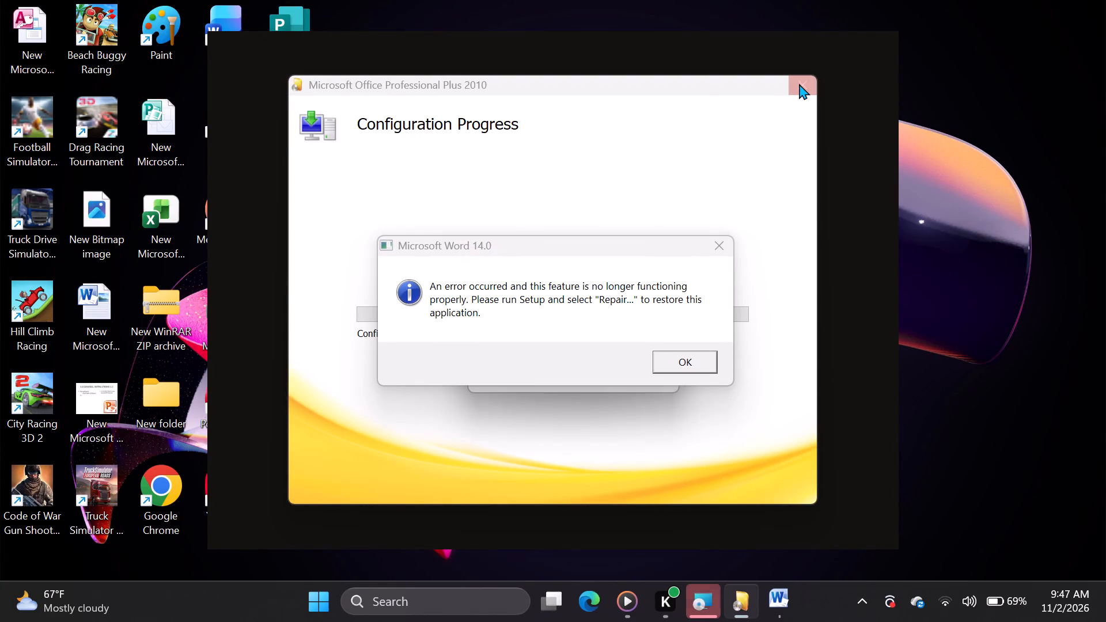
click(721, 237)
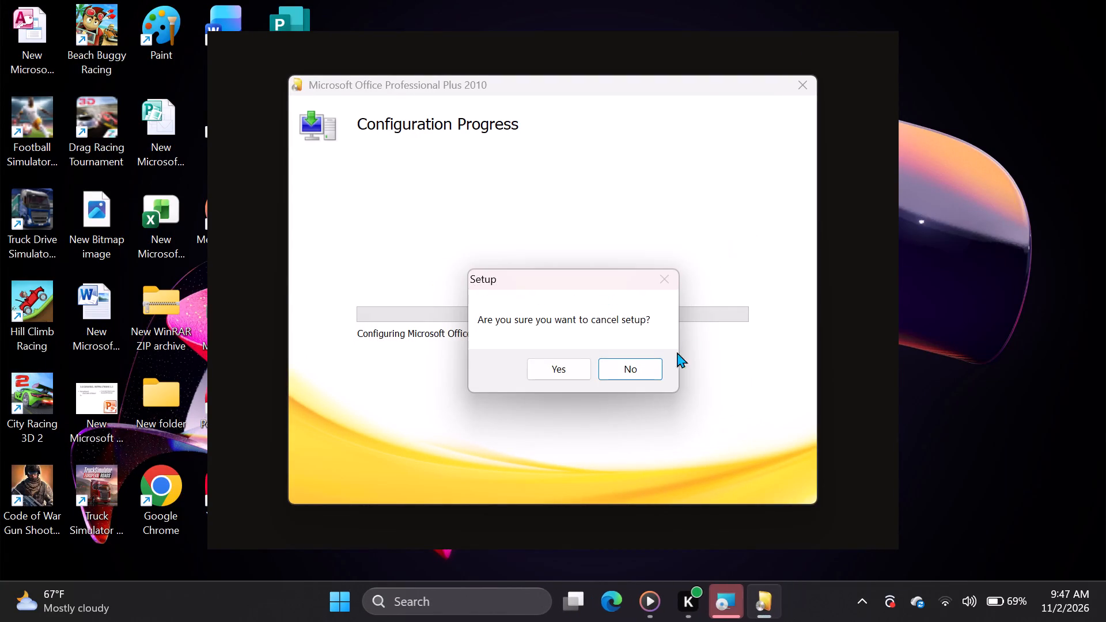
click(605, 373)
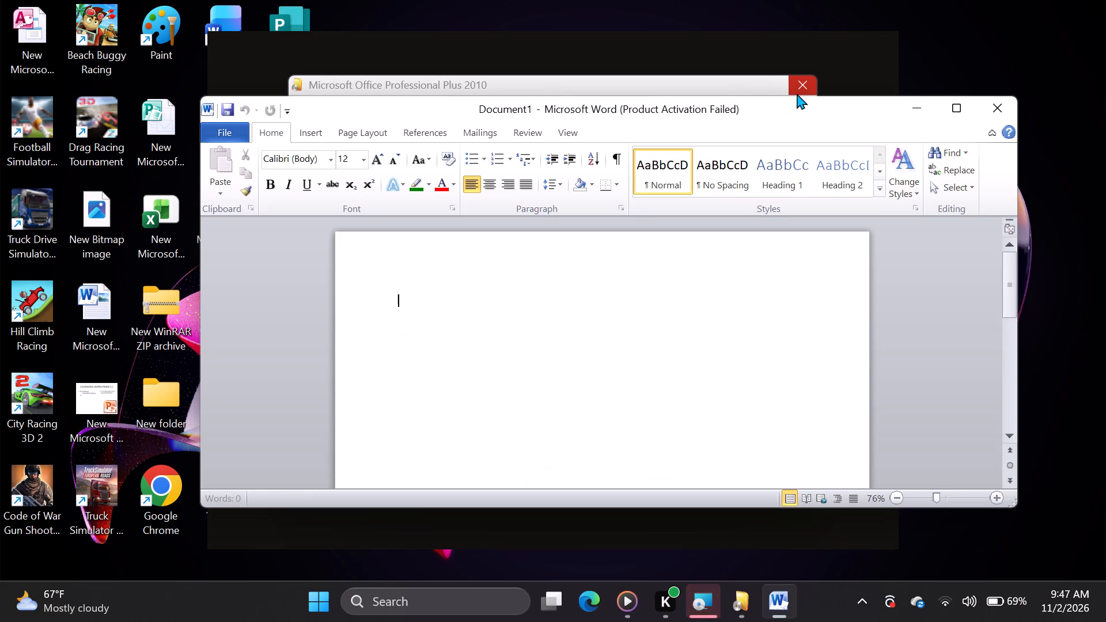
click(797, 93)
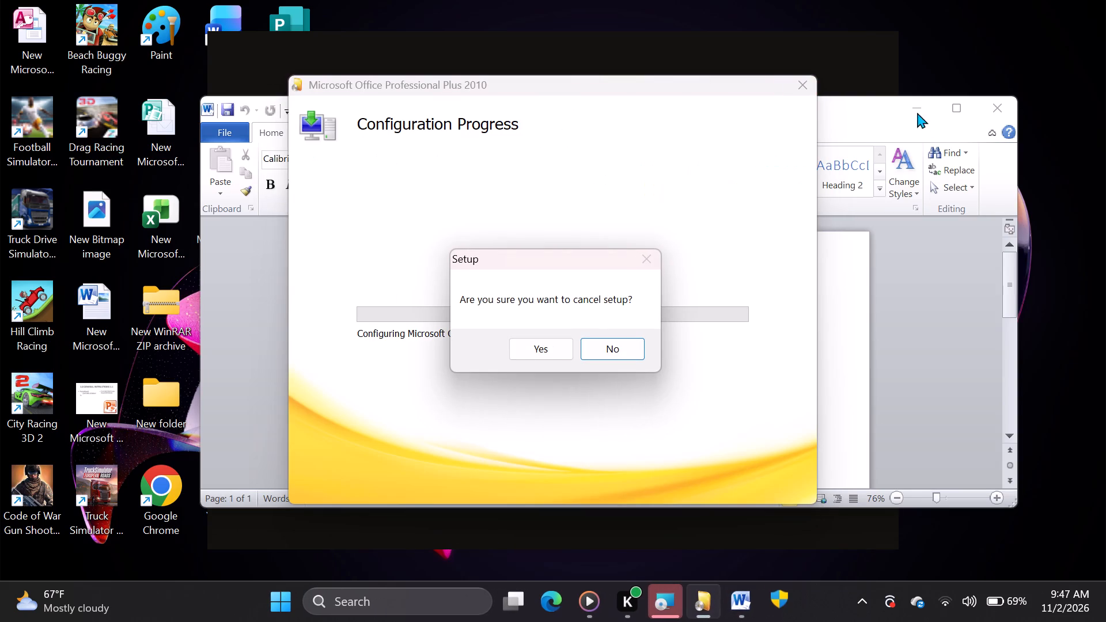
click(599, 343)
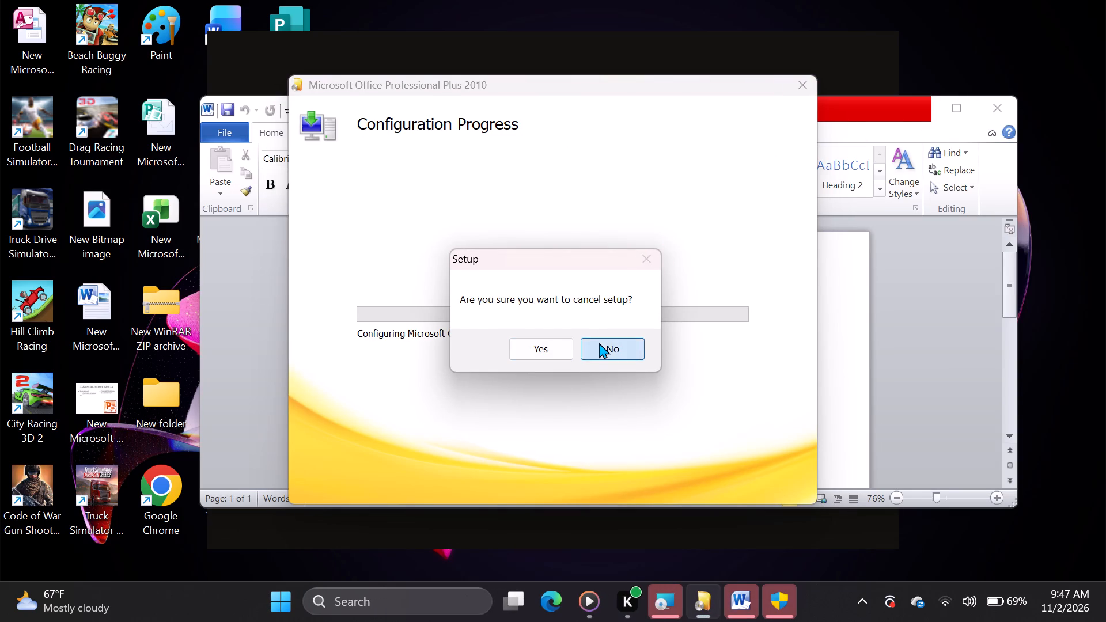
Close the Microsoft Office Activation Wizard and maximize the blank document window.
click(953, 101)
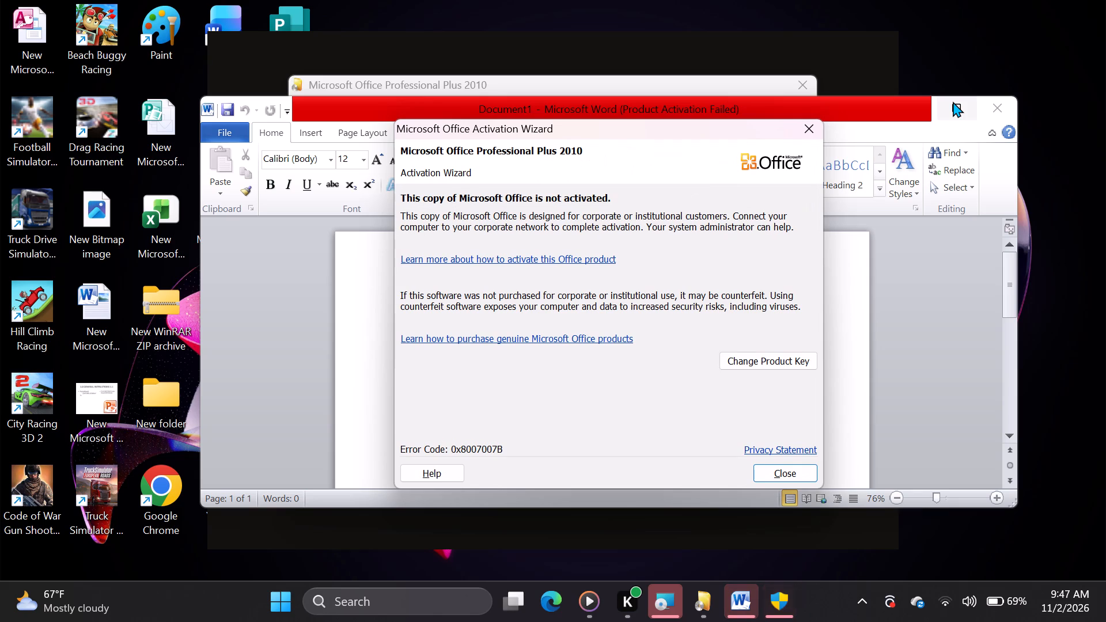
click(809, 129)
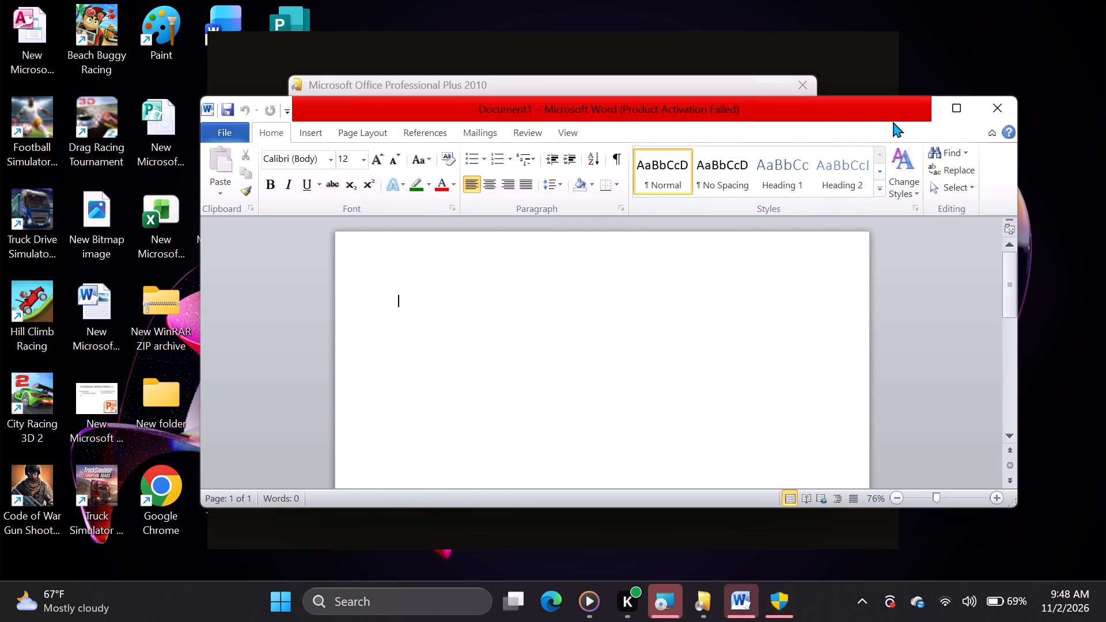
click(953, 111)
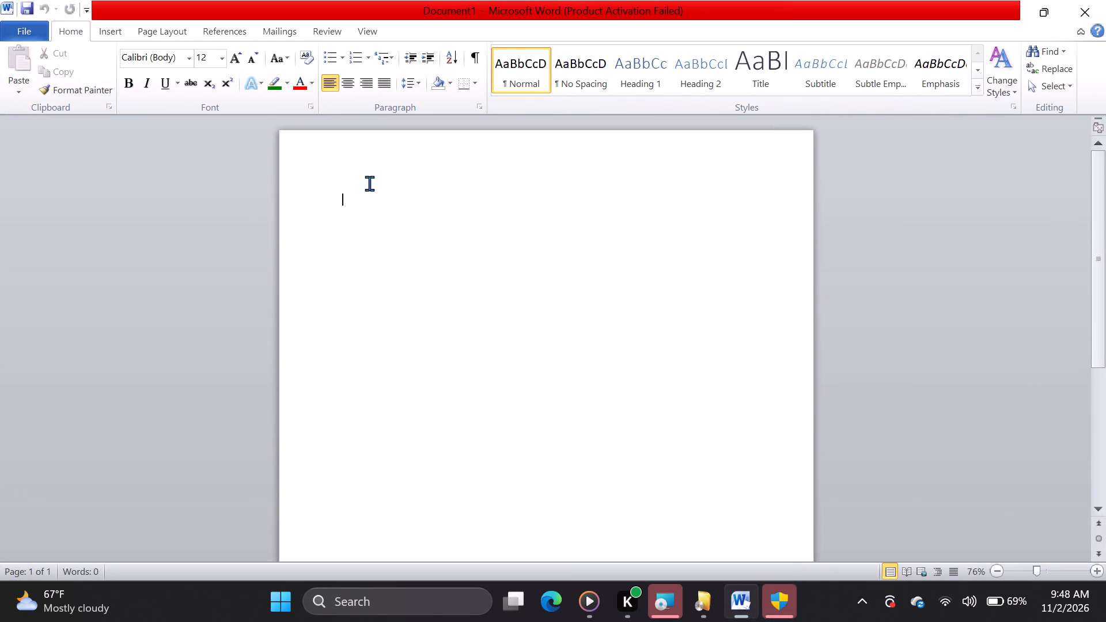
Enter the bold, underlined heading "NOTES FOR MASONARY WORK" on the first line and start a new line.
key(BackSpace)
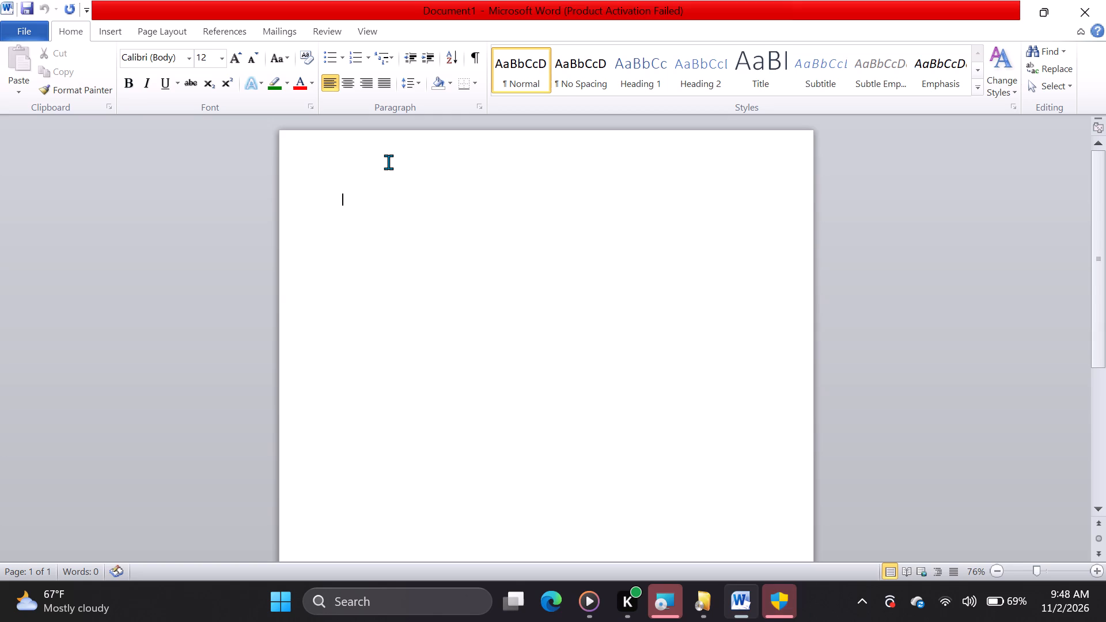
double_click(388, 162)
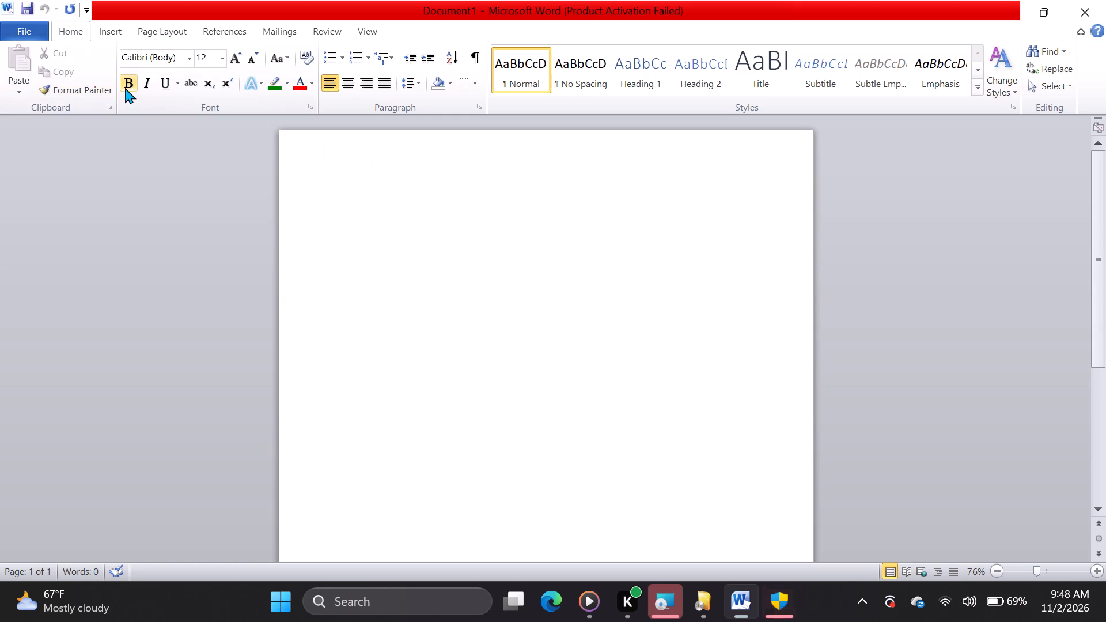
click(127, 88)
click(165, 87)
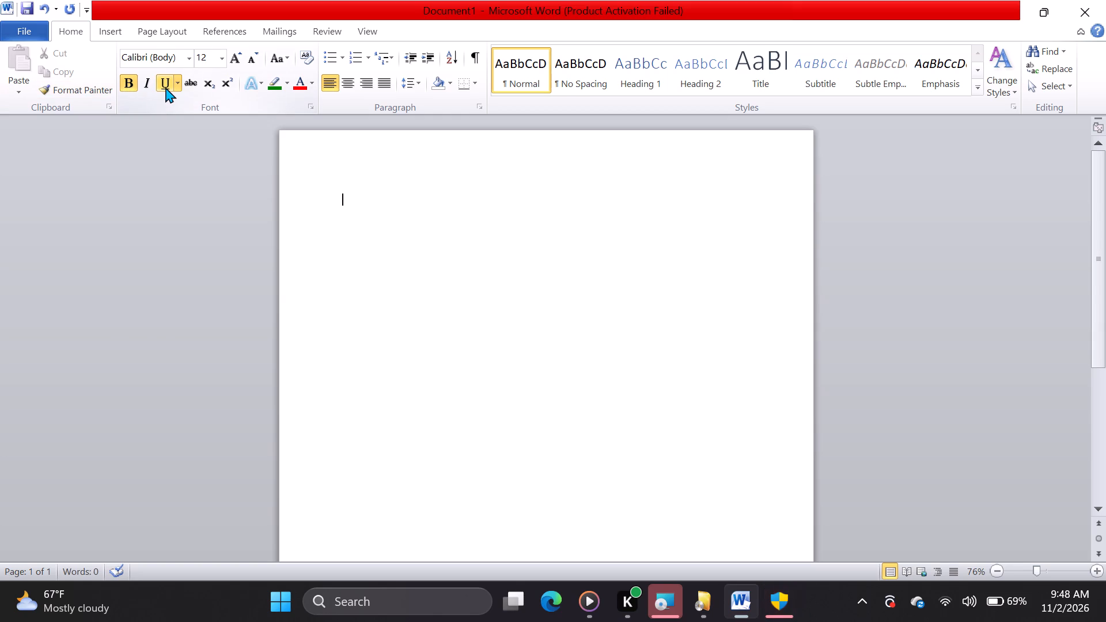
text(NOTES)
key(space)
text(FOR)
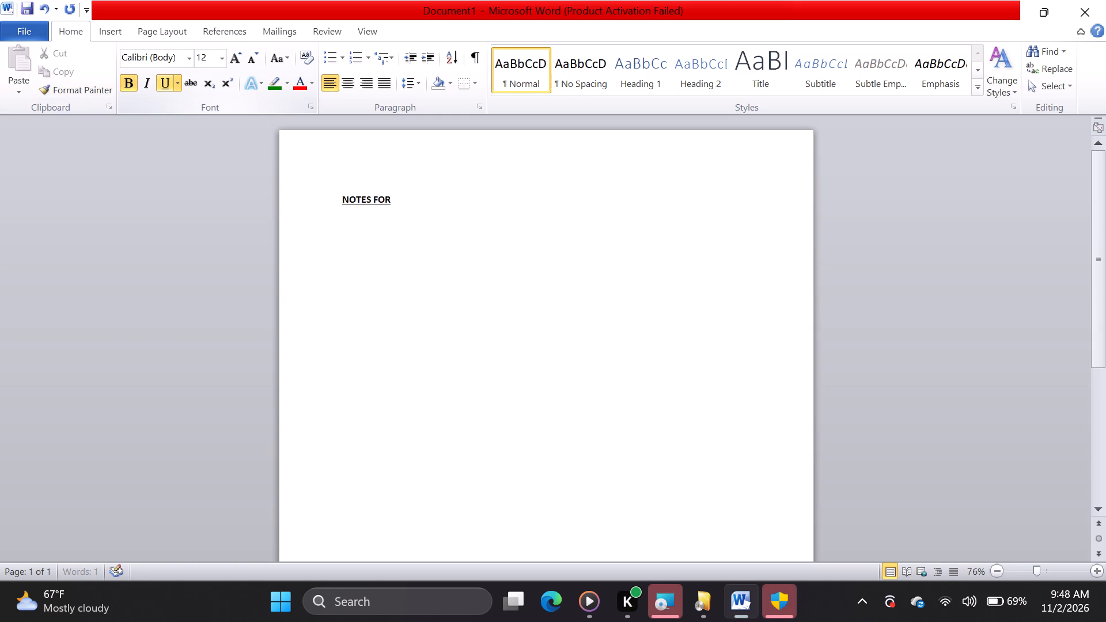
key(space)
text(MASONARY)
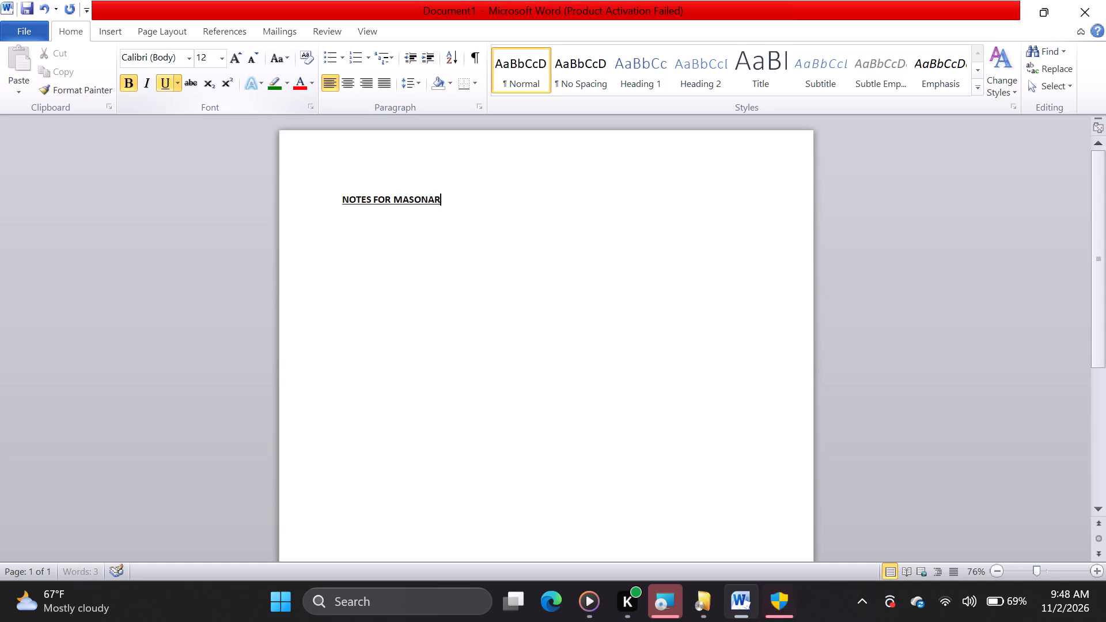
key(space)
text(WORK)
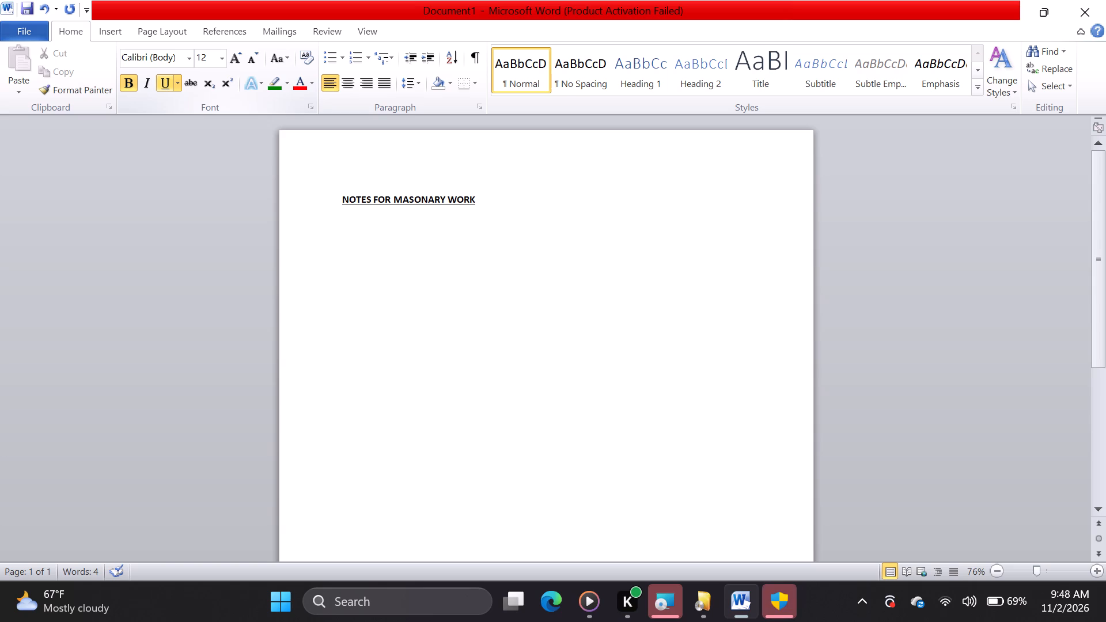
key(space)
key(Return)
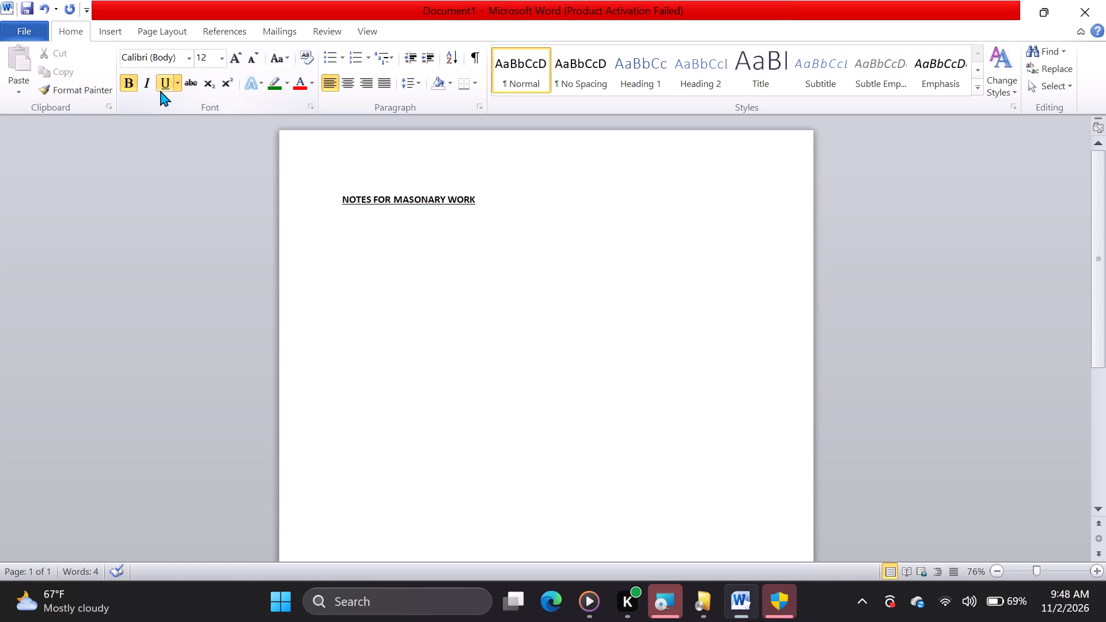
Start a numbered list without underlining and enter the bold lead-in "Meaning of masonary work-" as item 1.
click(163, 88)
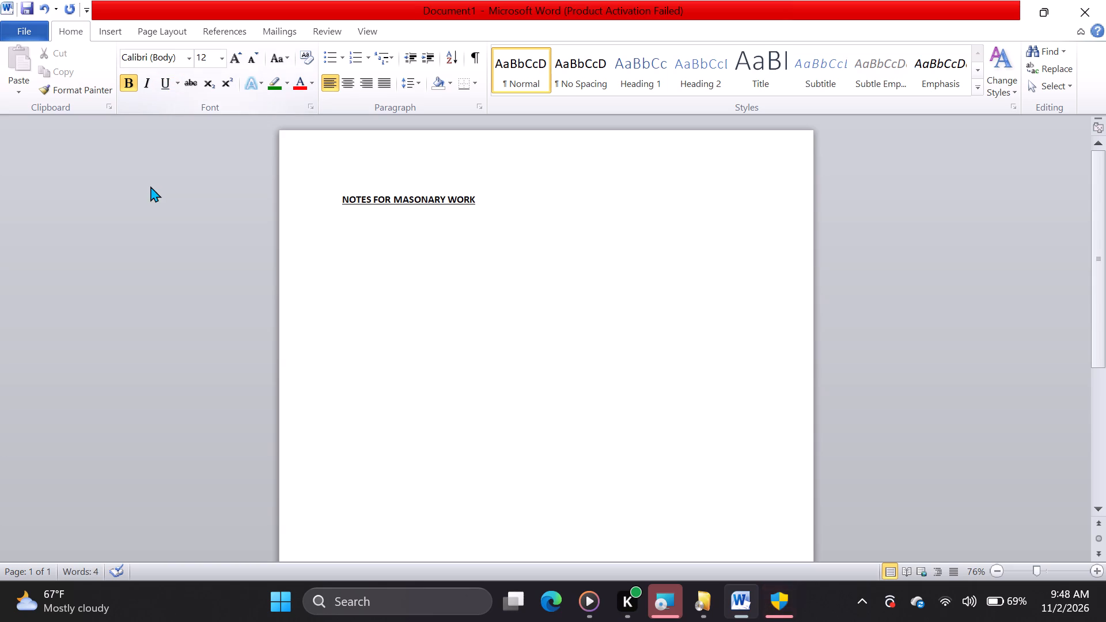
click(361, 57)
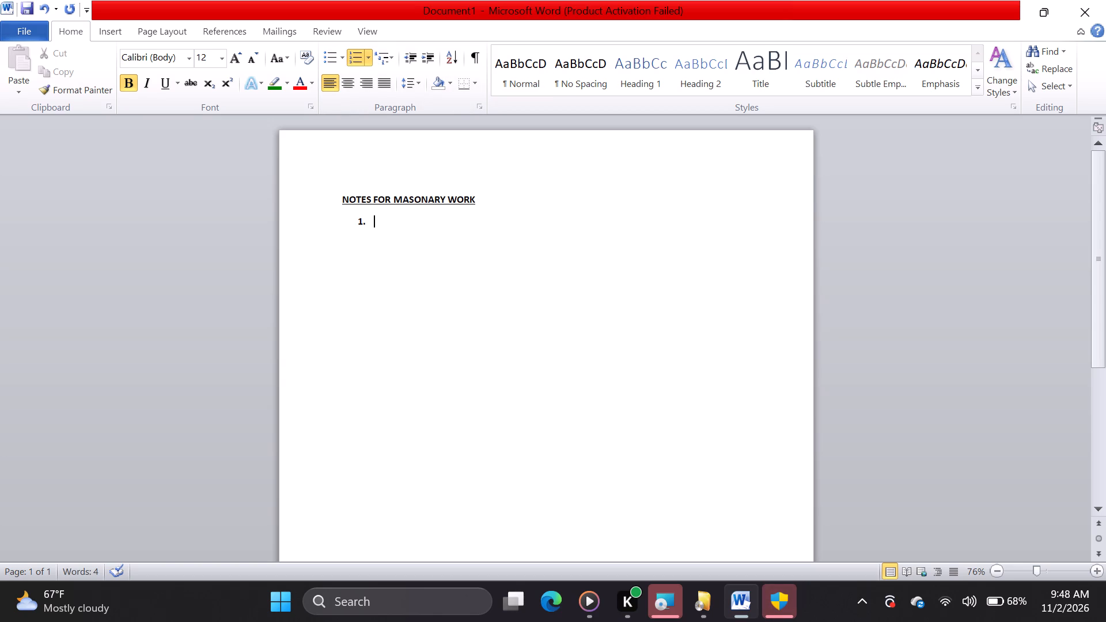
key(m)
key(e)
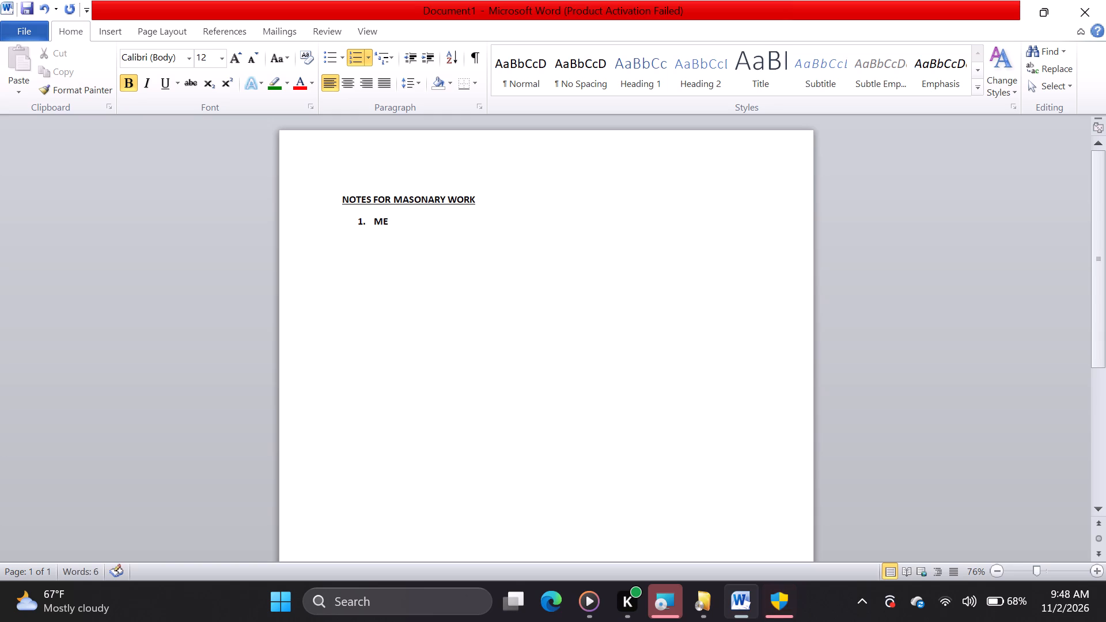
key(BackSpace)
key(BackSpace)
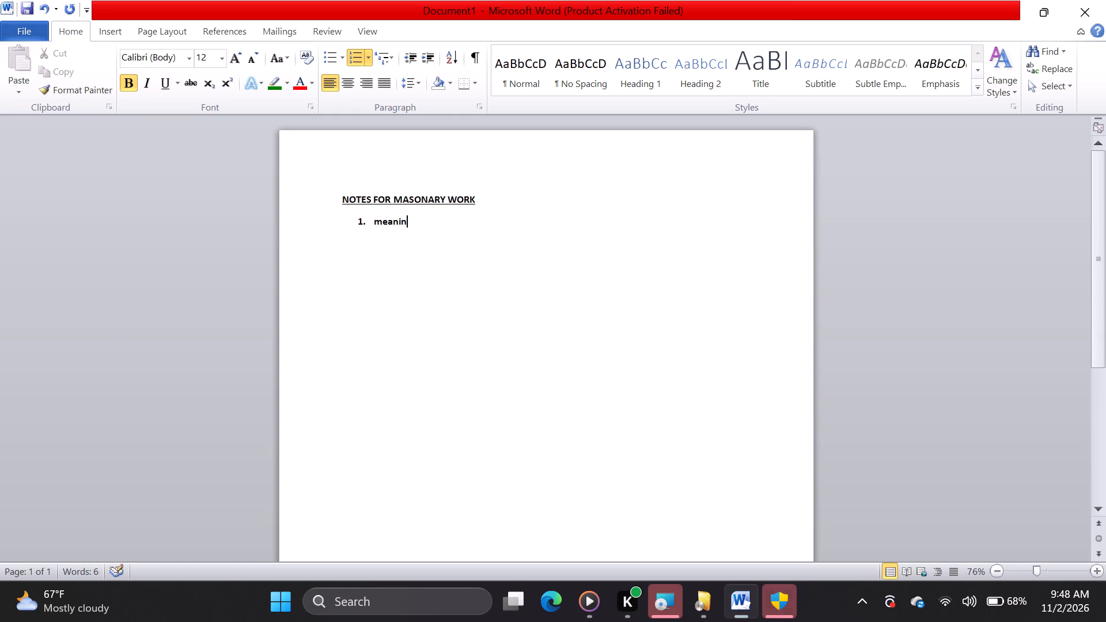
text(g)
key(space)
text(of)
key(space)
text(masonary)
key(space)
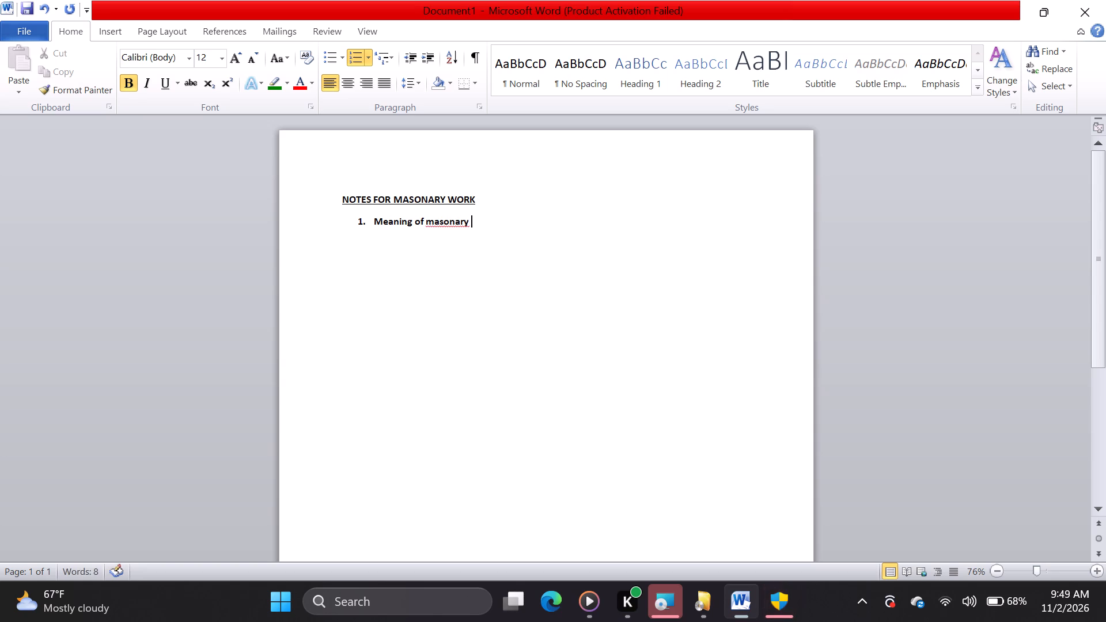
text(work)
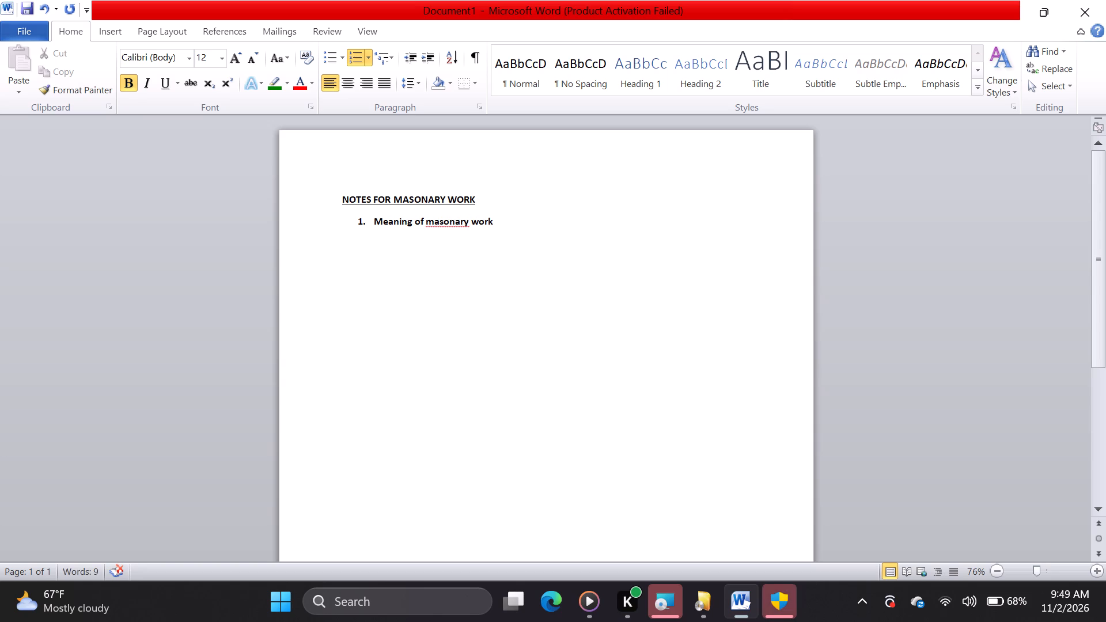
key(minus)
Continue item 1 in non-bold text with "is the construction of walls and other building materials".
click(132, 89)
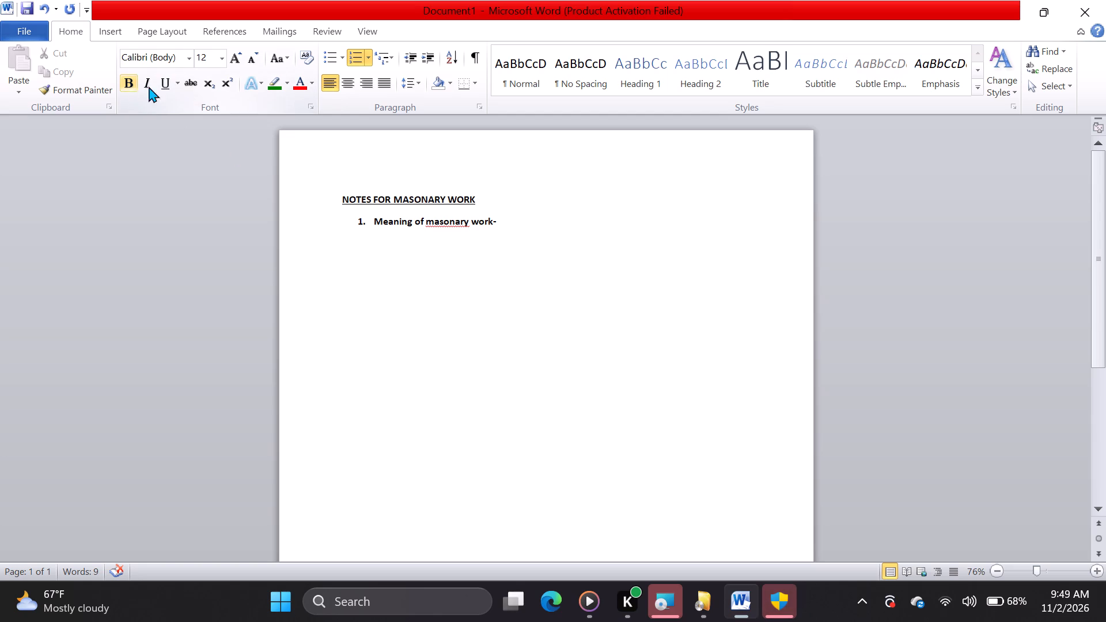
click(504, 222)
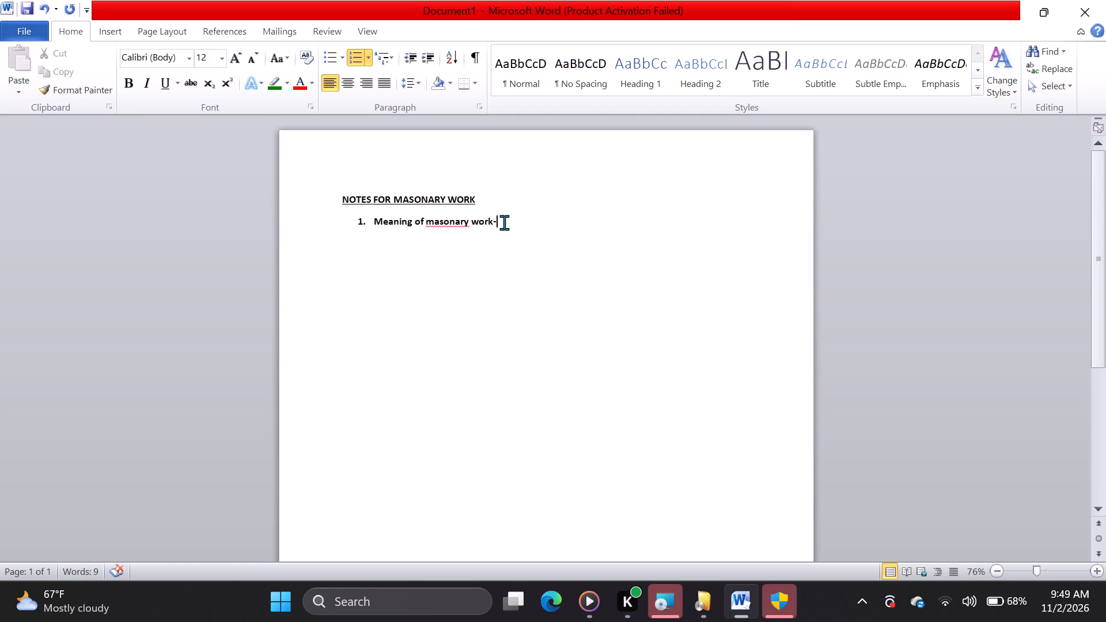
text(is)
key(space)
text(the)
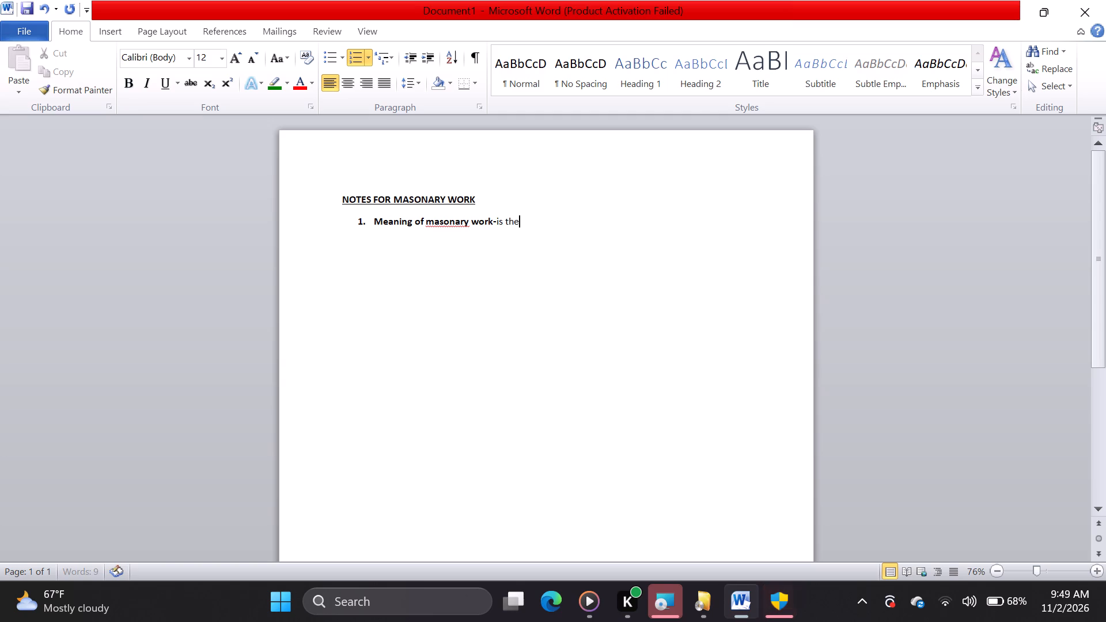
key(space)
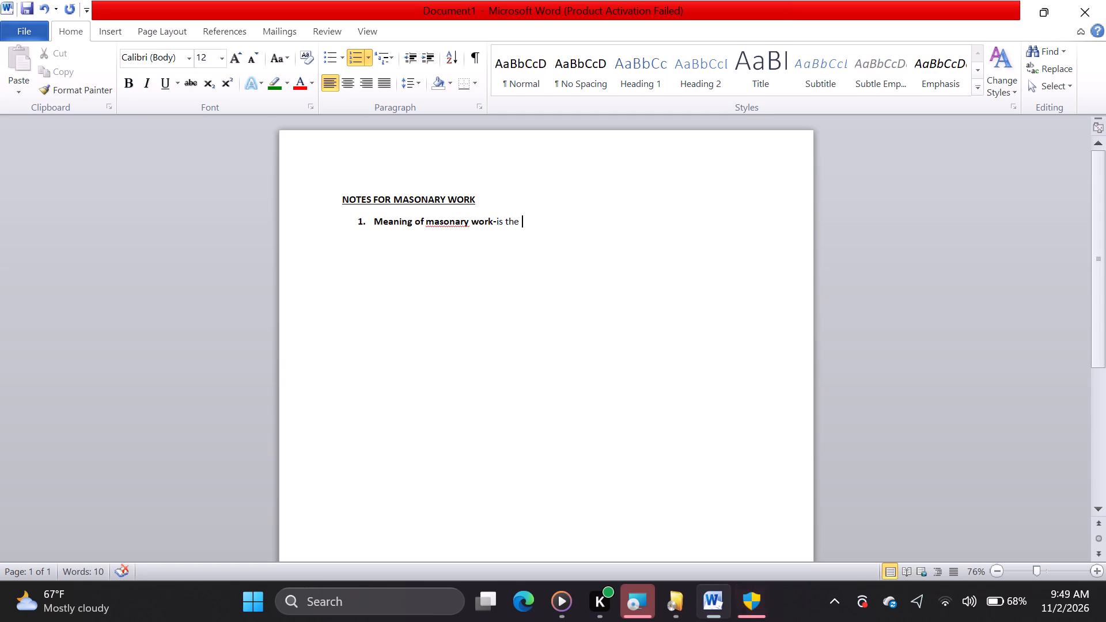
text(constu)
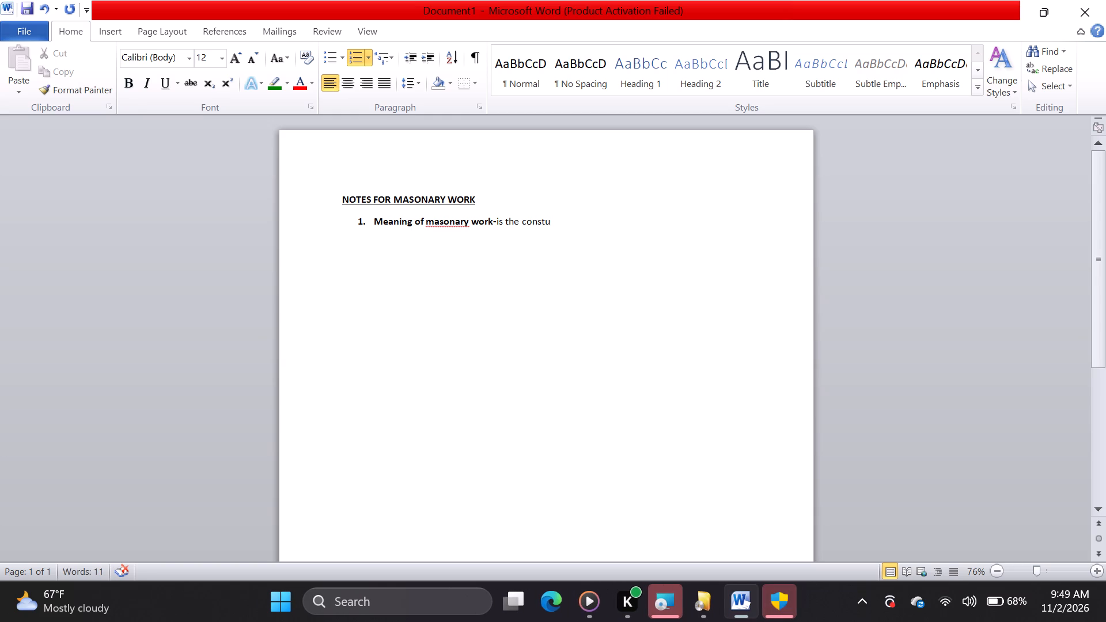
key(BackSpace)
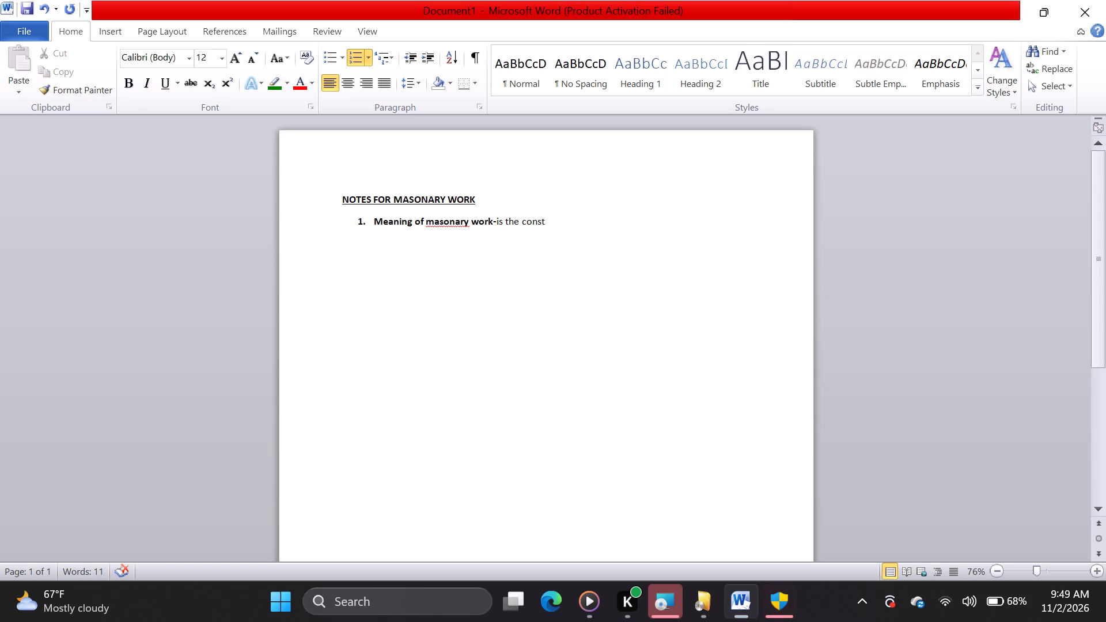
key(r)
text(uction)
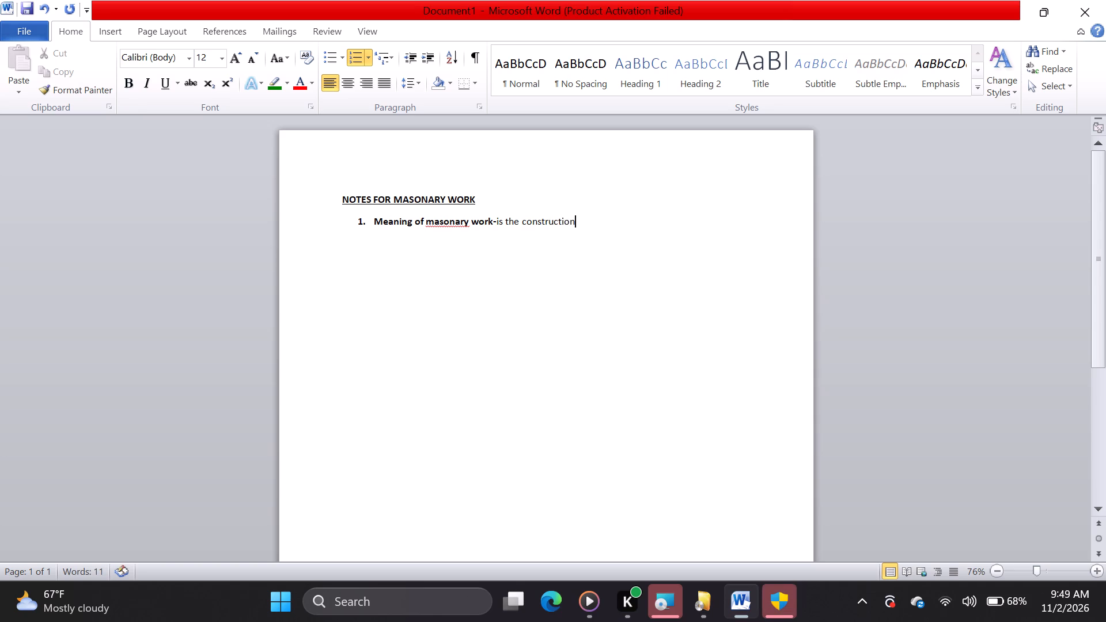
key(space)
text(of wall)
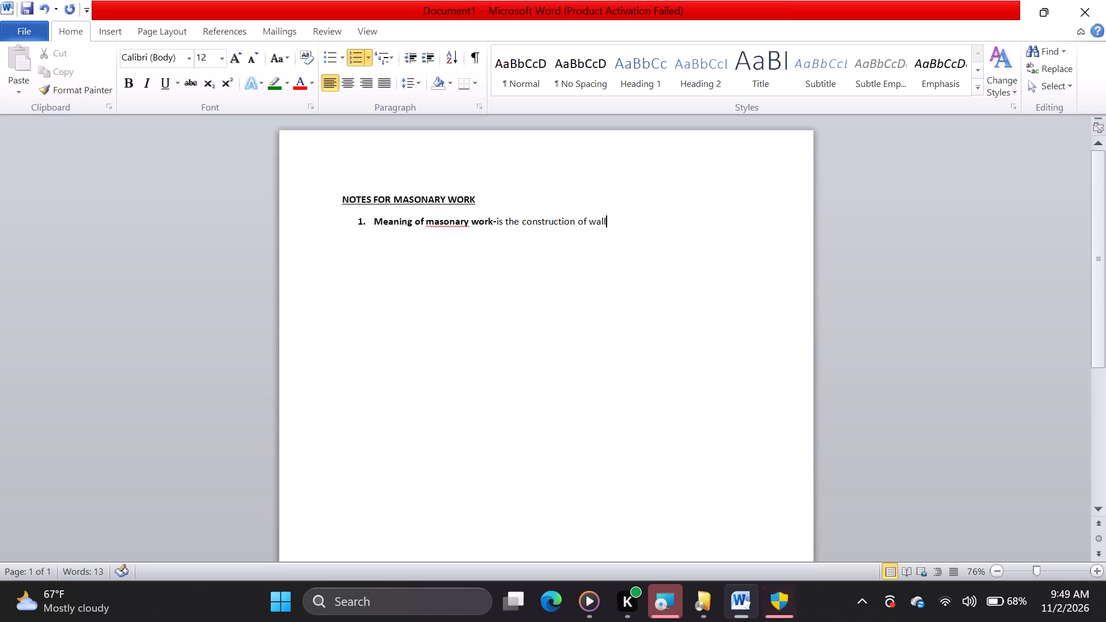
text(s and)
key(space)
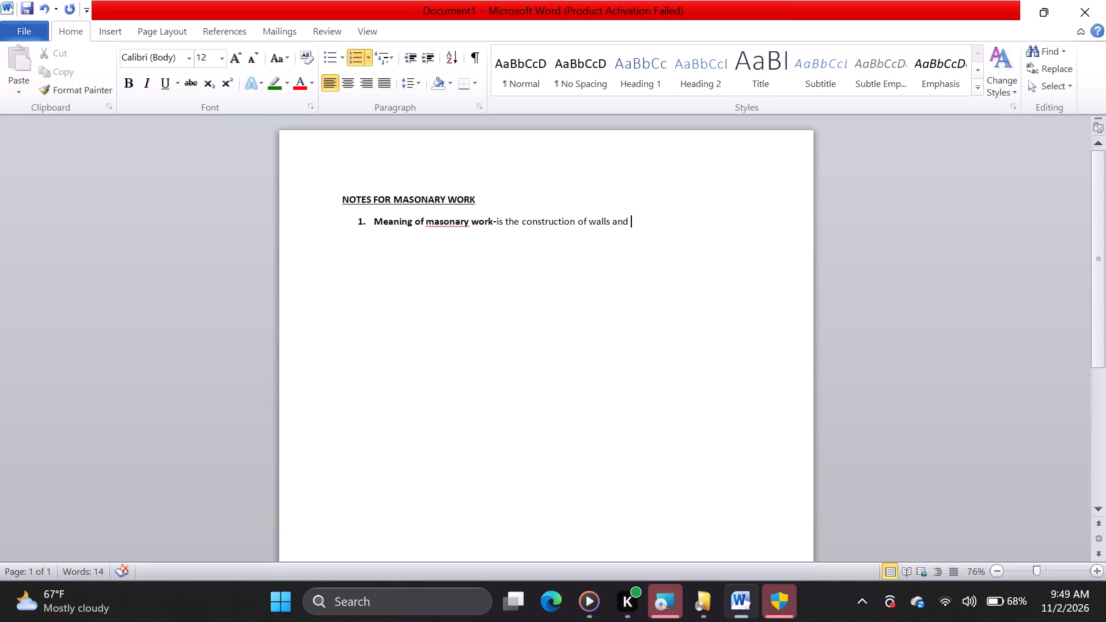
text(other)
key(space)
text(bi)
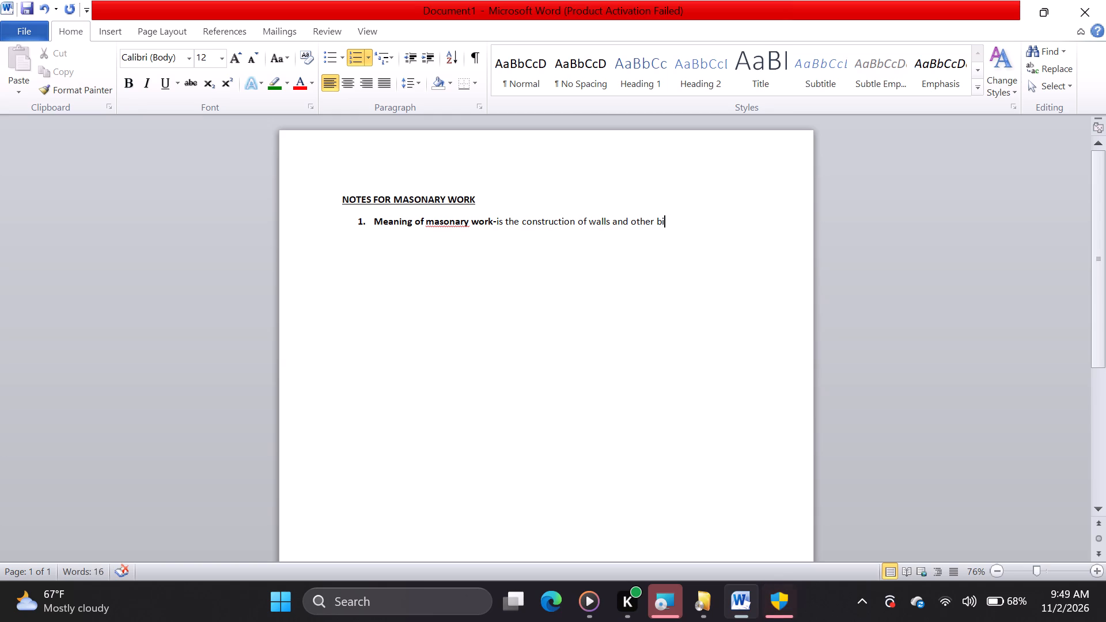
key(BackSpace)
text(uilding materials)
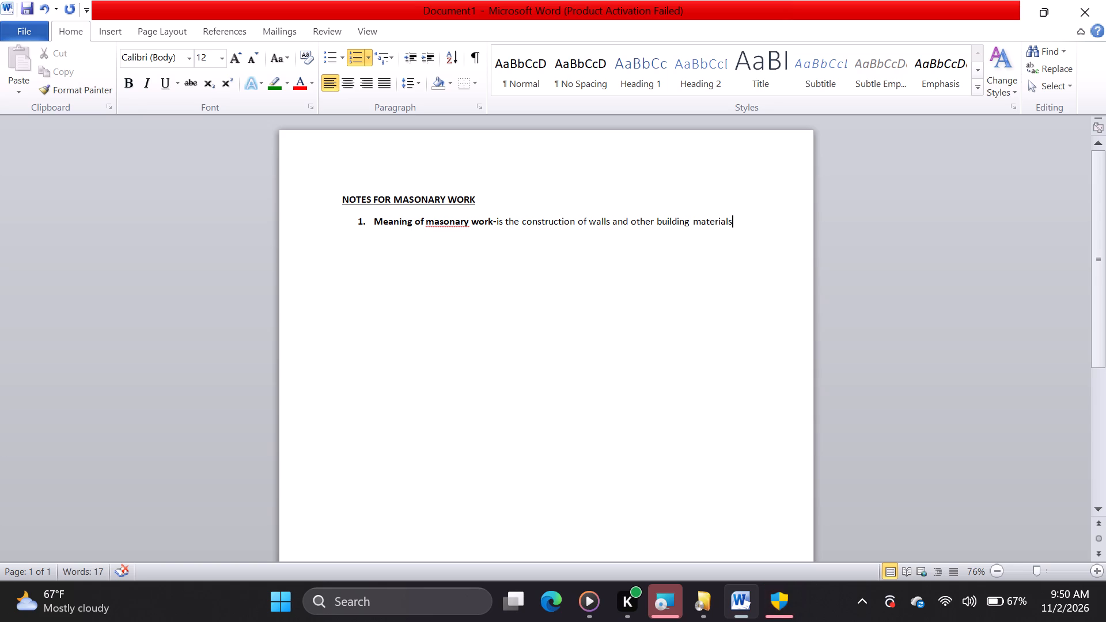
Replace the word "materials" at the end of item 1 with "elements".
key(BackSpace)
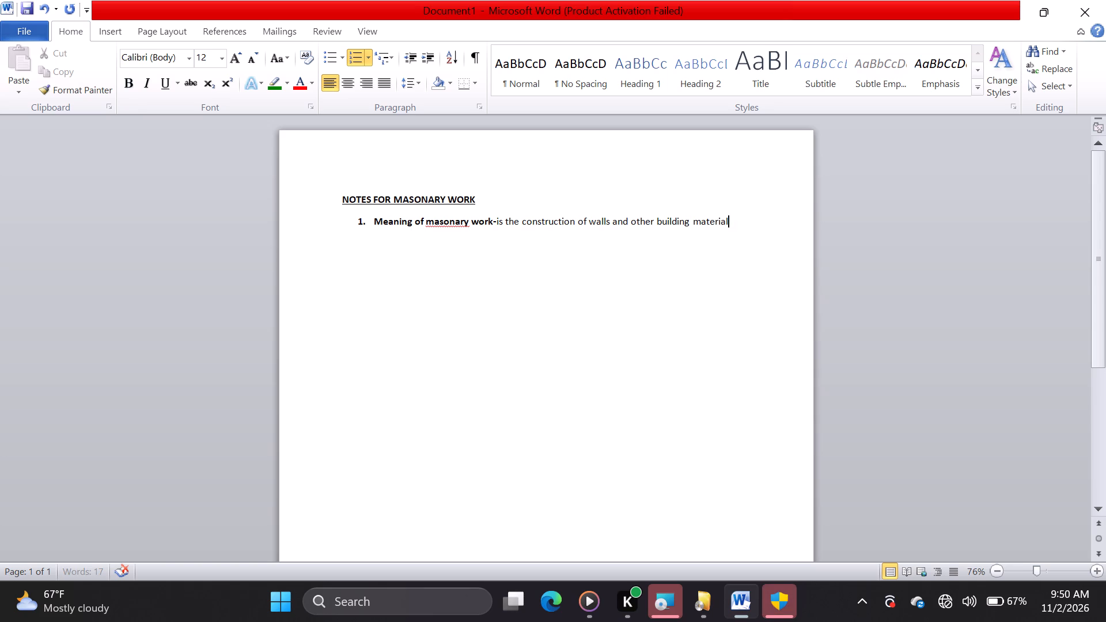
key(BackSpace)
key(BackSpace)
key(BackSpace)
key(BackSpace)
key(BackSpace)
key(BackSpace)
key(BackSpace)
key(BackSpace)
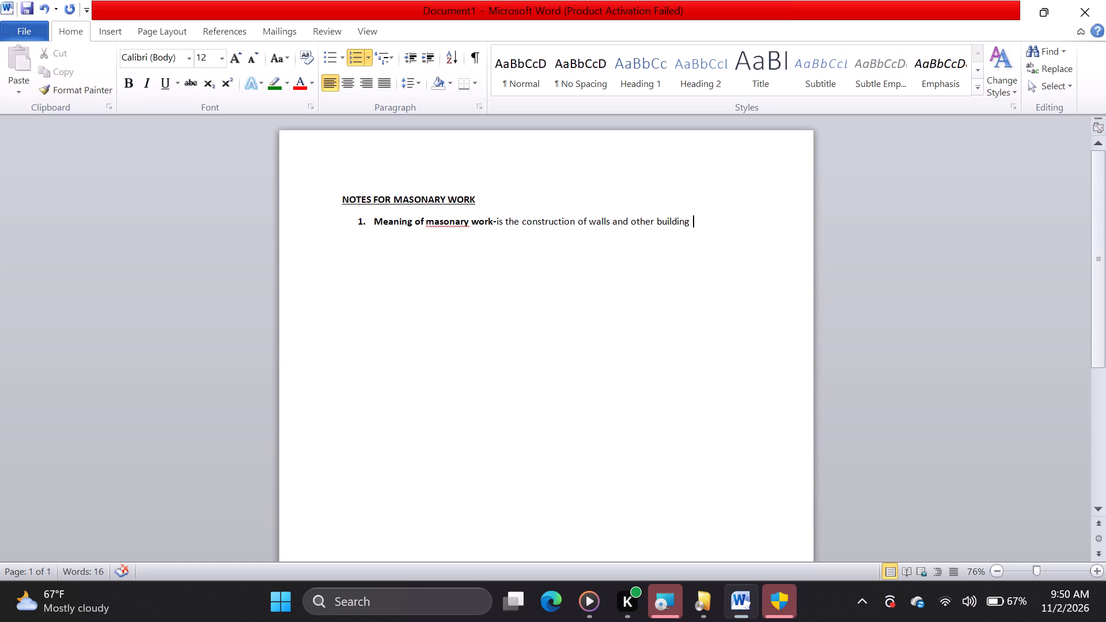
key(e)
text(lements)
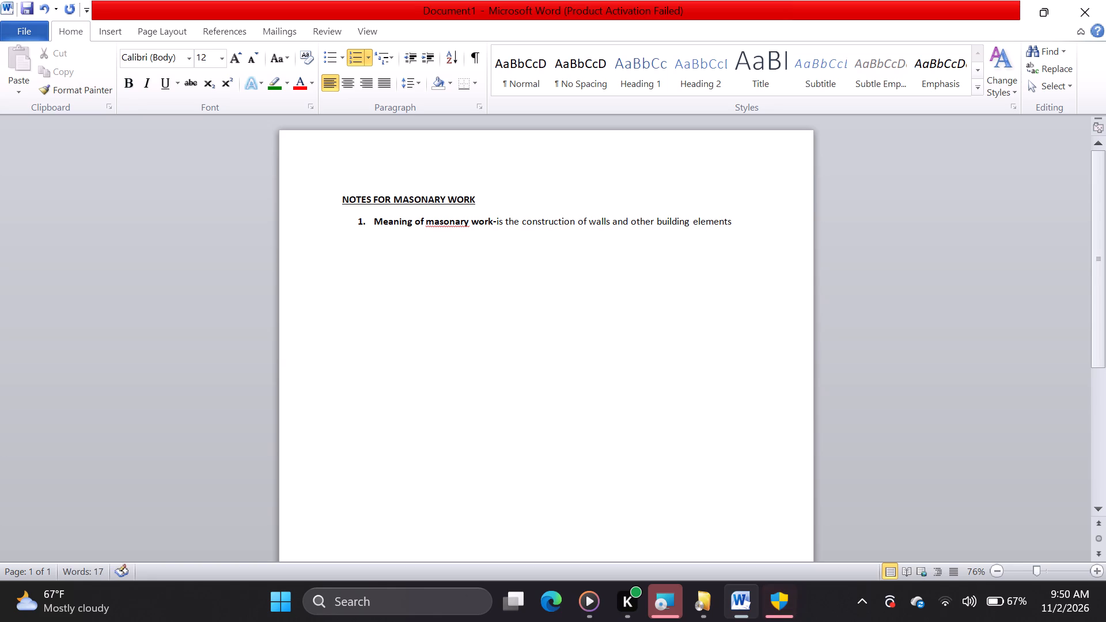
Complete the item 1 sentence with "such as stones,bricks,concrete blocks and mortar".
key(space)
text(such as)
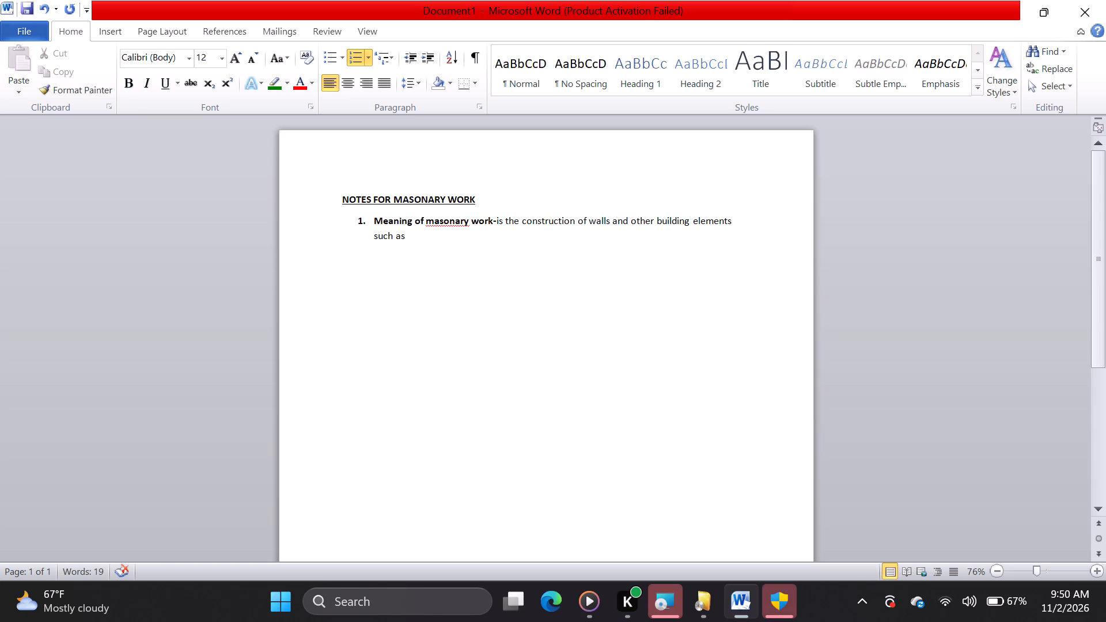
key(space)
text(st)
text(ones)
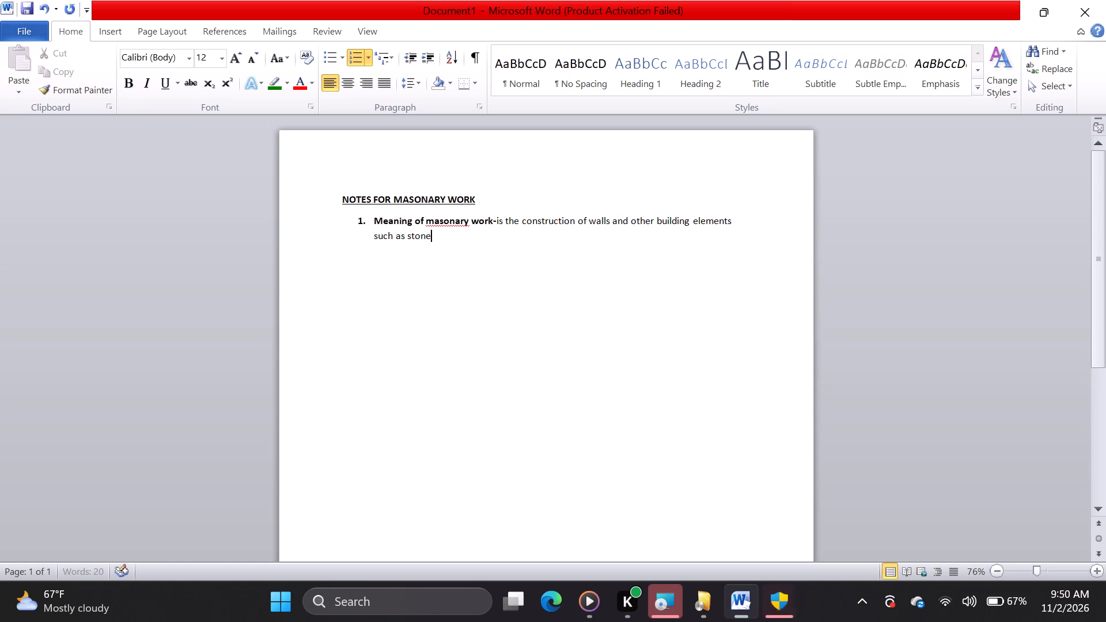
key(space)
key(comma)
key(BackSpace)
key(BackSpace)
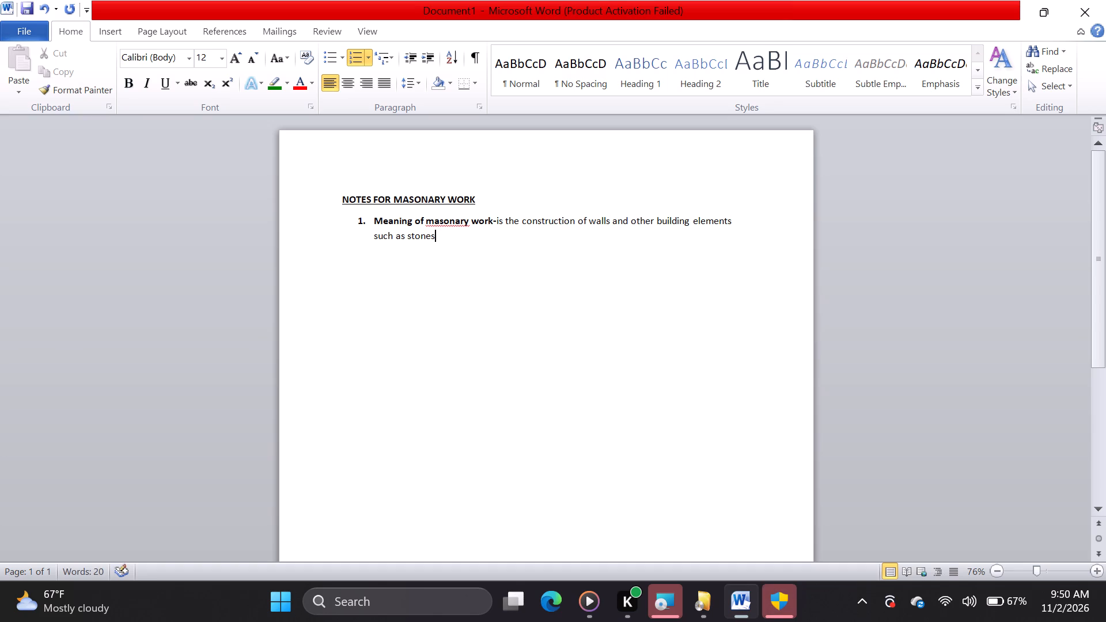
key(comma)
text(bricks)
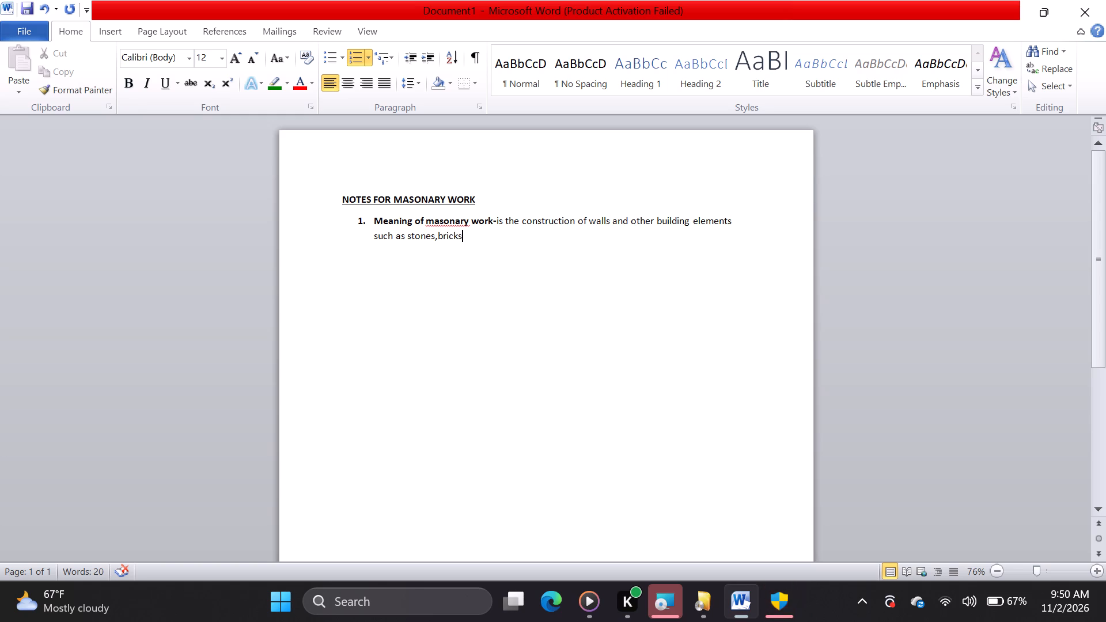
key(comma)
text(concrete)
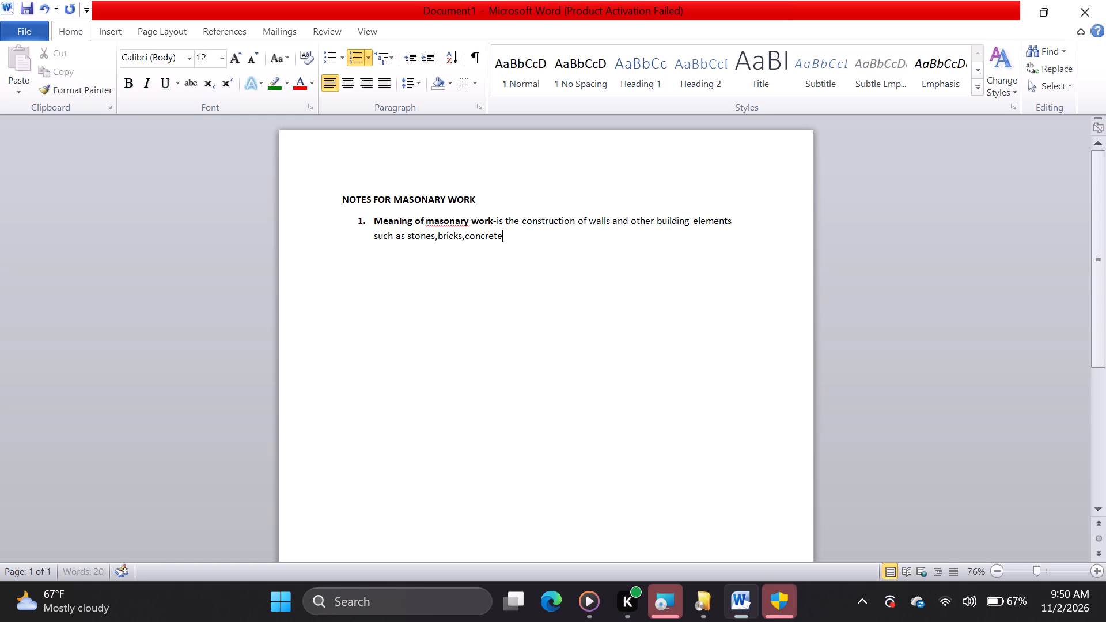
key(space)
text(blocks)
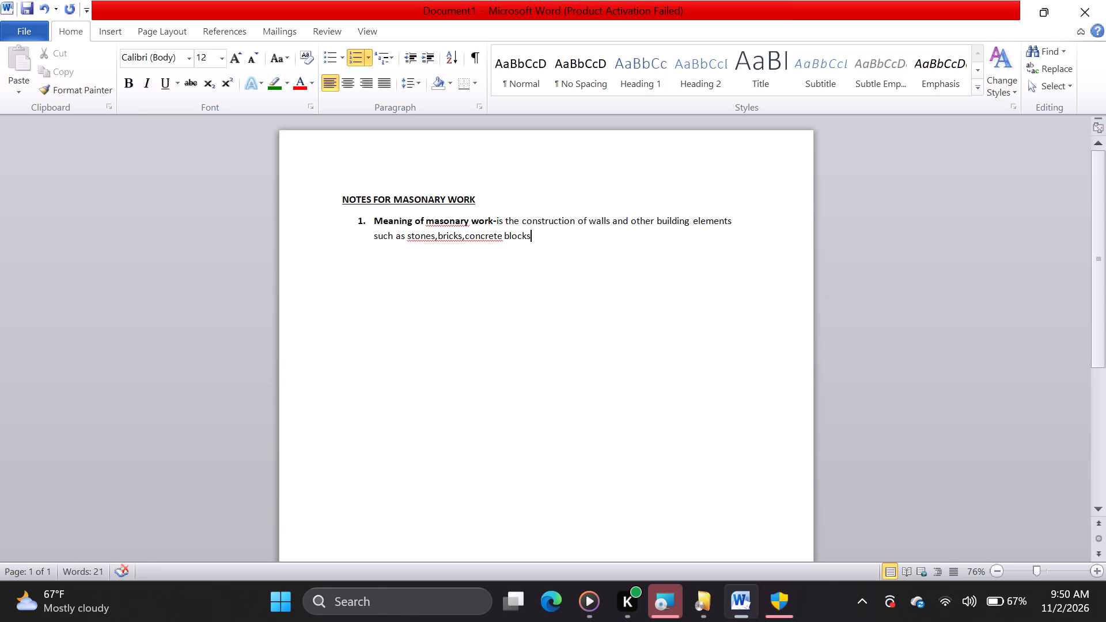
key(space)
text(and mor)
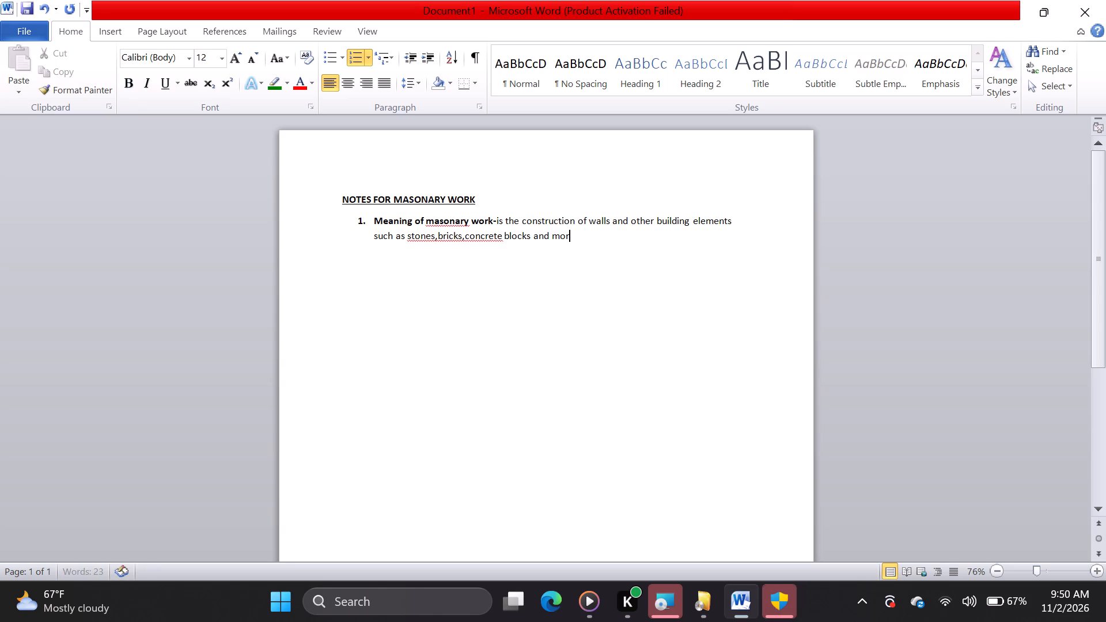
text(ter)
key(BackSpace)
key(BackSpace)
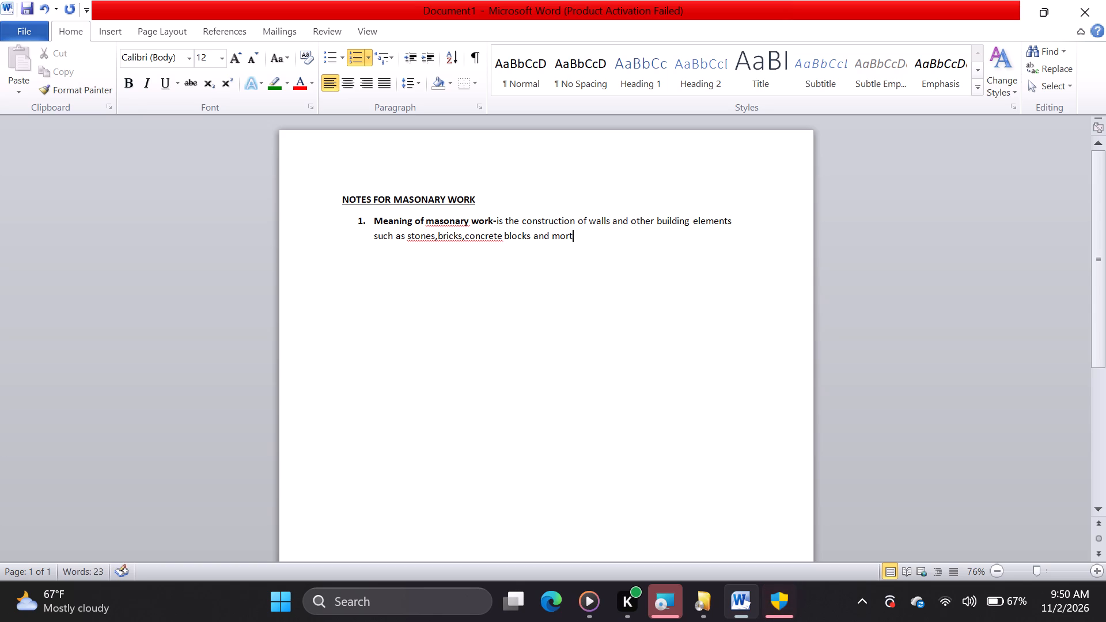
text(ar)
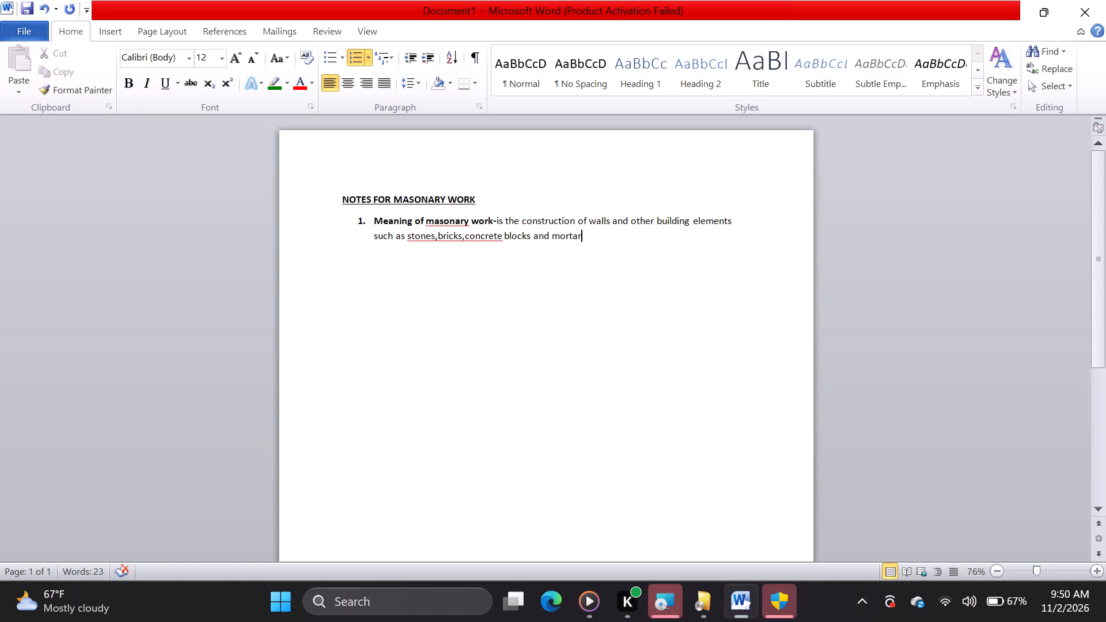
Start item 2 of the numbered list with the bold words "Types of".
key(Return)
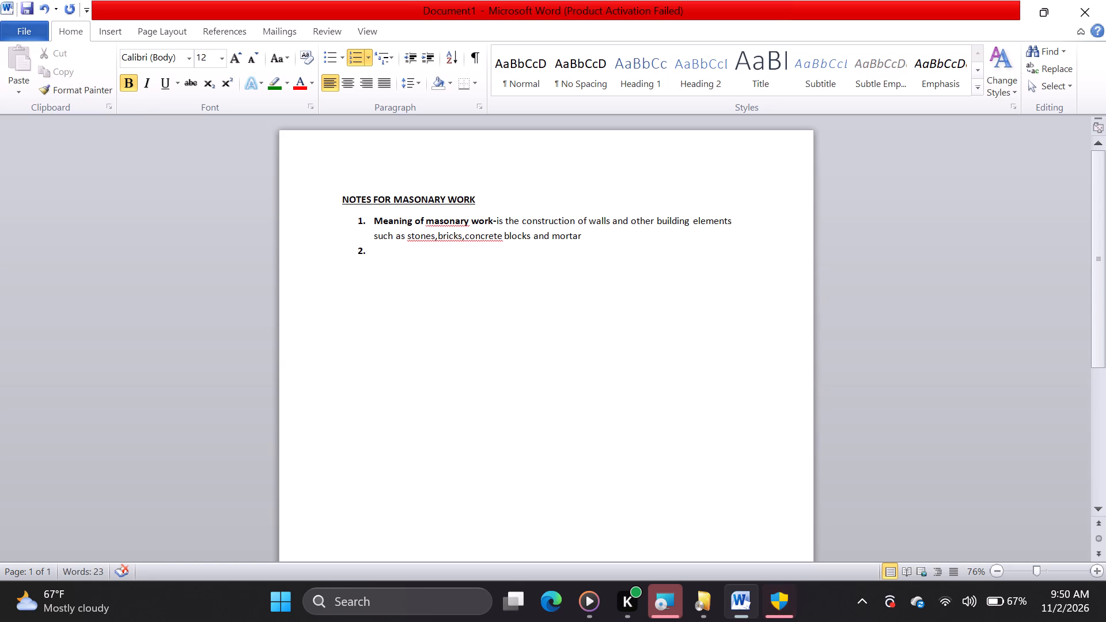
text(types)
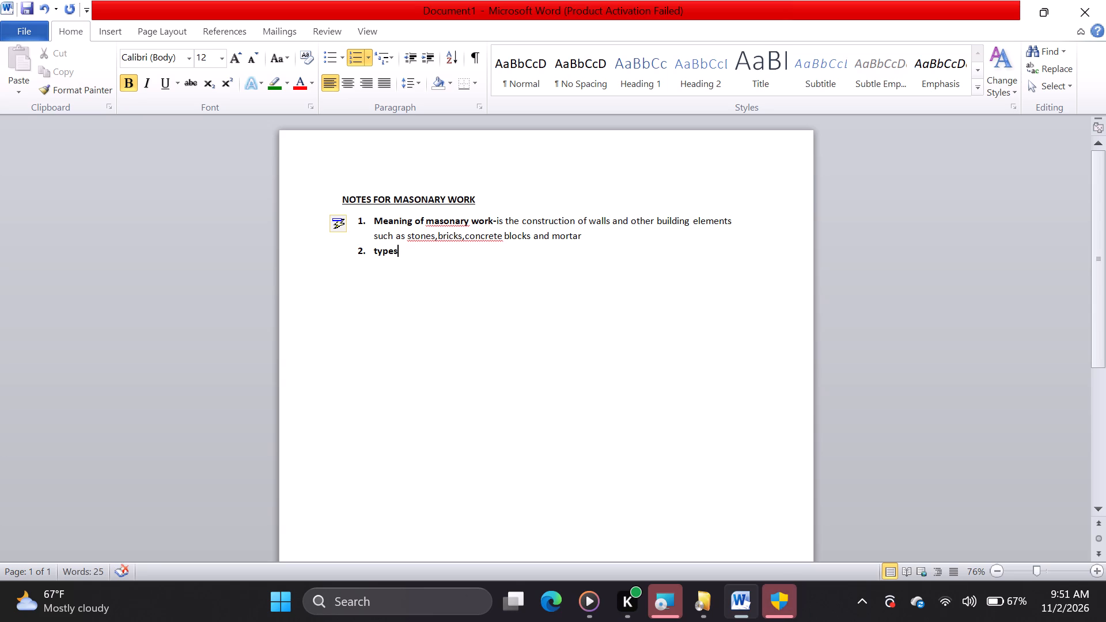
key(space)
text(of)
key(space)
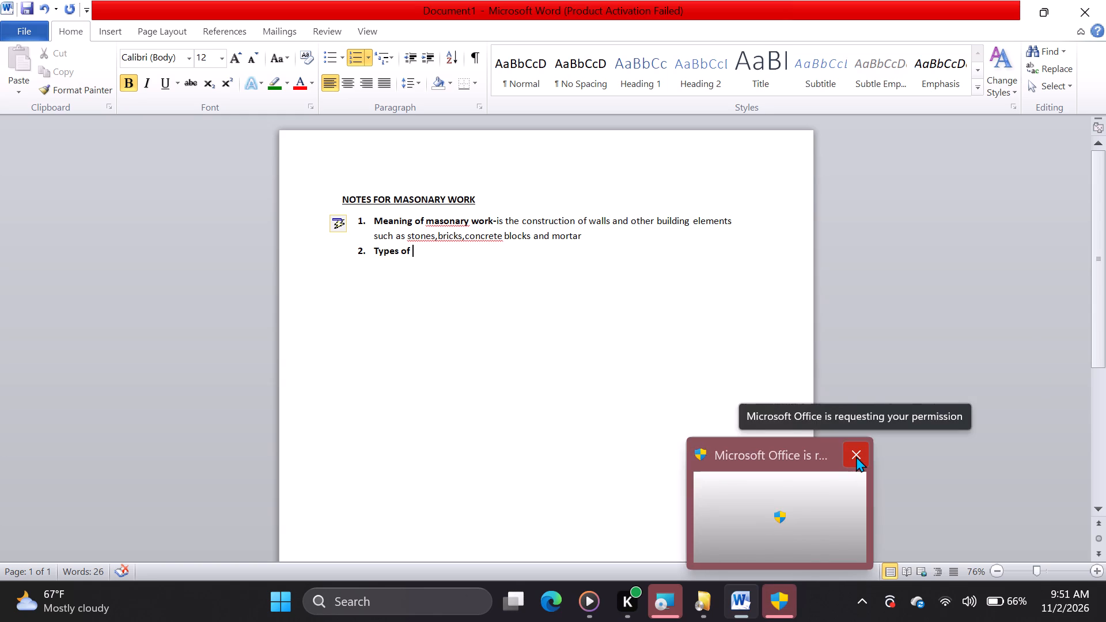
Dismiss the Office permission request, cancel the Office configuration and close its error messages to return to the notes.
click(856, 456)
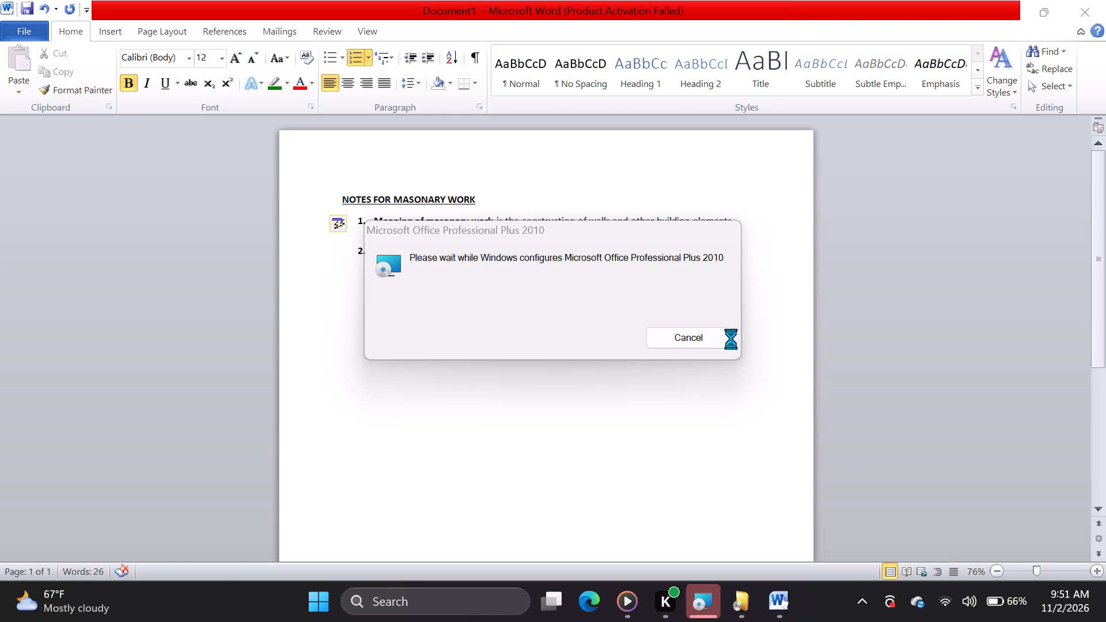
click(701, 343)
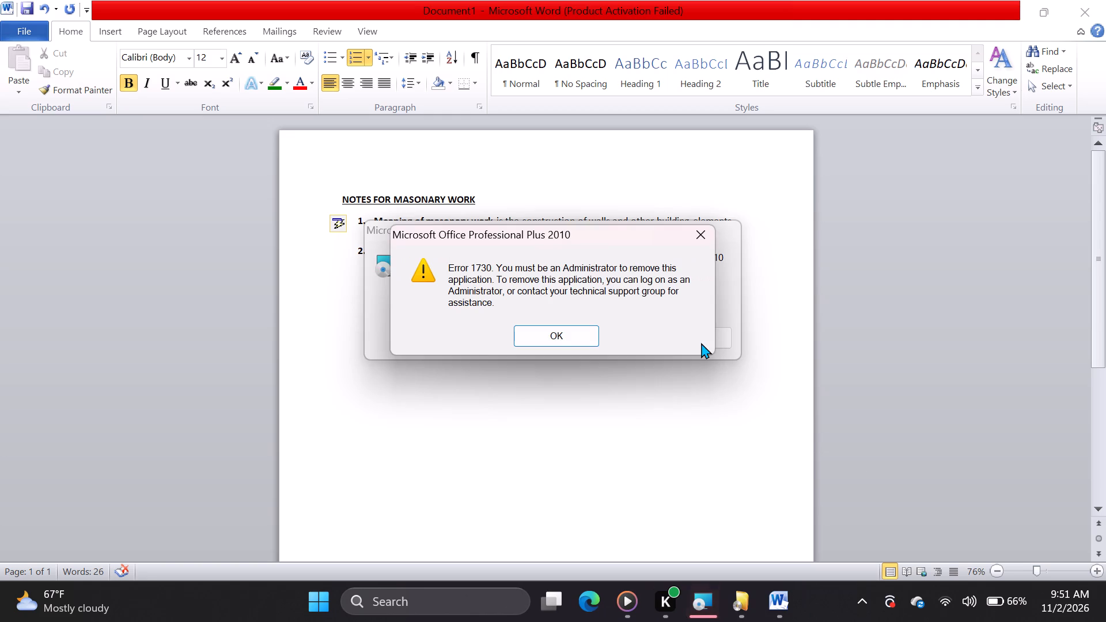
click(566, 335)
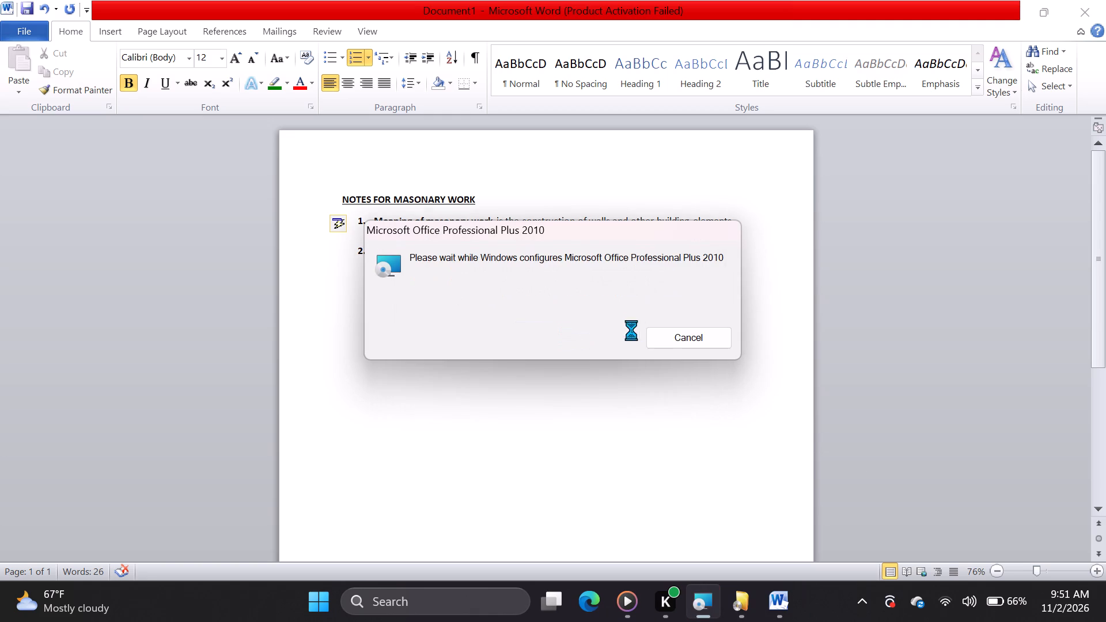
click(678, 344)
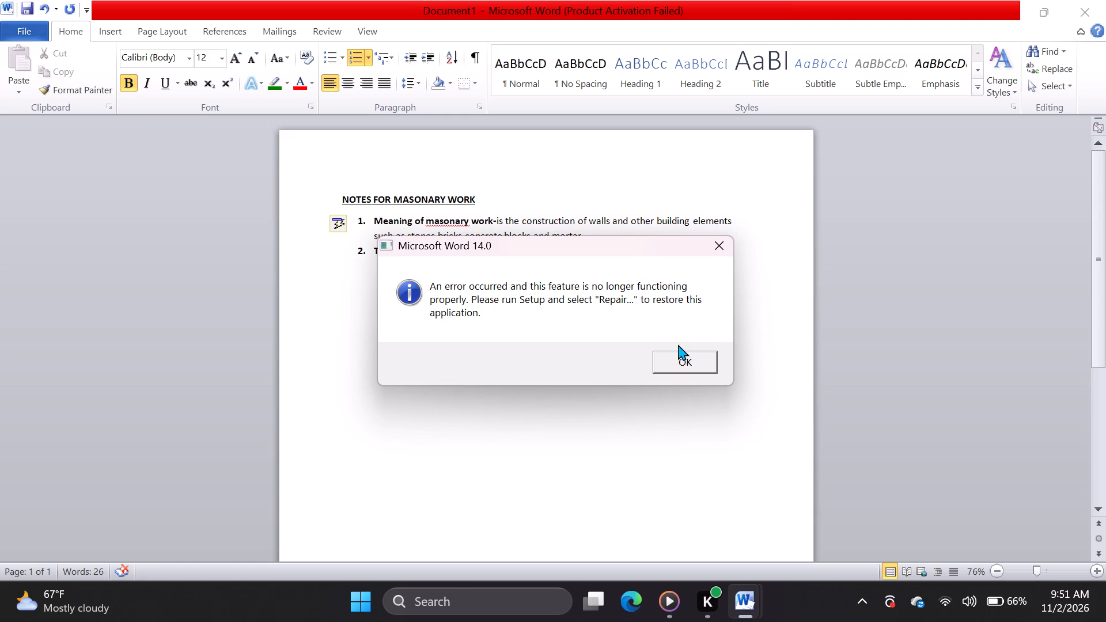
click(722, 245)
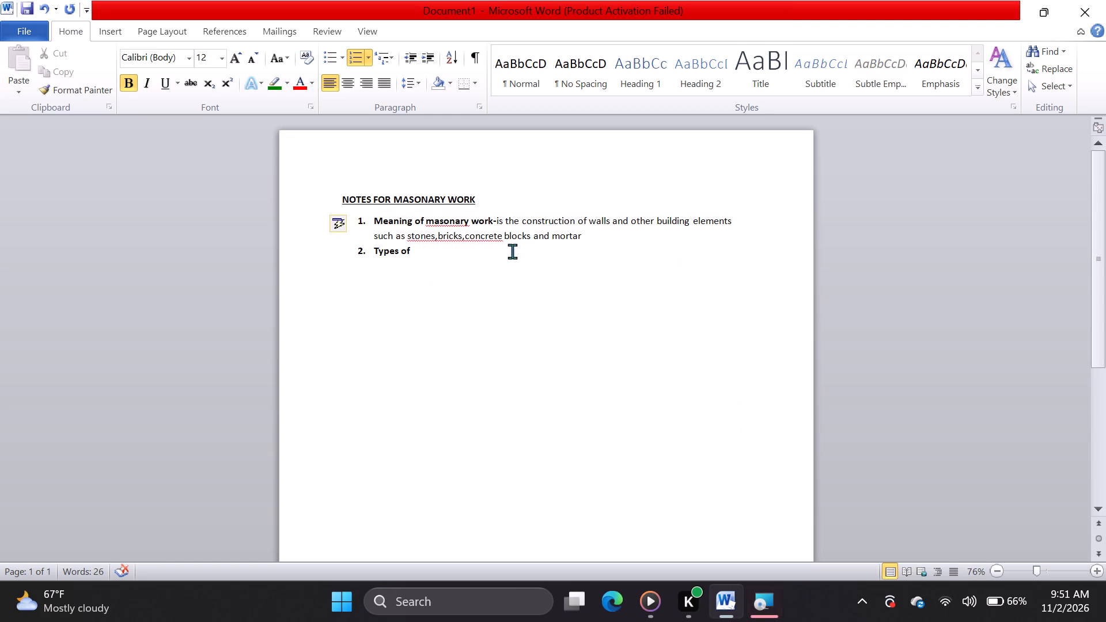
Begin the word "masonary" after "Types of" in item 2 of the numbered list.
text(mas)
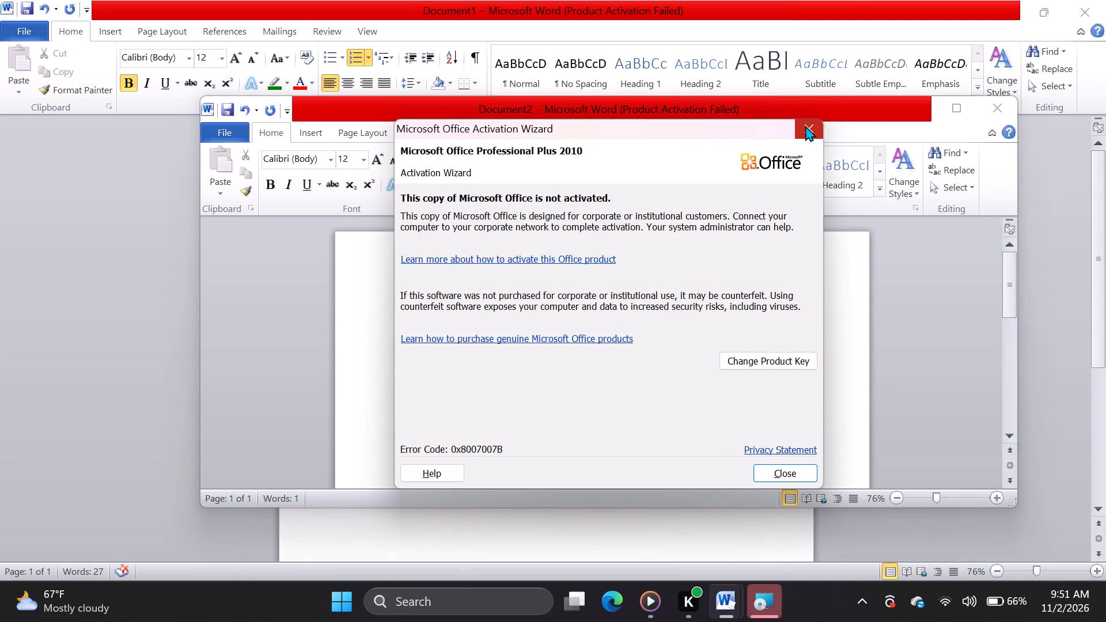
Close the Office Activation Wizard and the stray Document2 without saving it.
click(805, 126)
click(991, 117)
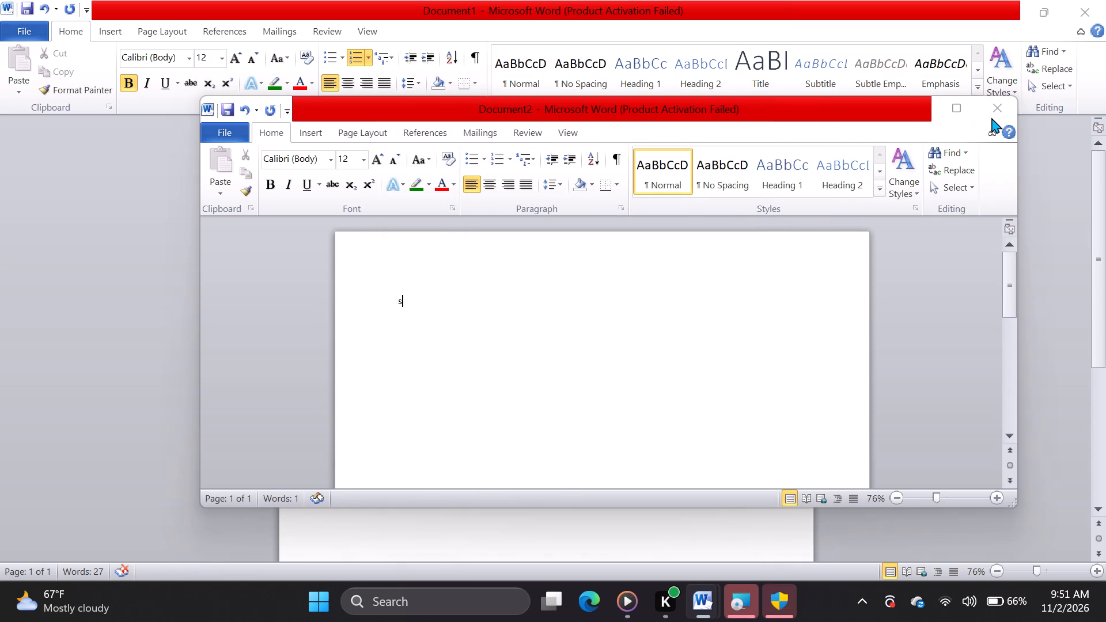
click(539, 320)
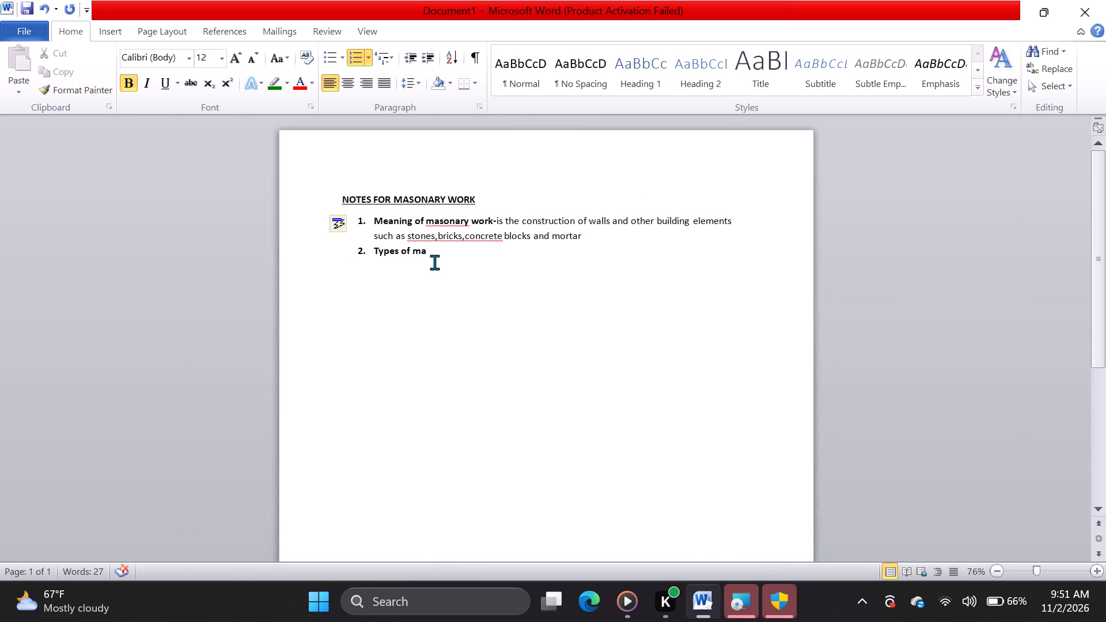
Complete the item 2 text so that it reads "Types of masonary works".
text(sonary)
key(space)
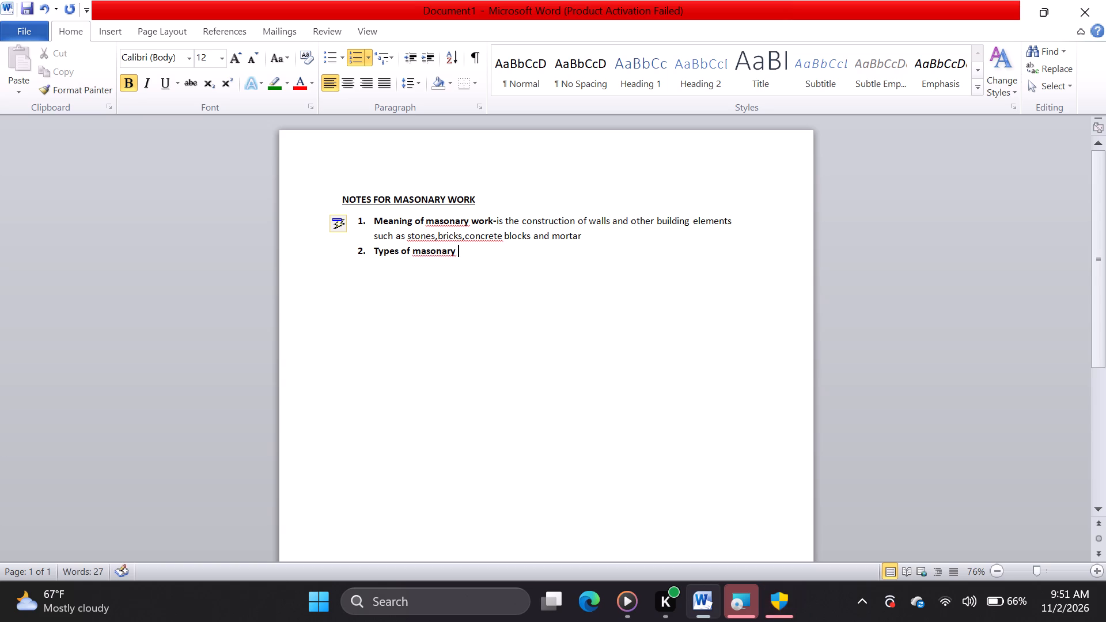
text(works)
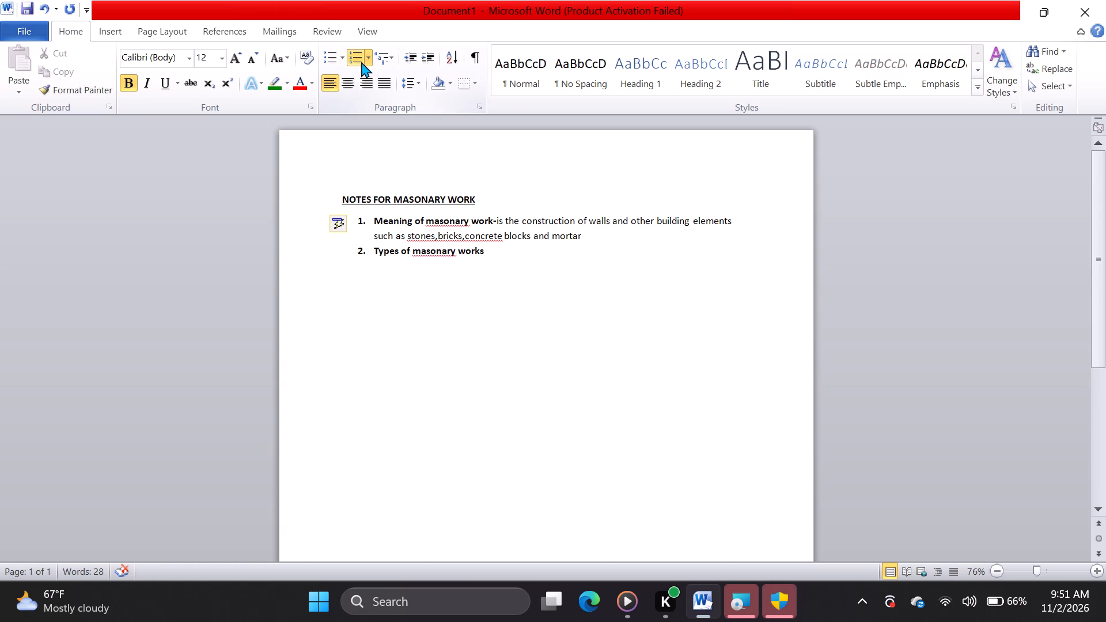
Add an arrow-bulleted sub-item reading "Stone masonary" under item 2.
key(Return)
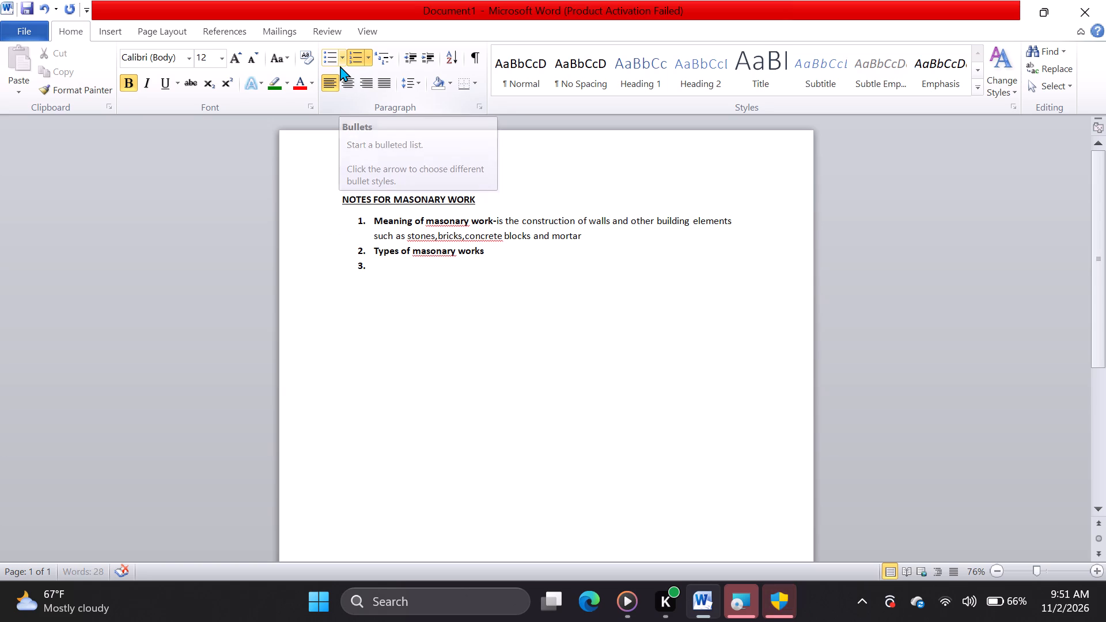
key(BackSpace)
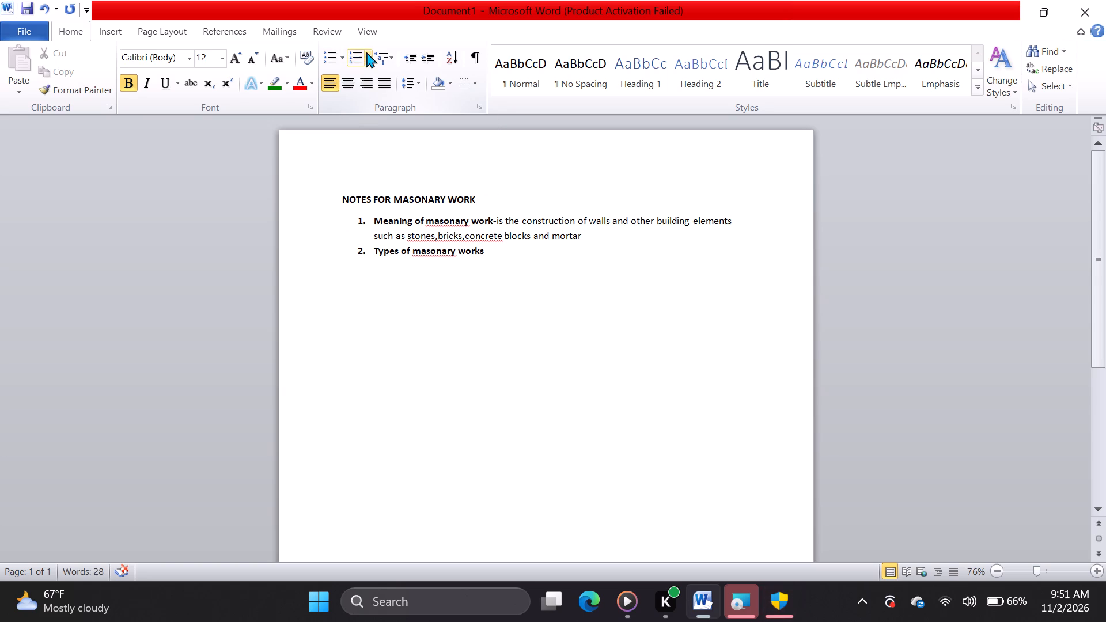
click(340, 62)
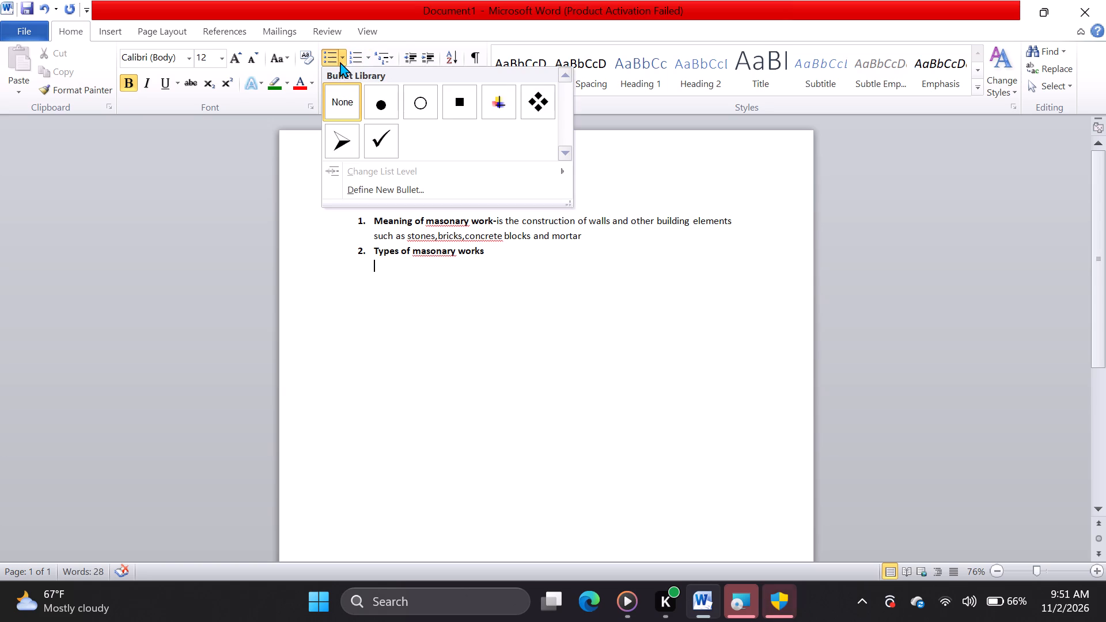
click(332, 138)
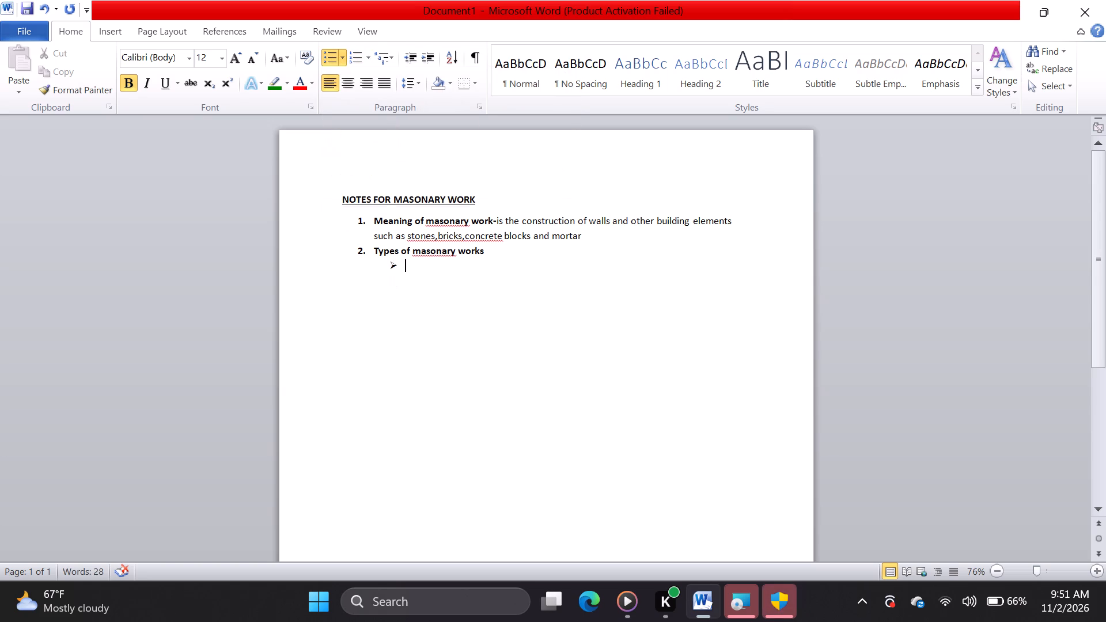
click(400, 271)
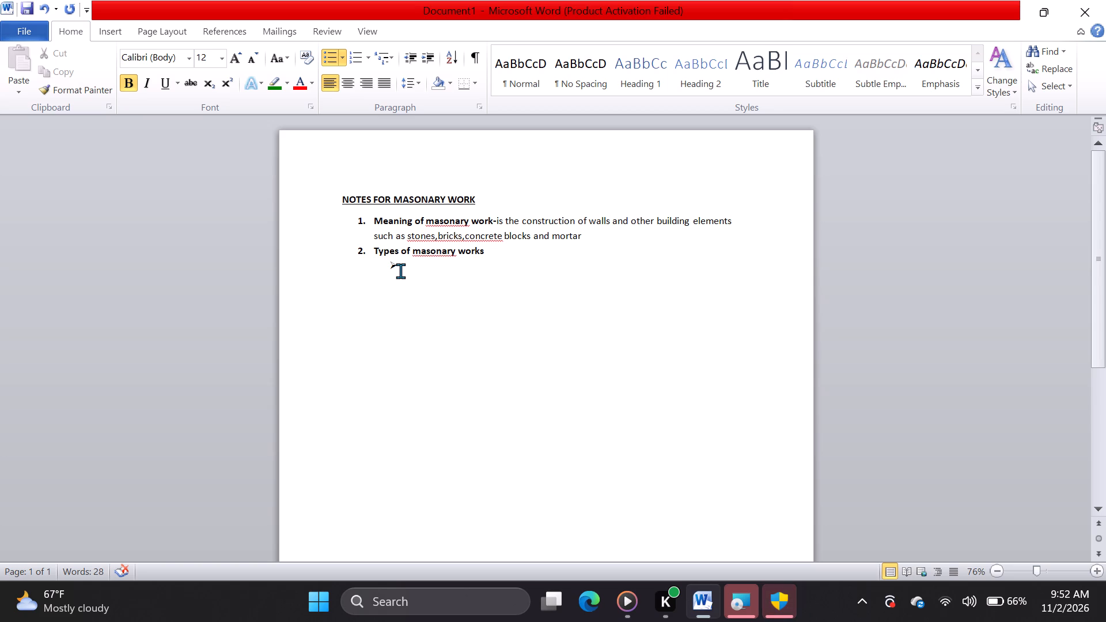
click(339, 53)
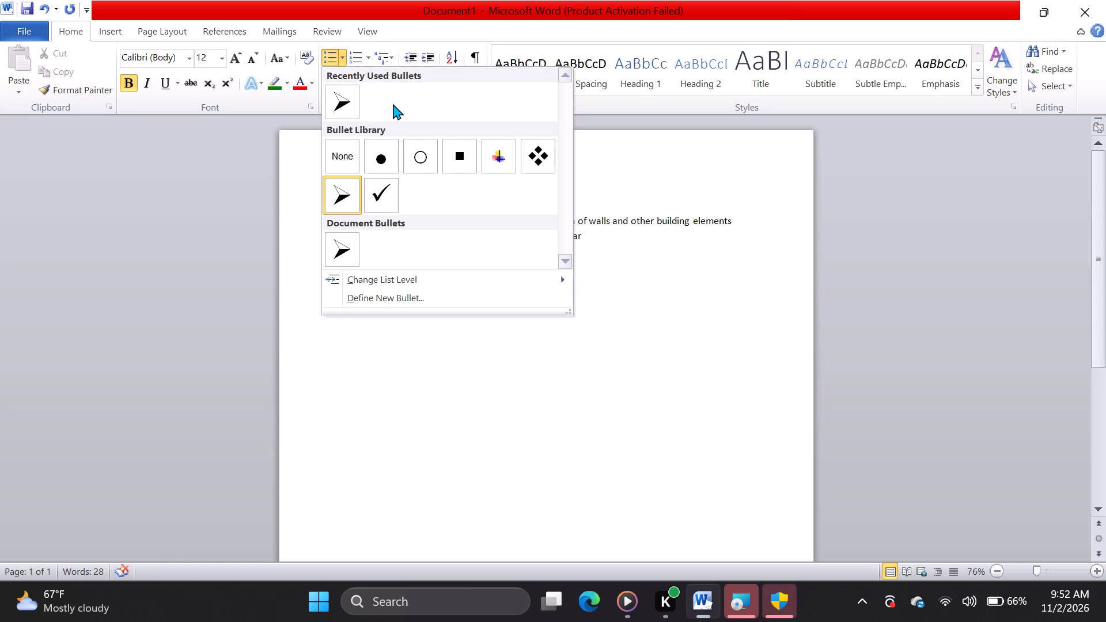
click(354, 342)
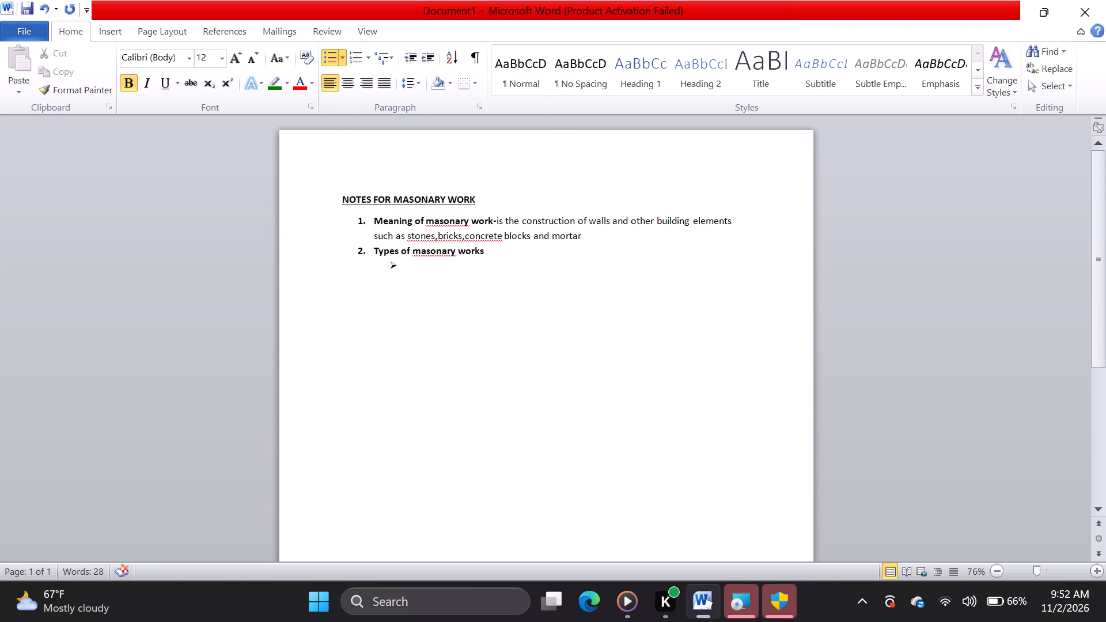
text(stone)
key(space)
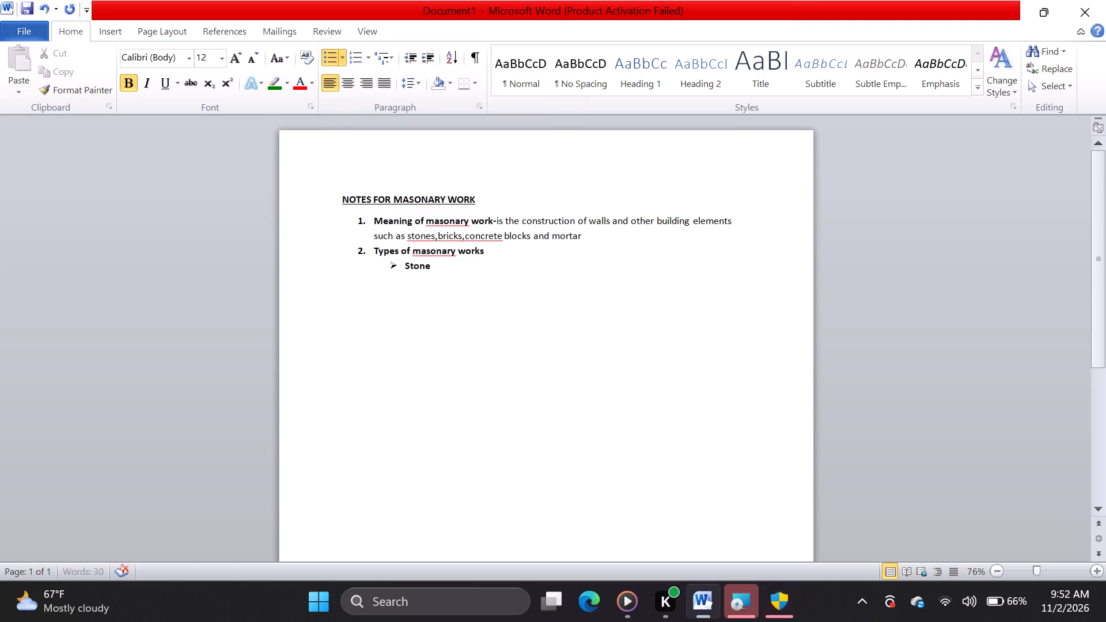
text(ms)
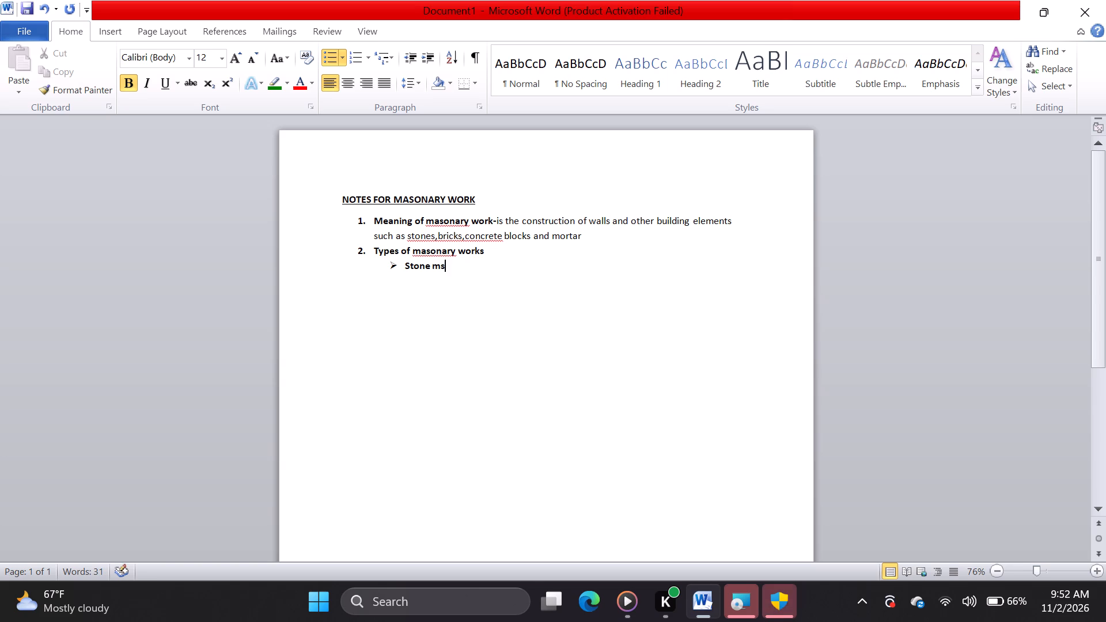
key(BackSpace)
text(asonary)
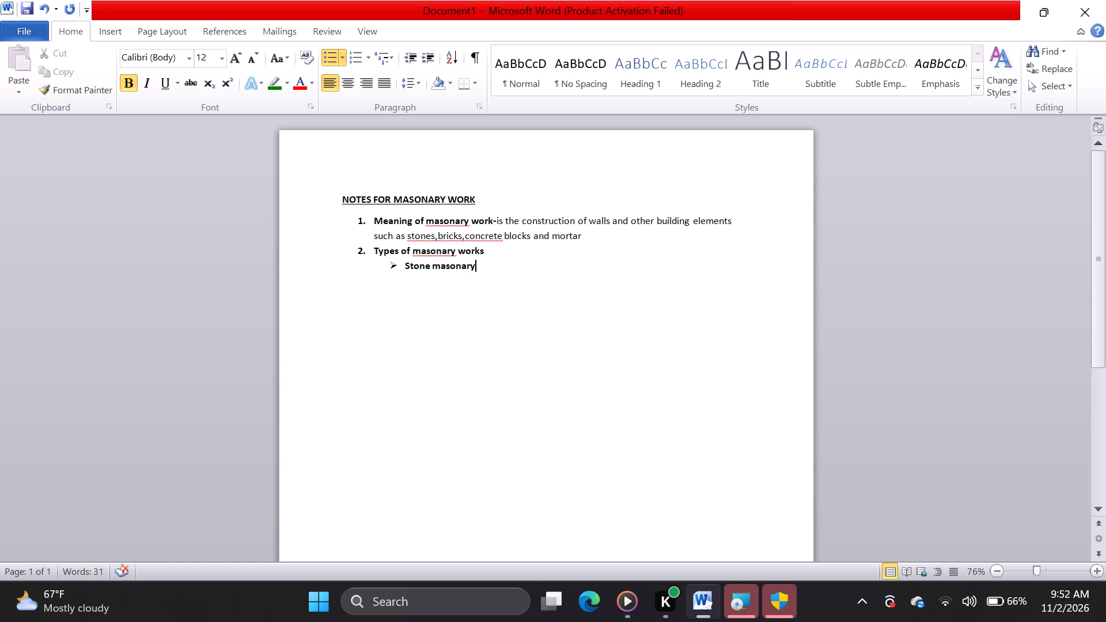
Add an indented line with a round bullet under "Stone masonary" and begin it with "co".
key(Return)
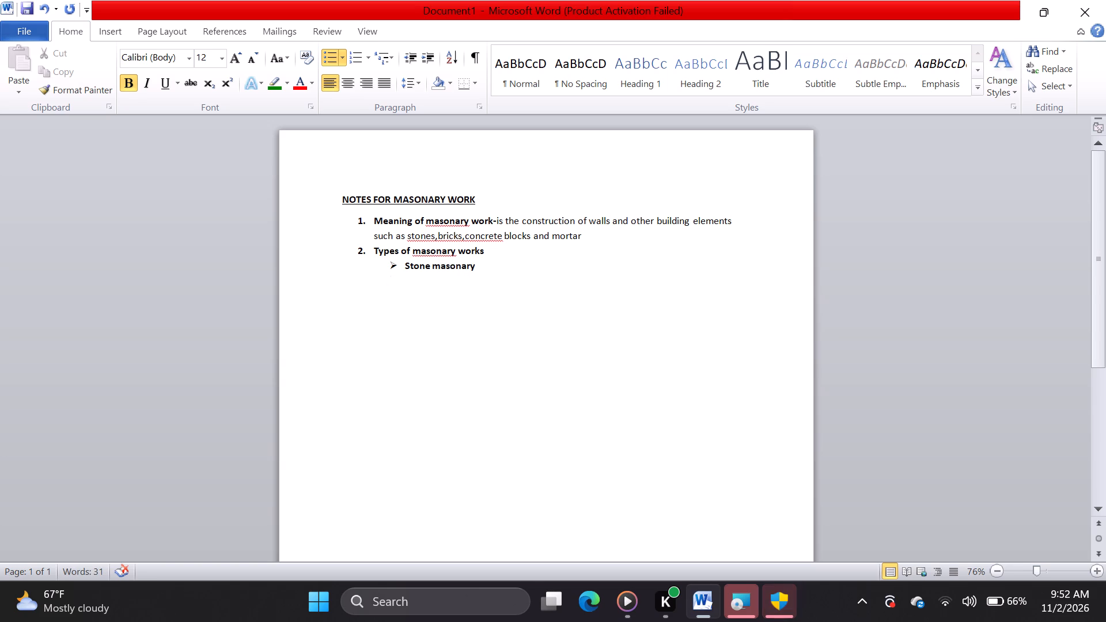
key(BackSpace)
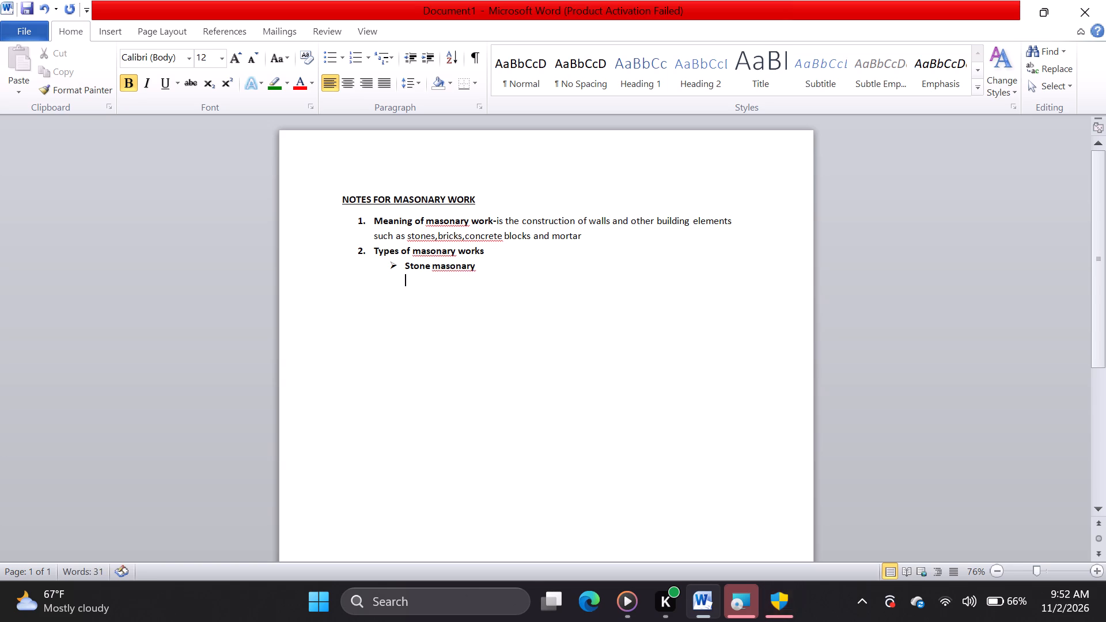
click(338, 51)
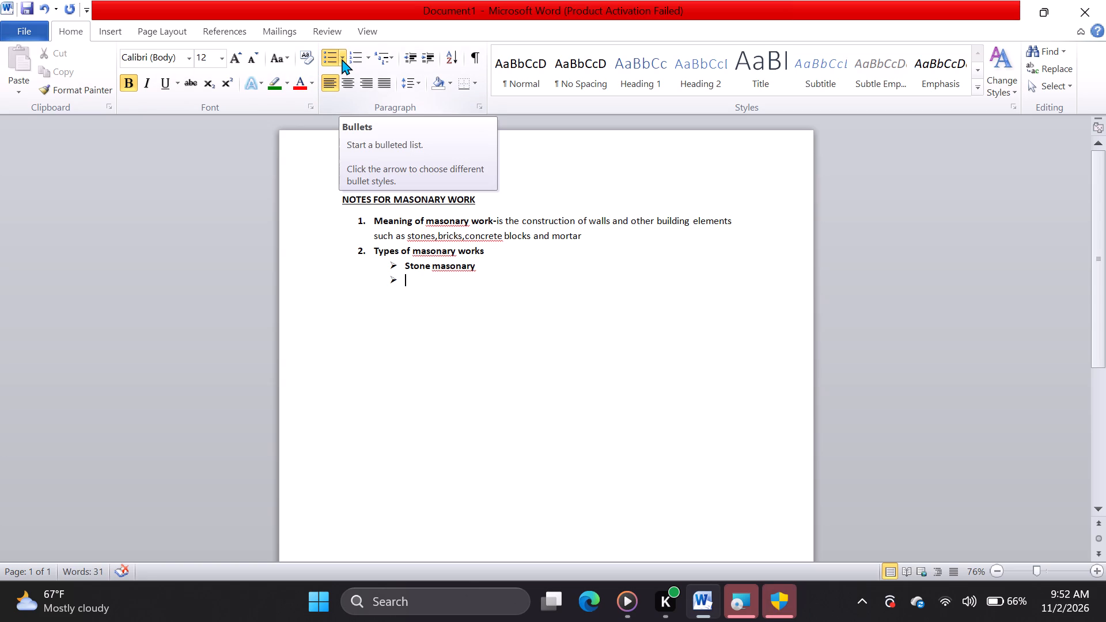
key(BackSpace)
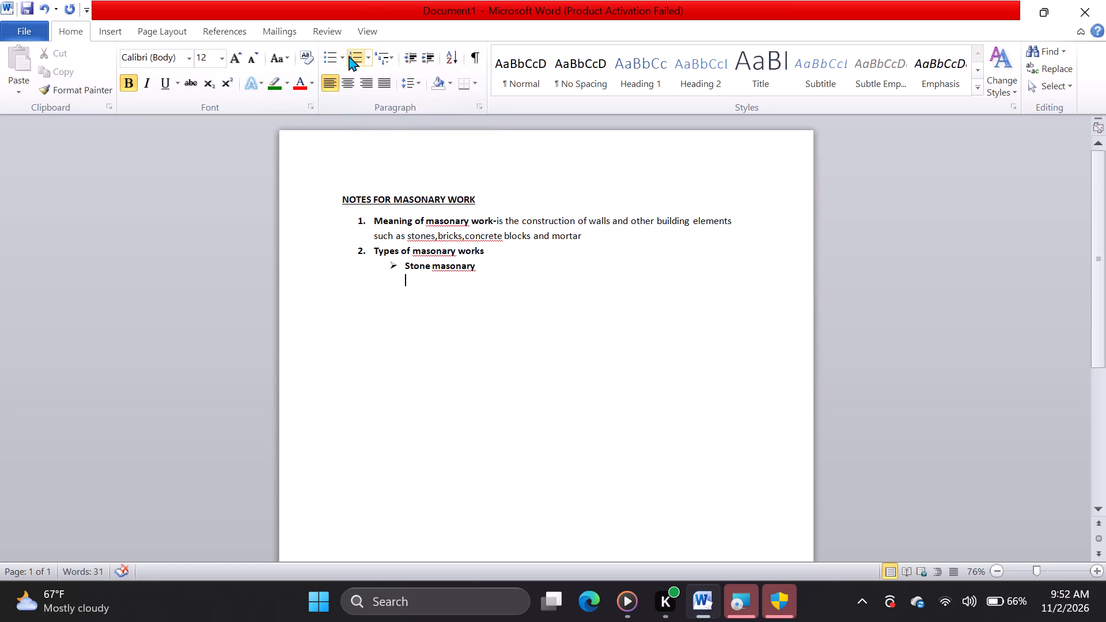
click(341, 56)
click(389, 157)
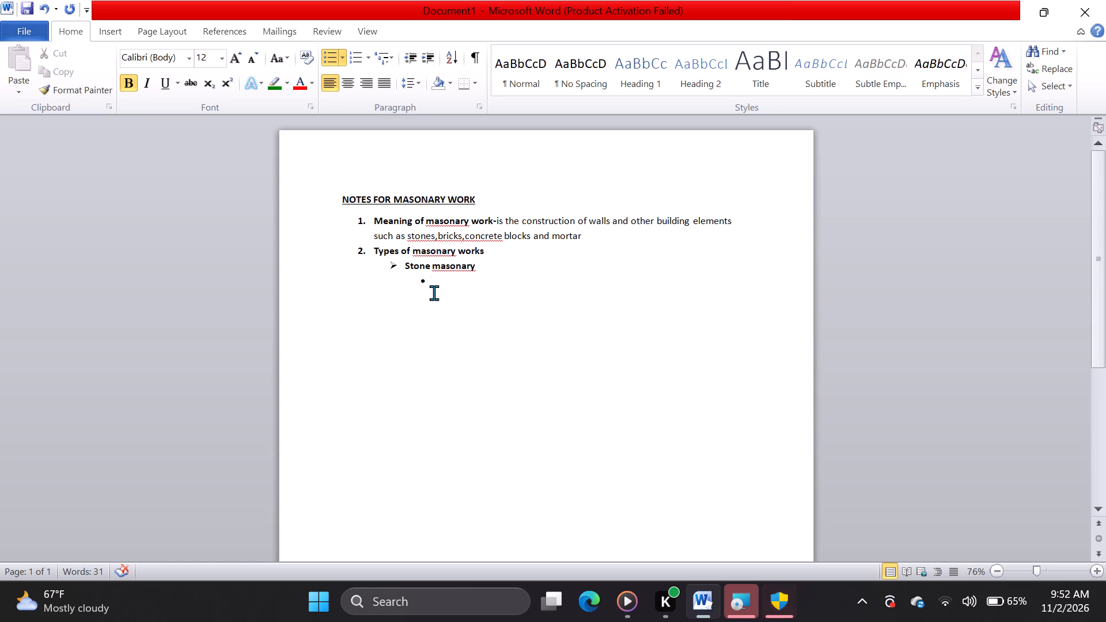
text(co)
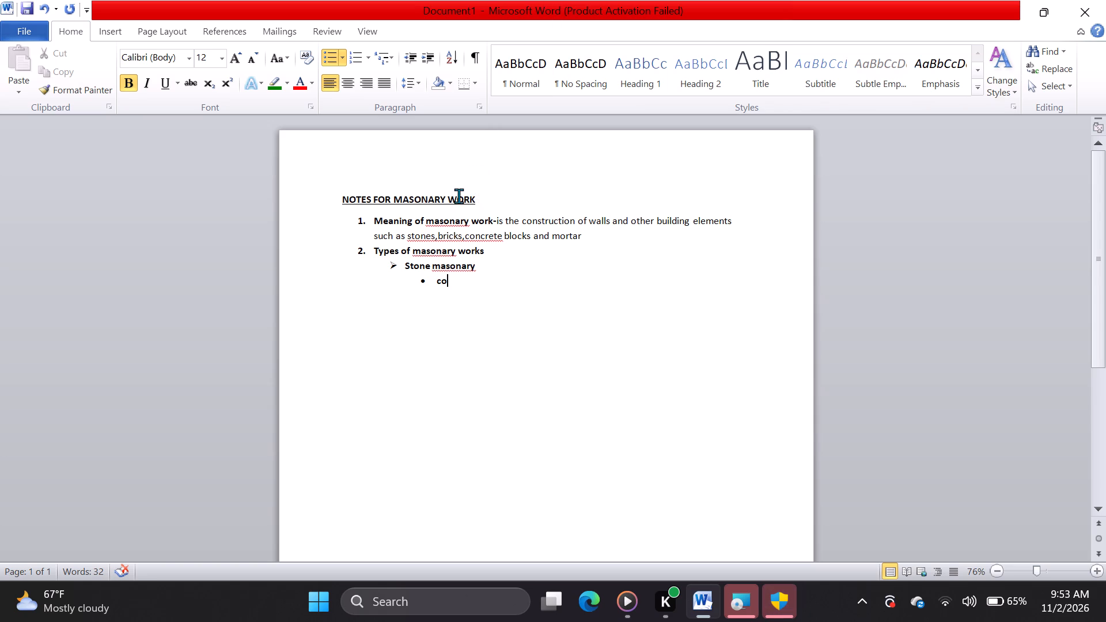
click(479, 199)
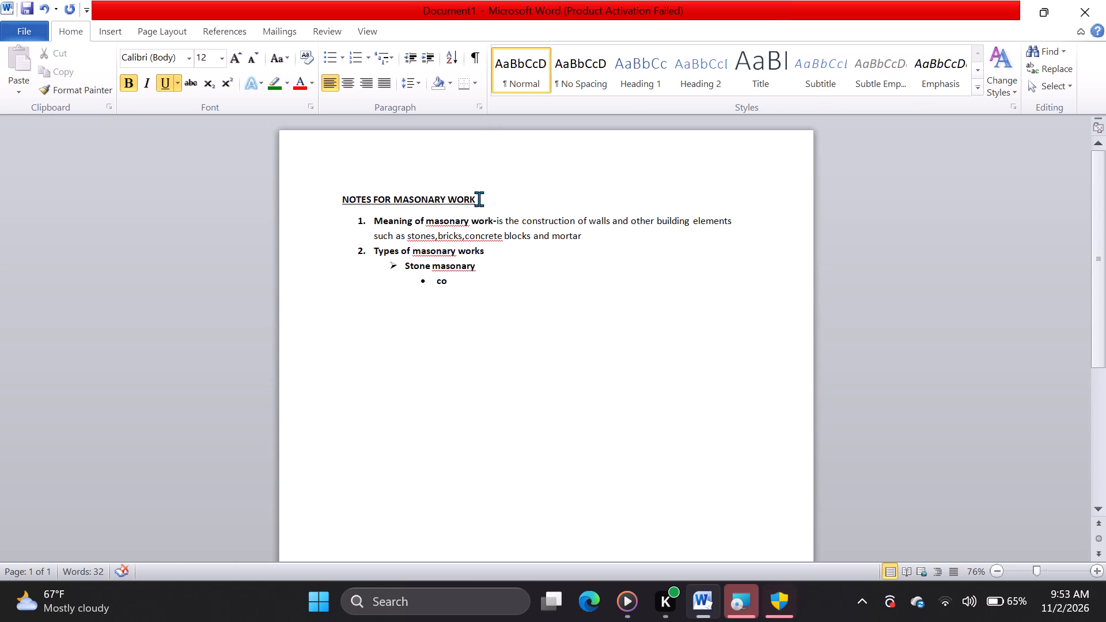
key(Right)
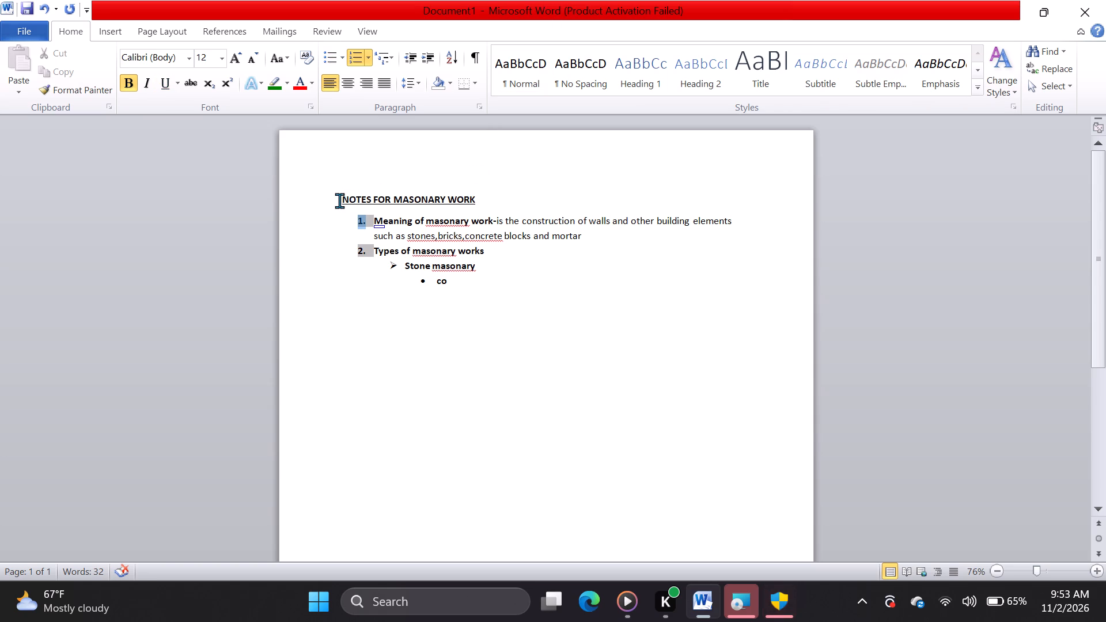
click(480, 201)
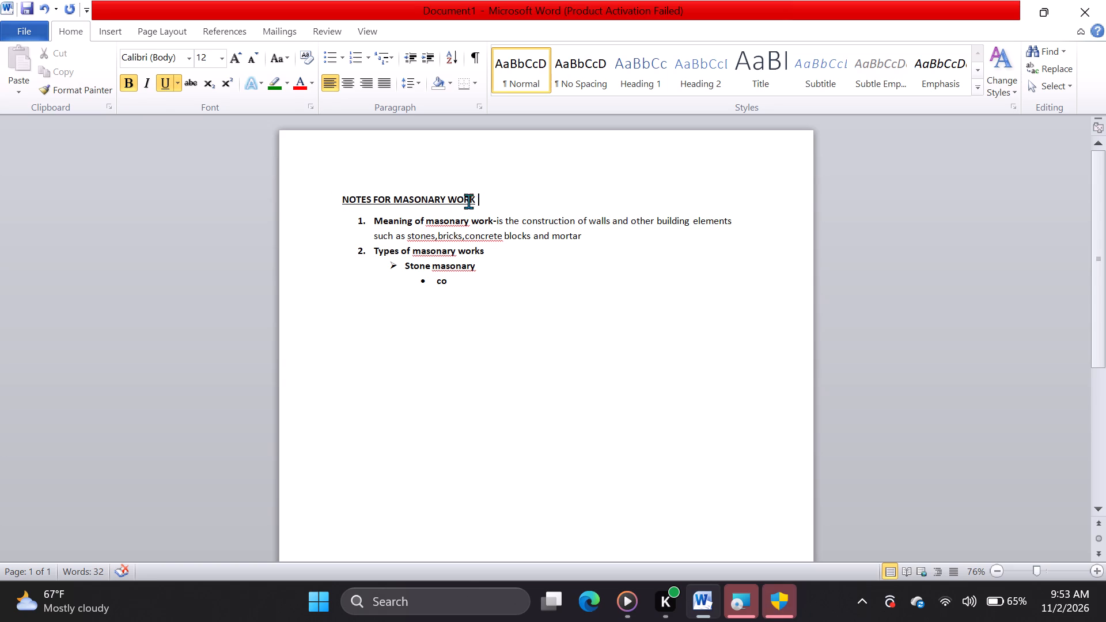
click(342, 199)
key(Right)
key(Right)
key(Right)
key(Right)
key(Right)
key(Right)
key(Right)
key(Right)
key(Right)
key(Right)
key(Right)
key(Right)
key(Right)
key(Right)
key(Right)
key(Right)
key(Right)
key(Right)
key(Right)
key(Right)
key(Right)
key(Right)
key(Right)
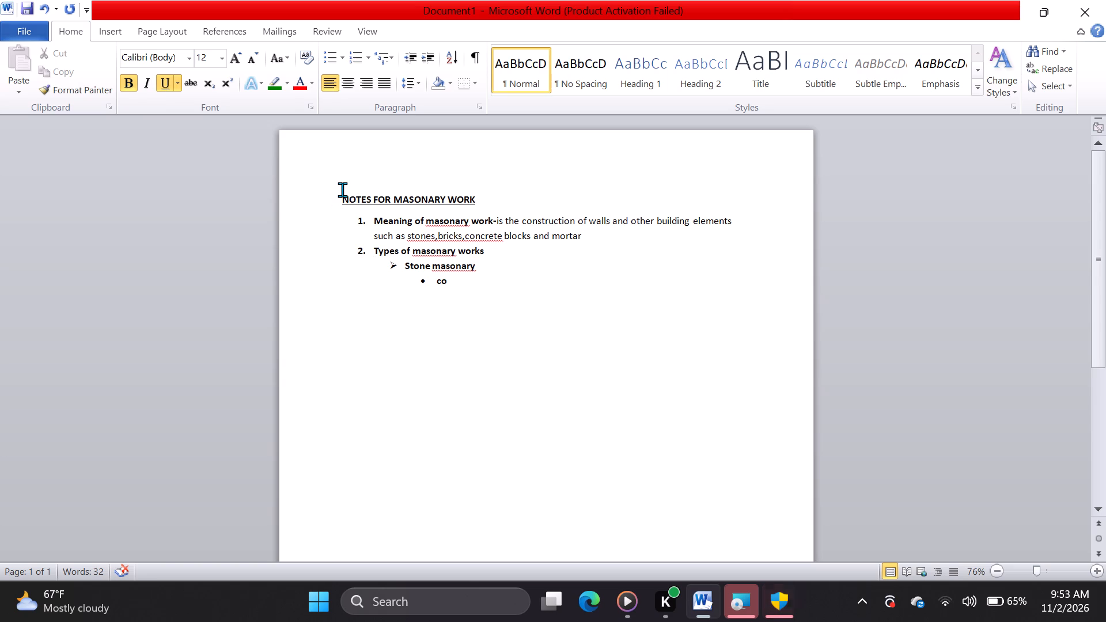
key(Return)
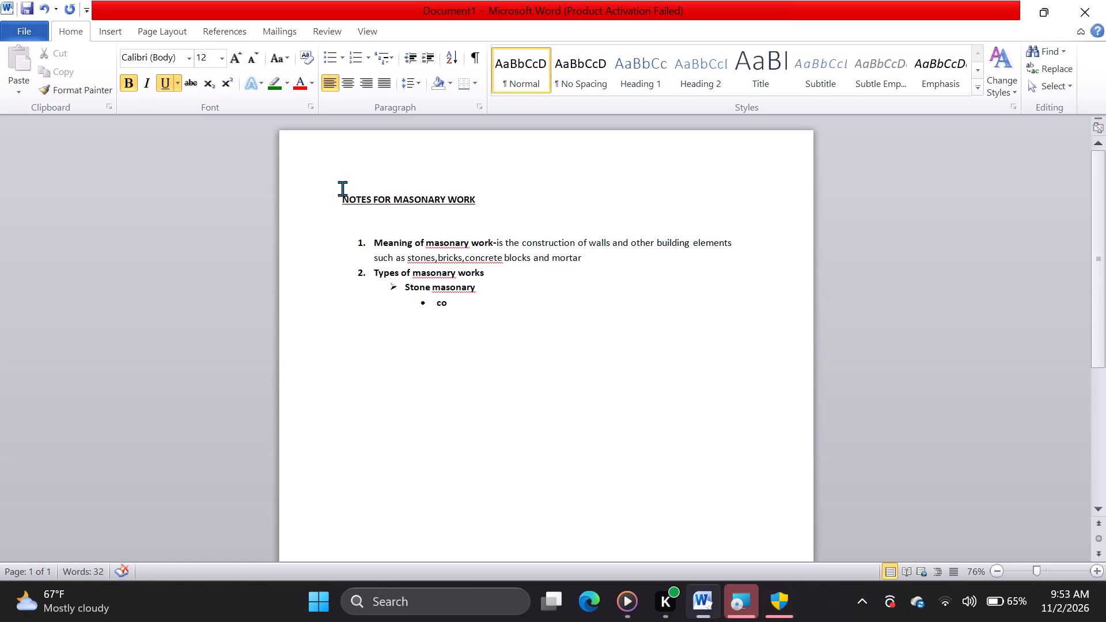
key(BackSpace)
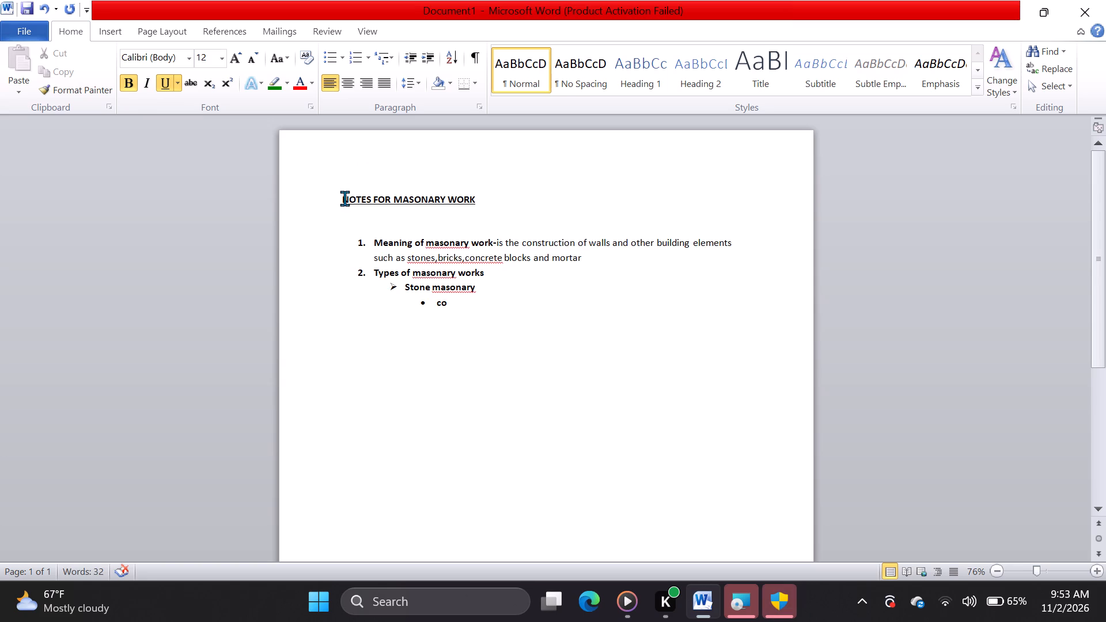
Enlarge the heading "NOTES FOR MASONARY WORK" to font size 36.
drag(479, 198, 349, 195)
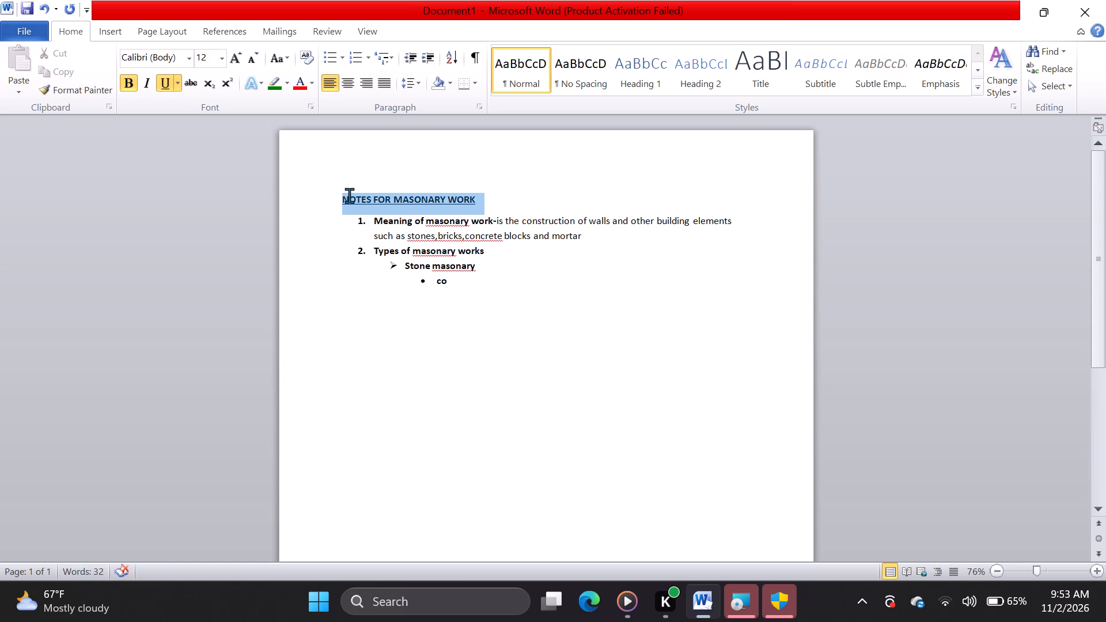
drag(349, 195, 344, 195)
triple_click(243, 52)
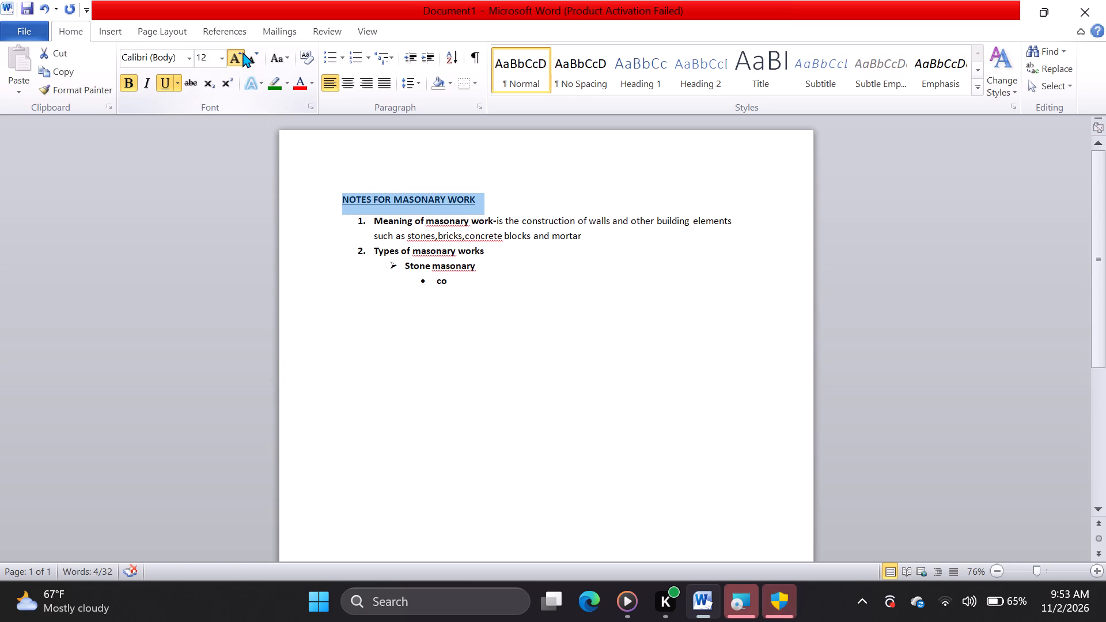
triple_click(243, 52)
triple_click(243, 52)
click(243, 52)
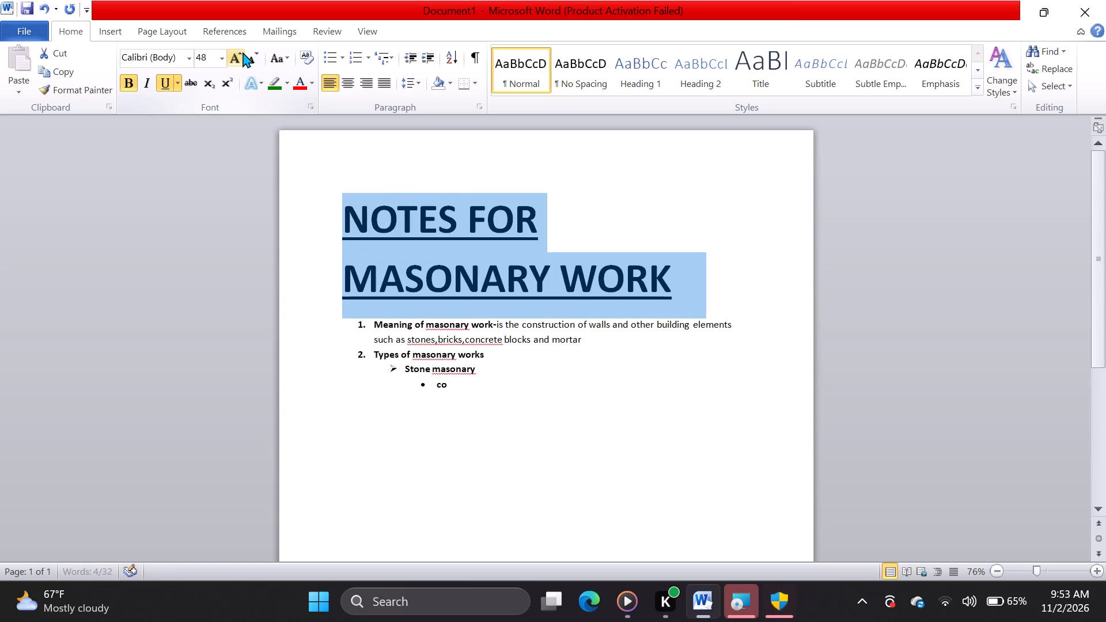
click(254, 58)
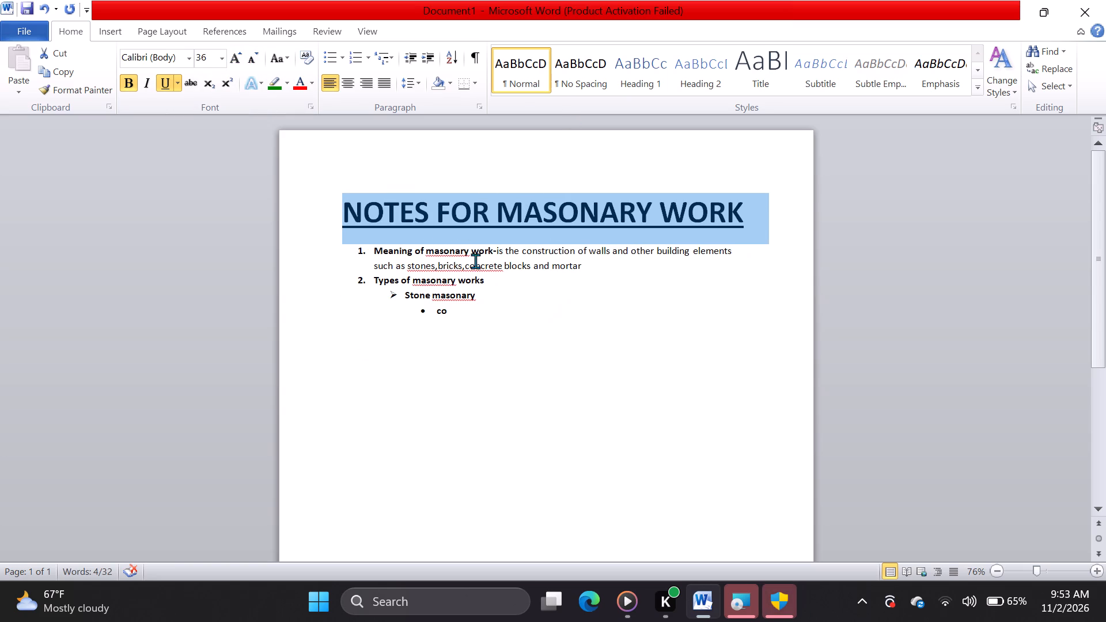
Increase the font size of the item 1 title "Meaning of masonary work" to 16.
click(491, 253)
drag(492, 253, 486, 251)
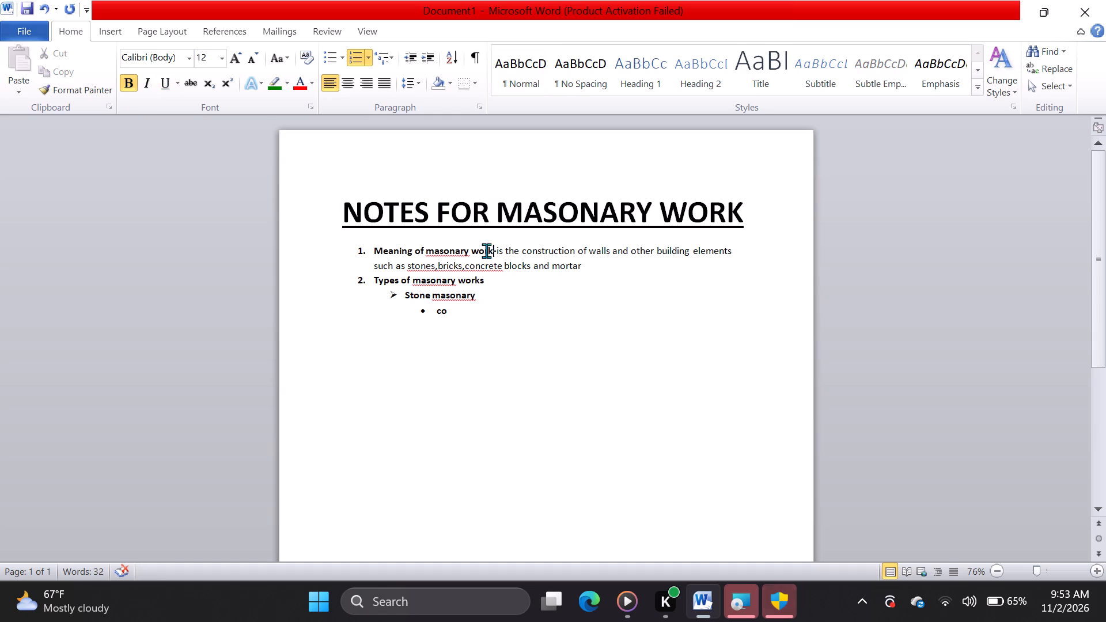
drag(486, 251, 378, 257)
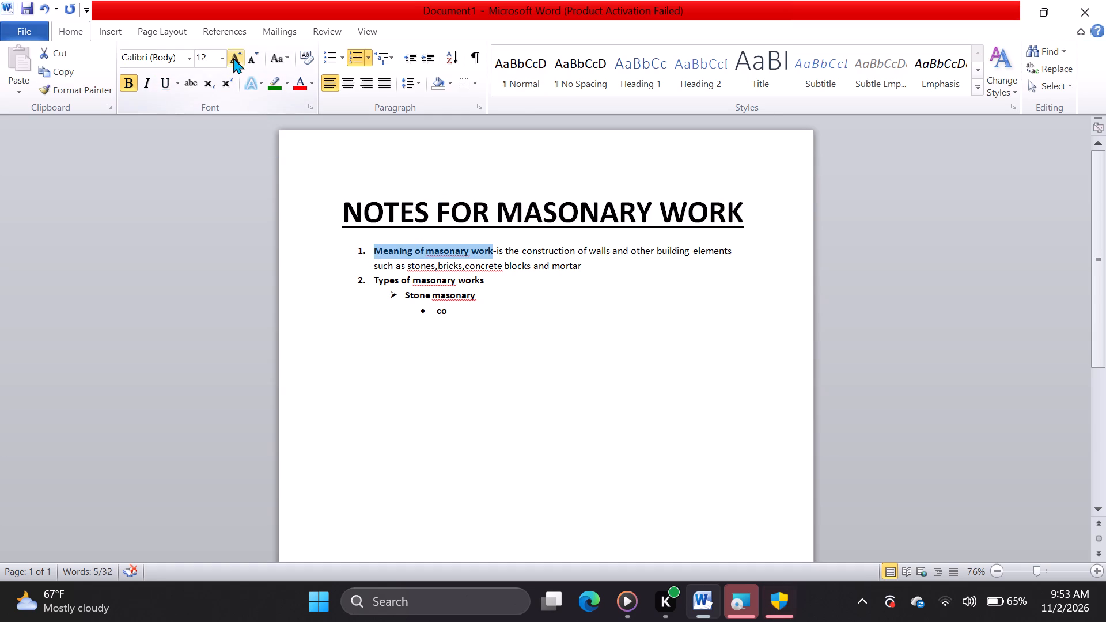
click(232, 58)
click(233, 59)
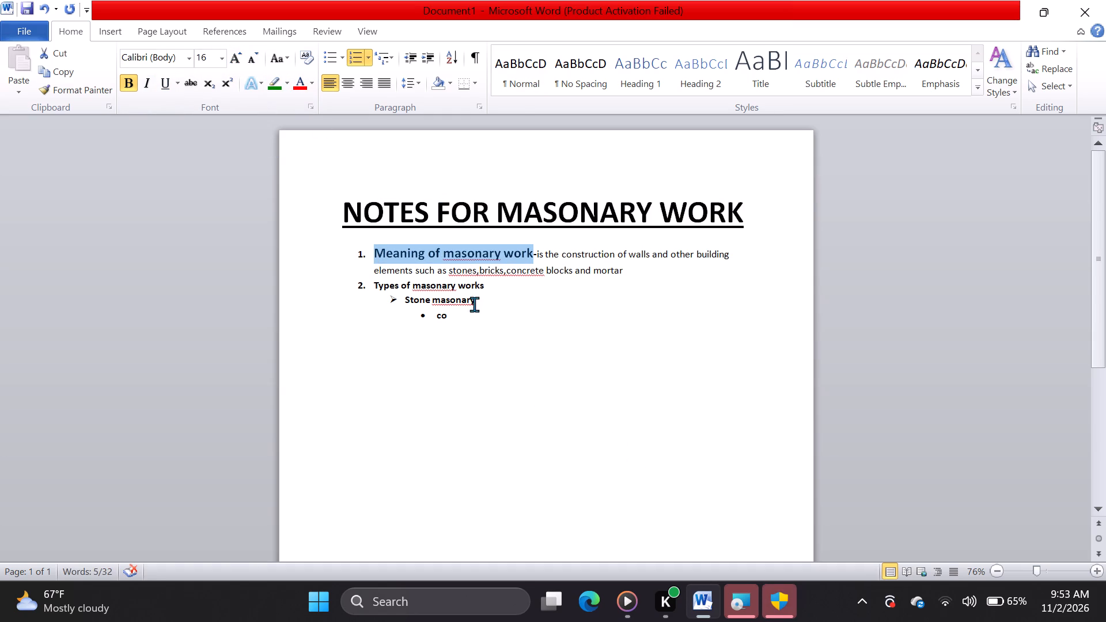
Increase the font size of the item 2 title "Types of masonary works" to 16.
click(483, 289)
drag(483, 286, 480, 281)
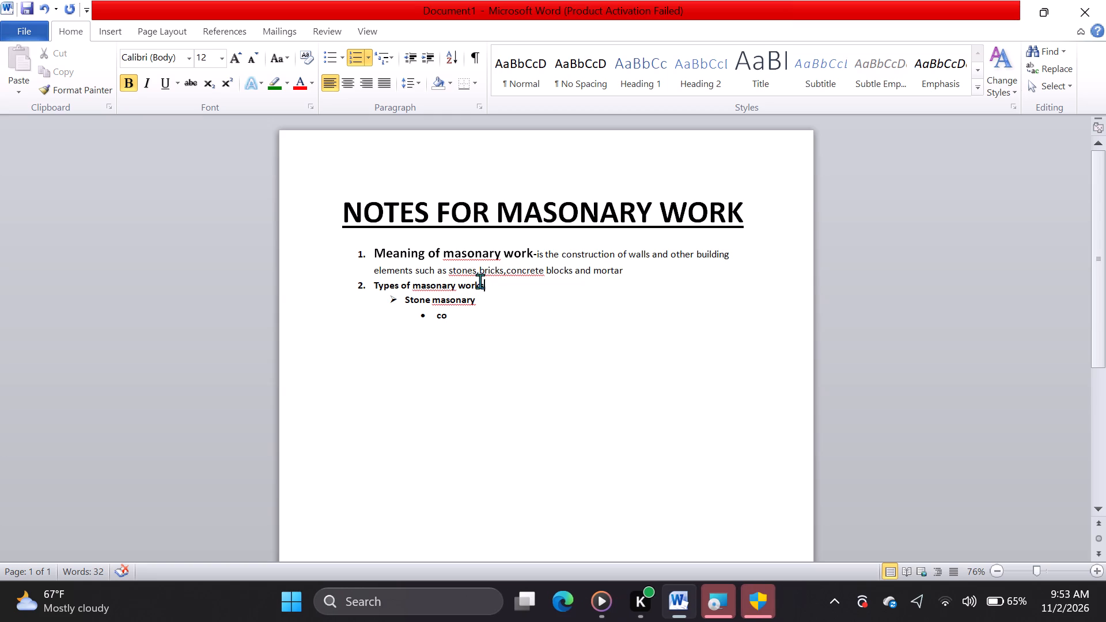
drag(480, 281, 369, 286)
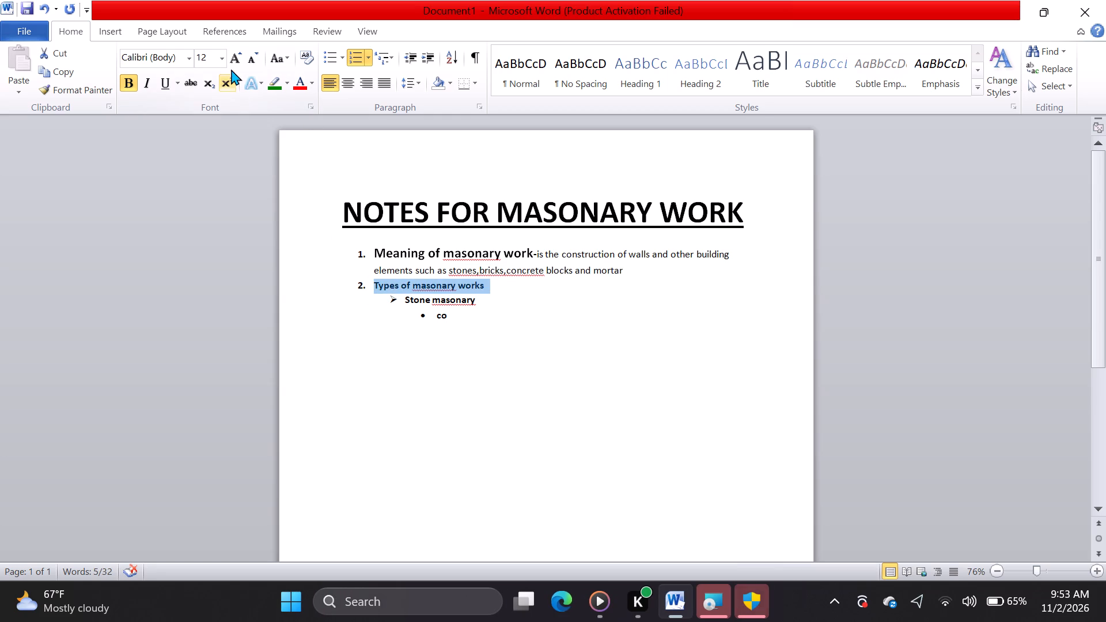
click(231, 63)
click(231, 63)
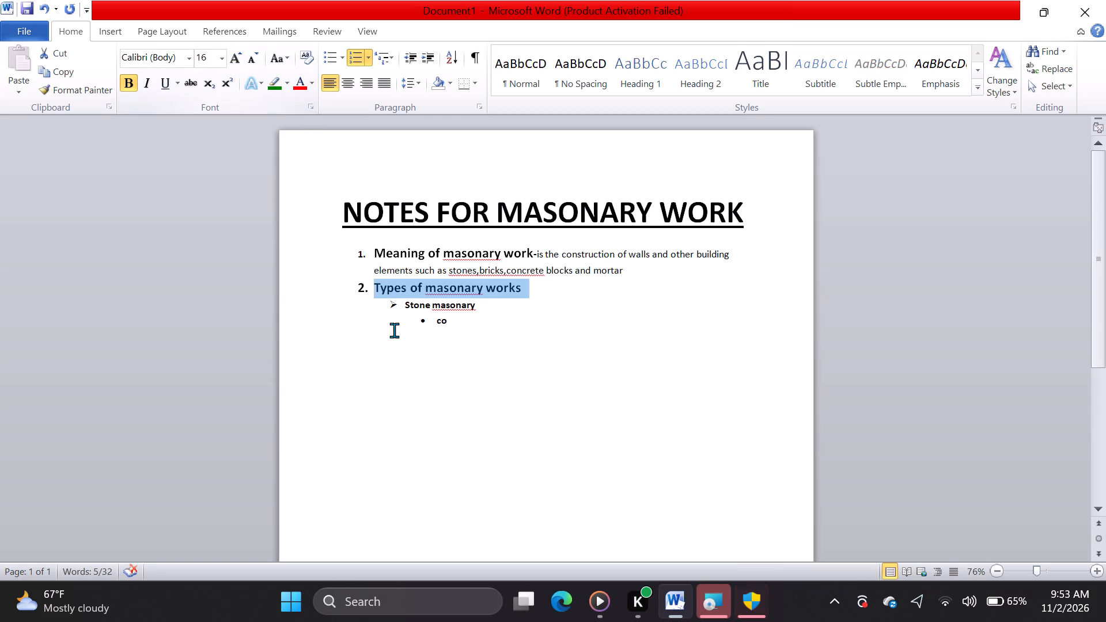
click(414, 416)
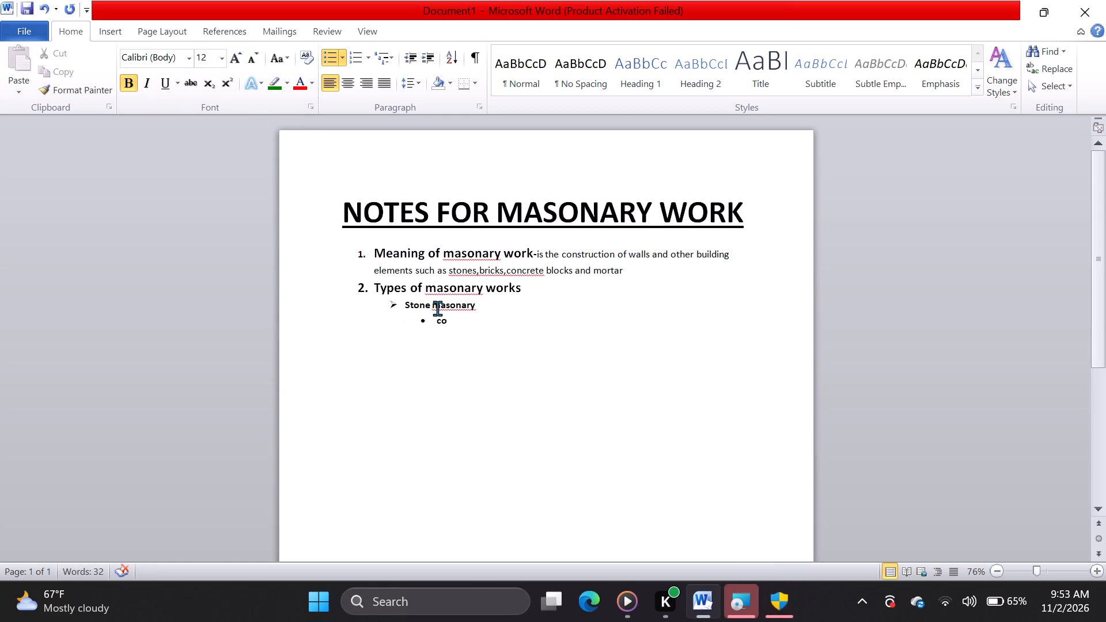
Increase the font size of the arrow-bulleted sub-item "Stone masonary" to 14.
drag(478, 306, 406, 306)
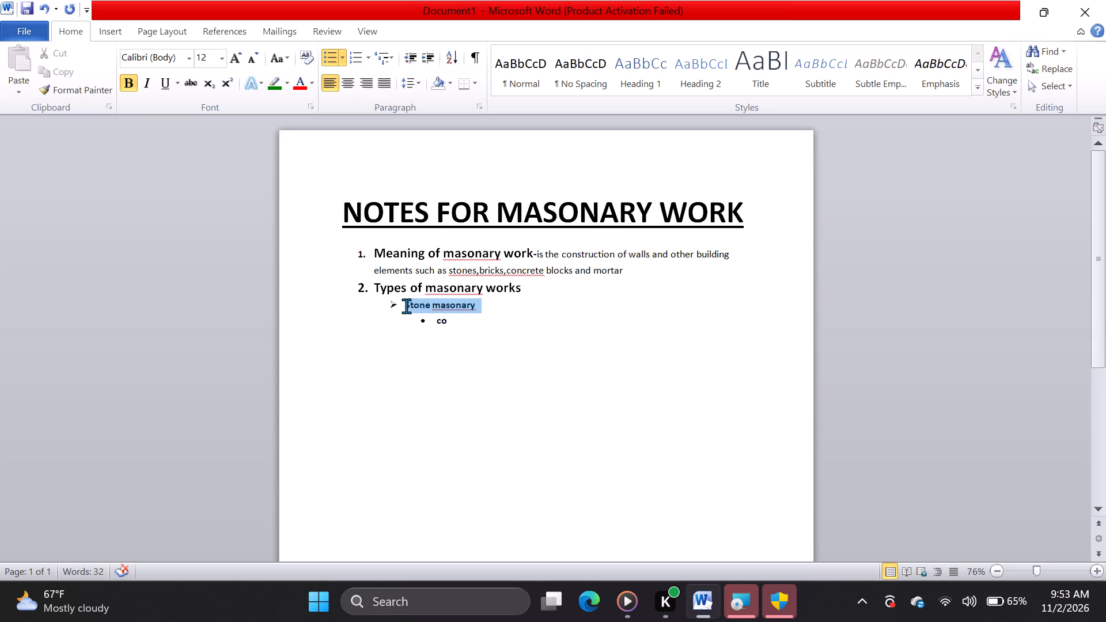
drag(406, 306, 405, 306)
click(237, 59)
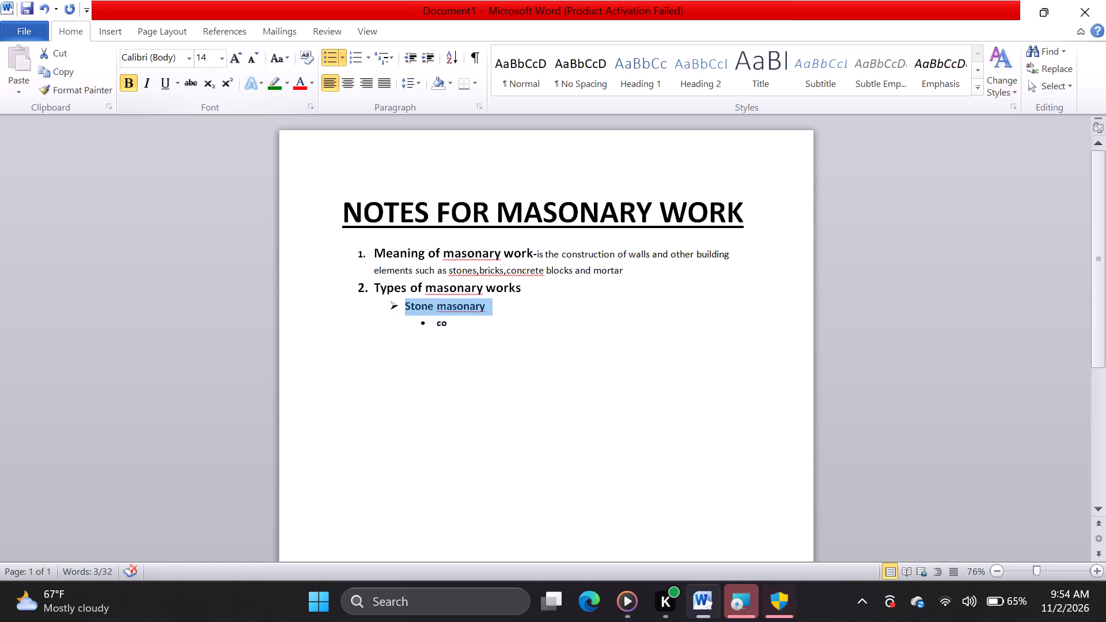
Complete the started round-bullet line under "Stone masonary" as "Construction using natural stones joined with mortar".
click(452, 433)
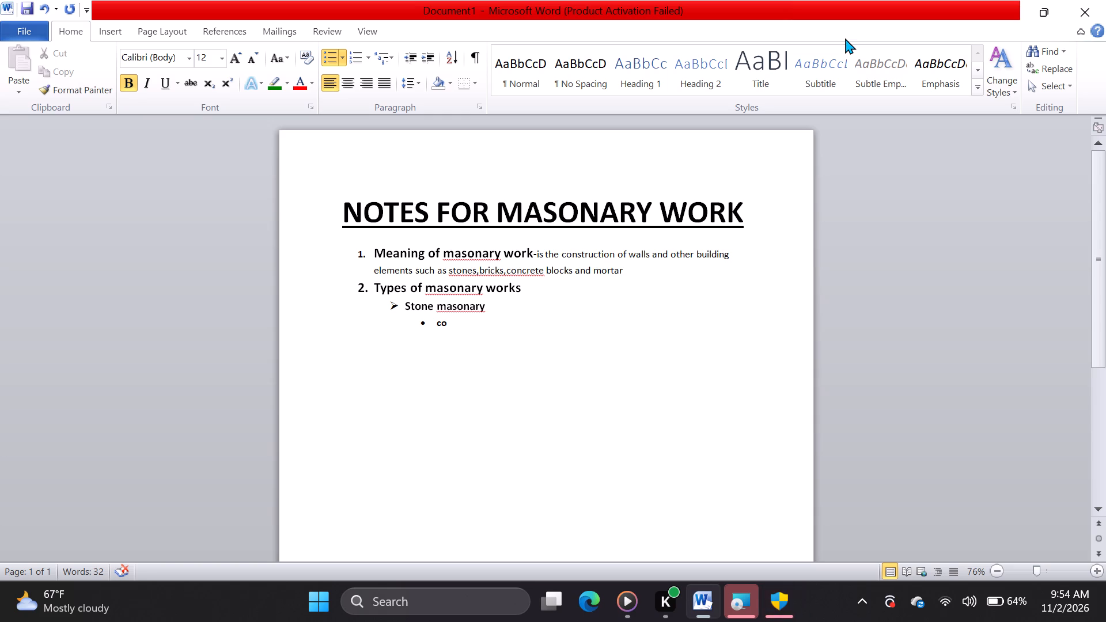
text(nstu)
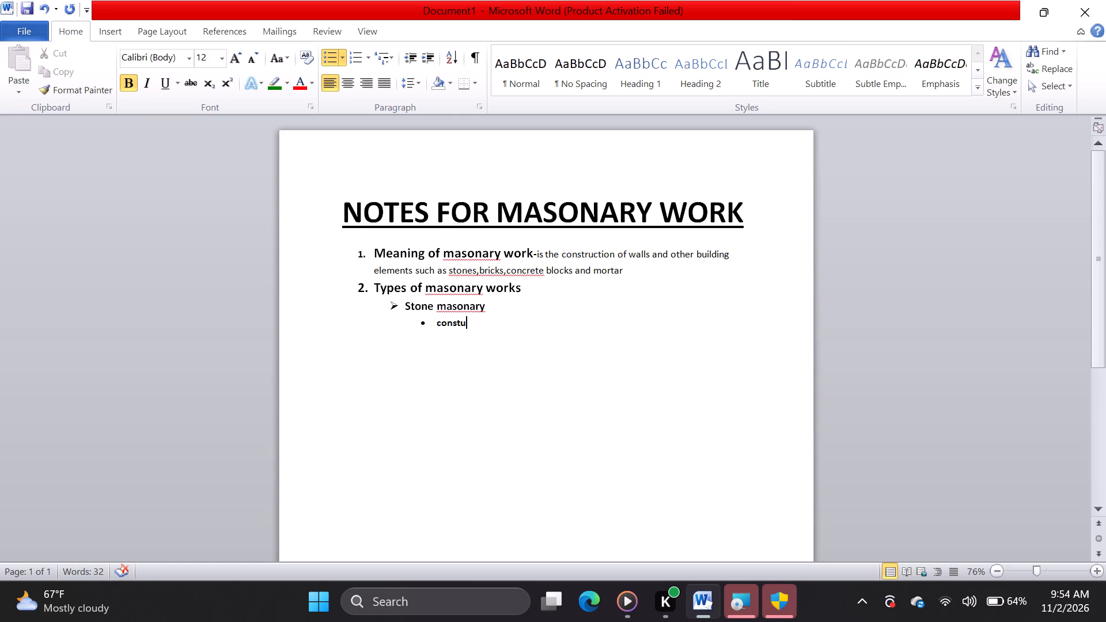
key(BackSpace)
text(ruction)
key(space)
text(using)
key(space)
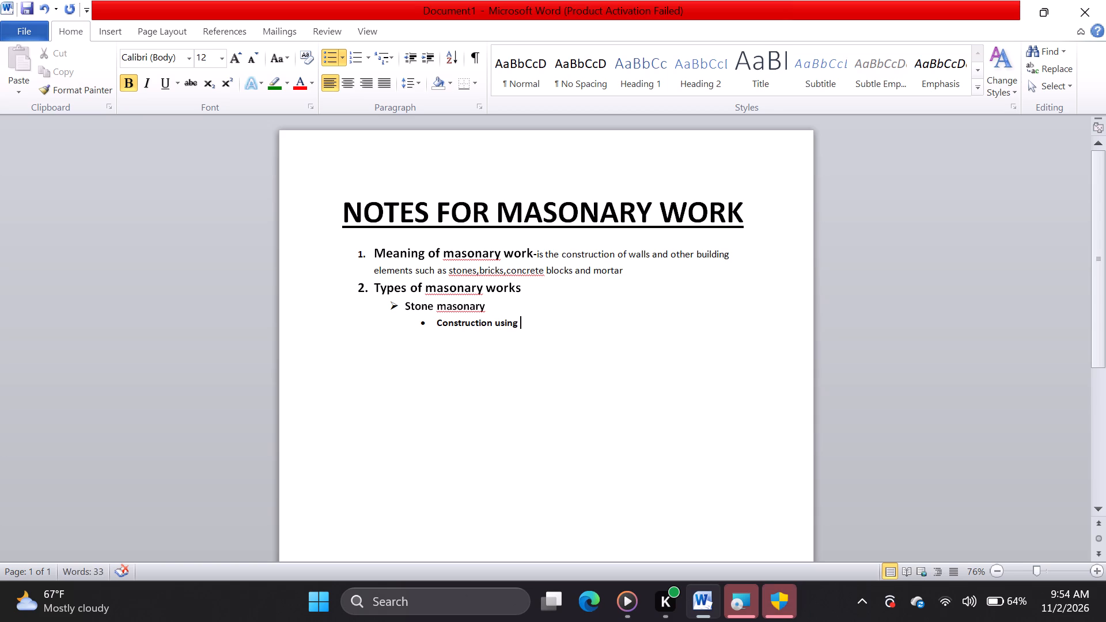
text(natural)
key(space)
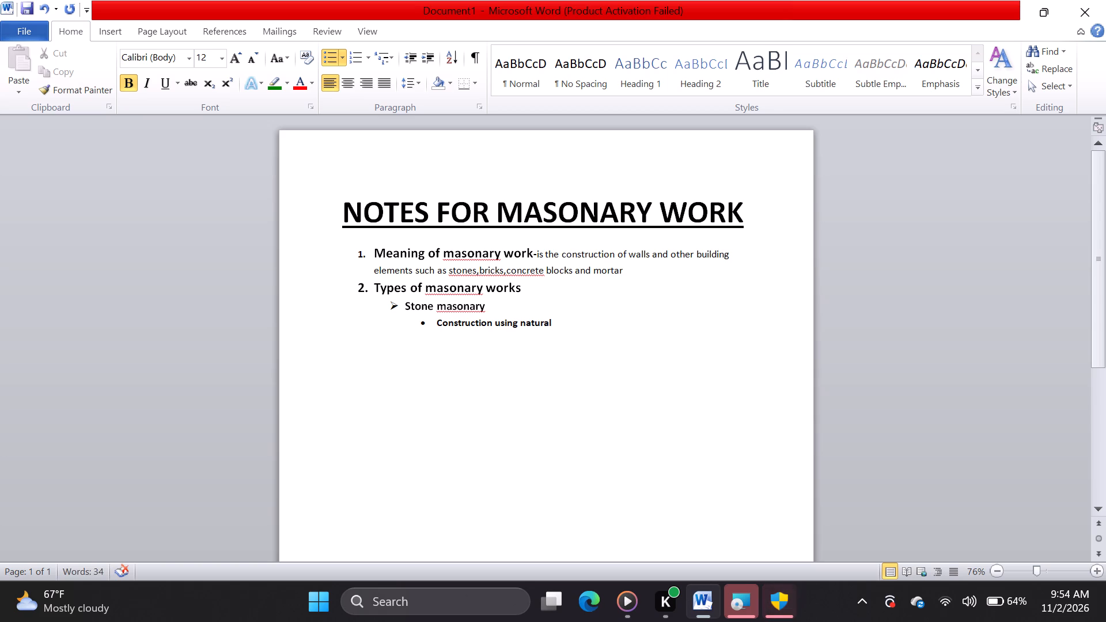
key(s)
text(to)
text(nes)
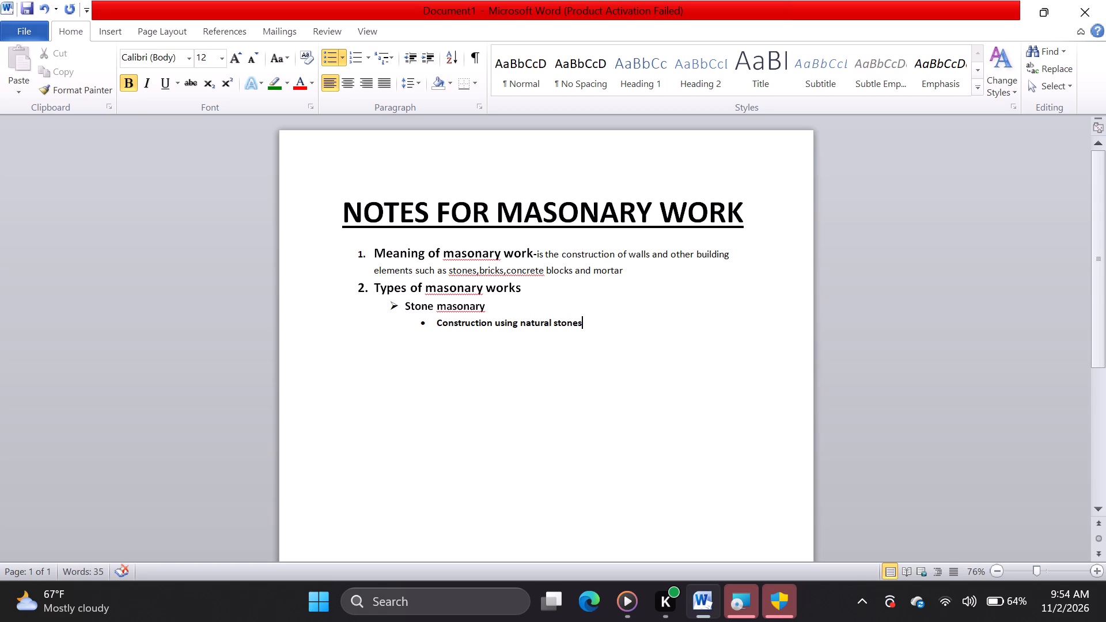
key(space)
text(joined)
key(space)
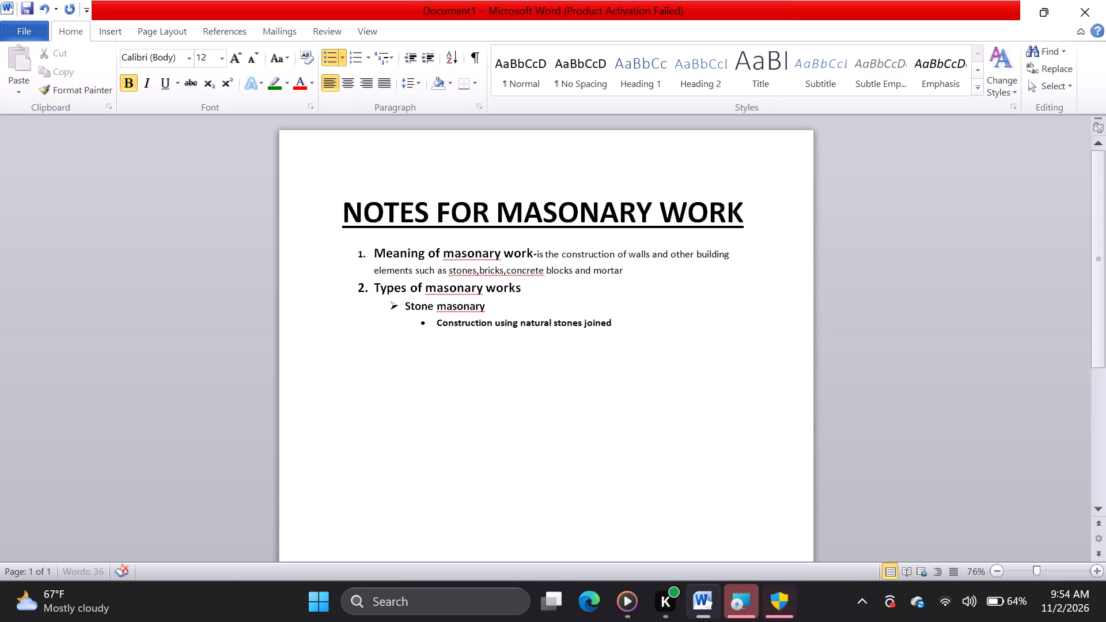
text(with)
key(space)
text(mo)
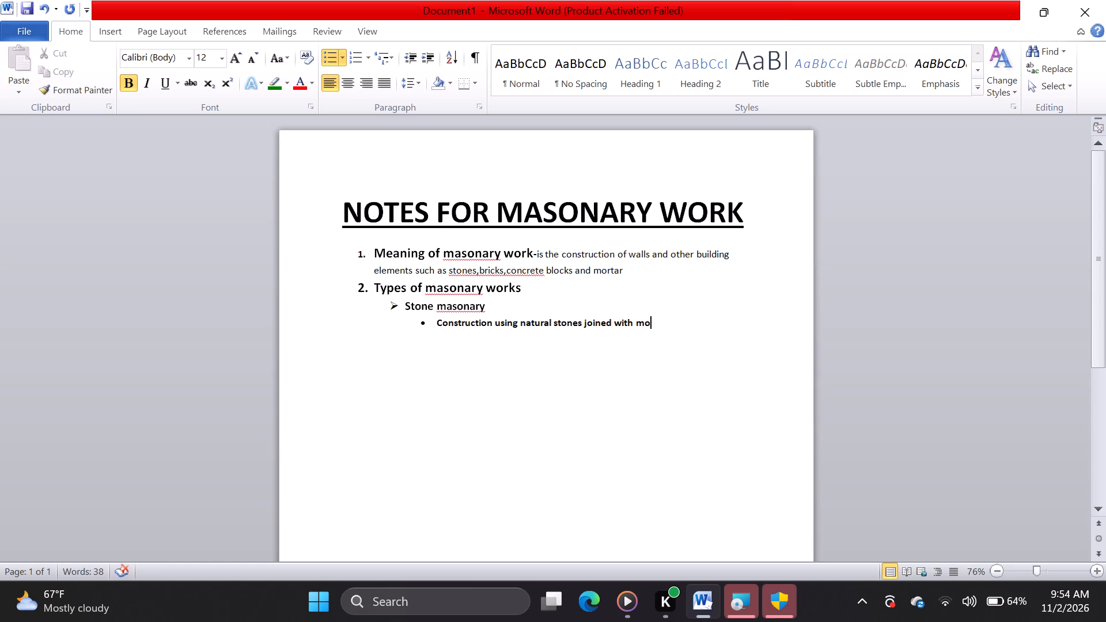
key(r)
key(t)
text(ar)
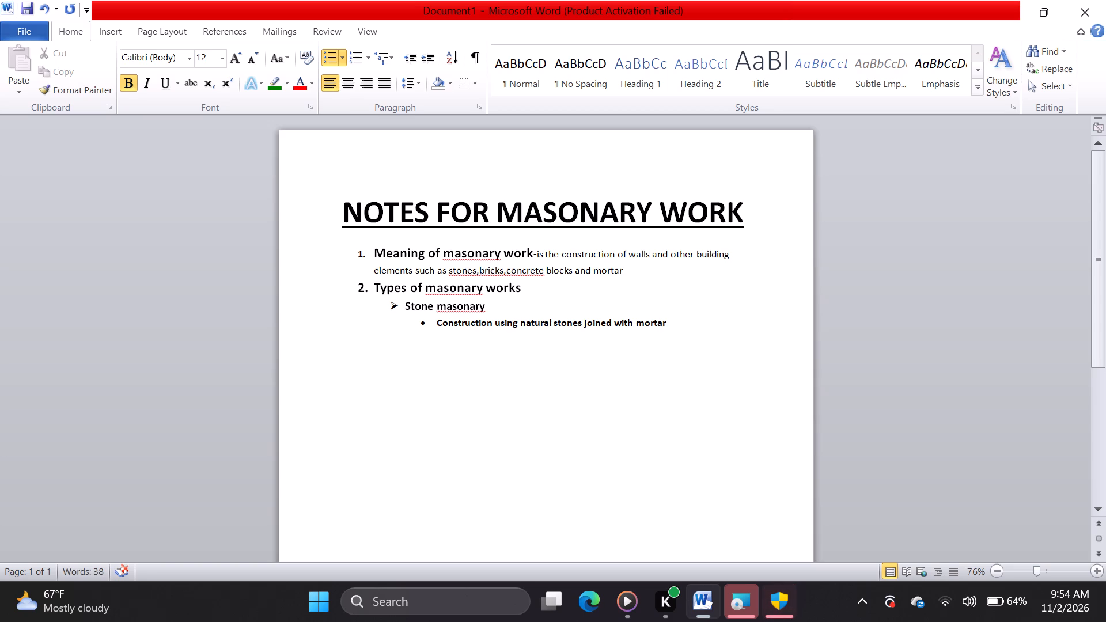
Extend the round-bullet sentence under "Stone masonary" with "or in some cases they are layed without mortar".
key(space)
text(o)
key(r)
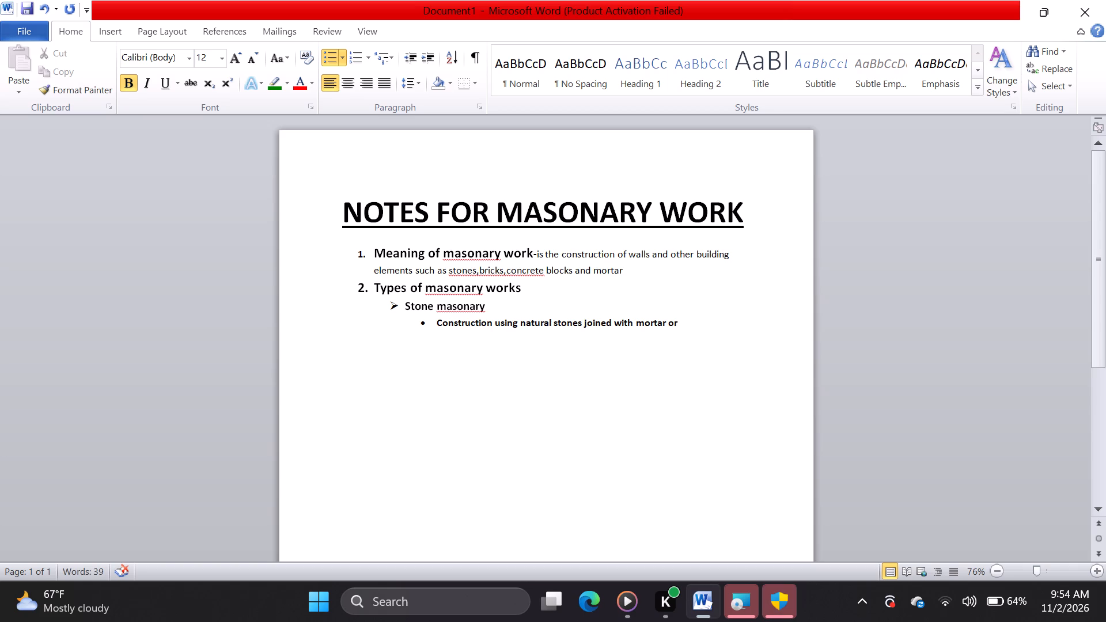
key(space)
key(i)
text(n some)
key(space)
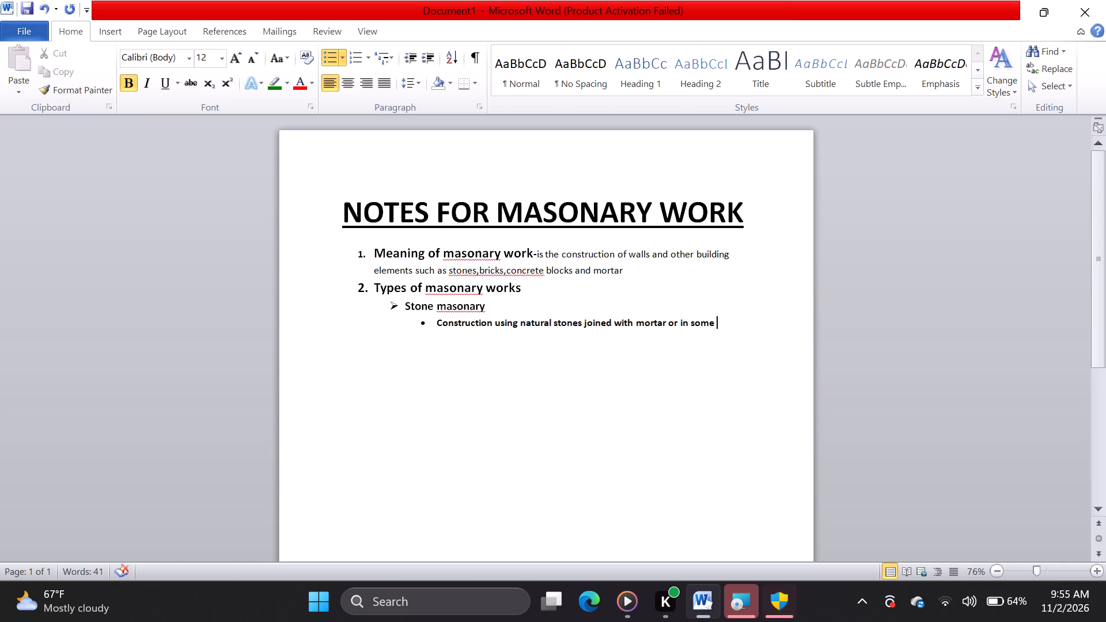
text(cases)
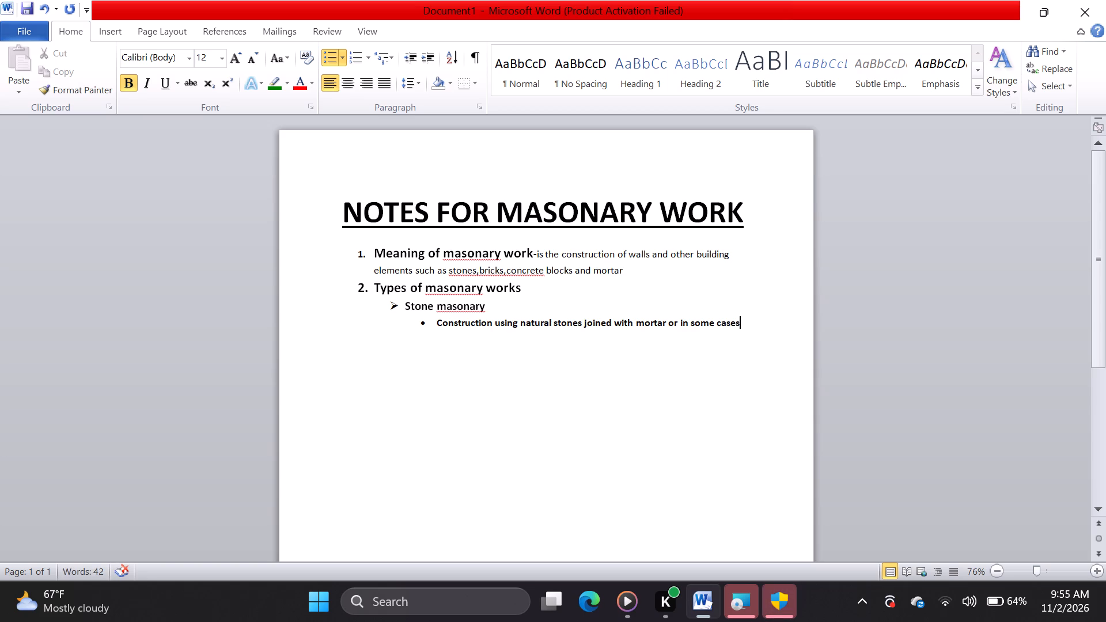
key(space)
text(they are layed)
key(space)
text(without)
key(space)
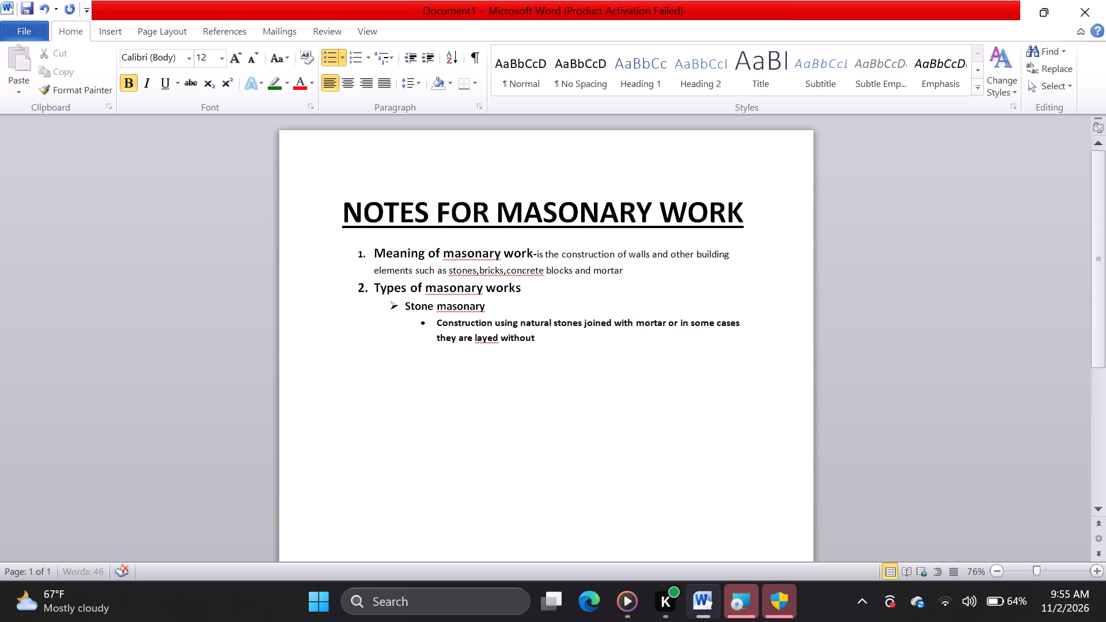
text(mor)
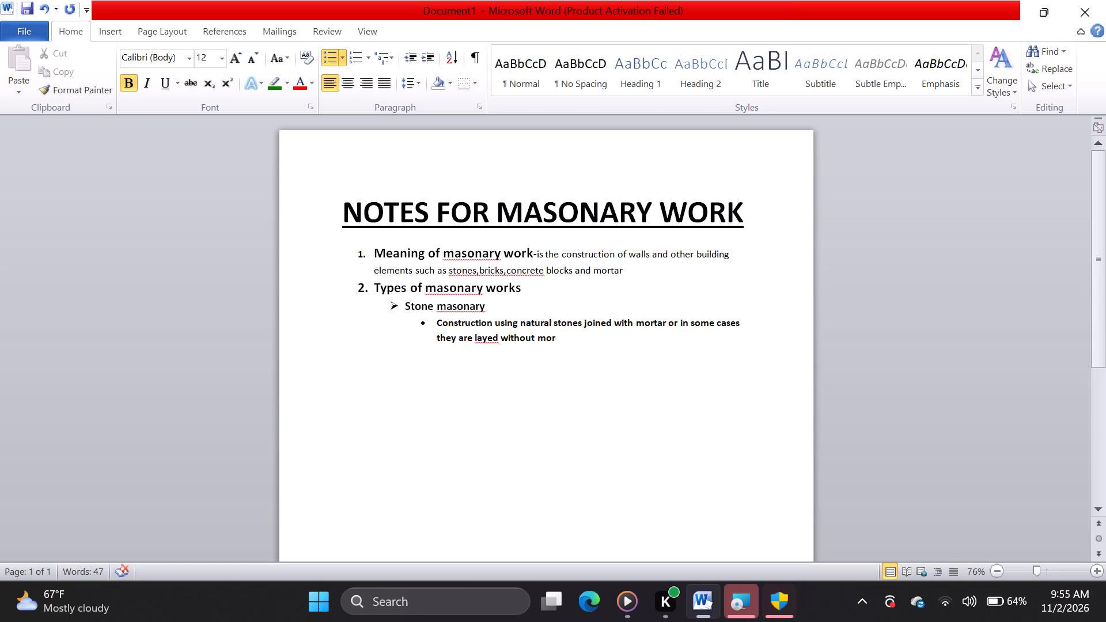
text(tar)
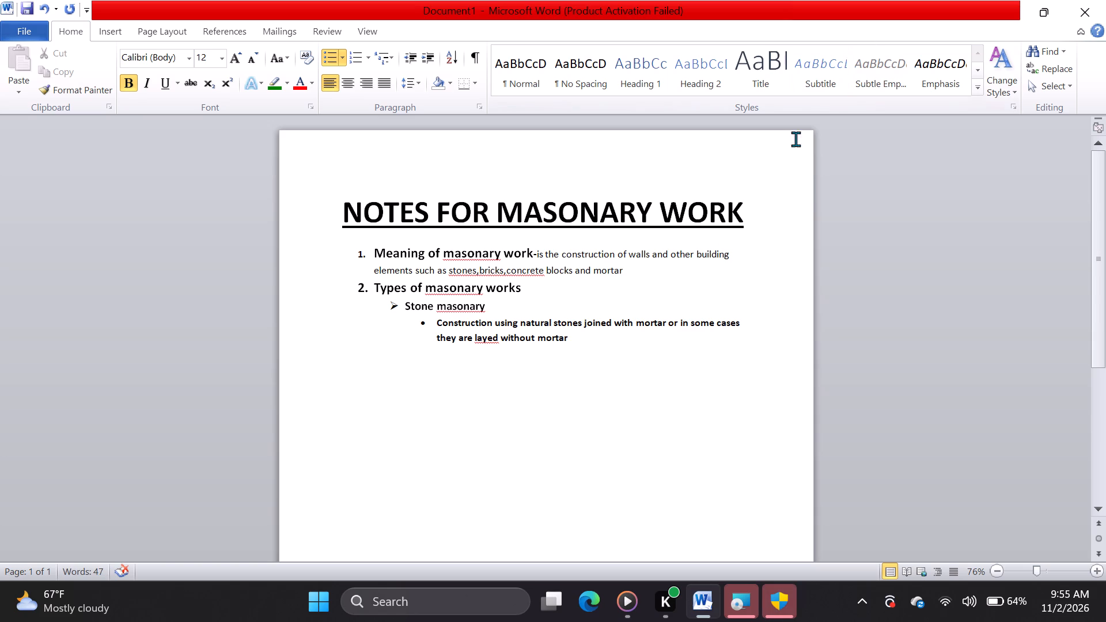
Add an arrow-bulleted sub-item "Brick masonary" below the description of stone masonary.
key(BackSpace)
key(r)
key(Return)
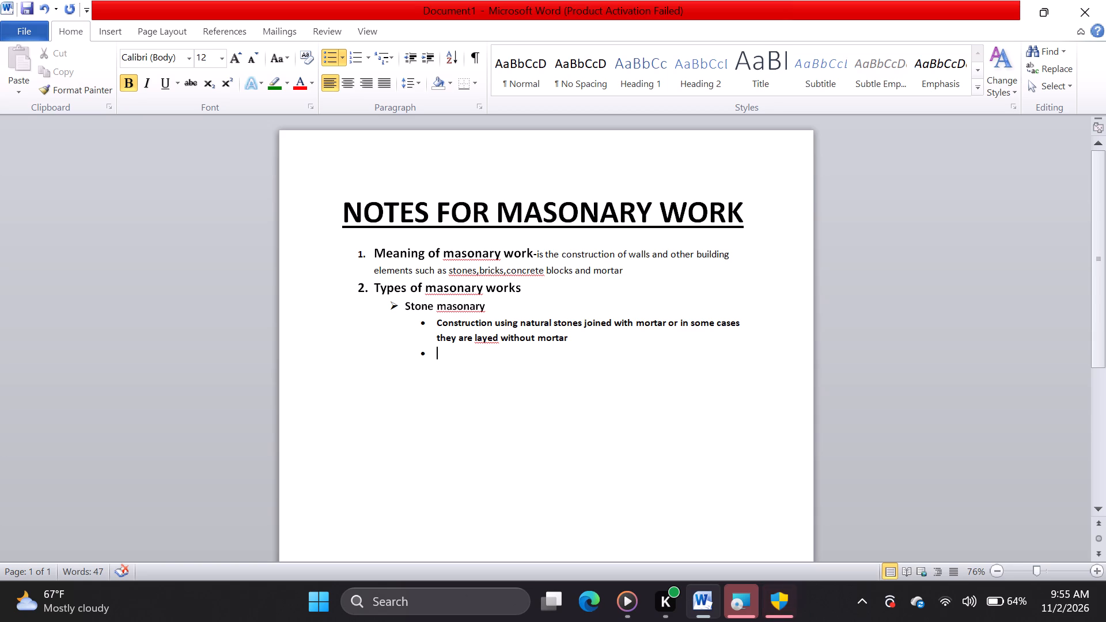
key(BackSpace)
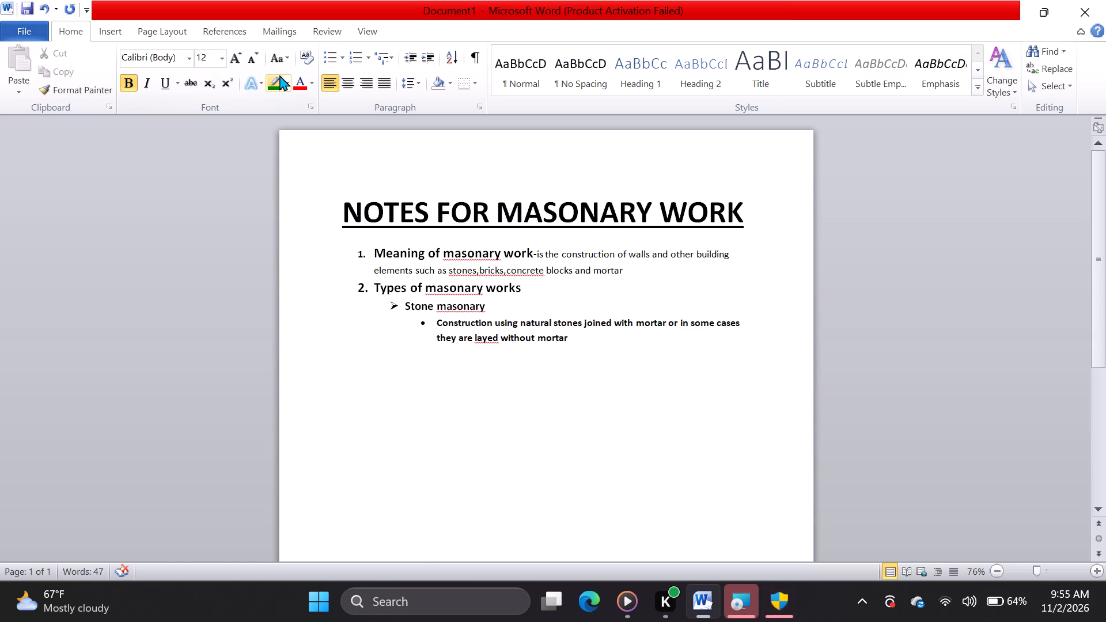
click(342, 55)
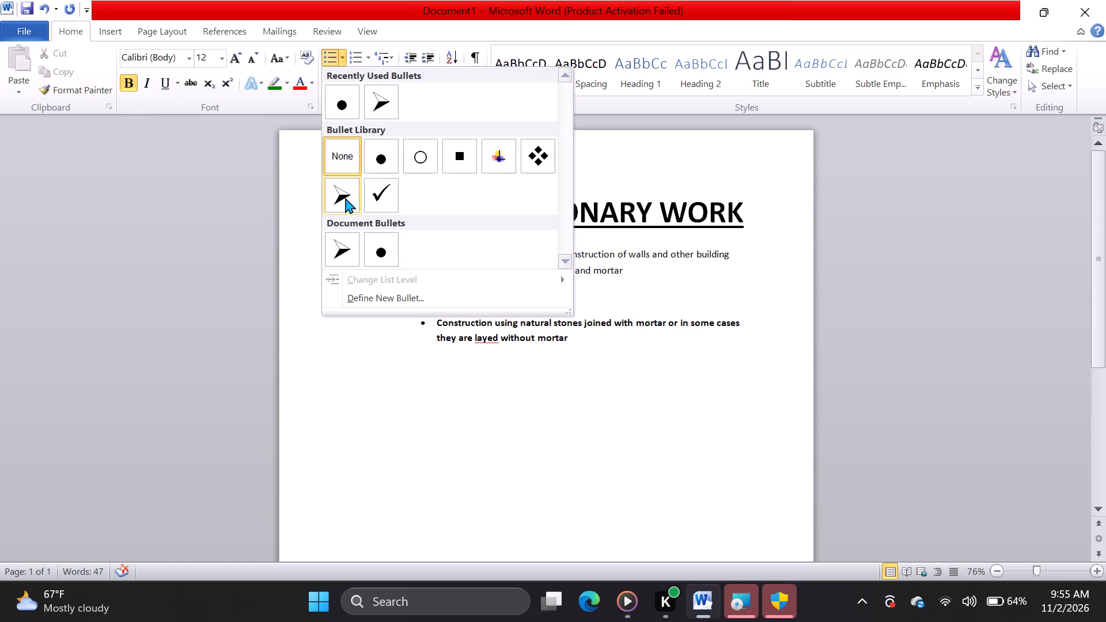
click(342, 245)
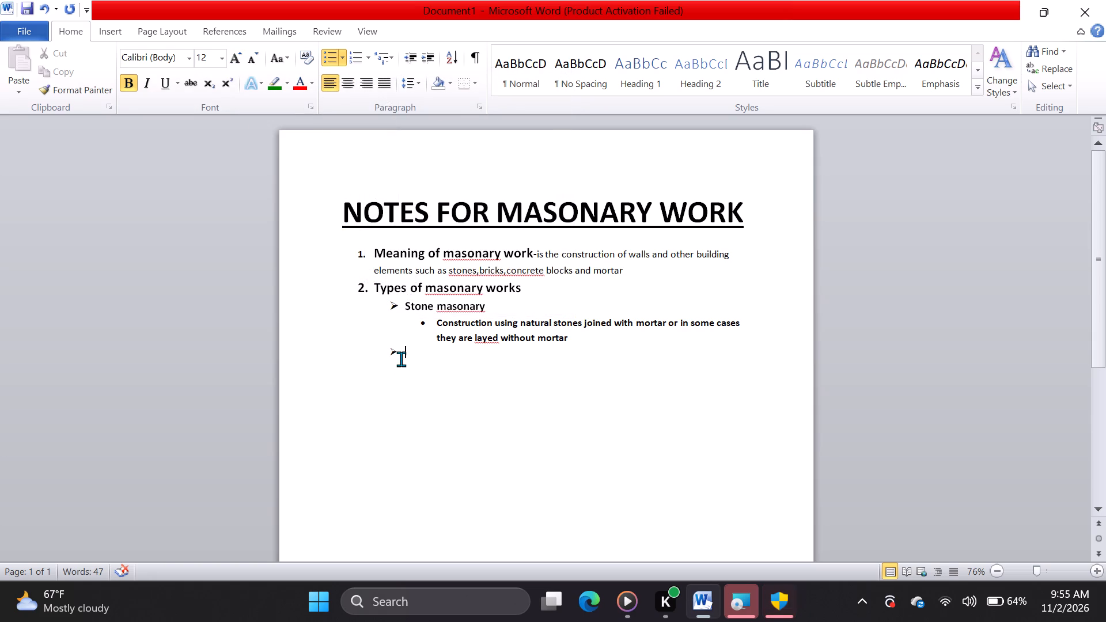
text(brick)
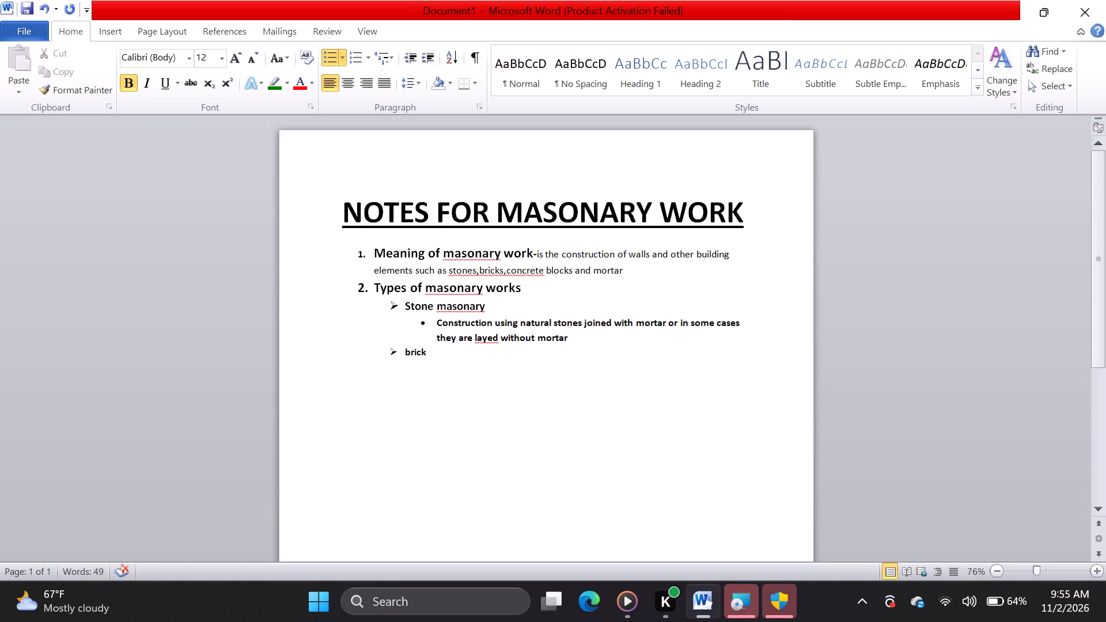
key(space)
text(masonary)
Increase the font size of the arrow-bulleted sub-item "Brick masonary" to 14.
drag(475, 352, 403, 350)
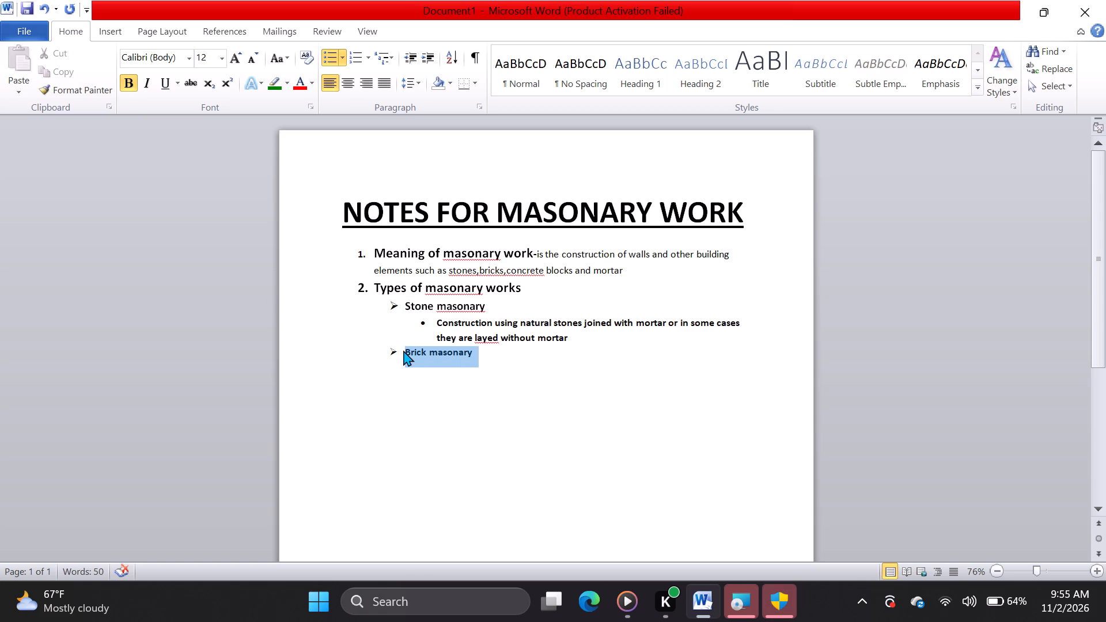
click(229, 63)
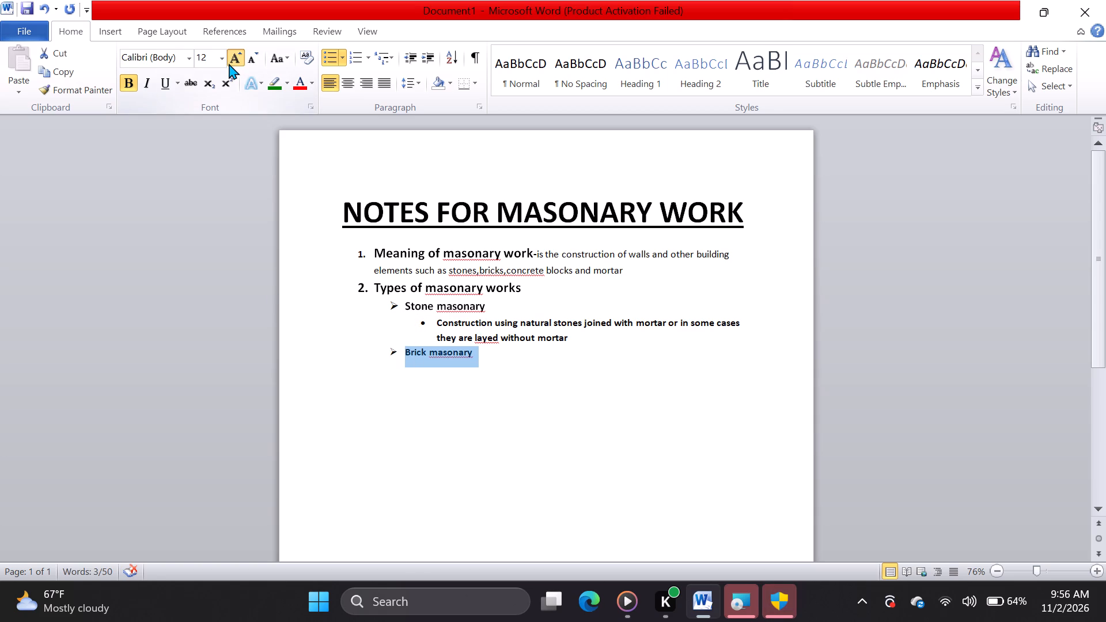
click(506, 366)
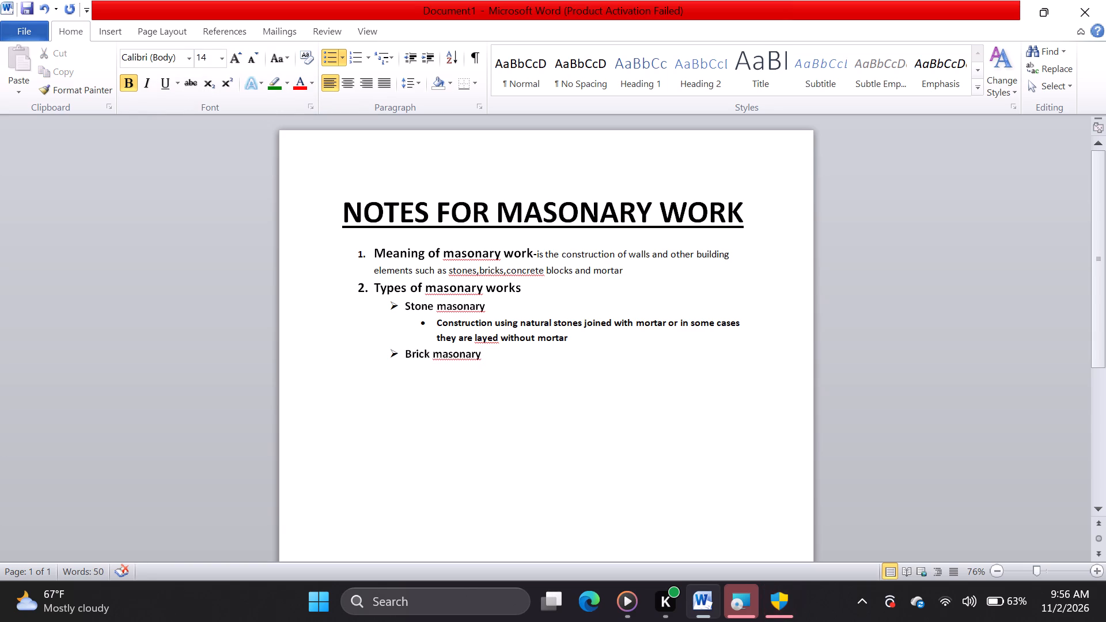
Start an indented round-bullet line under the "Brick masonary" sub-item.
key(Return)
key(BackSpace)
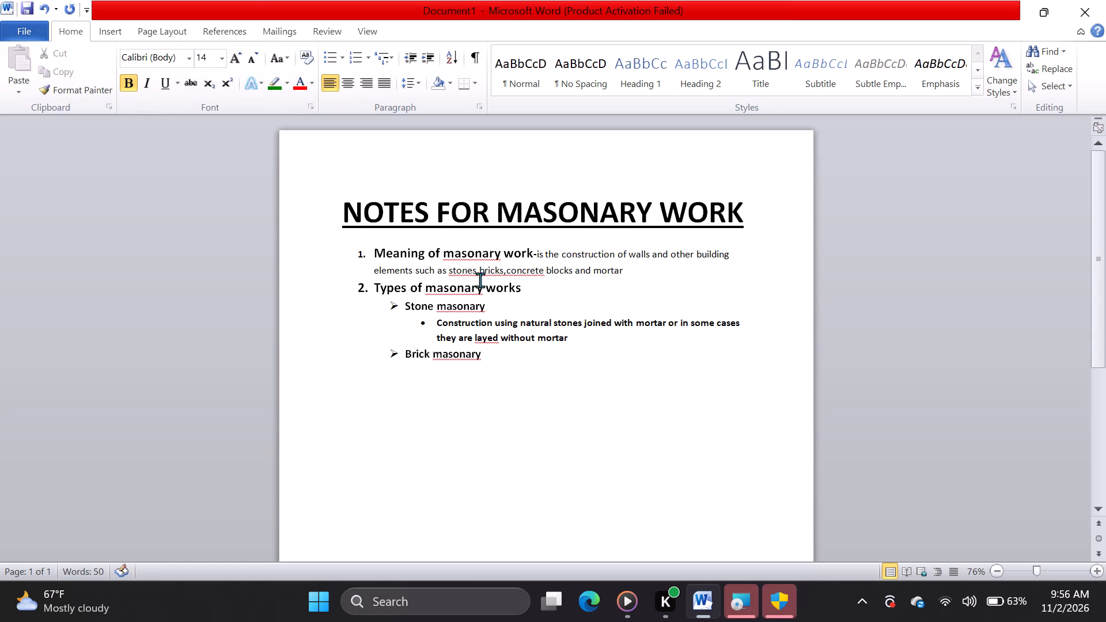
click(340, 54)
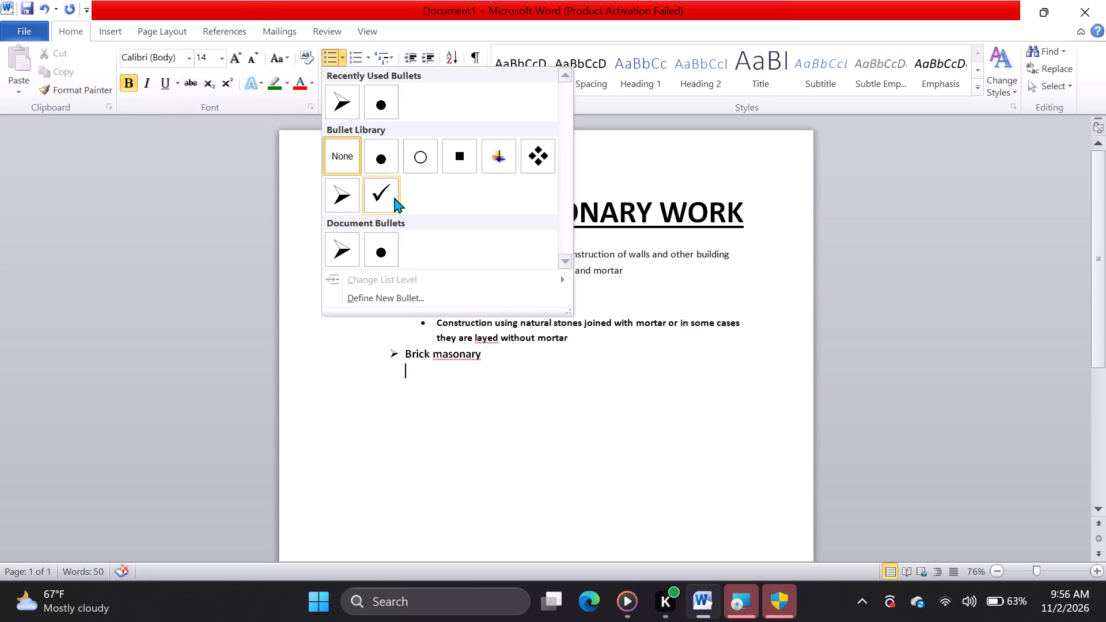
click(382, 112)
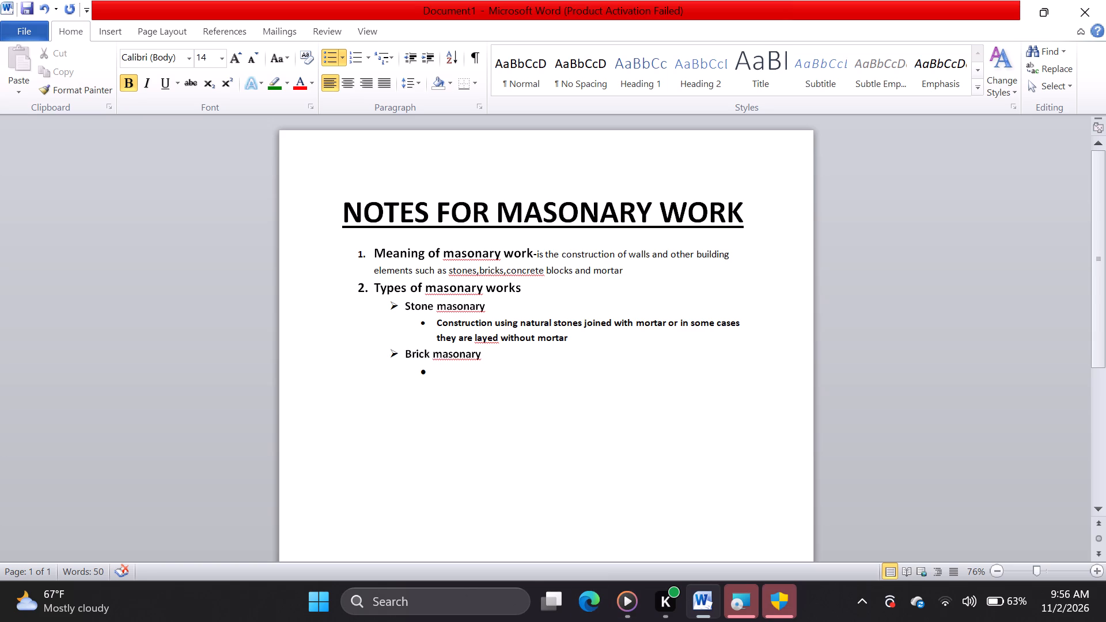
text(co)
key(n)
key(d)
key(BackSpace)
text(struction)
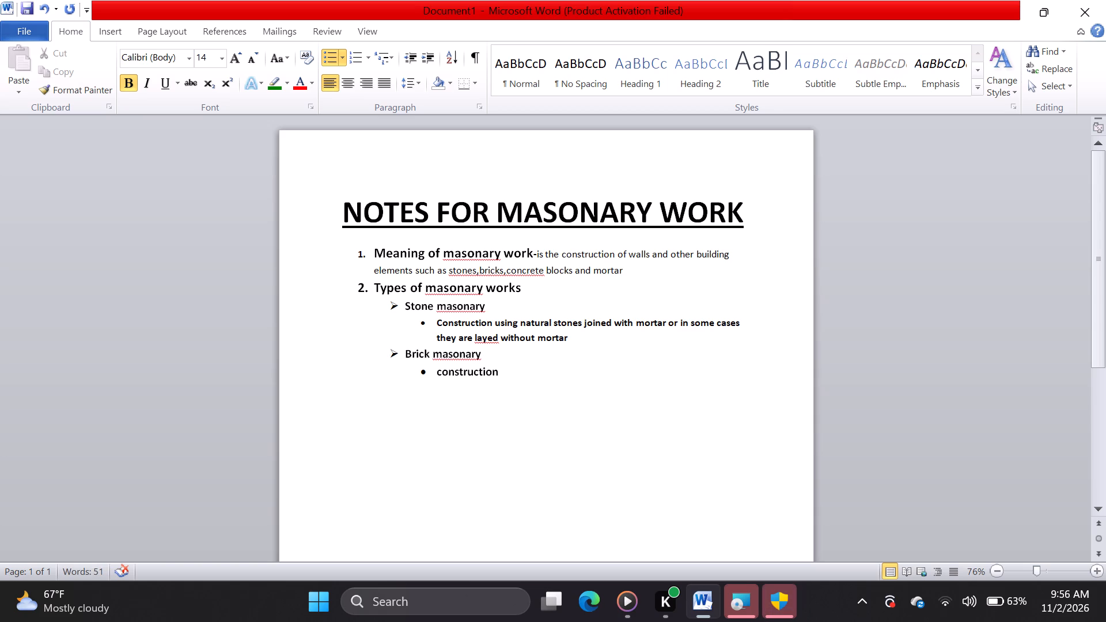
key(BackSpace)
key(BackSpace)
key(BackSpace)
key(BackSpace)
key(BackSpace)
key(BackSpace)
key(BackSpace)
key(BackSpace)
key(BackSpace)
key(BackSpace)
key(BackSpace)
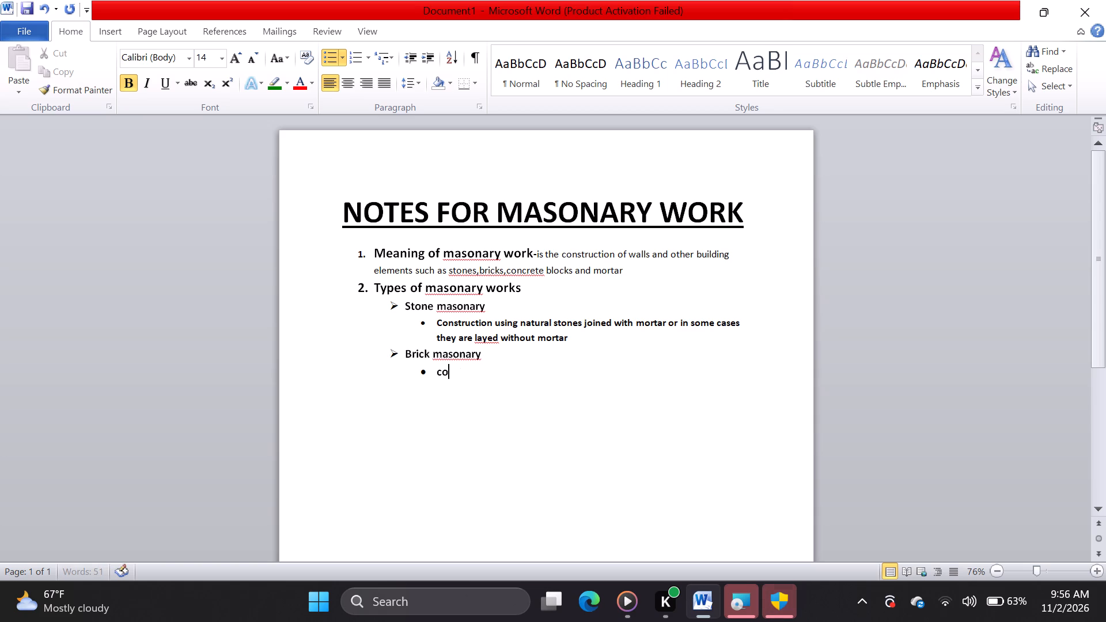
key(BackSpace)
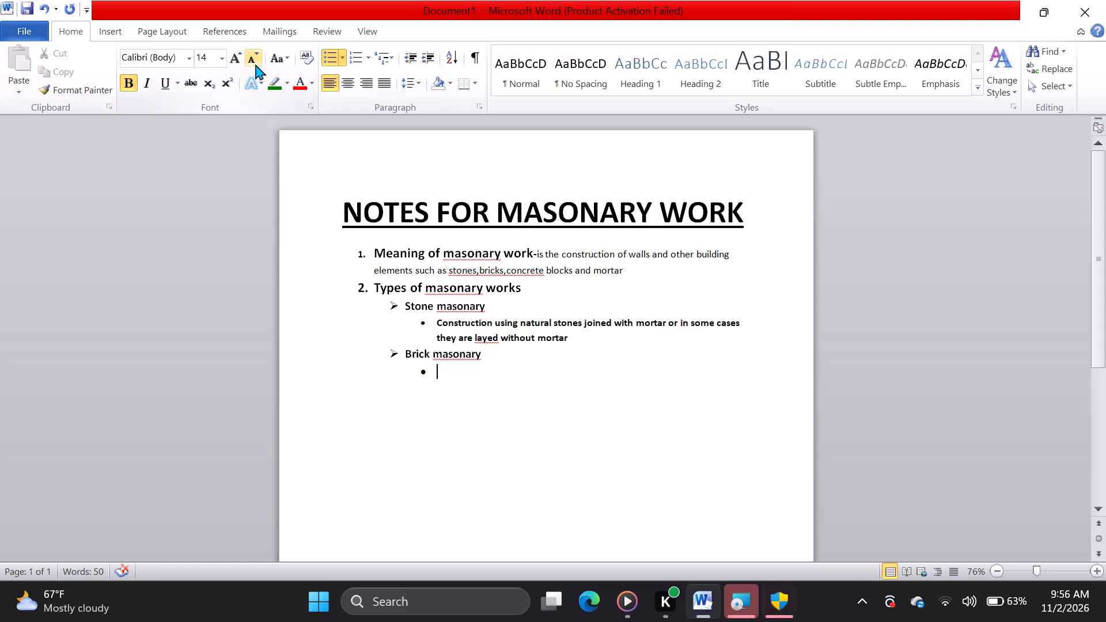
Write "Construction using burnt clay bricks and mortar" at font size 12 on the round-bullet line under "Brick masonary".
click(255, 66)
key(c)
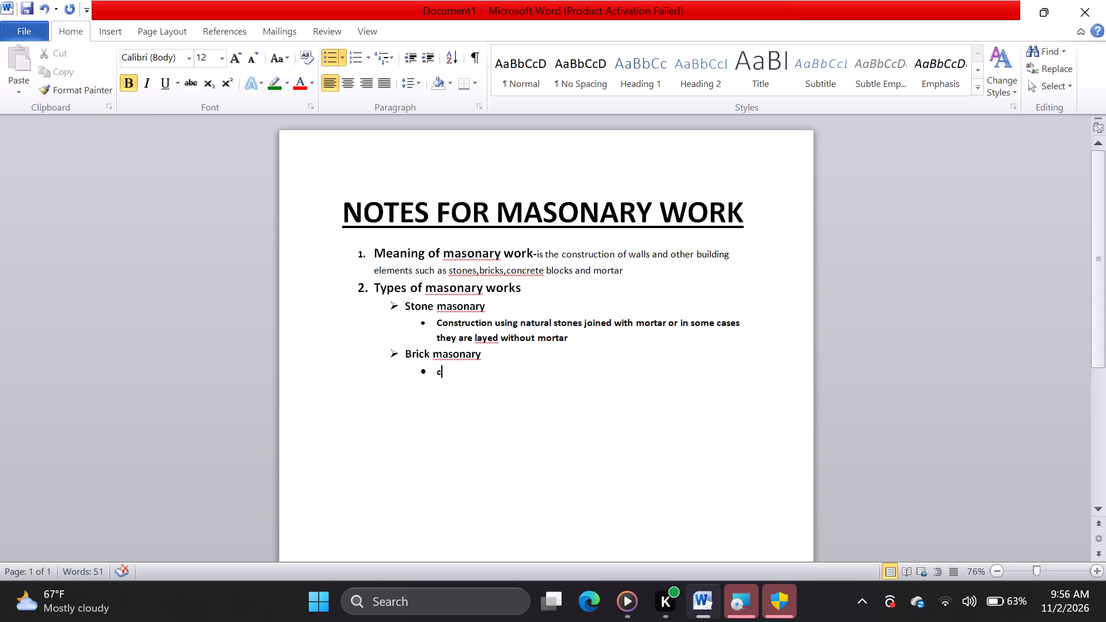
text(on)
text(struction)
key(space)
text(using)
key(space)
text(bur)
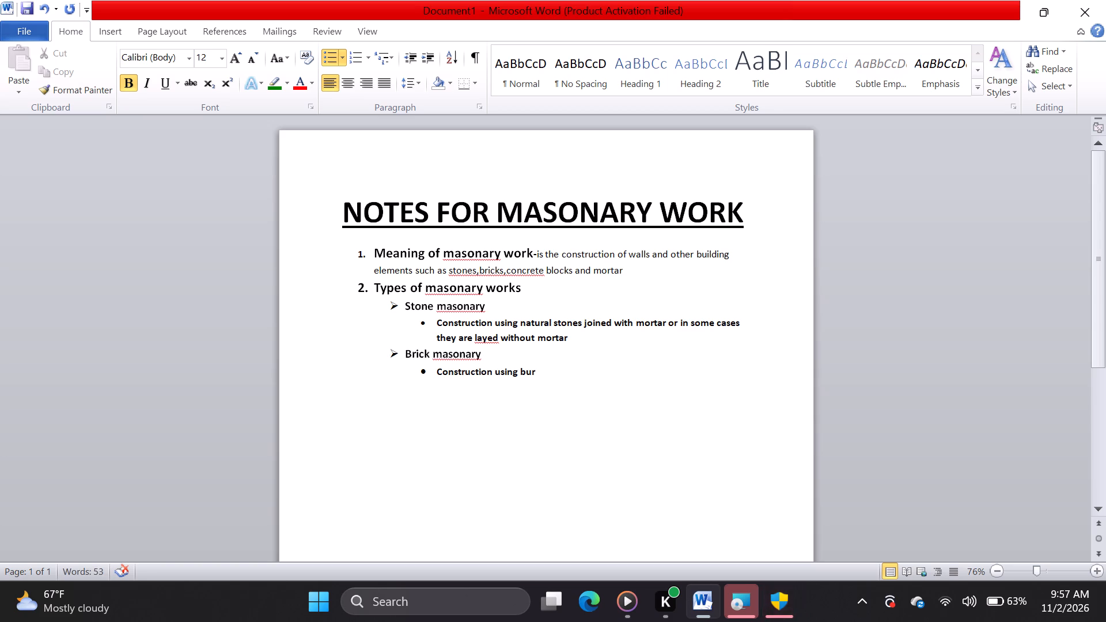
text(nt)
key(space)
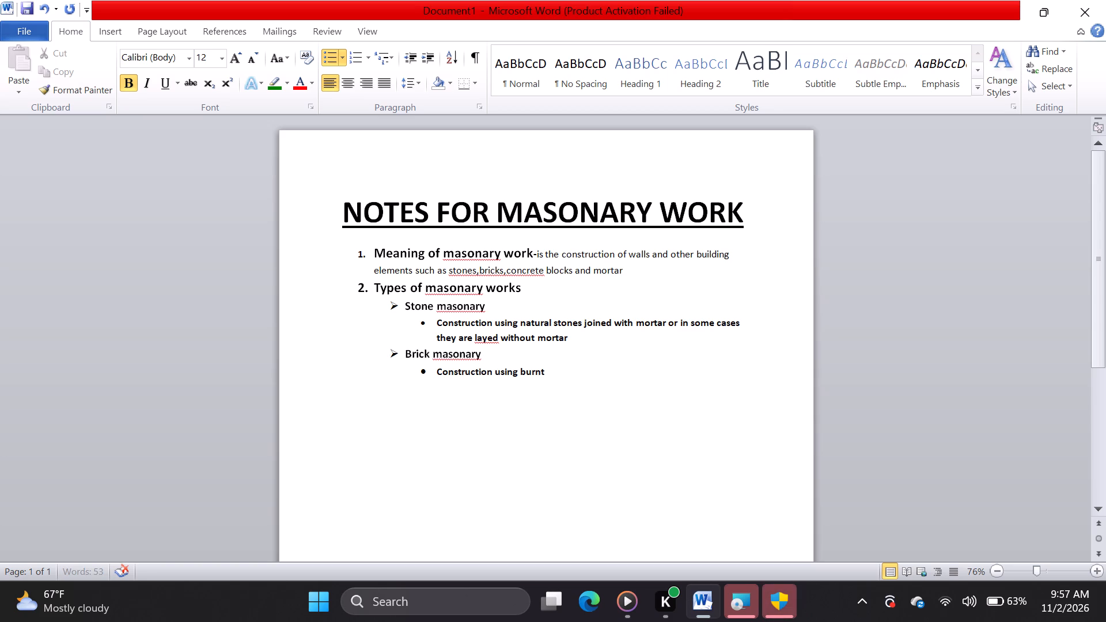
text(clay)
key(space)
text(bricks)
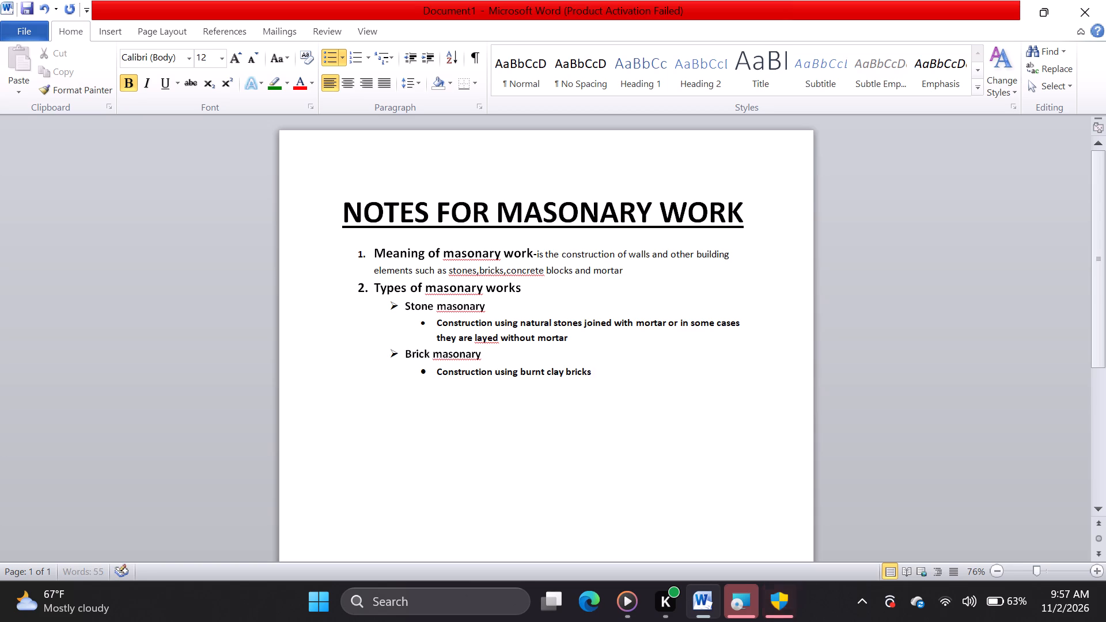
key(space)
text(and mortar)
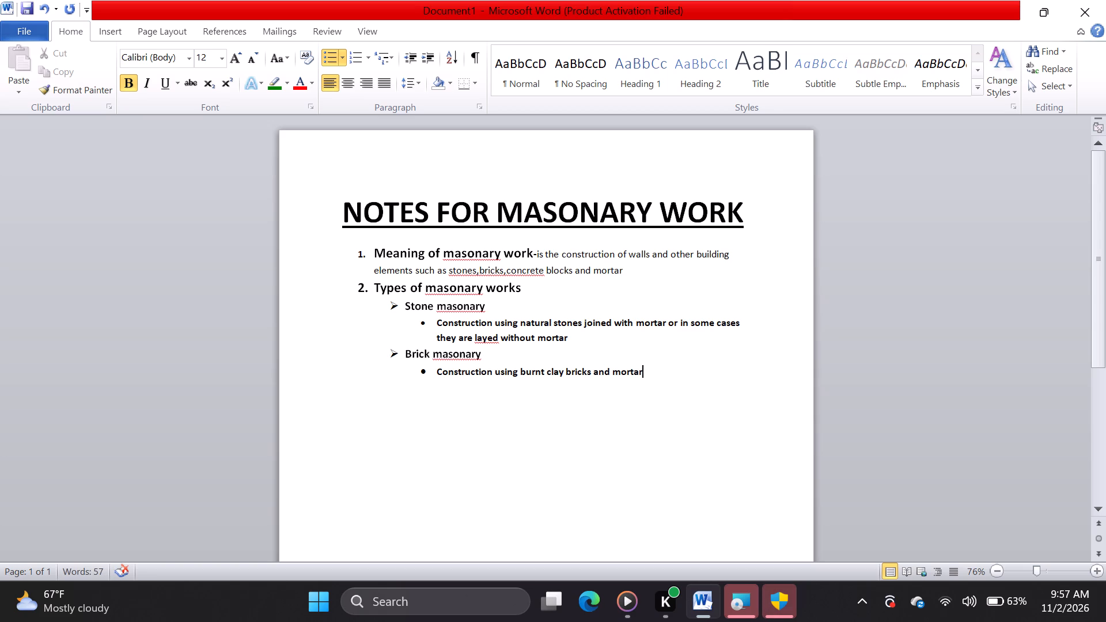
Add an arrow-bulleted sub-item "Block masonary" below the description of brick masonary.
key(Return)
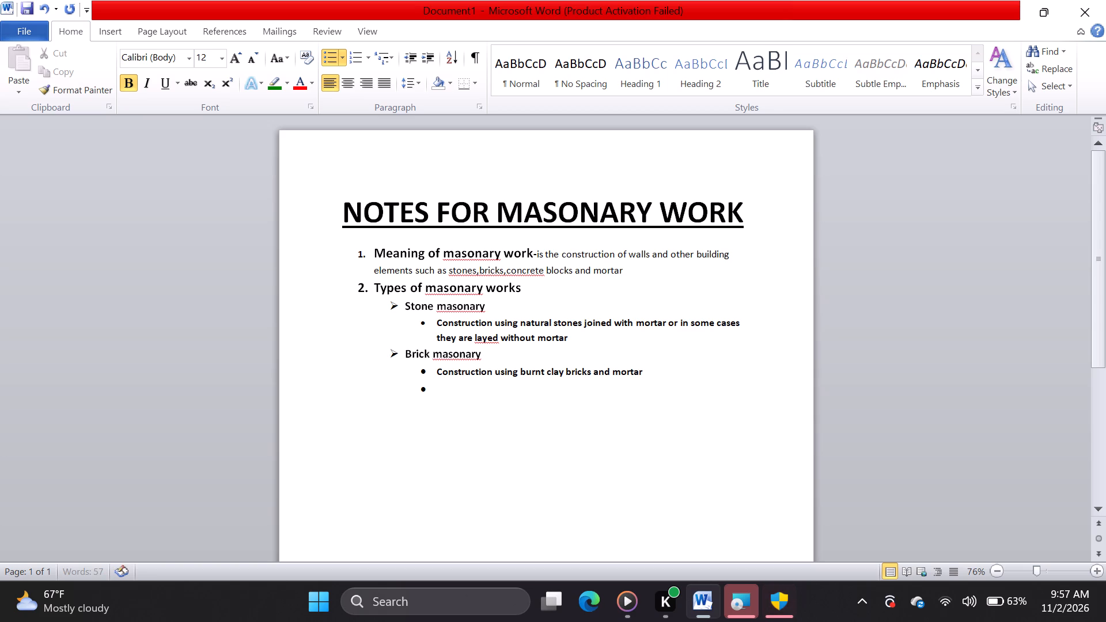
key(BackSpace)
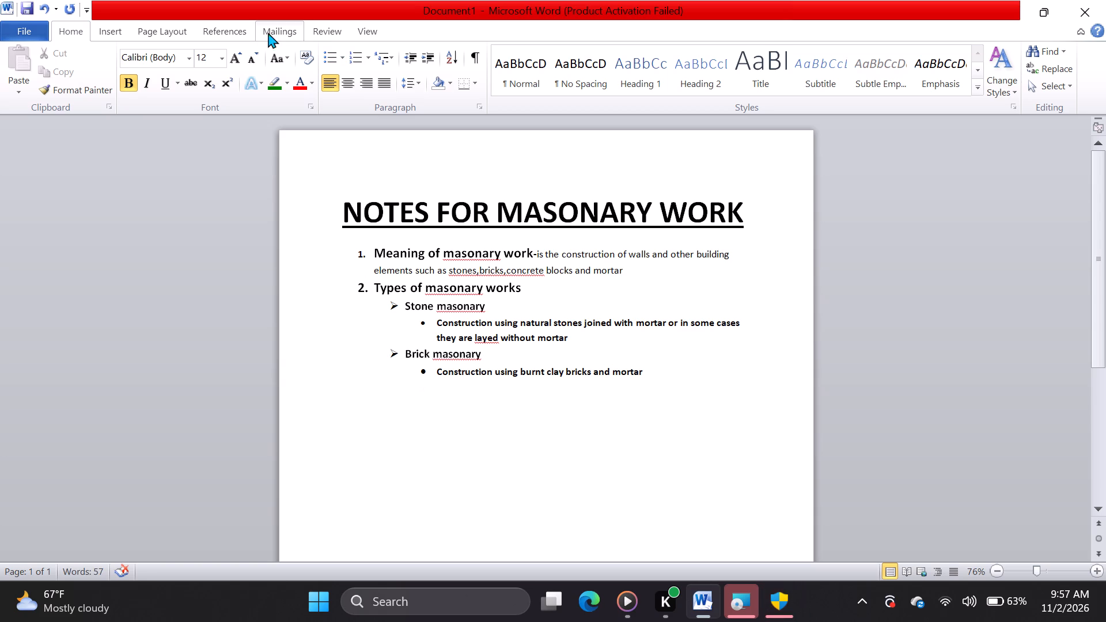
click(346, 60)
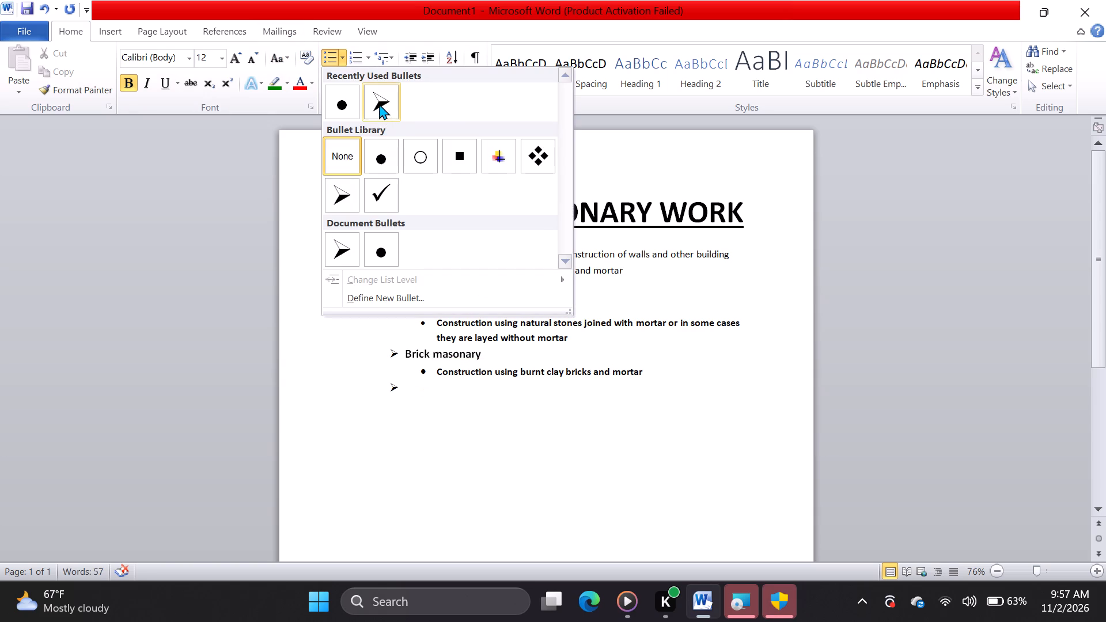
click(379, 104)
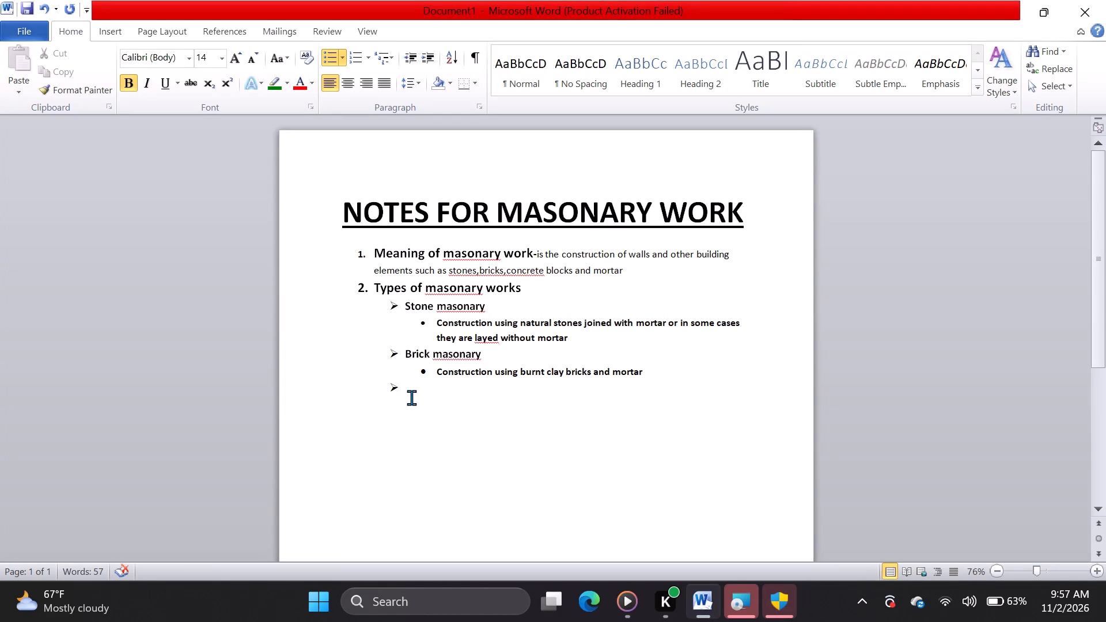
text(block)
key(space)
text(masonary)
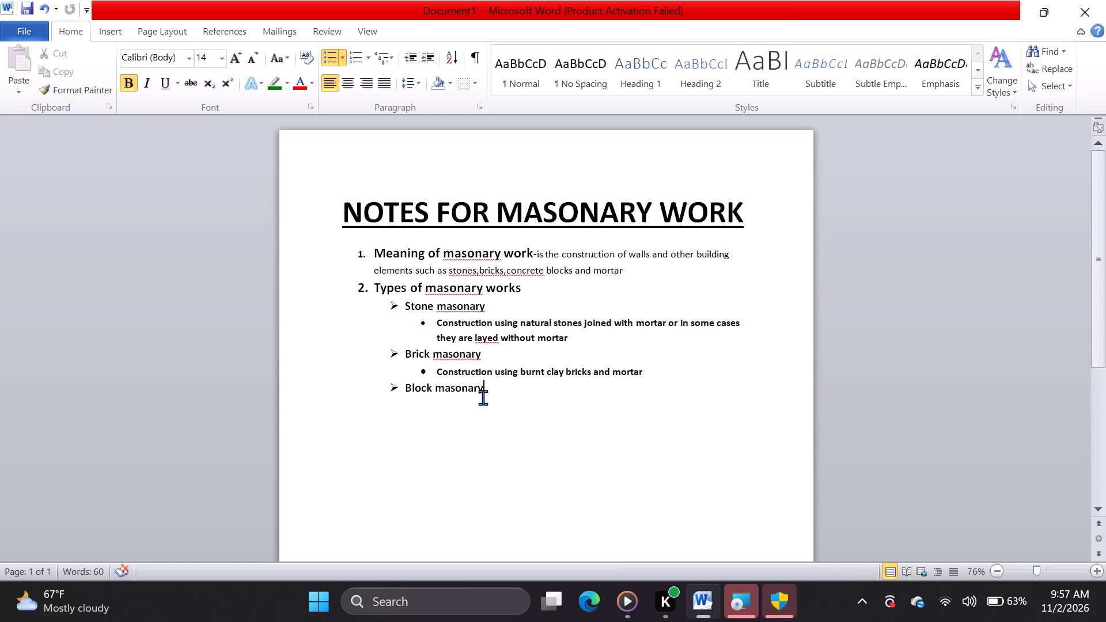
Start an indented round-bullet line under the "Block masonary" sub-item.
key(Return)
key(BackSpace)
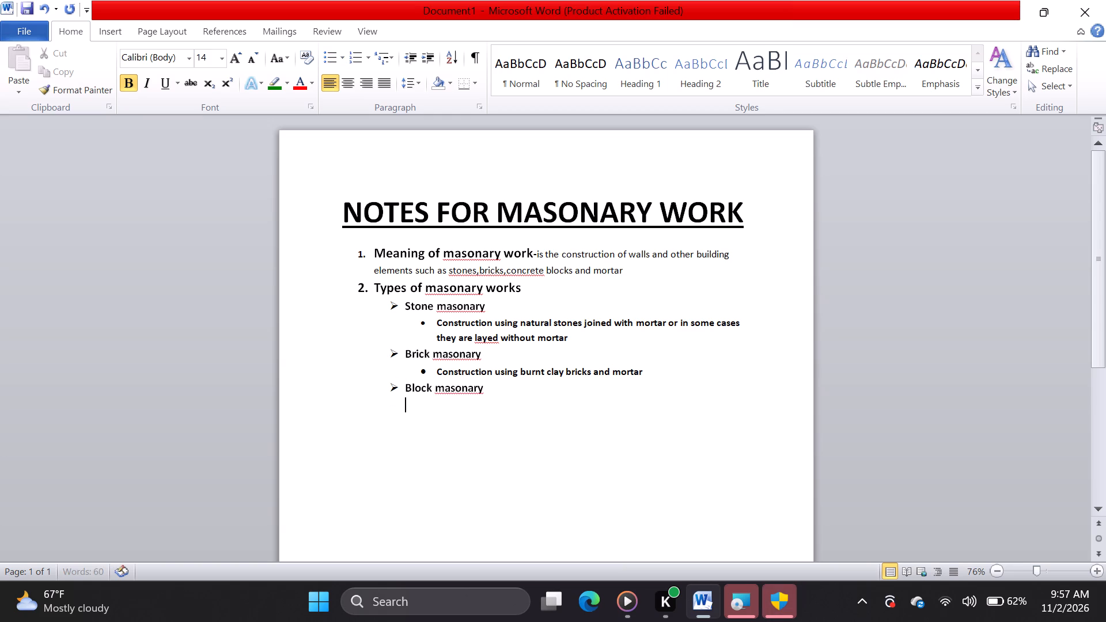
click(344, 57)
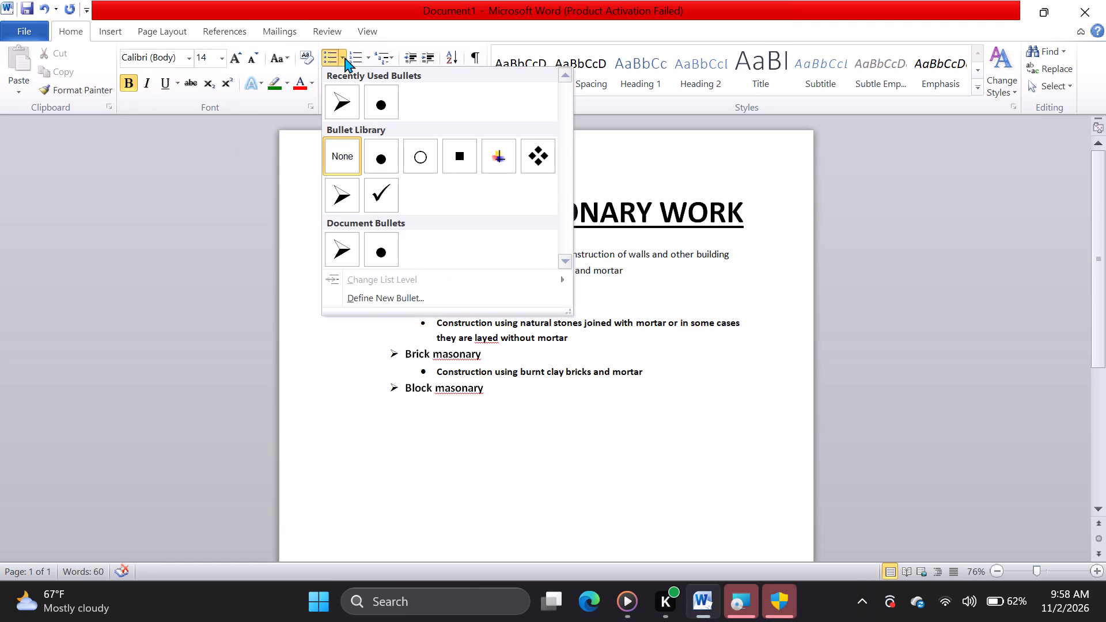
click(382, 100)
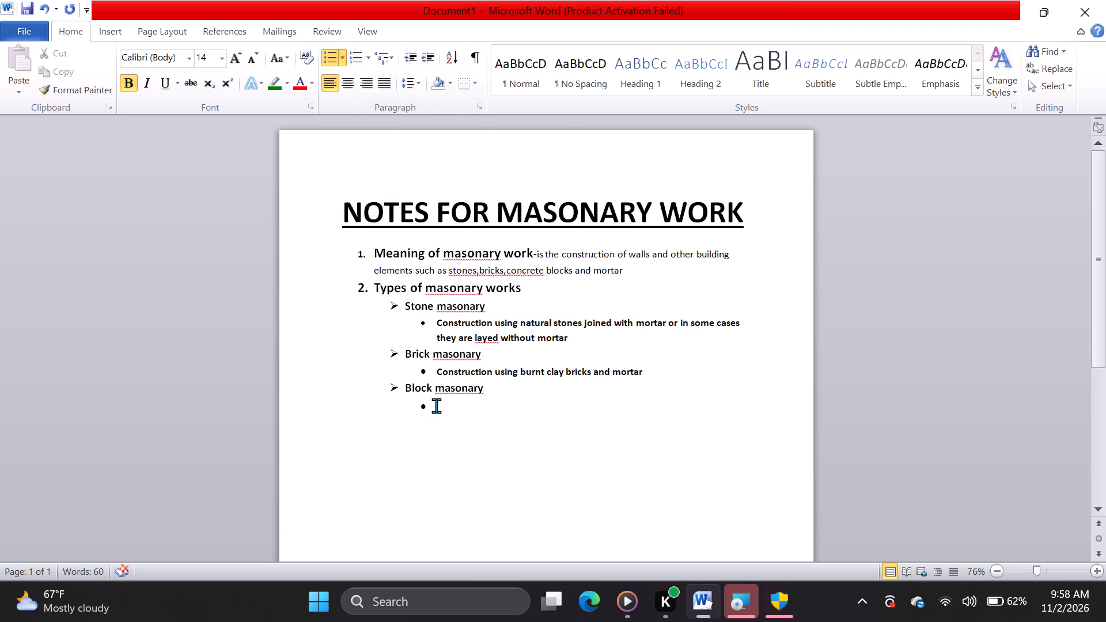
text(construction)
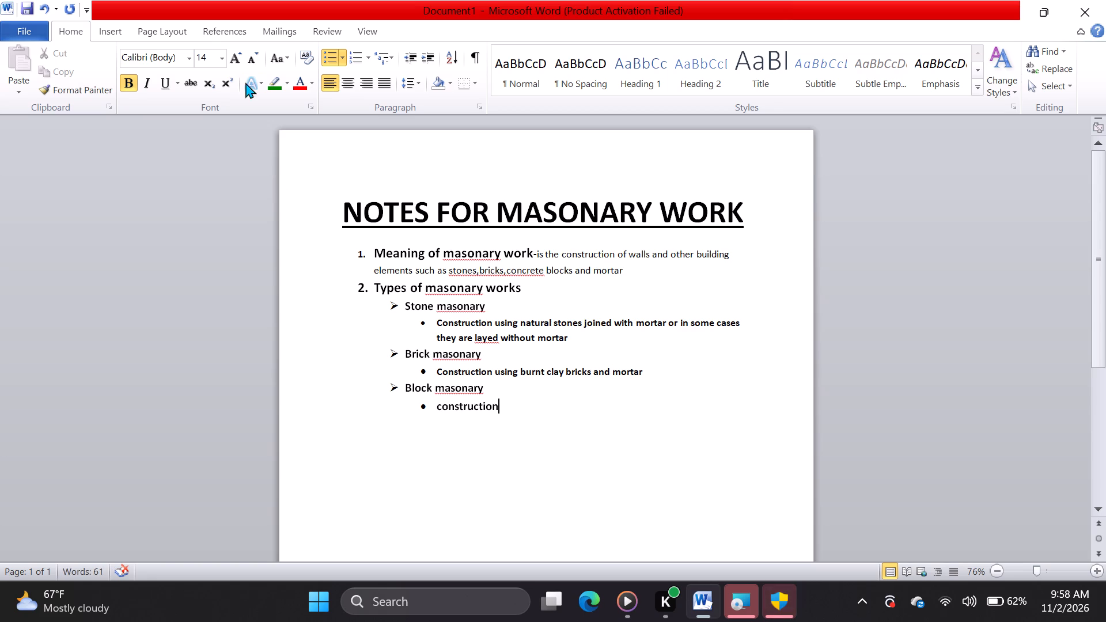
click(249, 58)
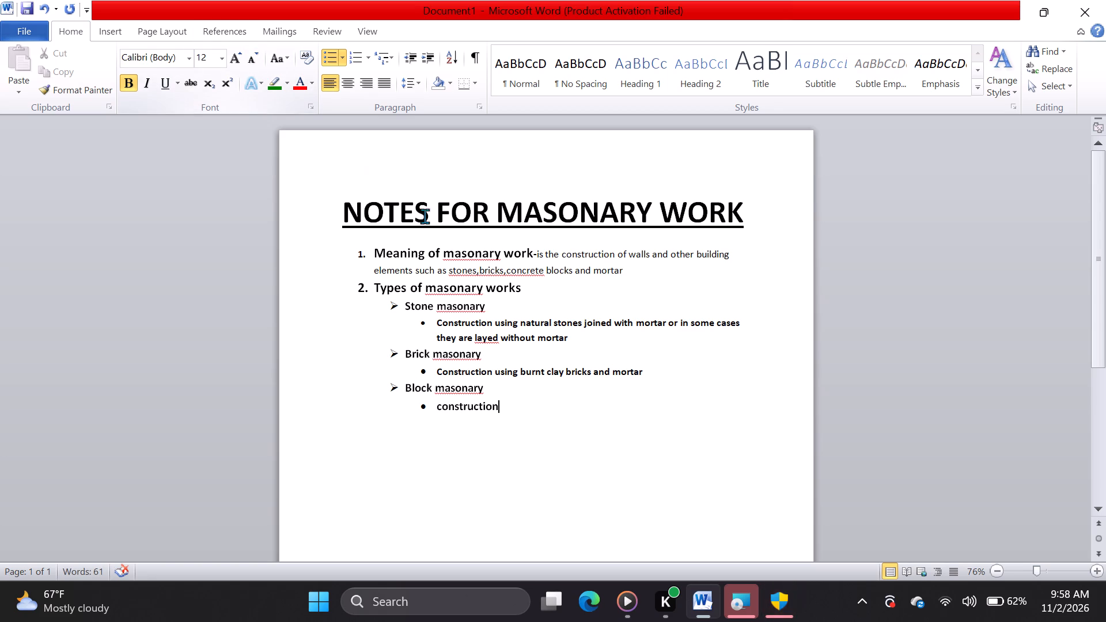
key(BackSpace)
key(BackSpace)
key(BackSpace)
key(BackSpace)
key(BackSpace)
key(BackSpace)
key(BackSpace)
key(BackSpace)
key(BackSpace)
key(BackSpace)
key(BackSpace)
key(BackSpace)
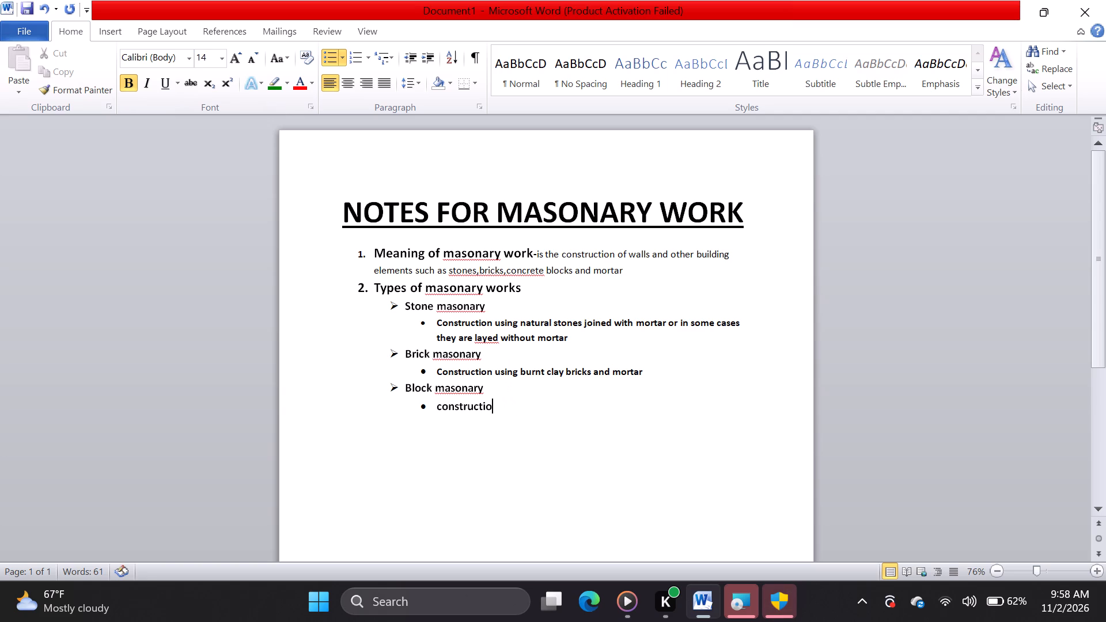
Begin the round-bullet line under "Block masonary" with "constructio" and reduce that text to font size 12.
text(constru)
text(ctio)
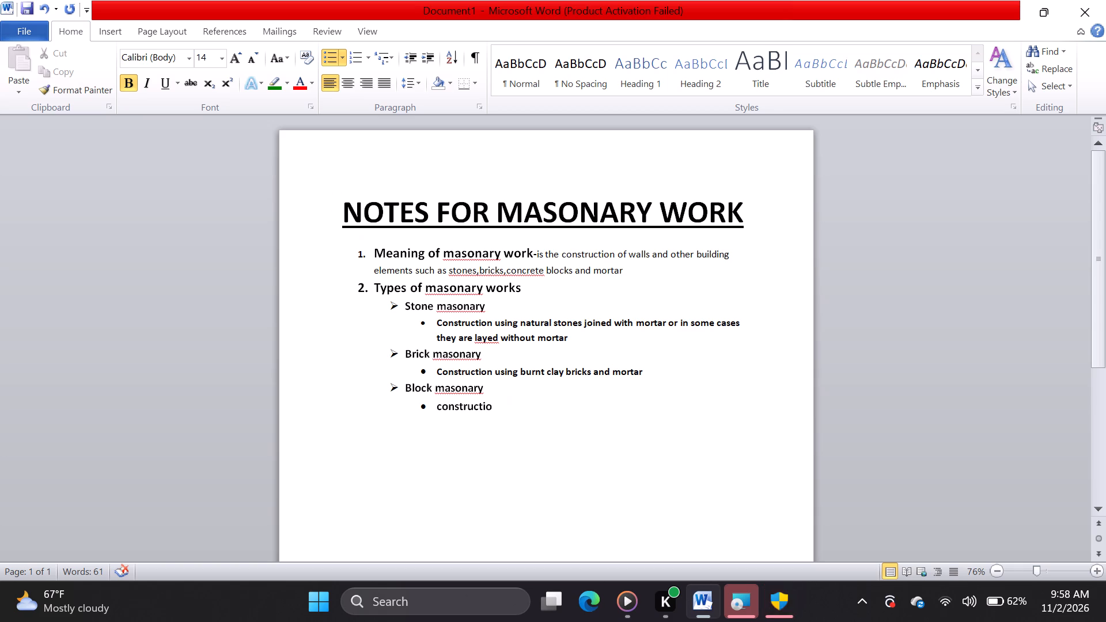
click(249, 56)
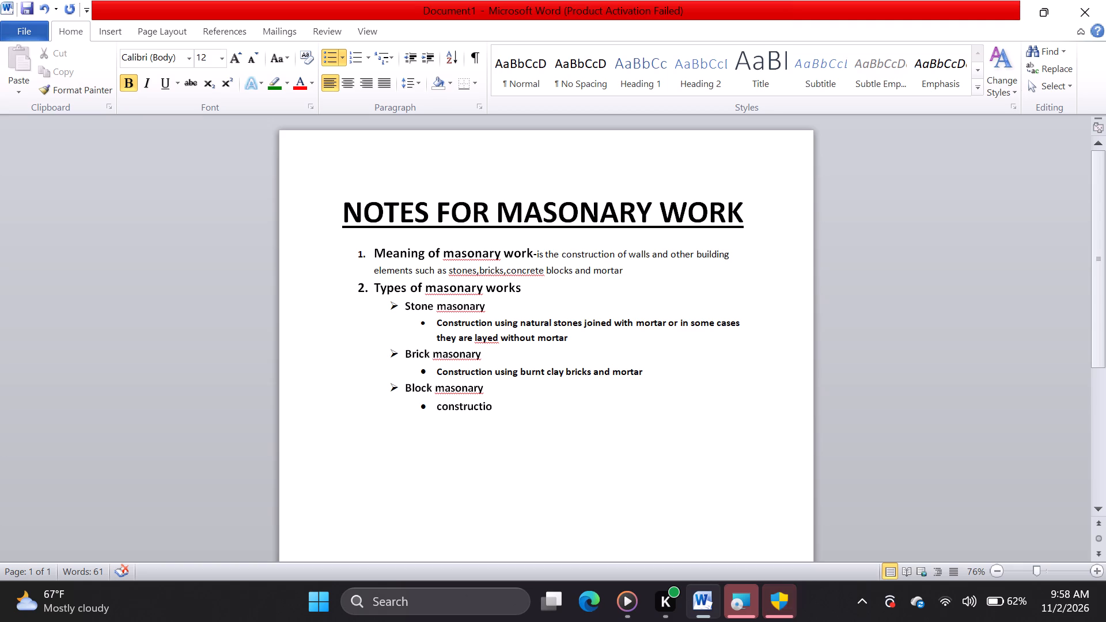
drag(491, 407, 353, 445)
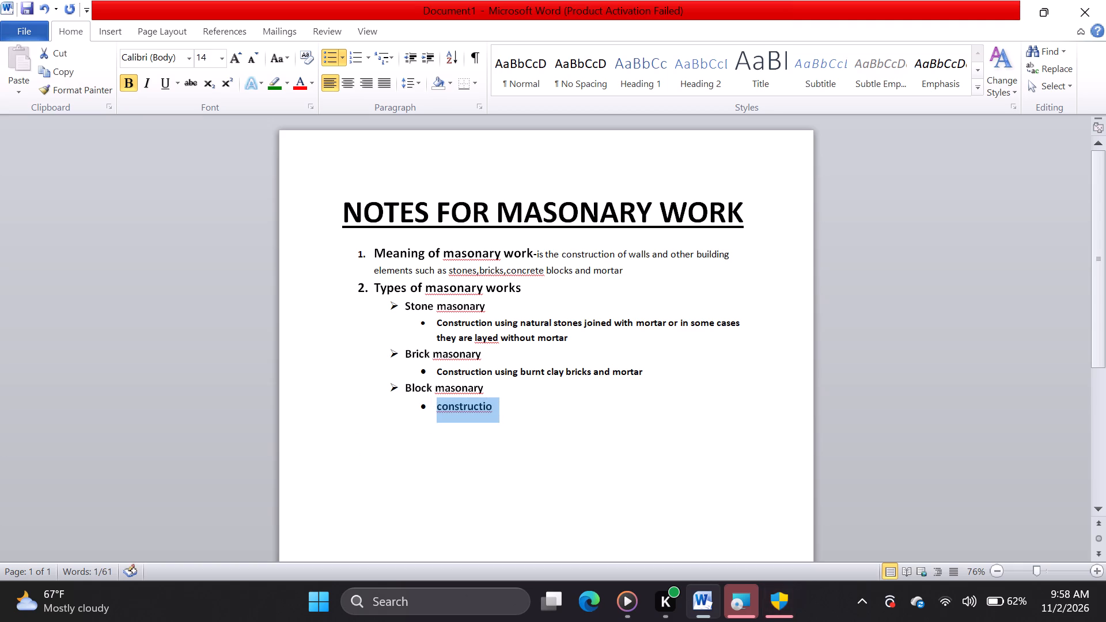
click(252, 60)
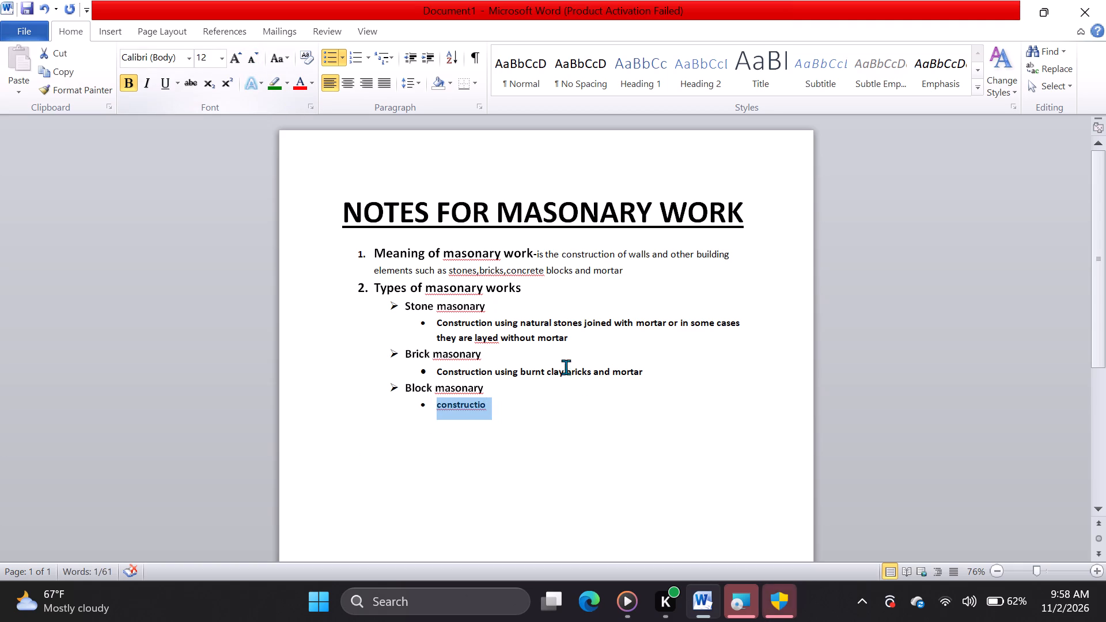
click(504, 407)
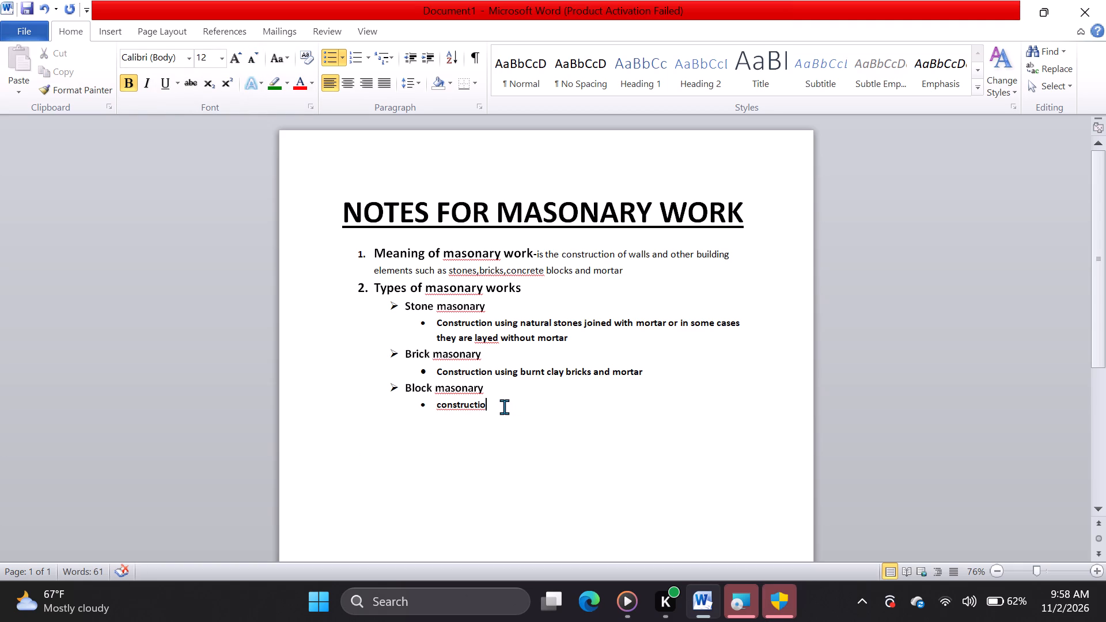
Complete the description under "Block masonary" so it reads "Construction using concrete blocks and mortar".
text(n)
key(space)
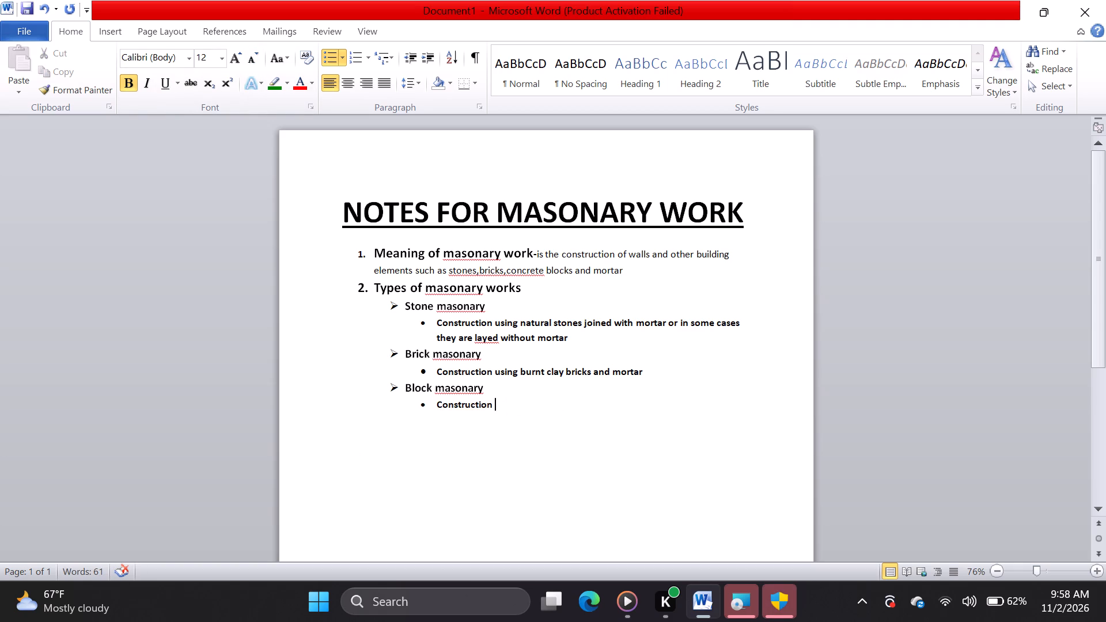
key(u)
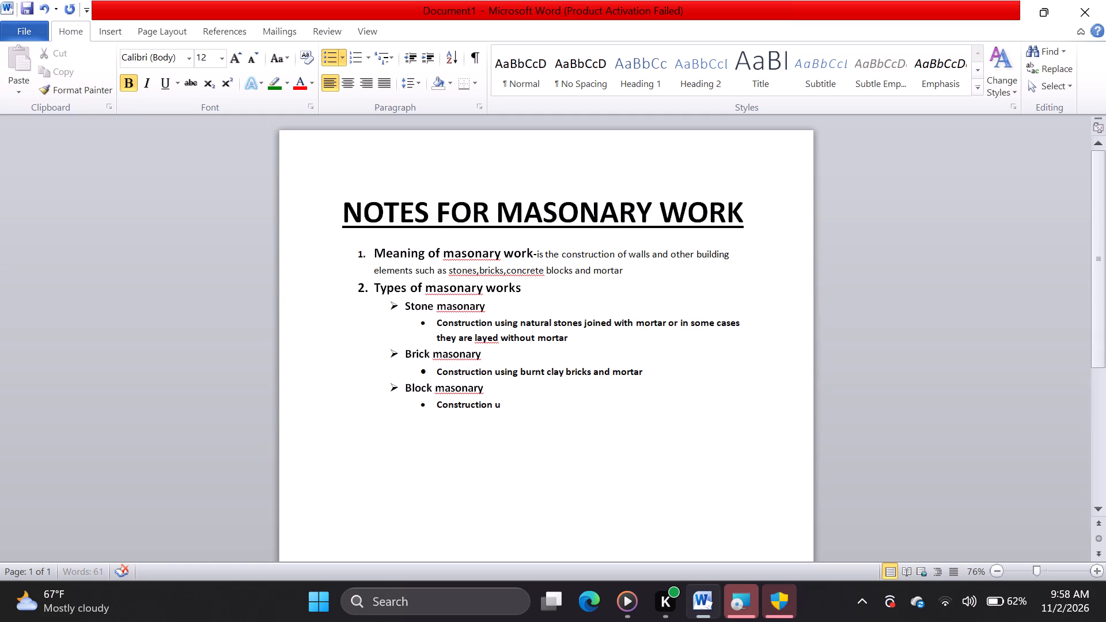
text(sing)
key(space)
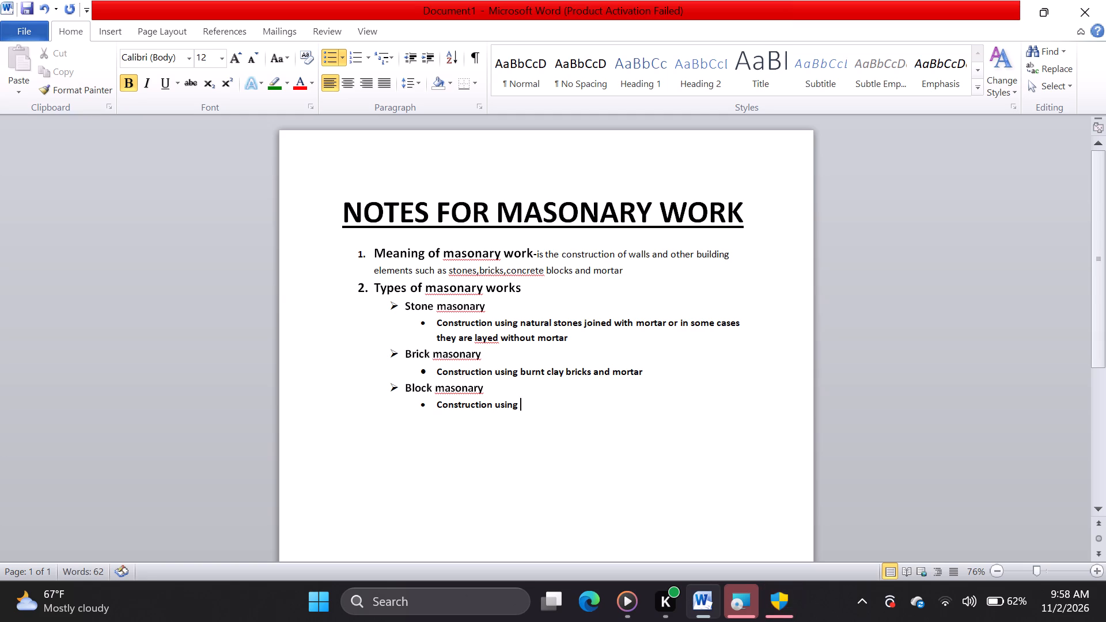
text(concrete)
key(space)
text(blockes)
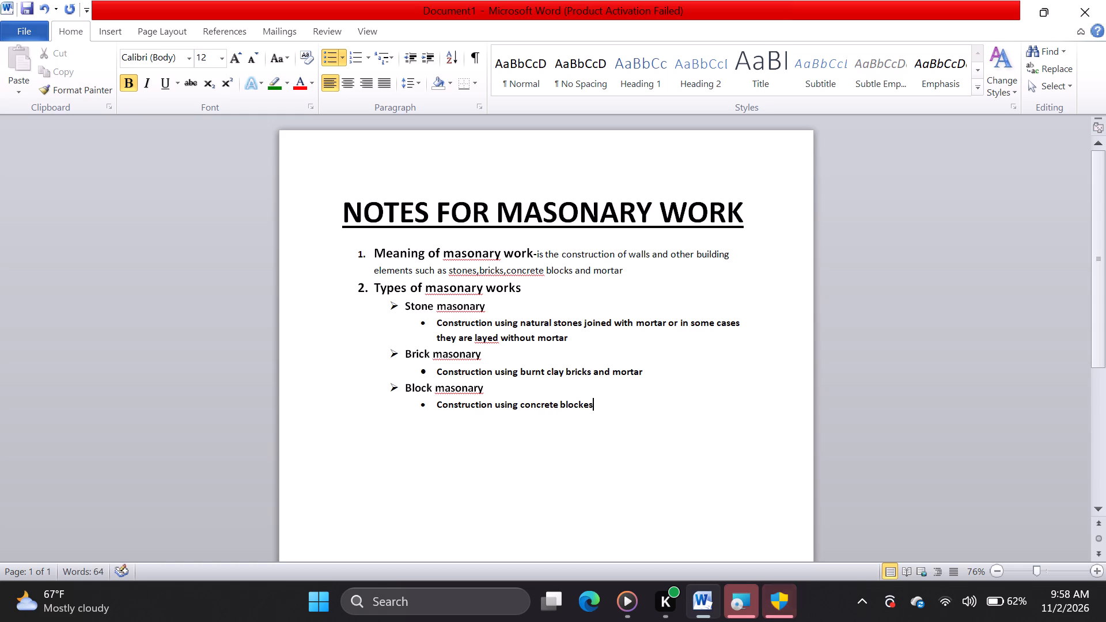
key(BackSpace)
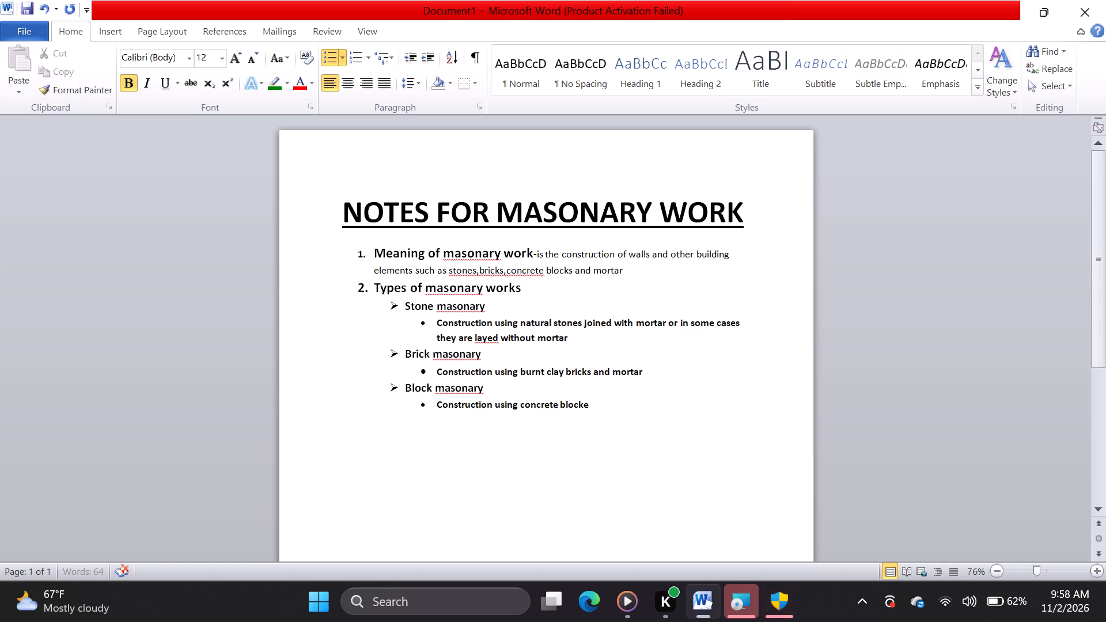
key(BackSpace)
key(s)
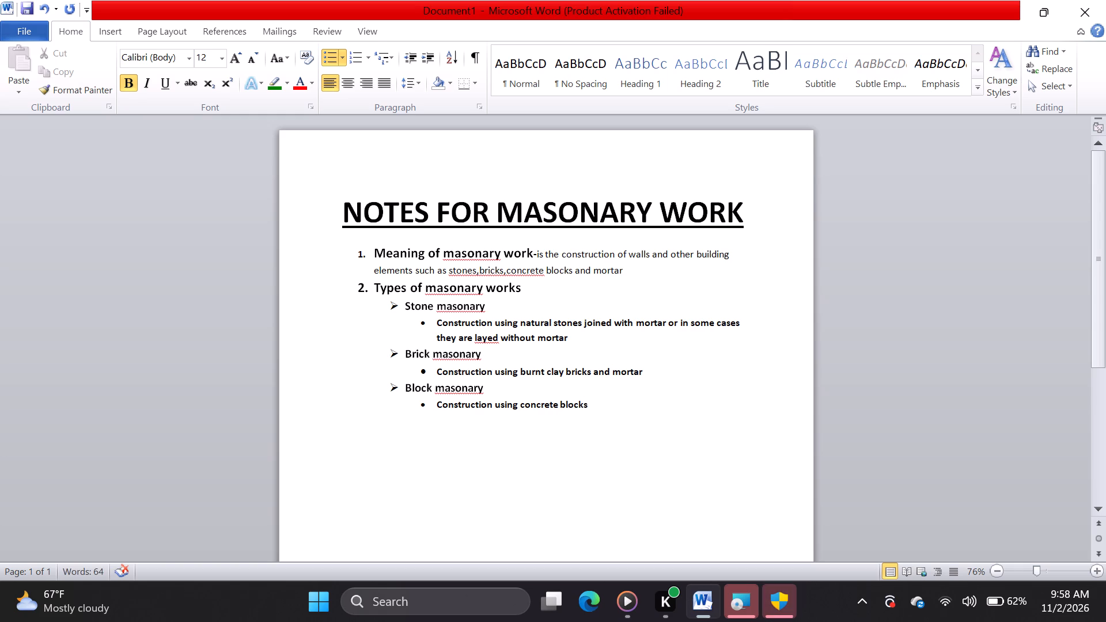
key(space)
text(and morta)
key(r)
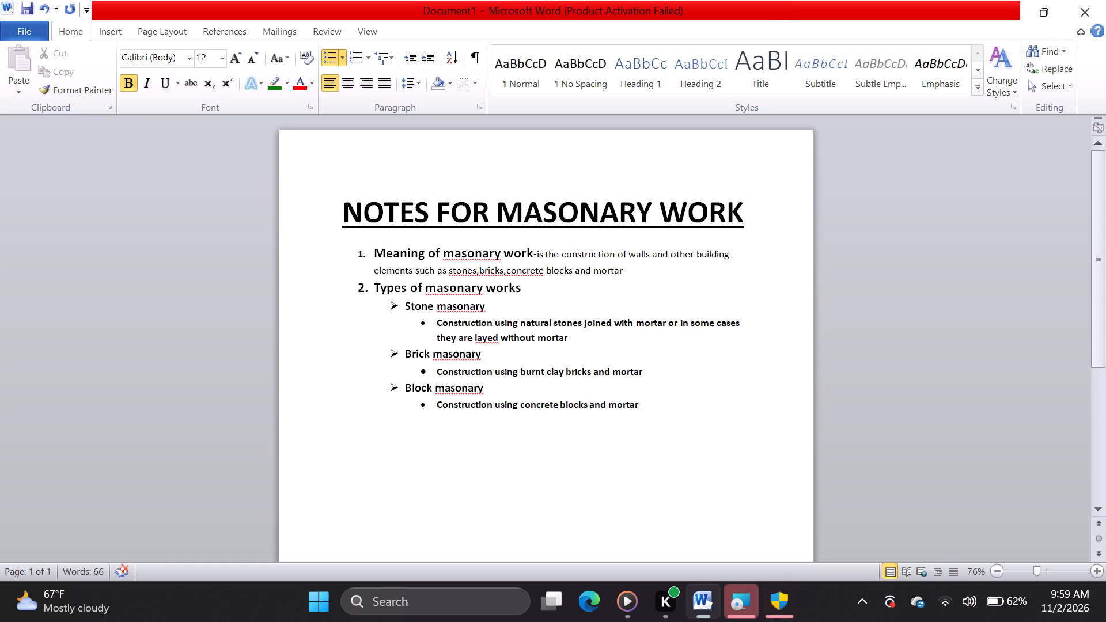
Start a new line below the block masonary description and switch the description lines' round bullets to arrow bullets.
key(Return)
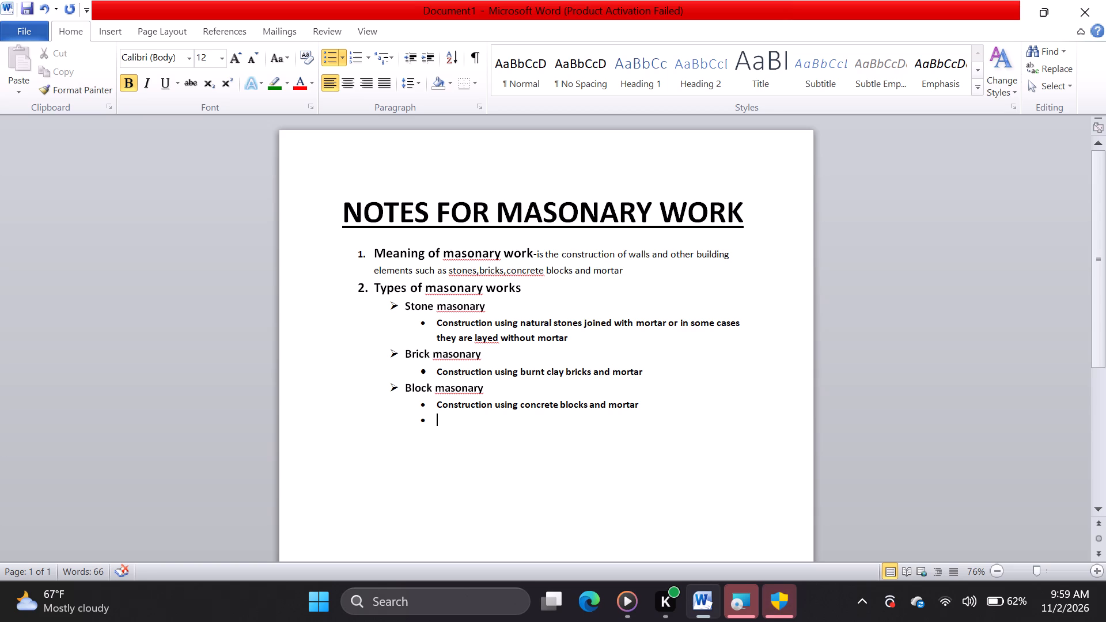
key(BackSpace)
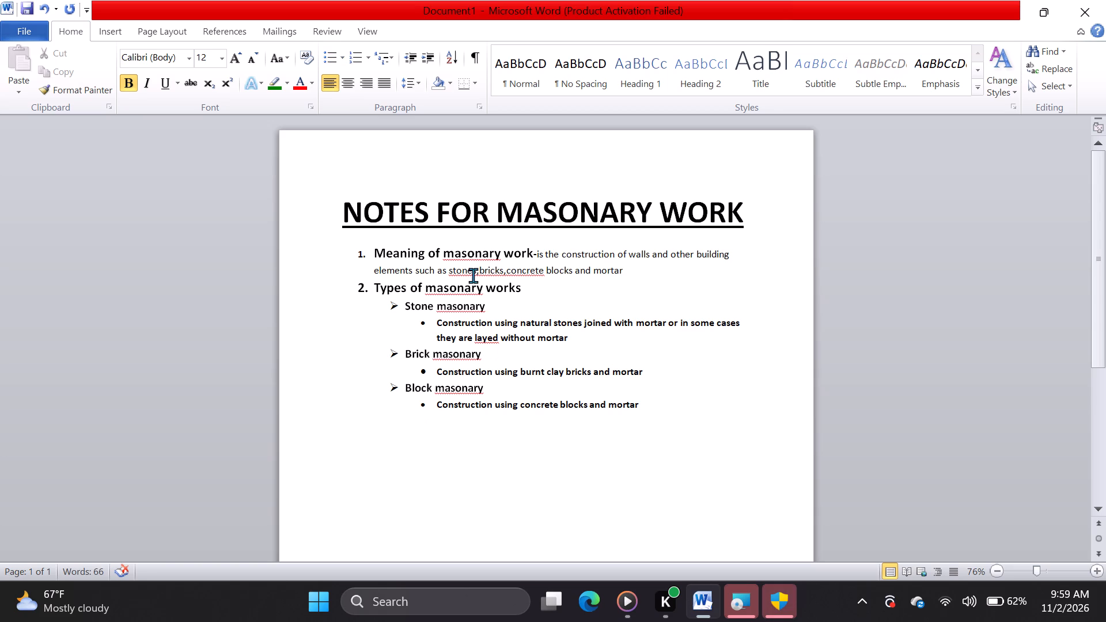
click(335, 52)
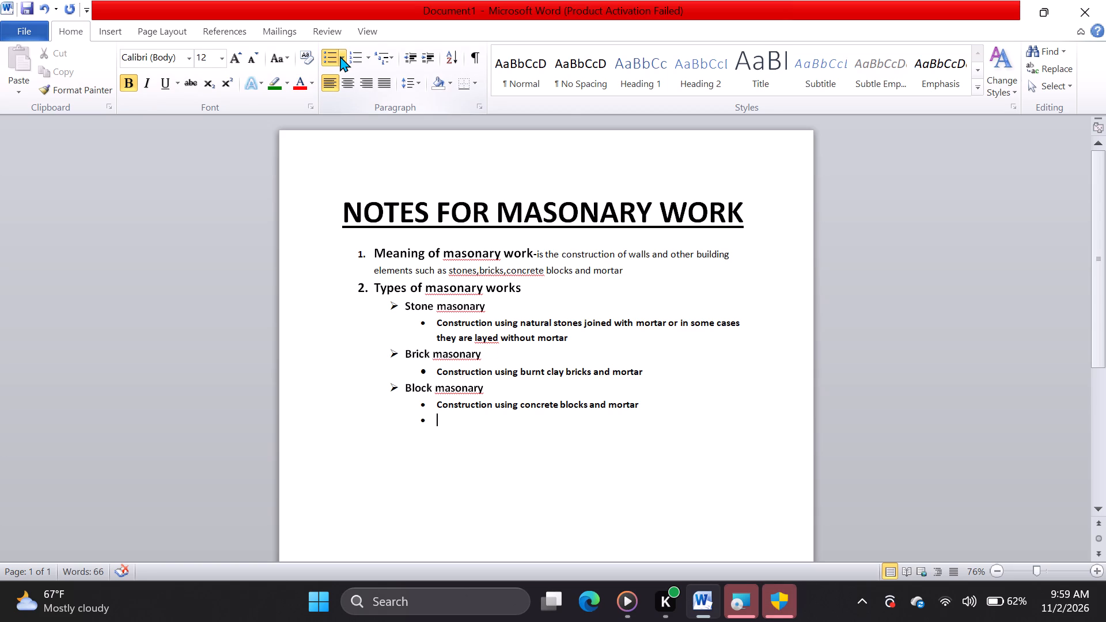
click(340, 56)
click(378, 98)
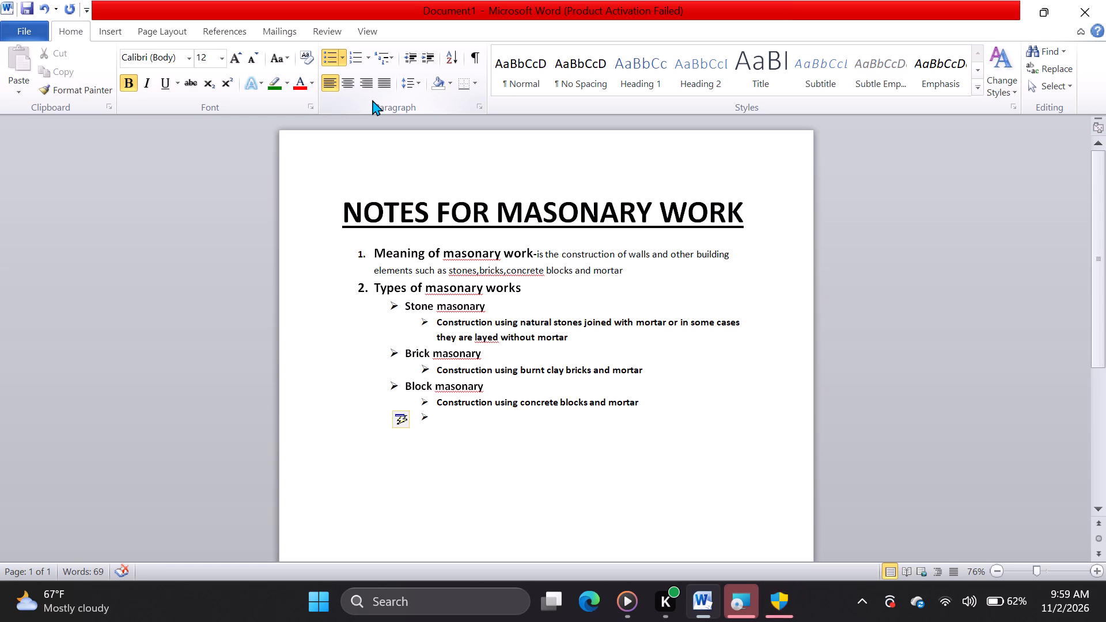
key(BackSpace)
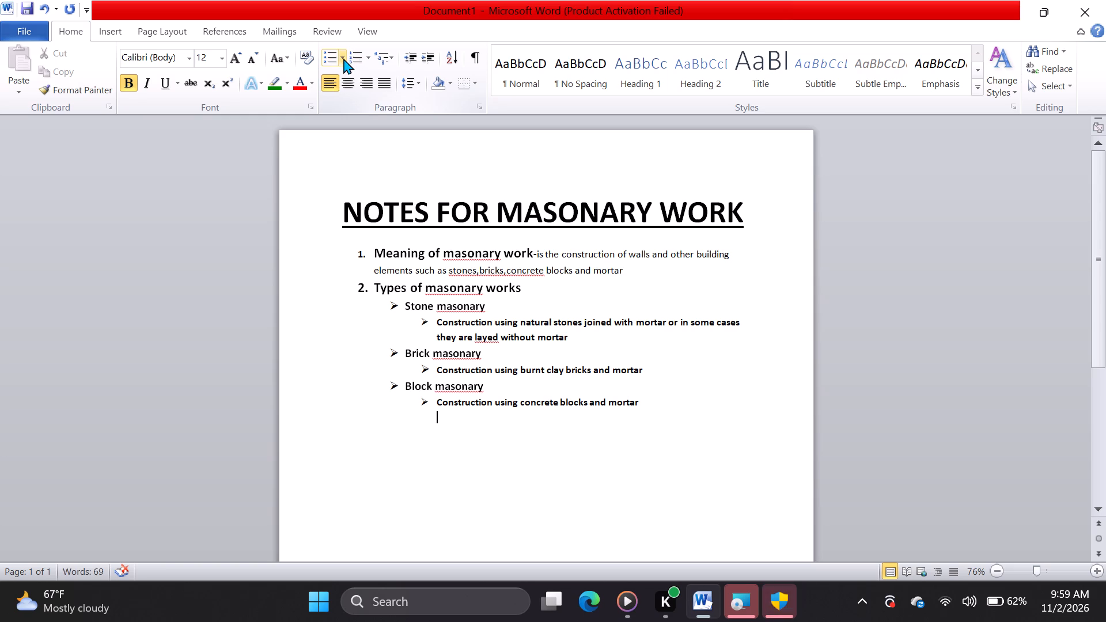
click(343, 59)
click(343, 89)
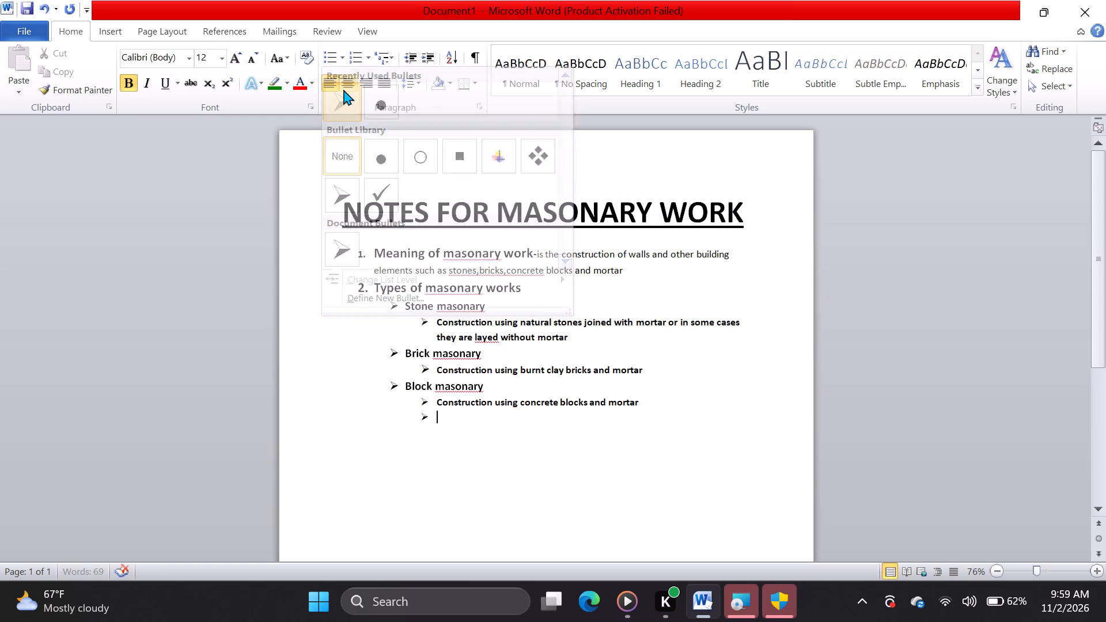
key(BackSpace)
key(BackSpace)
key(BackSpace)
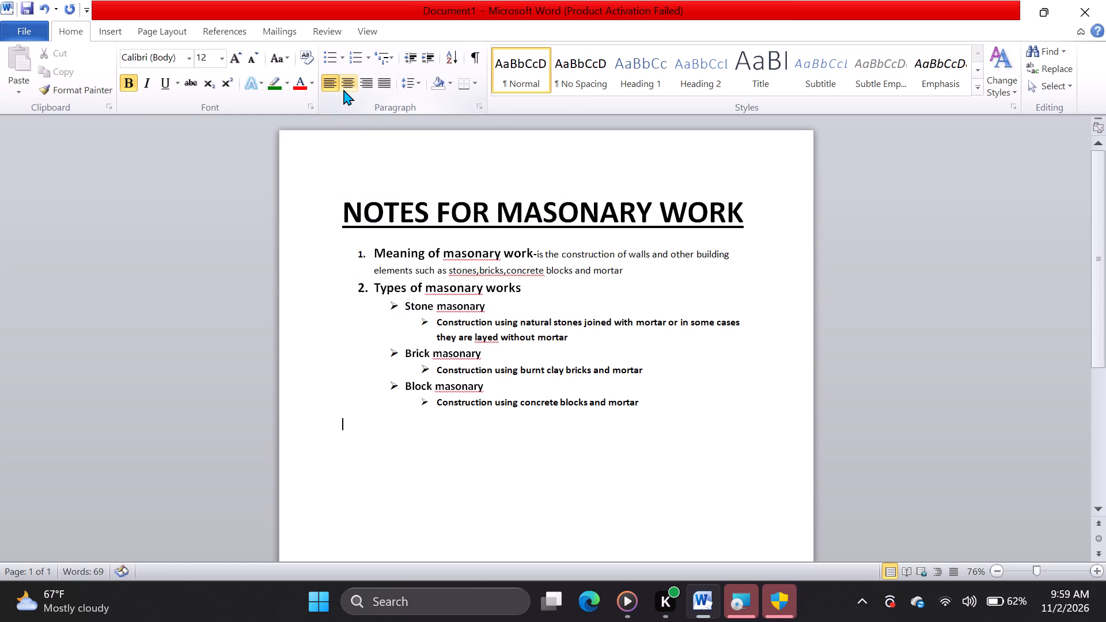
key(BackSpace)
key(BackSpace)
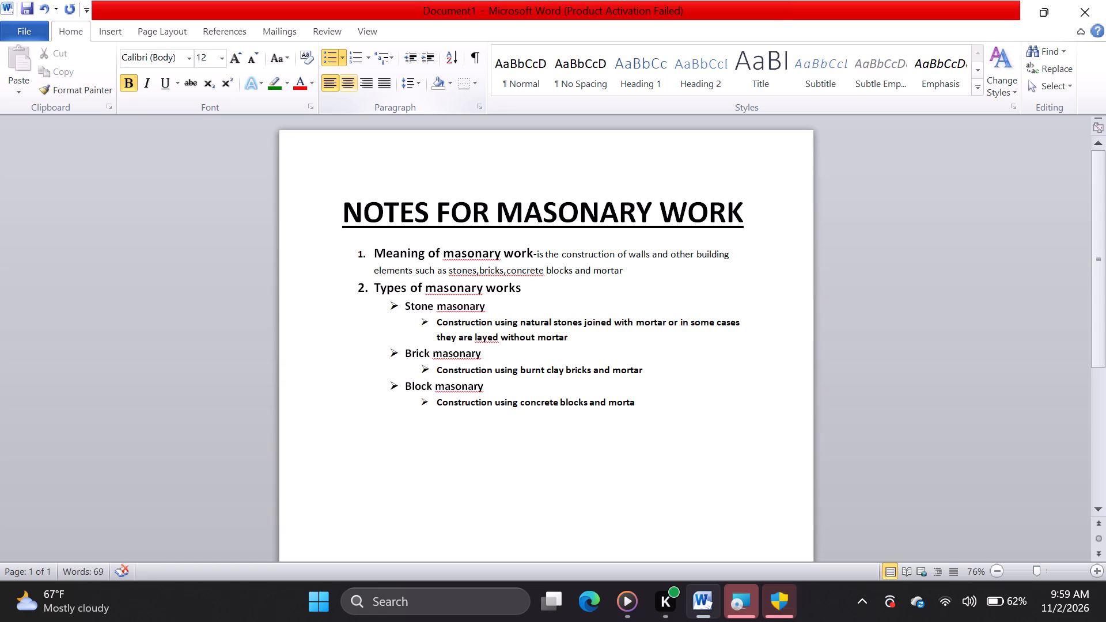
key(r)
Add an empty arrow-bulleted line below the description of block masonary.
key(Return)
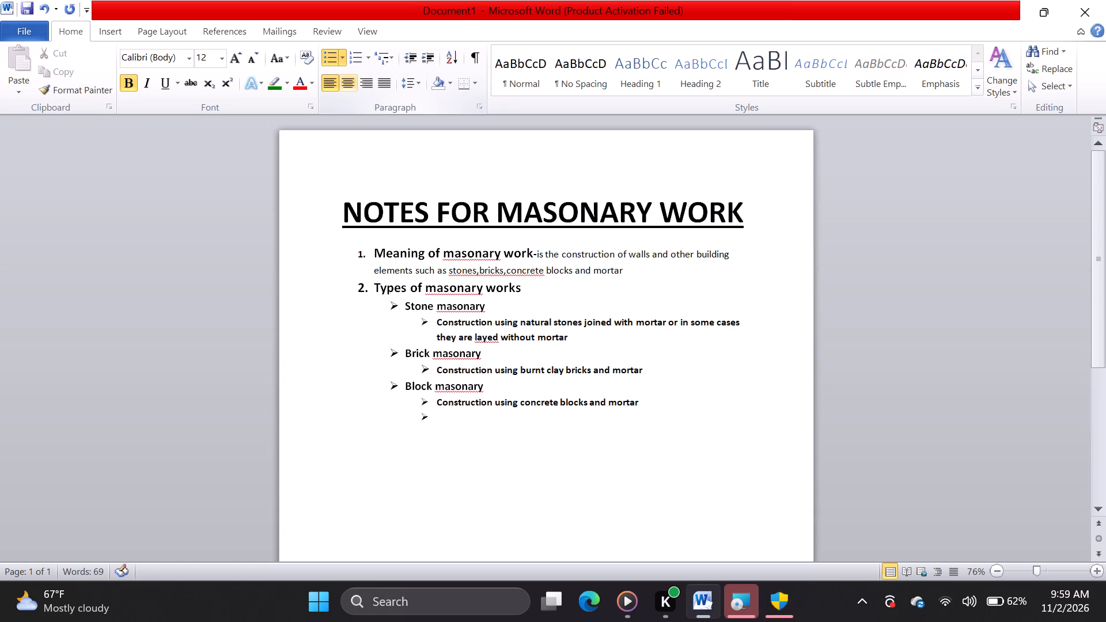
key(BackSpace)
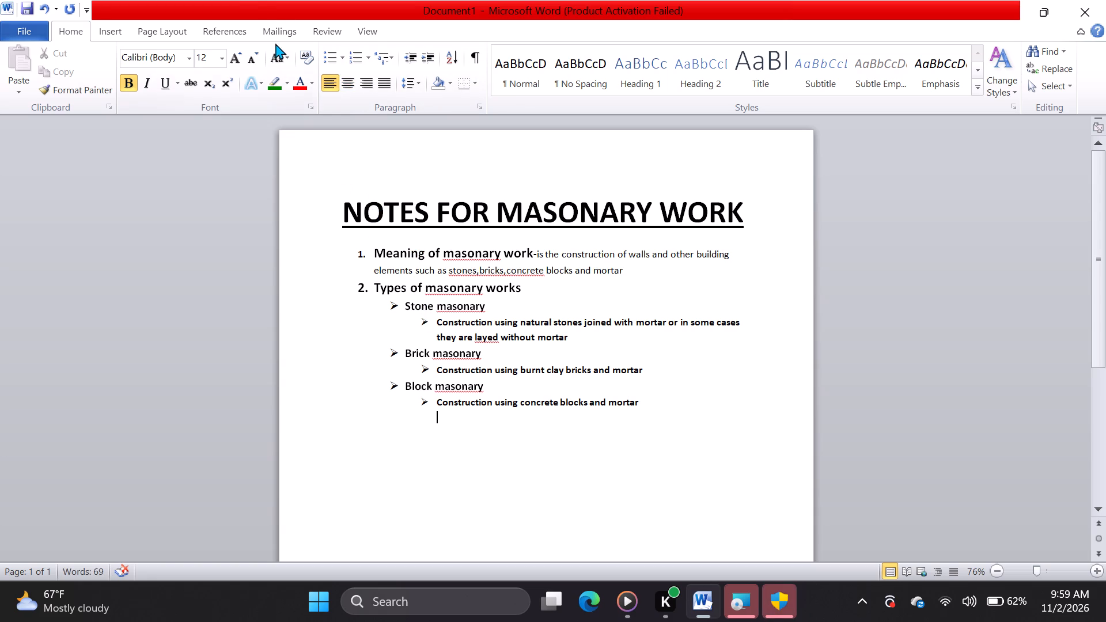
click(344, 60)
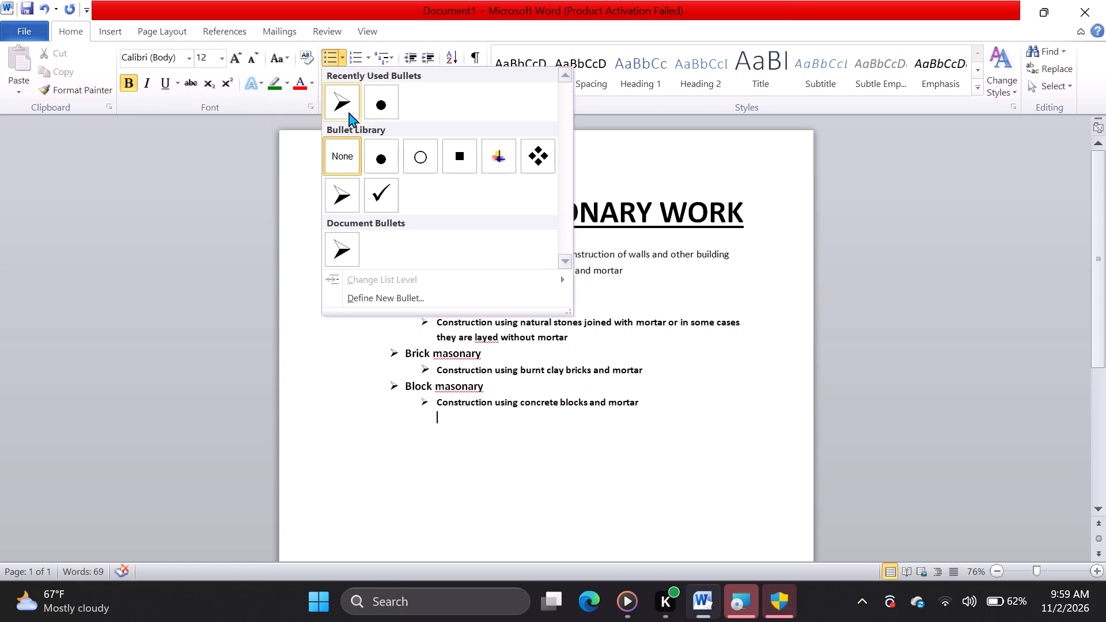
click(344, 110)
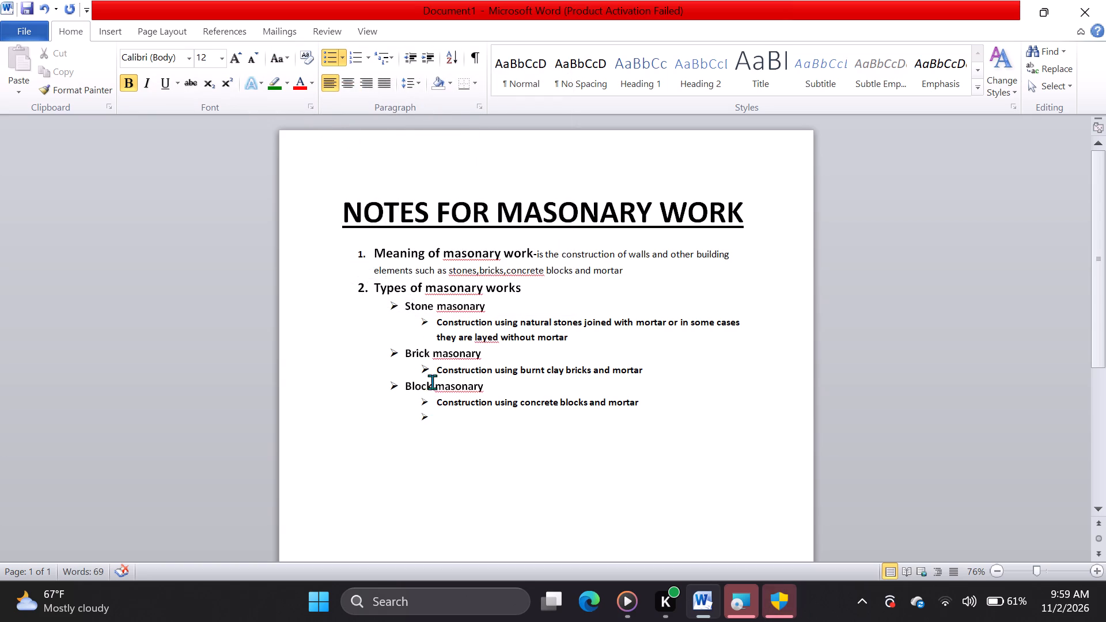
Replace the arrow bullet of the description under "Stone masonary" with a round bullet, aligned with the type names.
click(429, 321)
key(BackSpace)
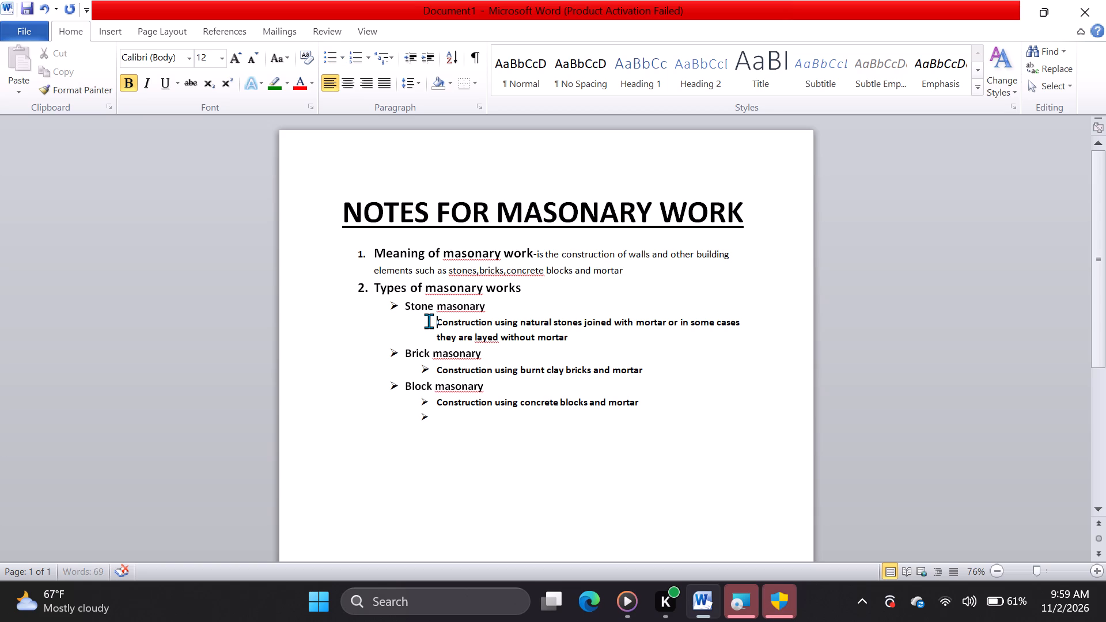
click(333, 59)
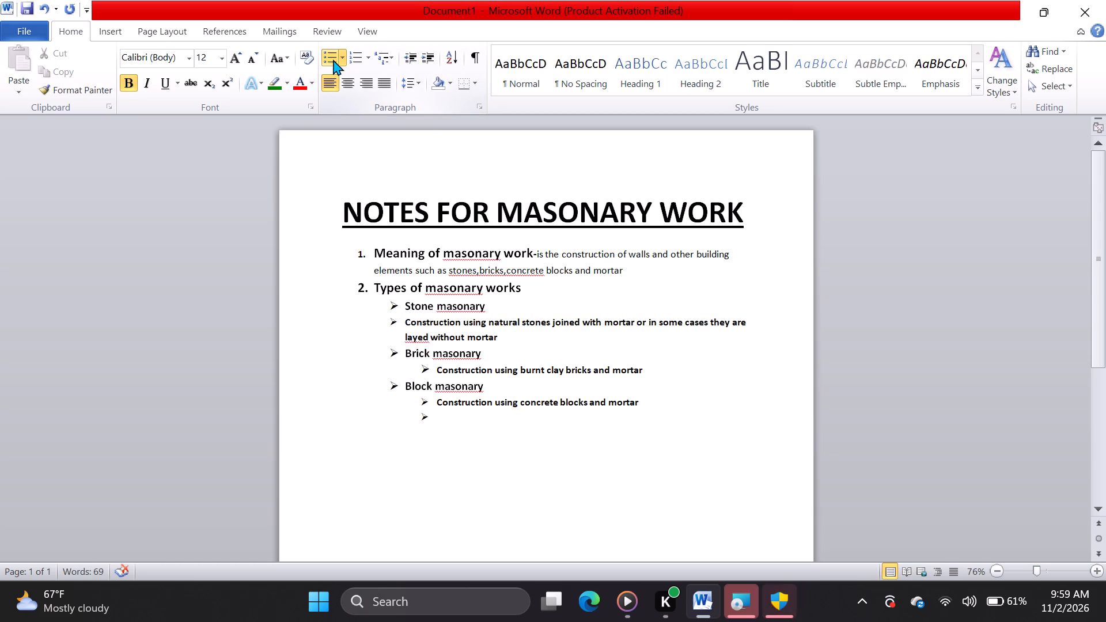
click(333, 59)
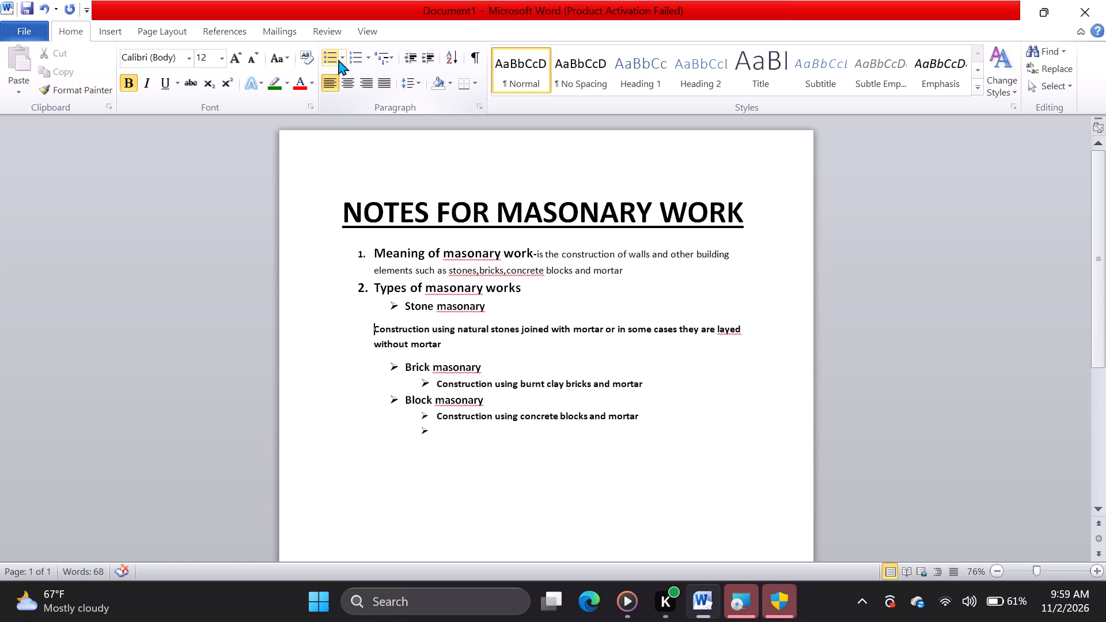
click(343, 59)
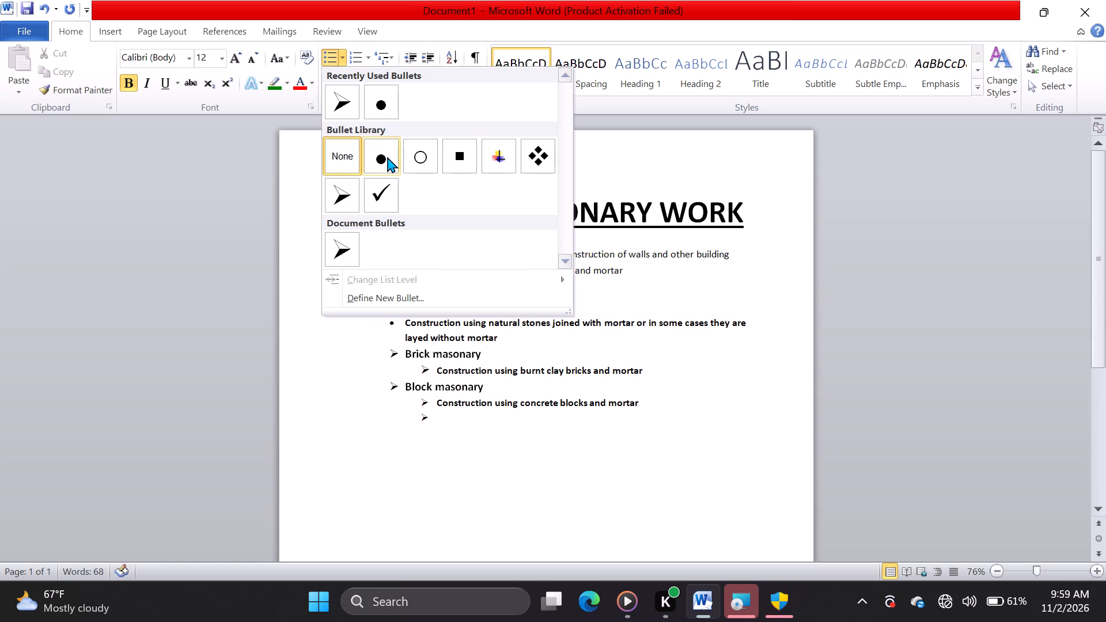
click(377, 155)
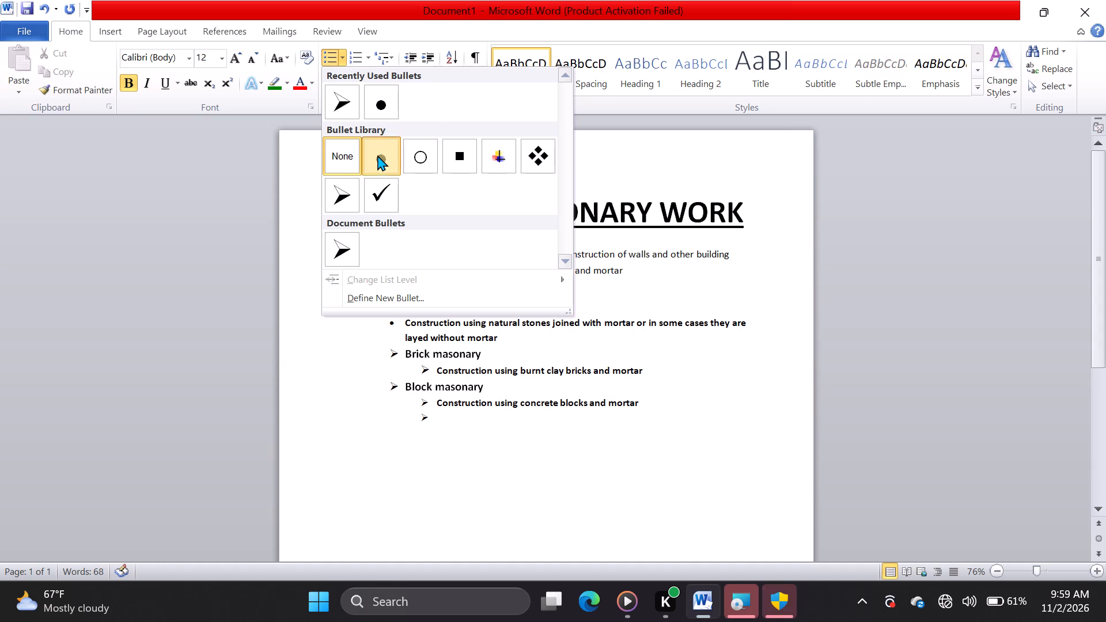
Replace the arrow bullet of the description under "Brick masonary" with a round bullet.
click(434, 366)
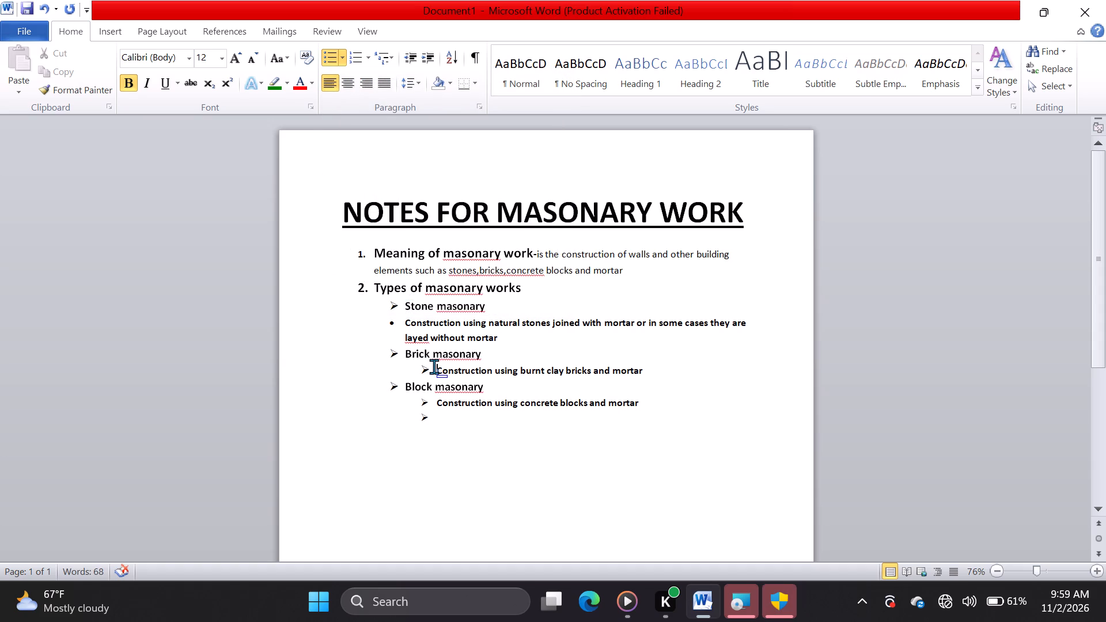
key(BackSpace)
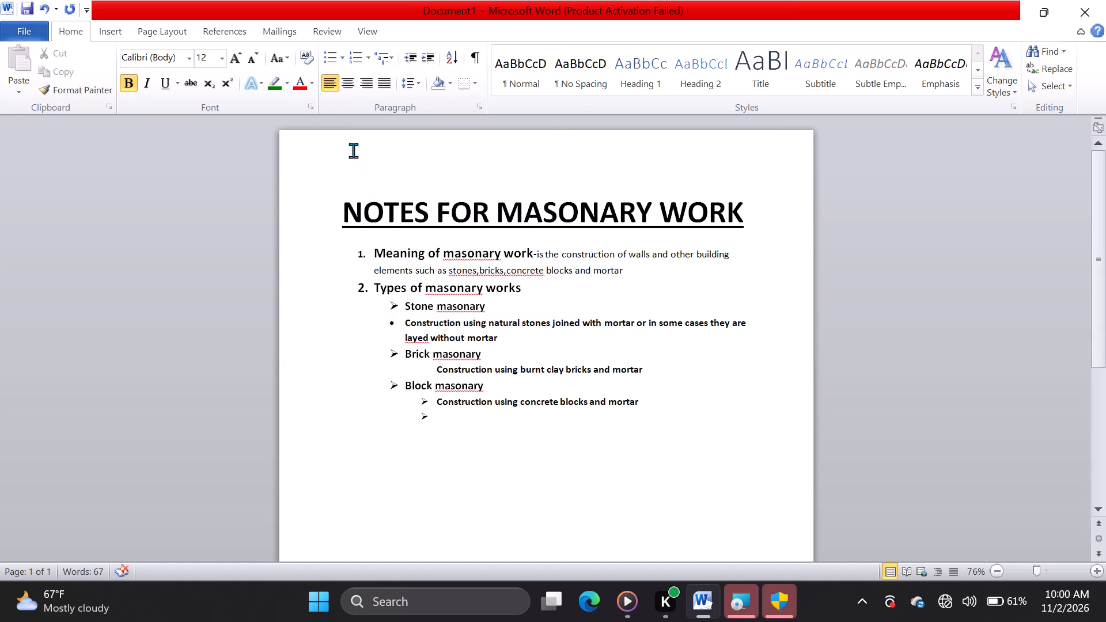
click(341, 57)
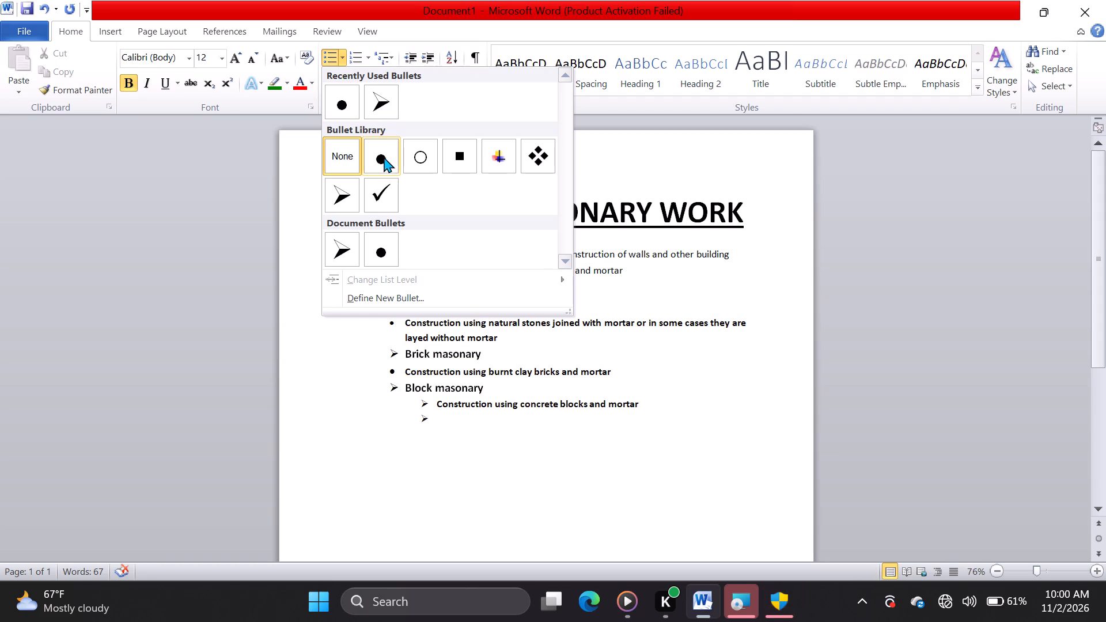
click(384, 158)
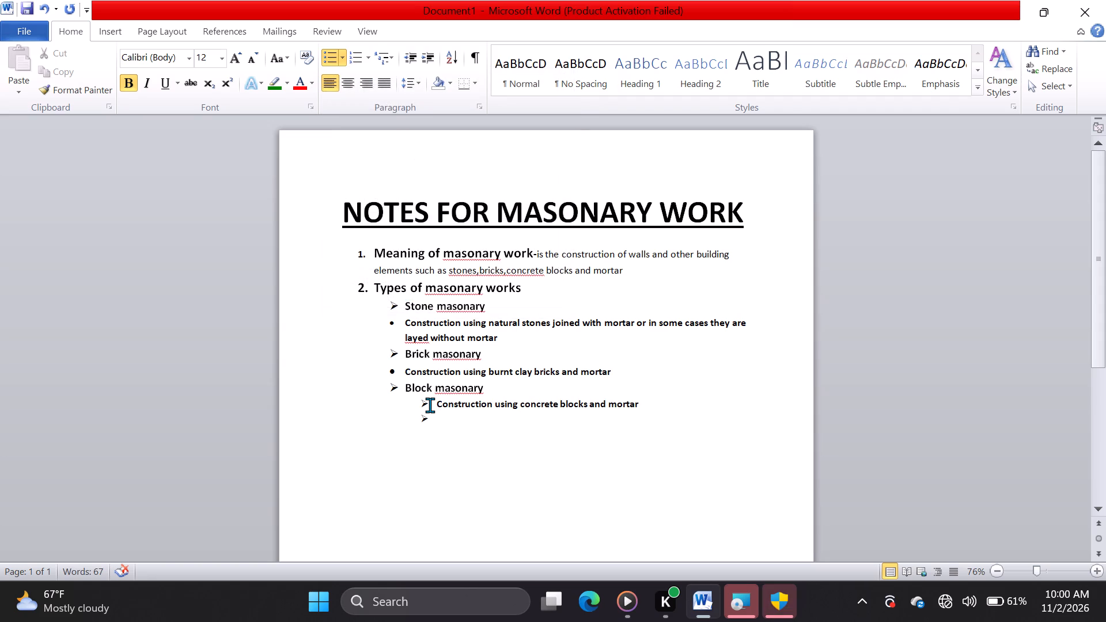
Replace the arrow bullet of the description under "Block masonary" with a round bullet.
click(430, 405)
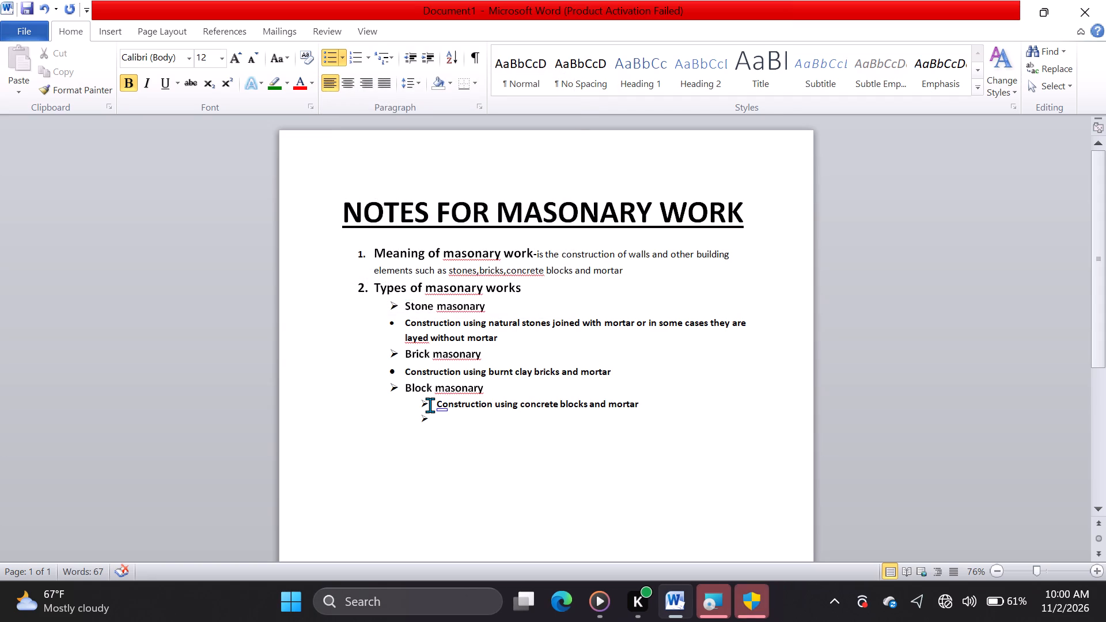
key(BackSpace)
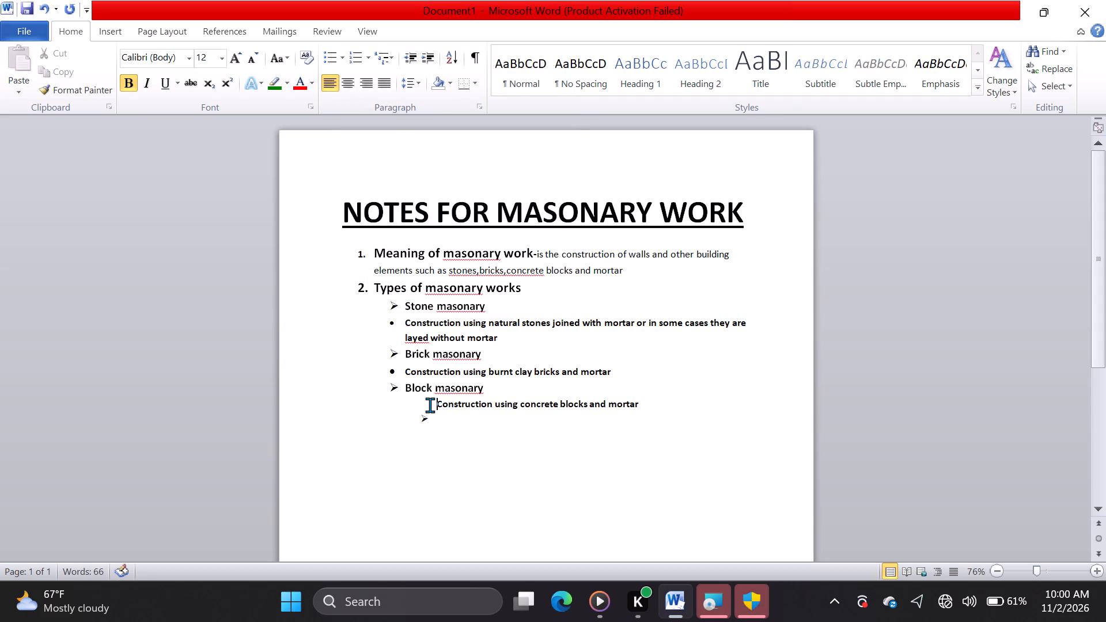
click(342, 62)
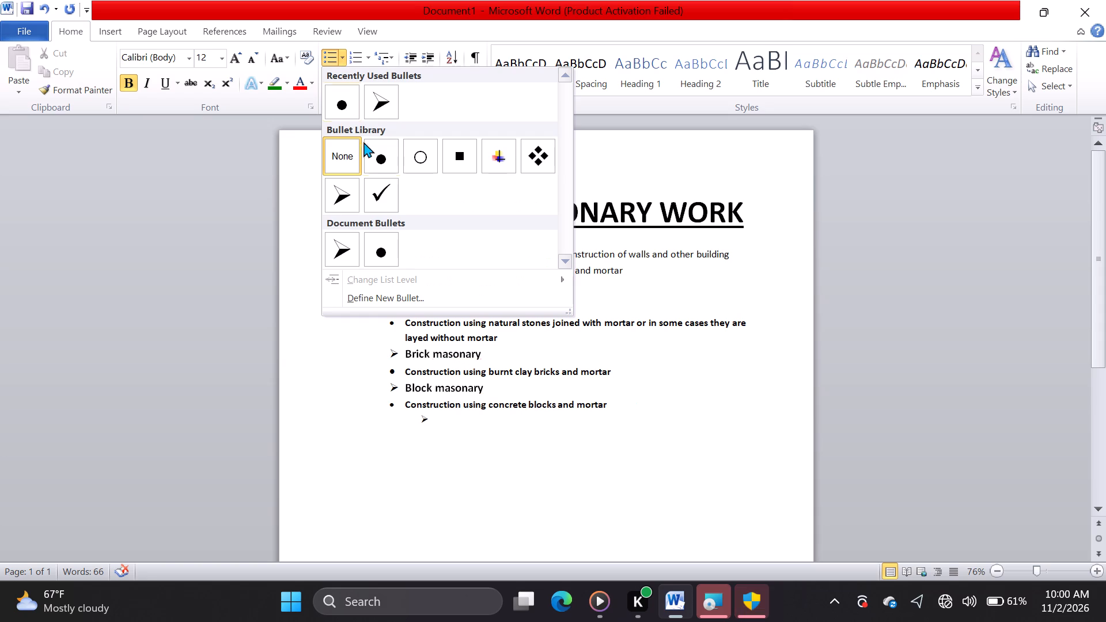
click(382, 156)
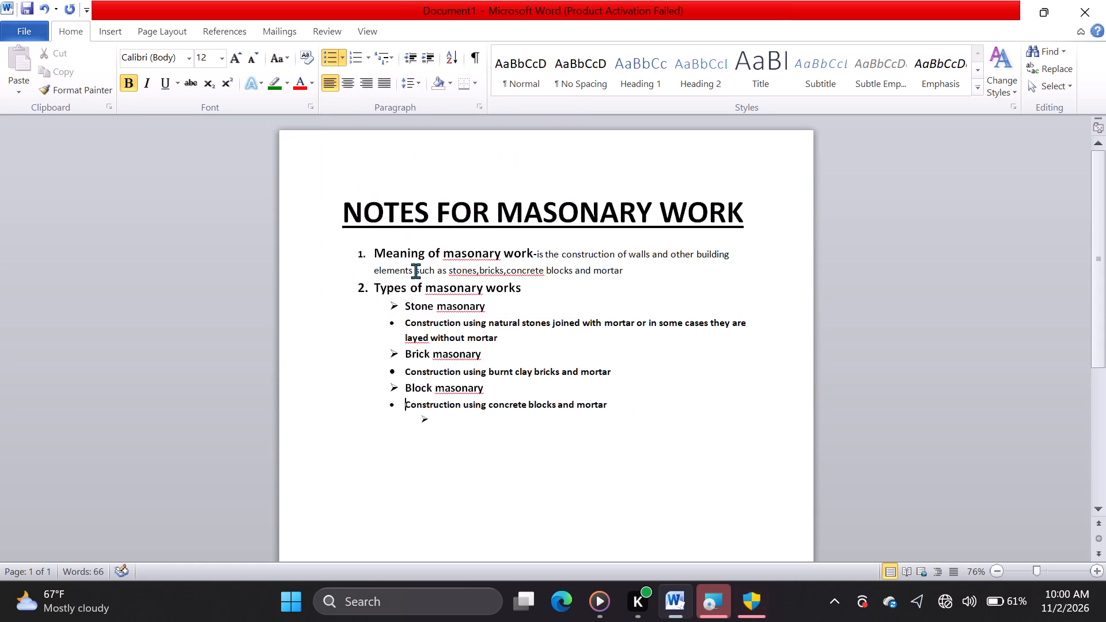
Remove the arrow bullet from the empty indented line below the block masonary description.
click(437, 420)
click(437, 420)
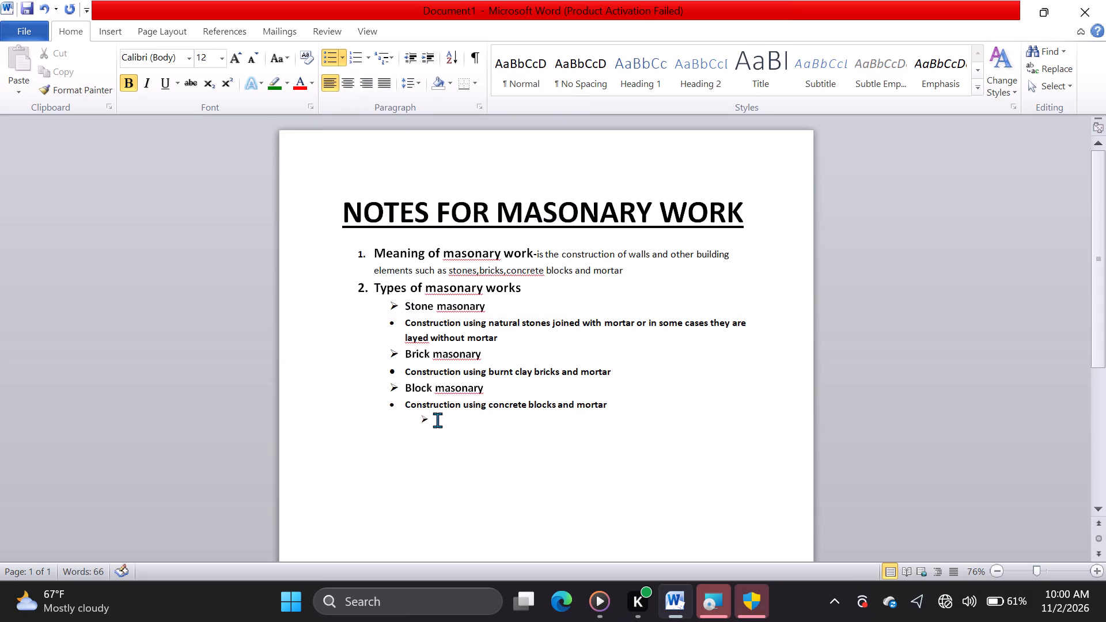
key(BackSpace)
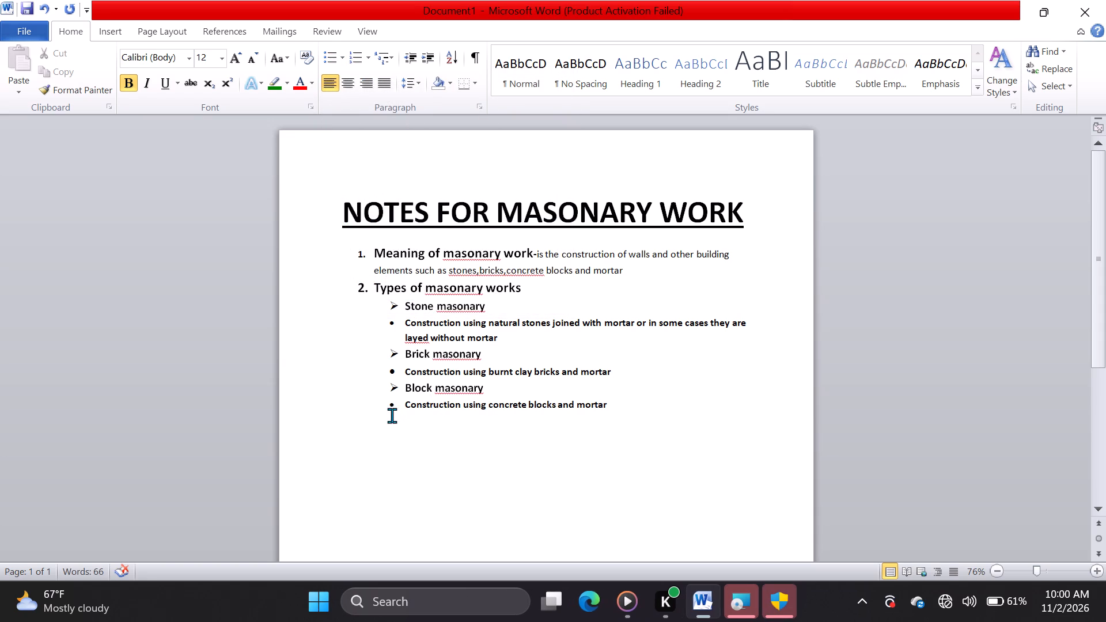
Insert a new arrow-bulleted line directly below the block masonary description, level with the other masonry types.
click(607, 401)
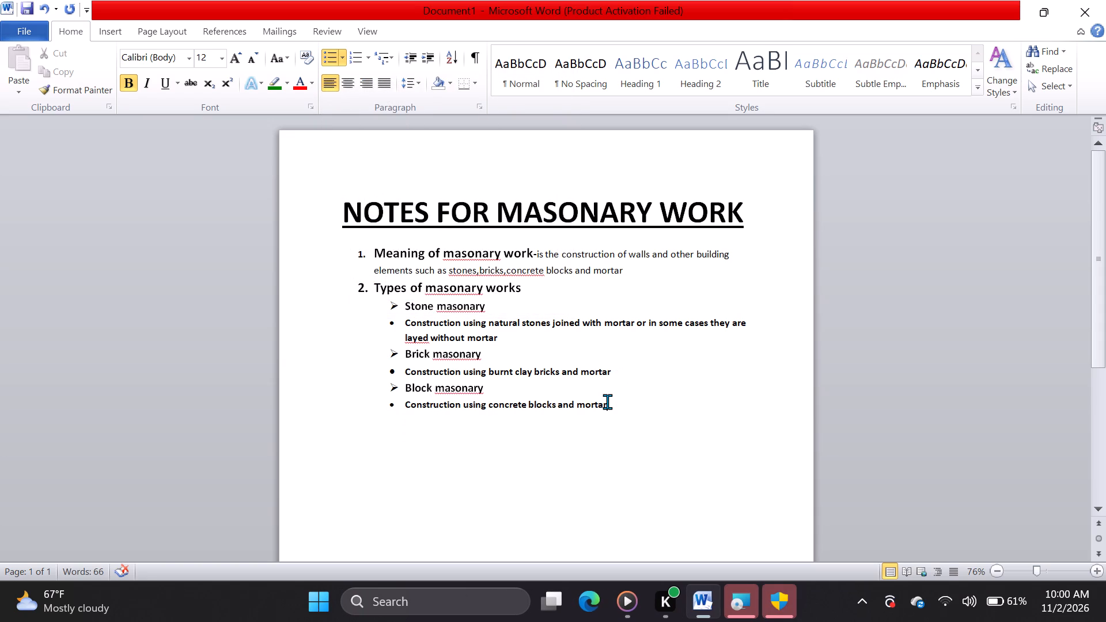
key(Return)
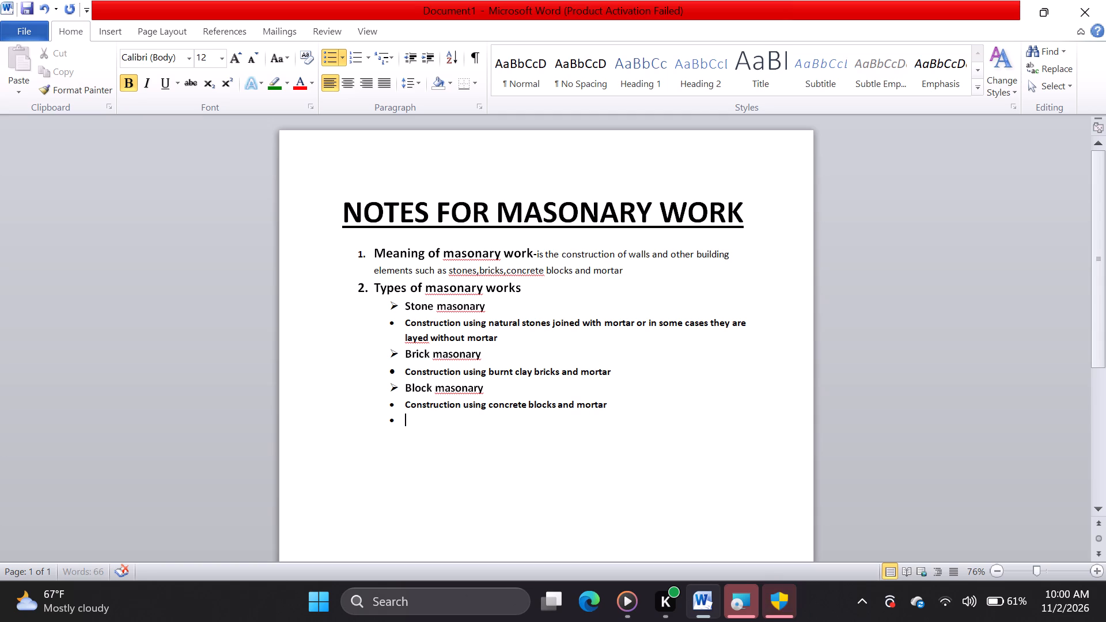
key(BackSpace)
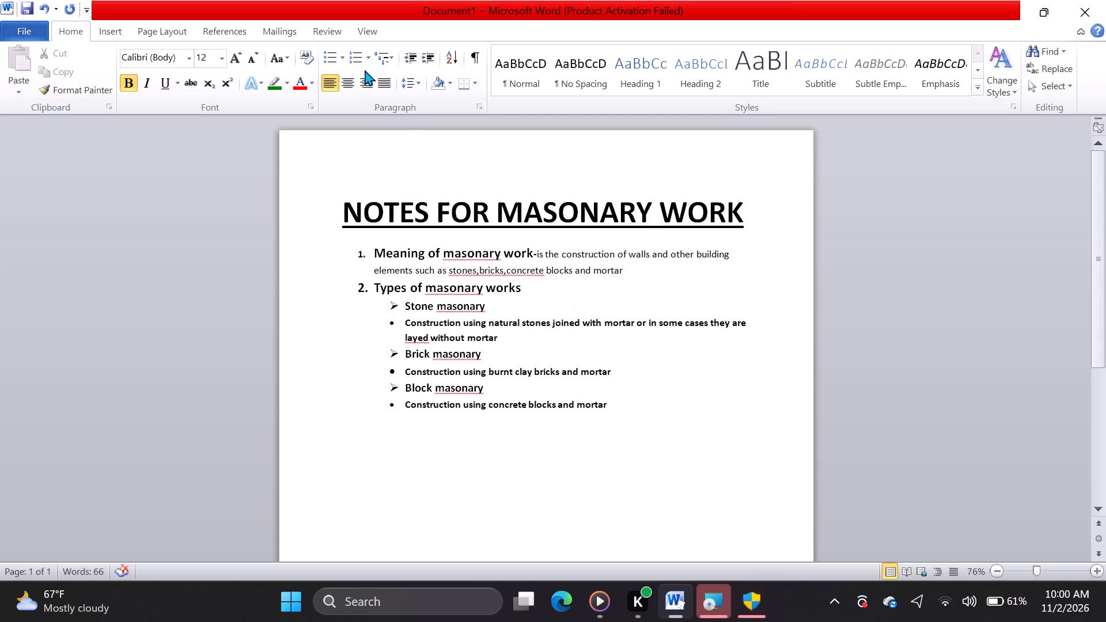
click(341, 62)
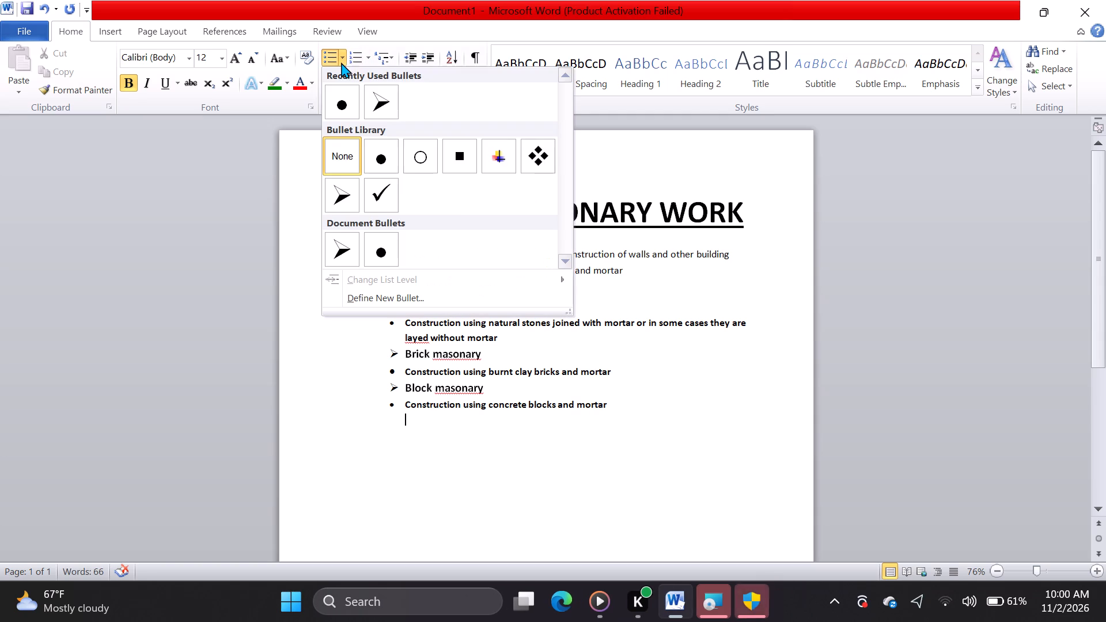
click(370, 100)
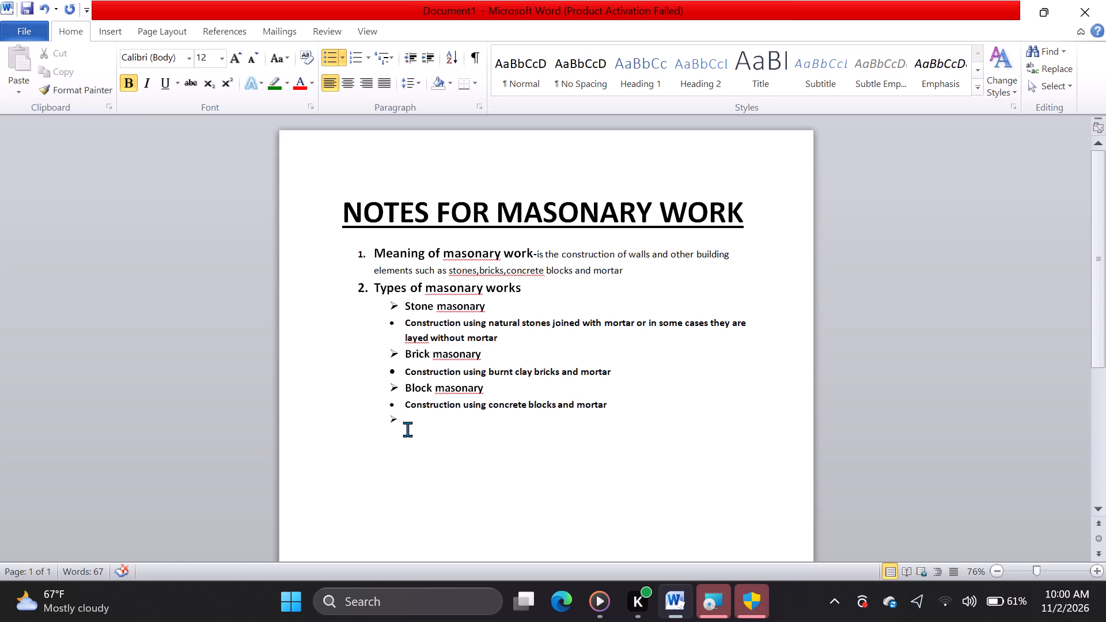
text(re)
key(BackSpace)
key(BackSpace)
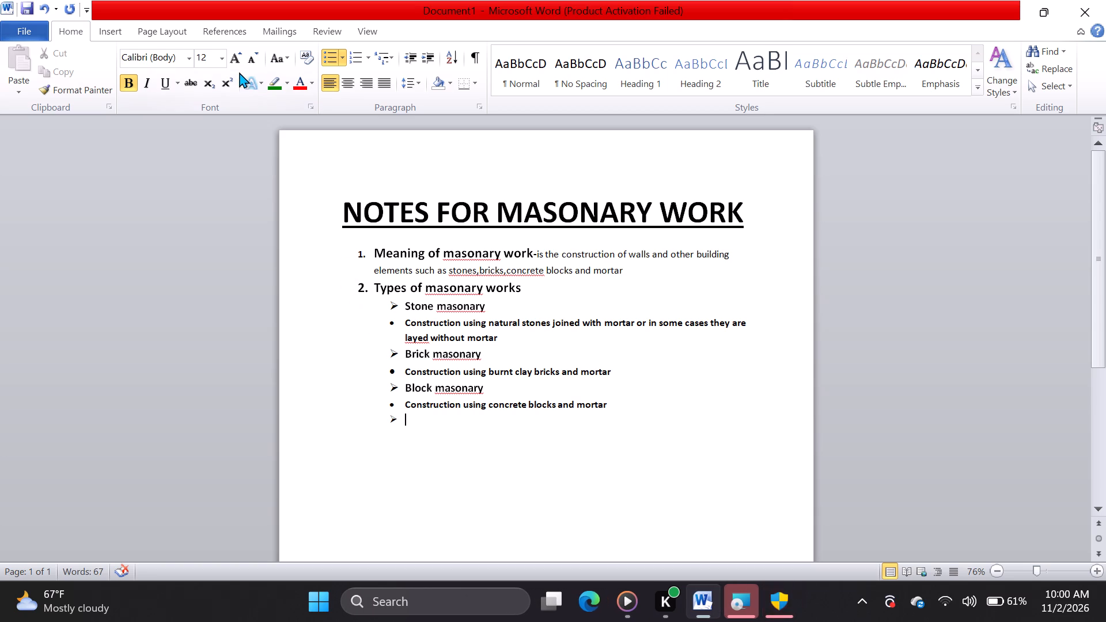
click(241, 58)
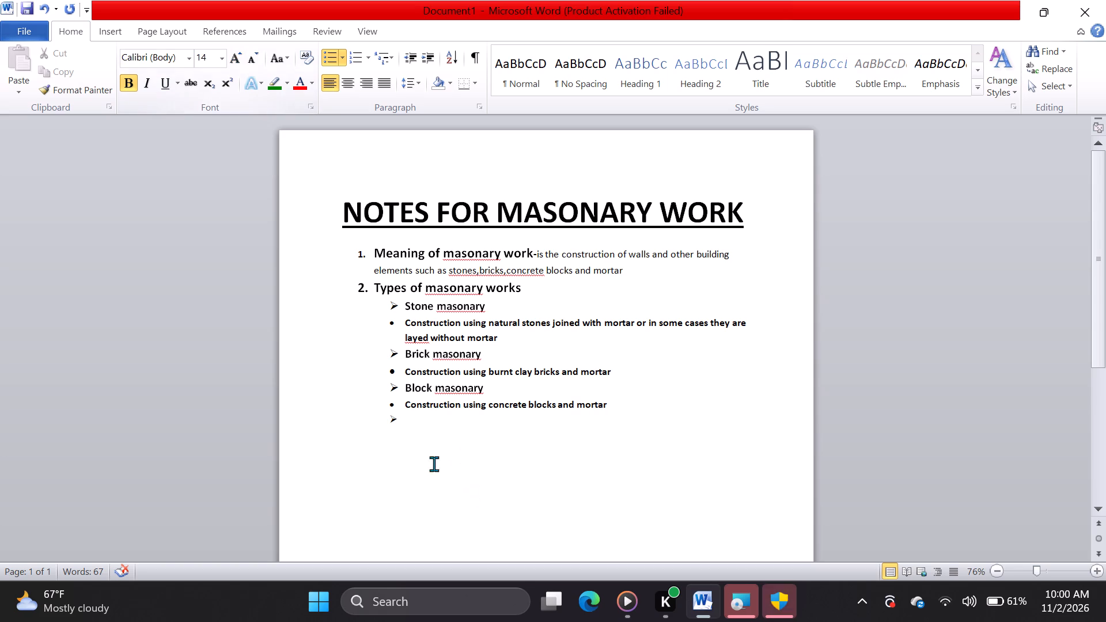
Enter "Reinforced masonary" as the fourth type on the empty arrow-bulleted line.
click(404, 422)
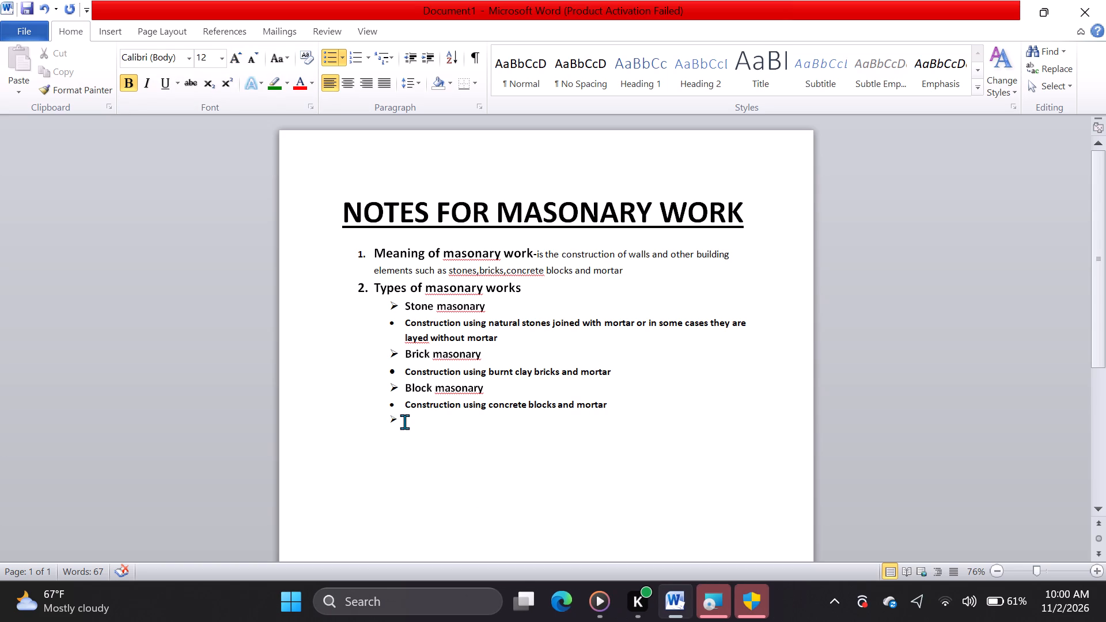
text(rei)
key(n)
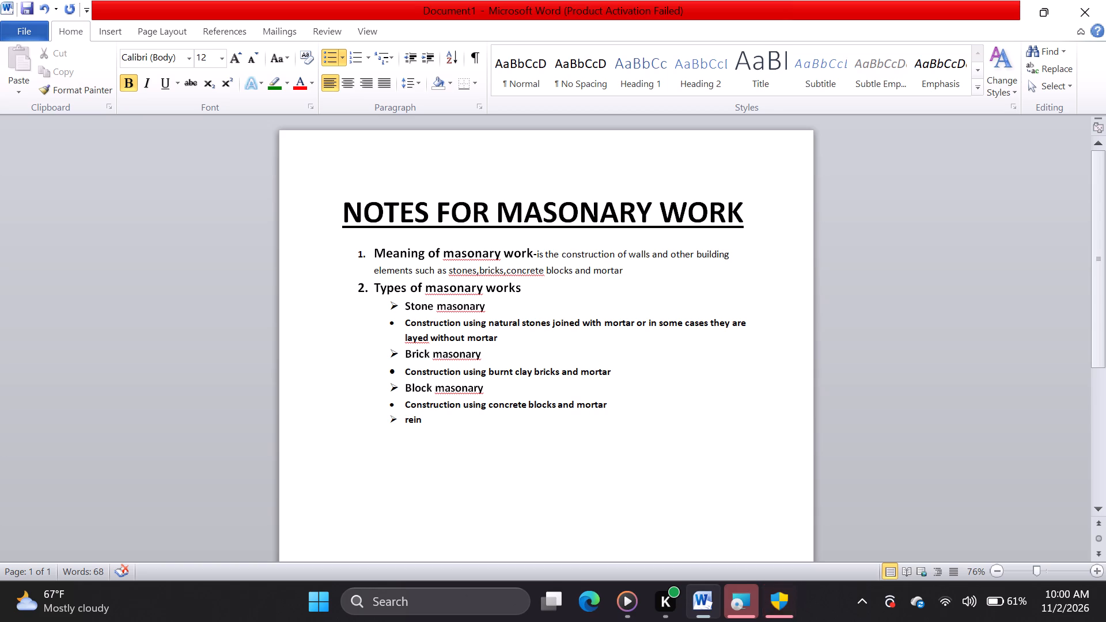
text(fo)
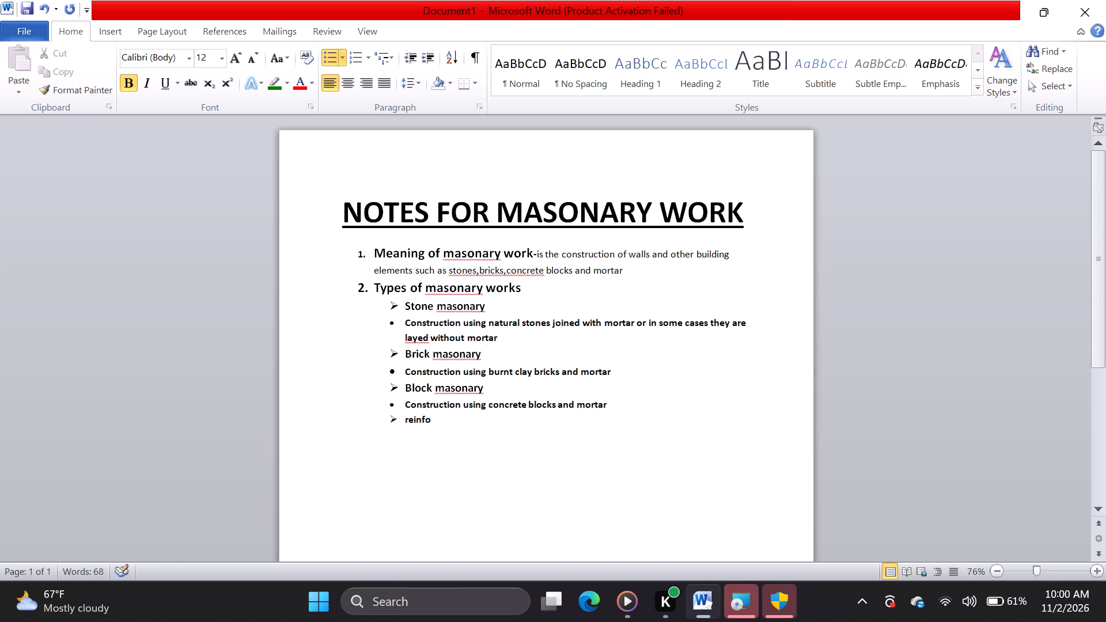
text(rced)
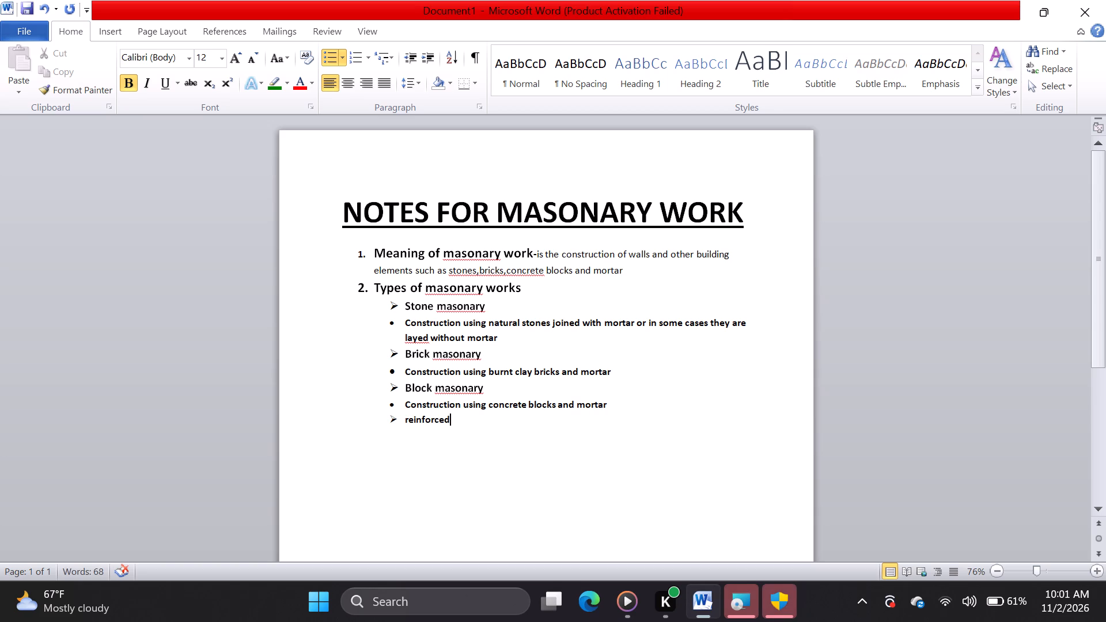
key(space)
text(masonary)
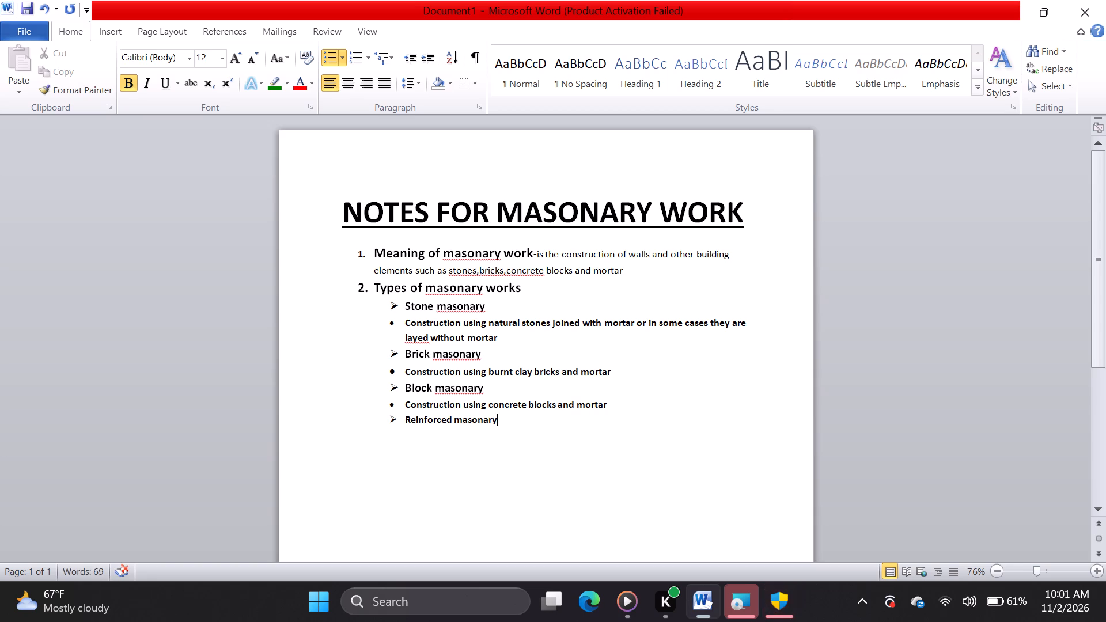
Increase the font size of "Reinforced masonary" by one step to match the other type names.
drag(498, 419, 482, 419)
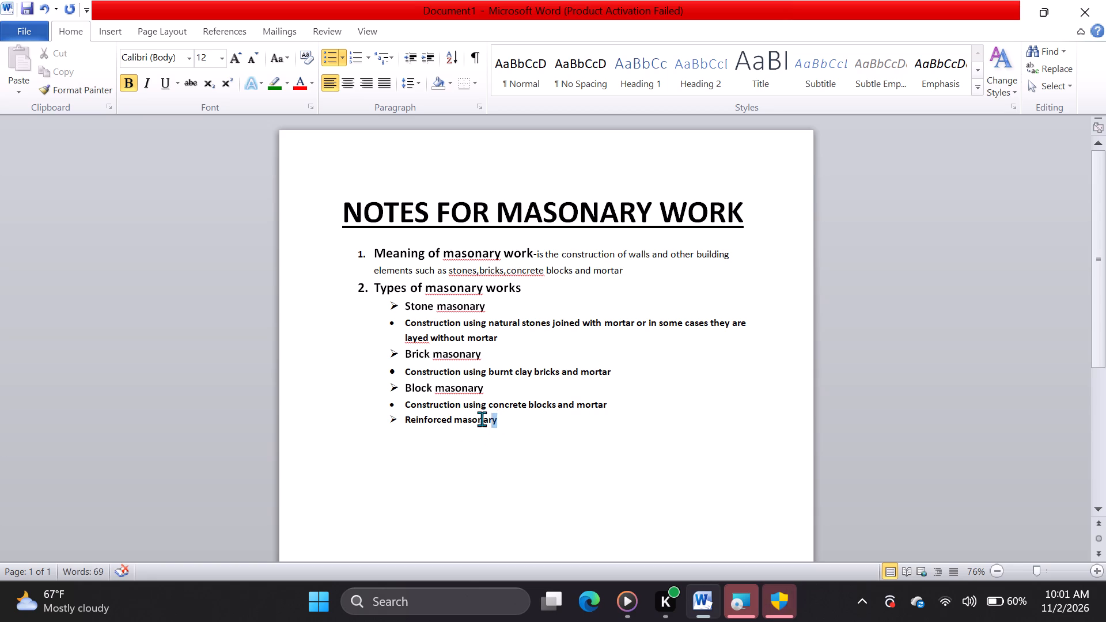
drag(482, 419, 402, 422)
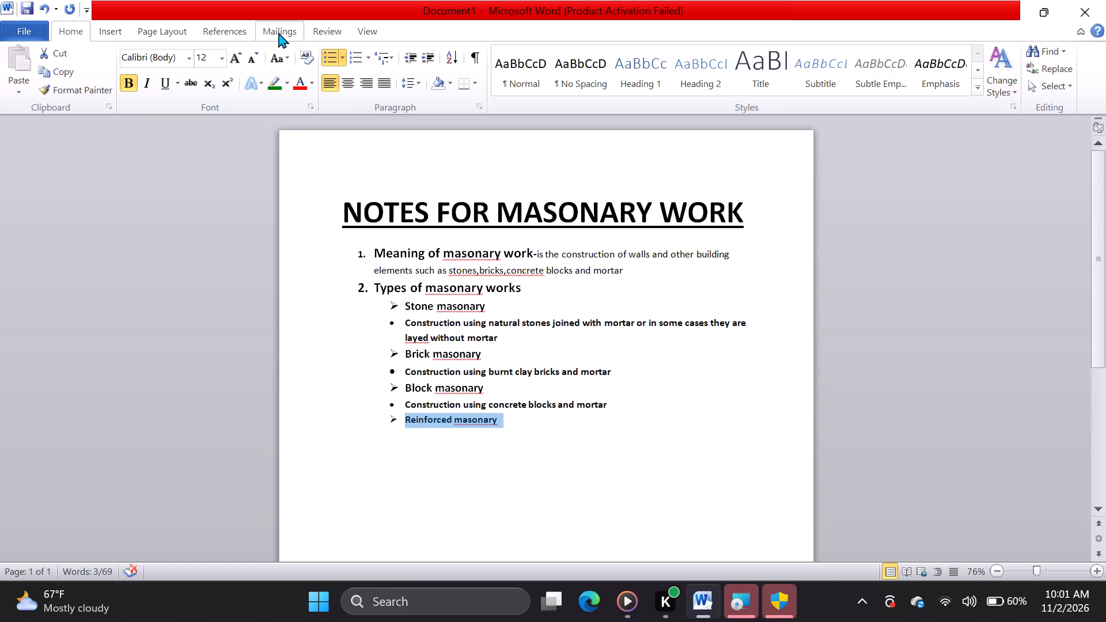
click(236, 54)
Apply a round bullet to the empty line below "Reinforced masonary".
click(480, 460)
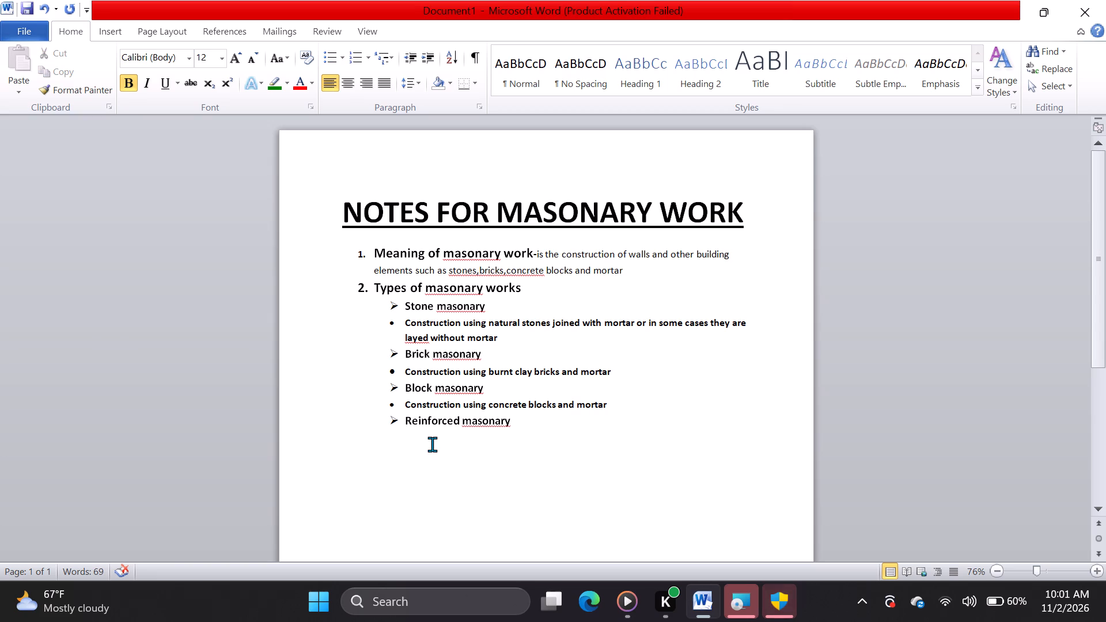
click(340, 58)
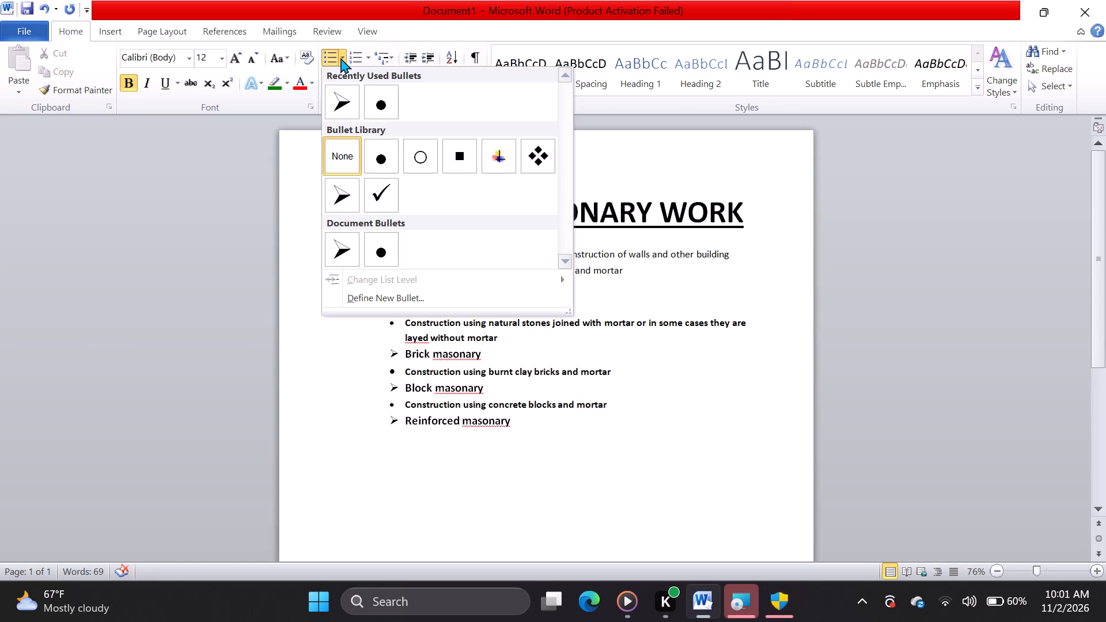
click(380, 159)
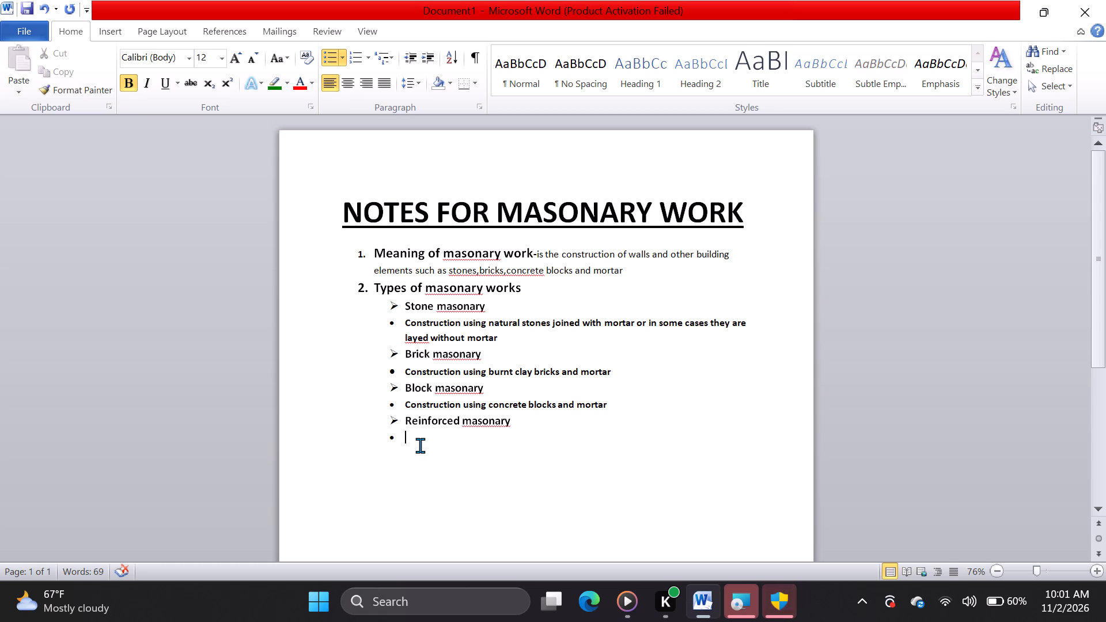
Enter "Masonary strengthened with steel reinforcement" on the round-bulleted line below "Reinforced masonary".
text(masonary)
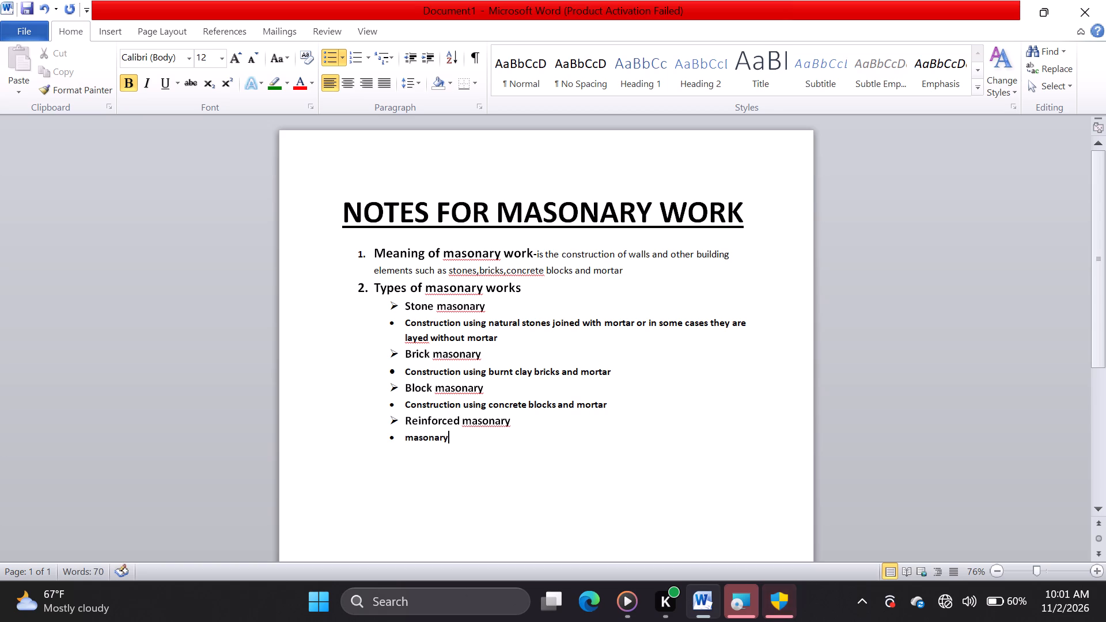
key(space)
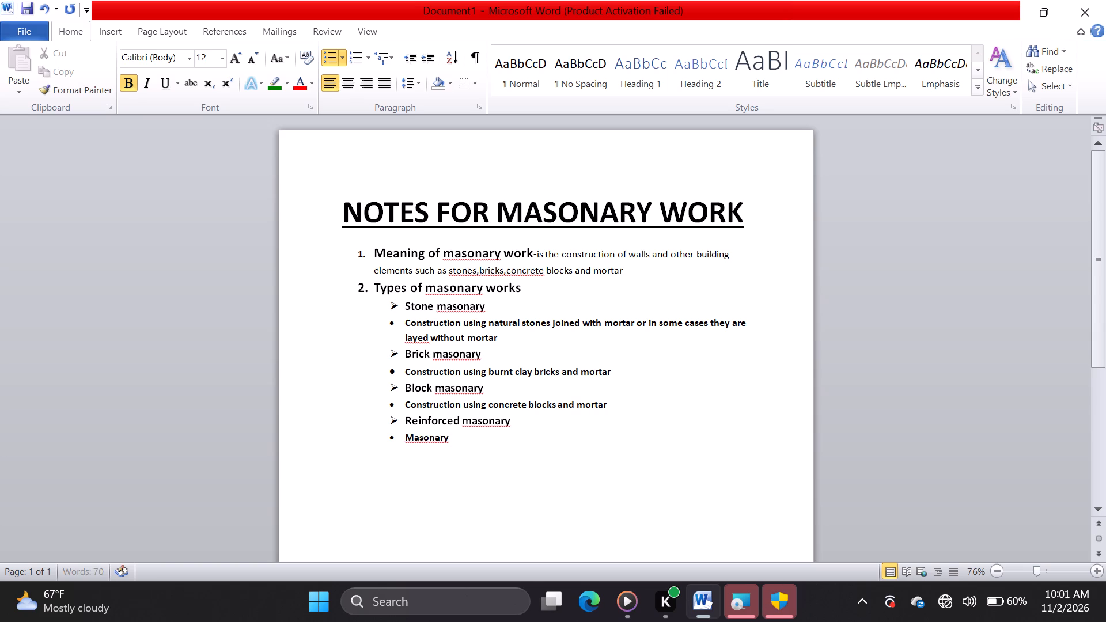
text(stre)
text(ng)
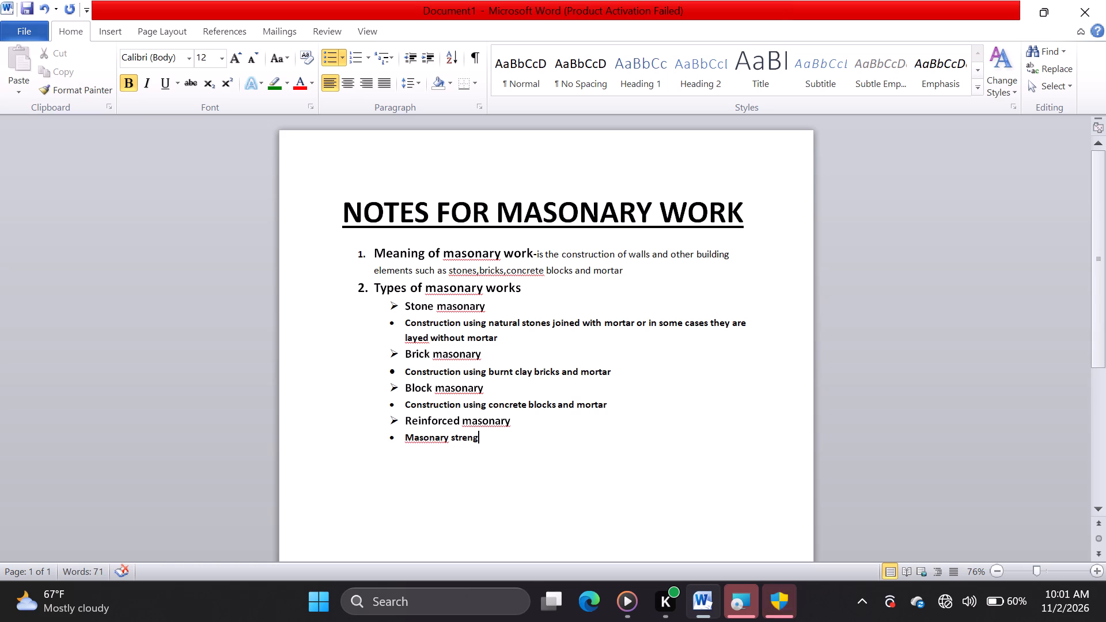
key(t)
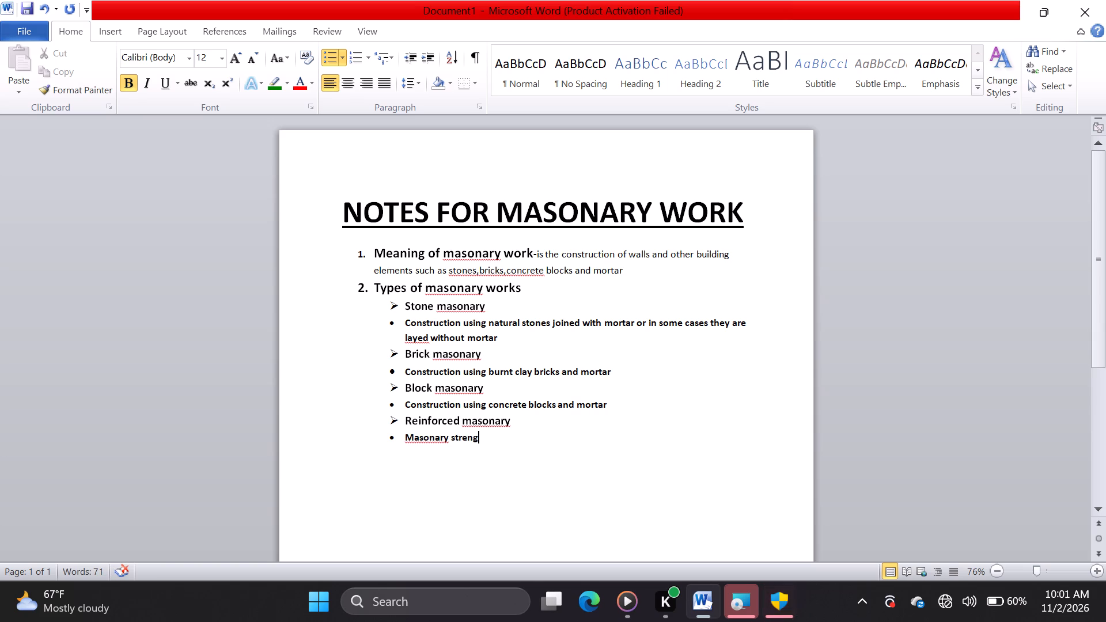
text(hened)
key(space)
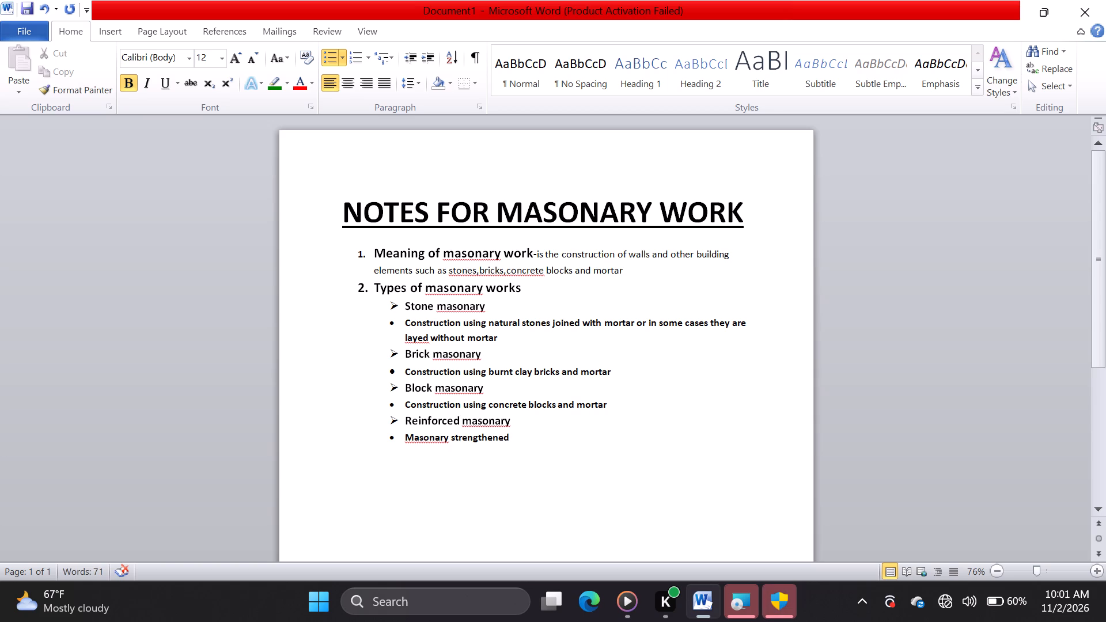
text(with)
key(space)
text(steel)
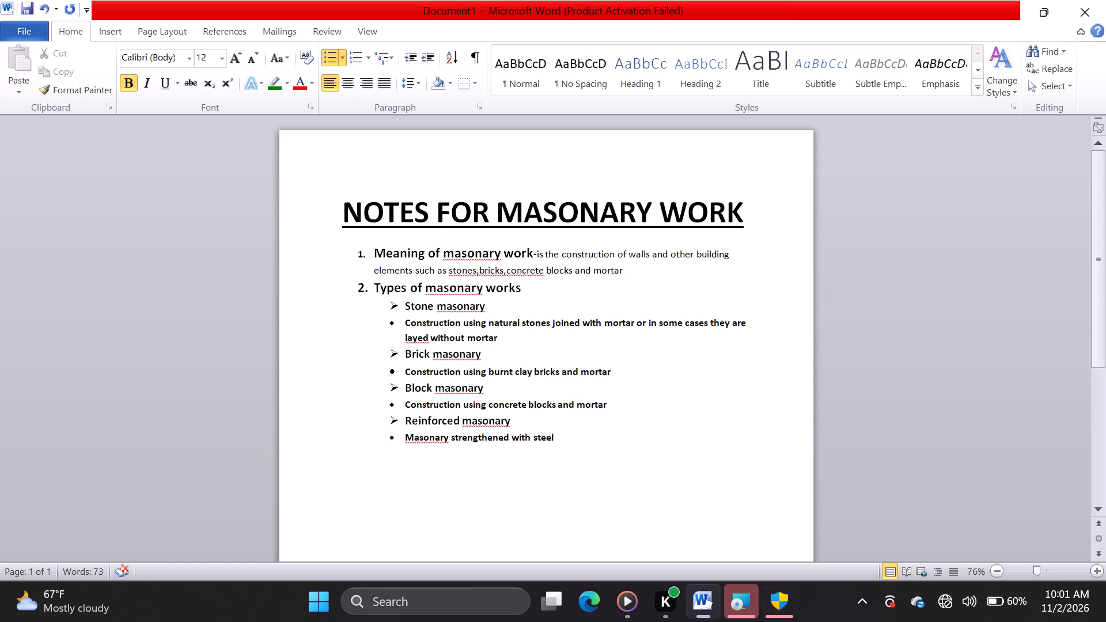
key(space)
text(reinforcement)
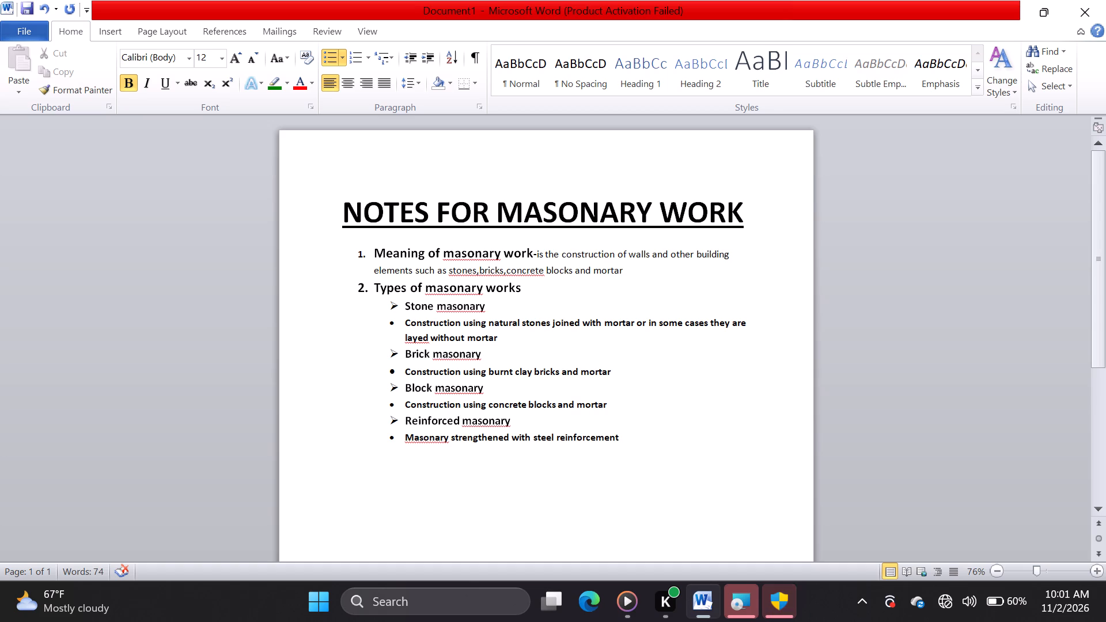
Continue the reinforced masonary description with "and where specified grout or concrete".
key(space)
text(and)
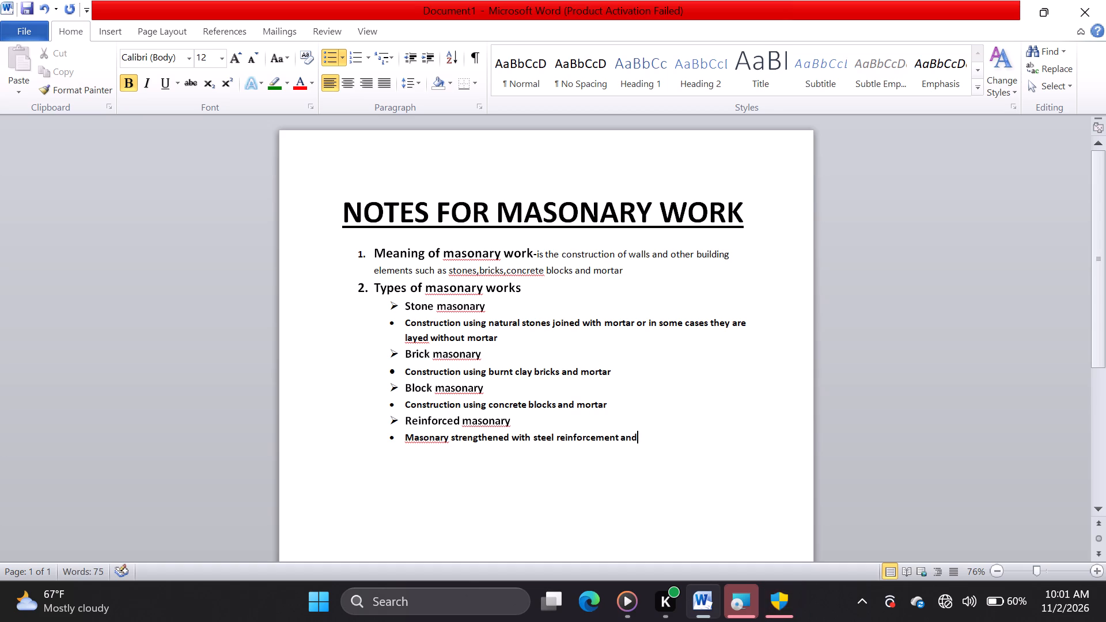
key(space)
text(where)
key(space)
text(spe)
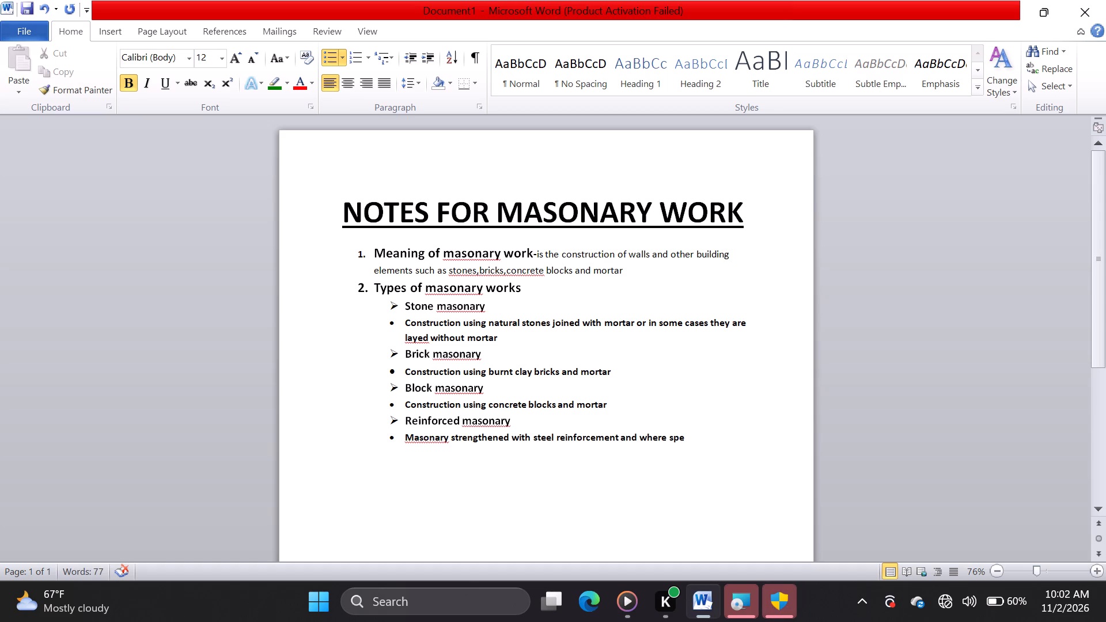
text(ci)
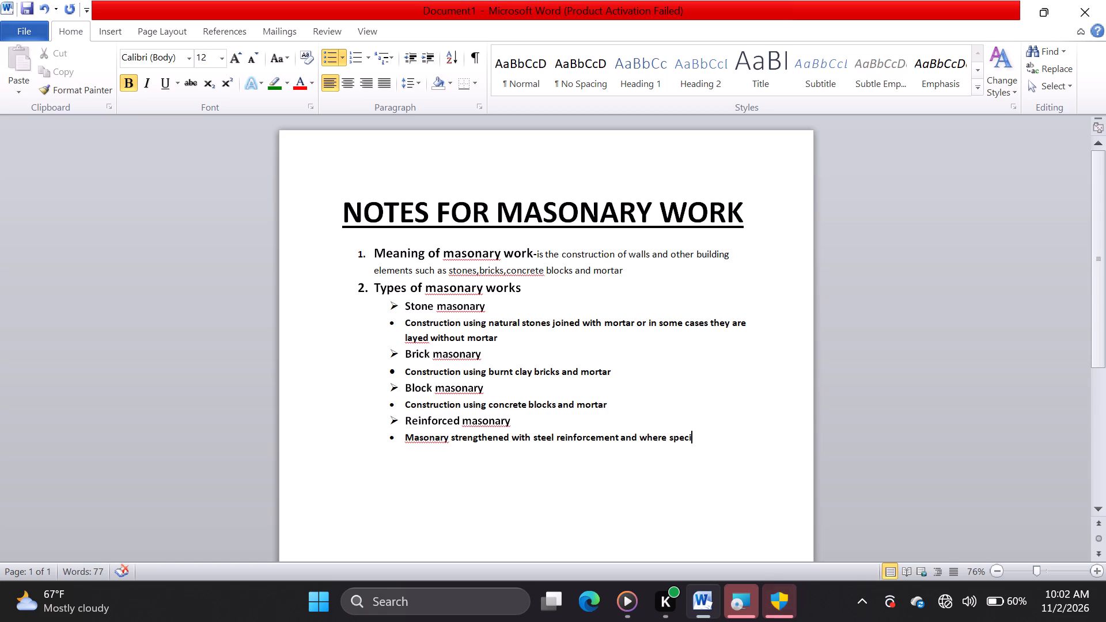
text(fie)
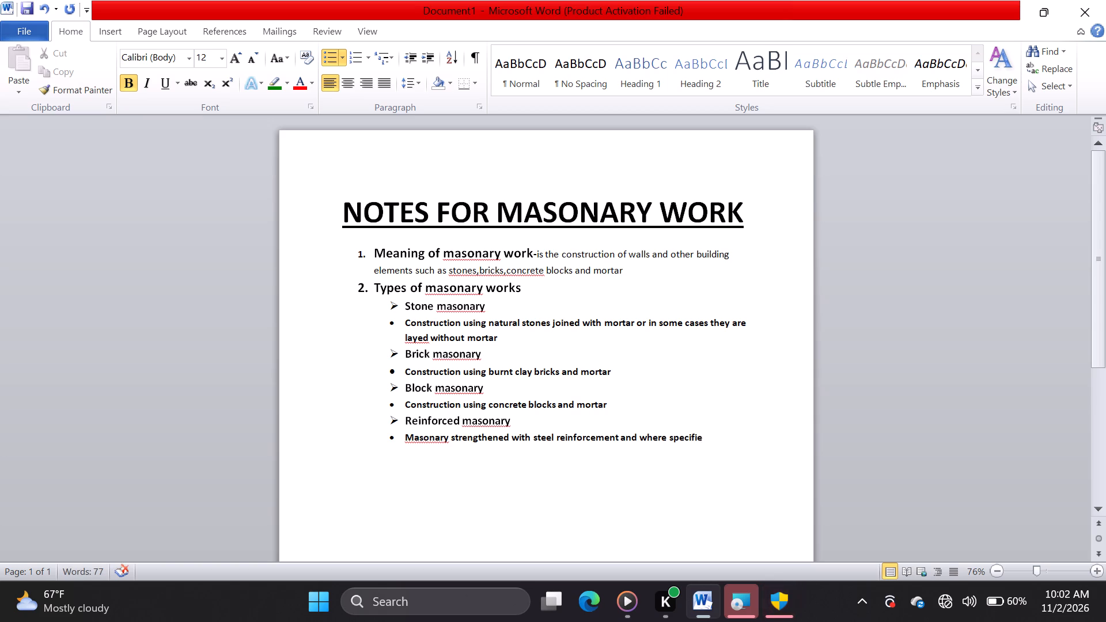
key(d)
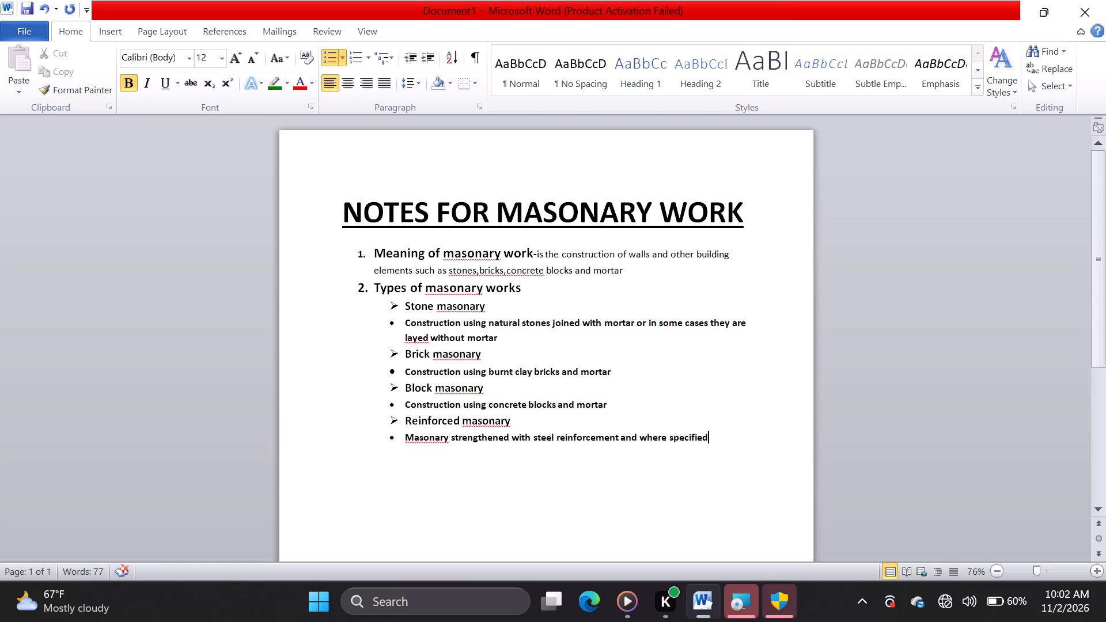
key(space)
text(grout)
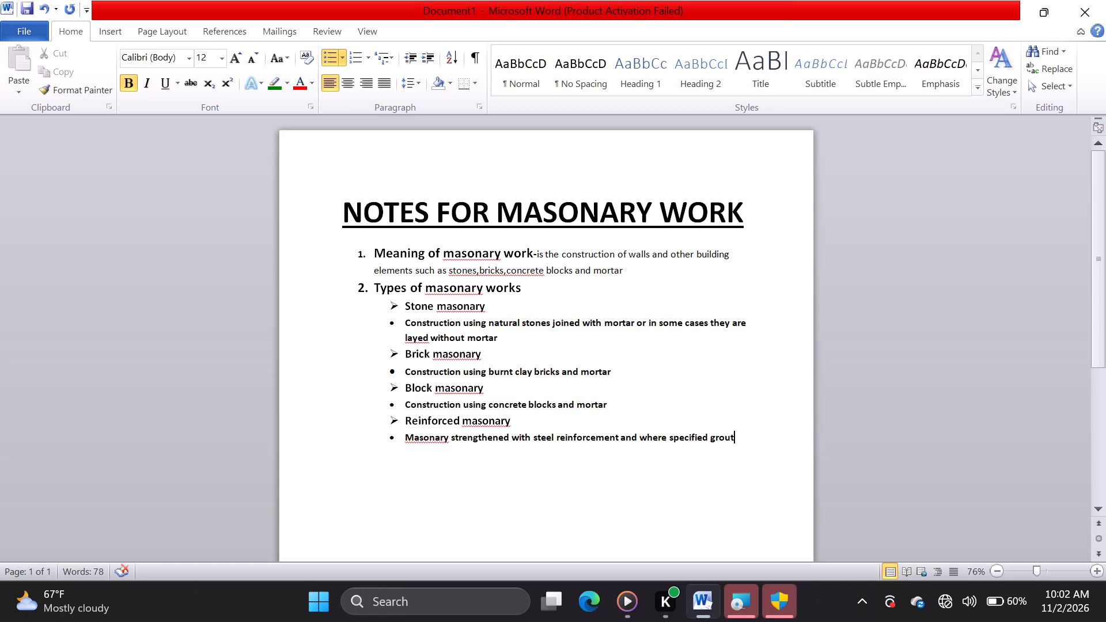
key(space)
text(or)
key(space)
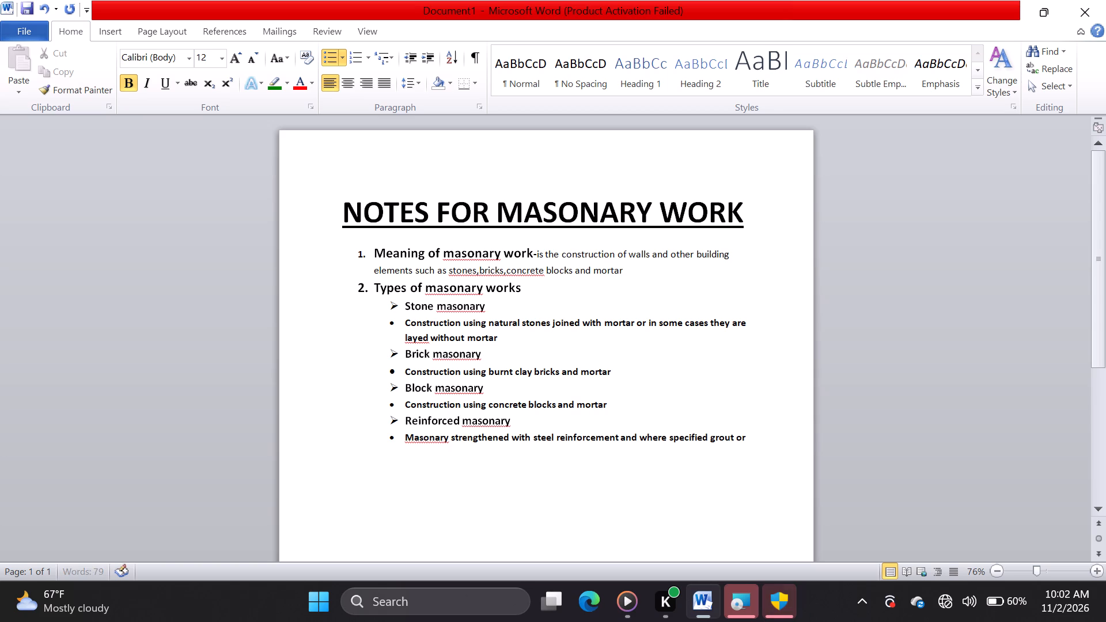
key(c)
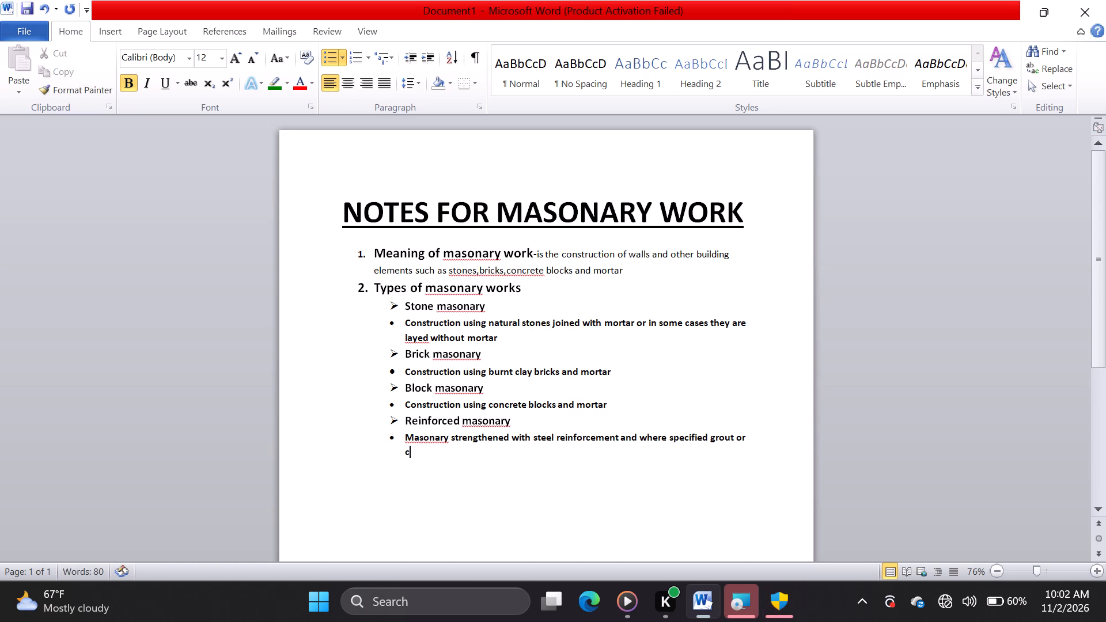
text(oncrete)
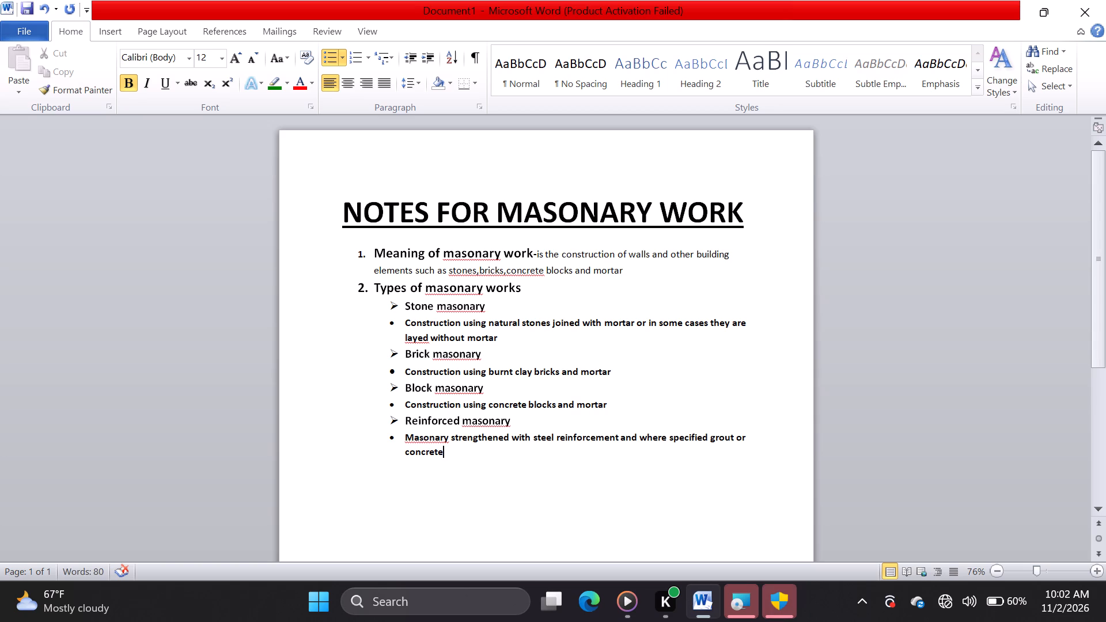
Start numbered item 3 on a new line below the reinforced masonary description, with underlined 14-point text.
key(Return)
key(BackSpace)
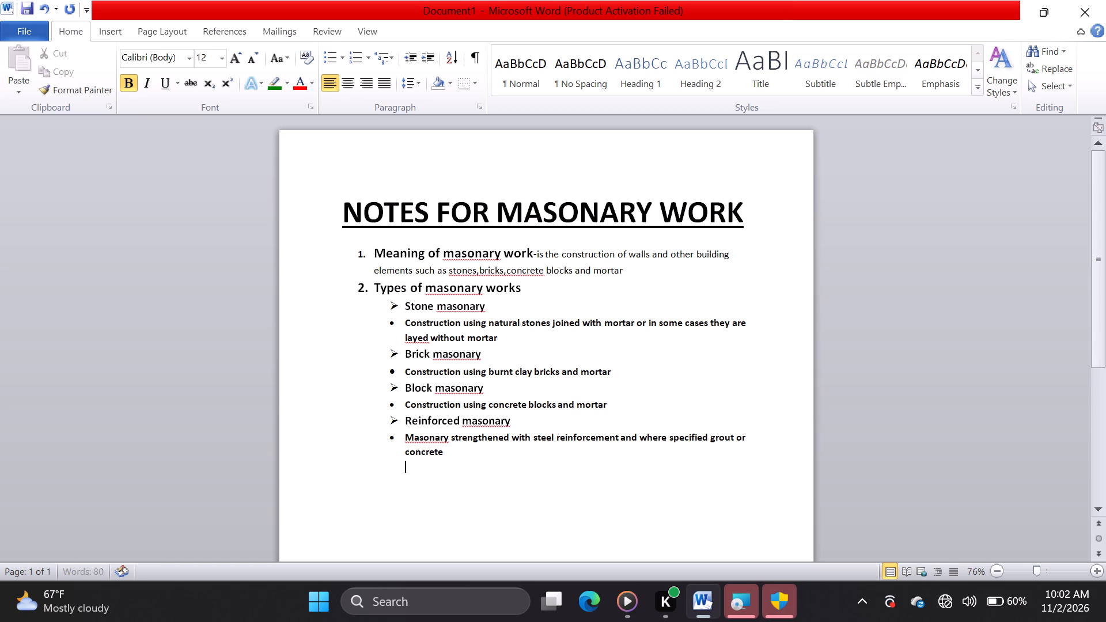
click(165, 83)
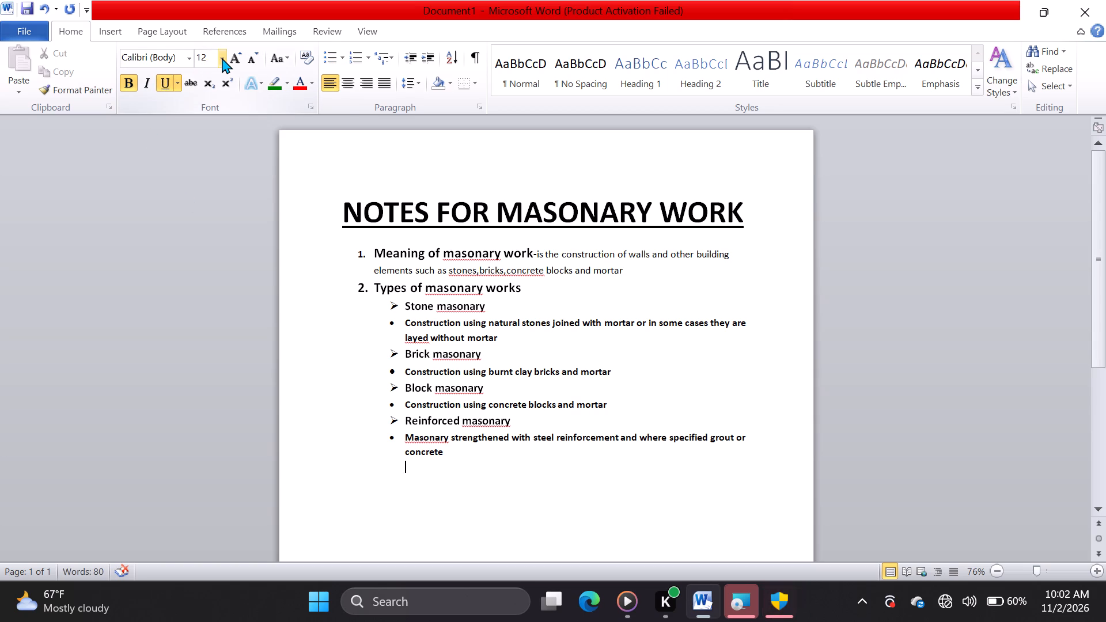
click(222, 58)
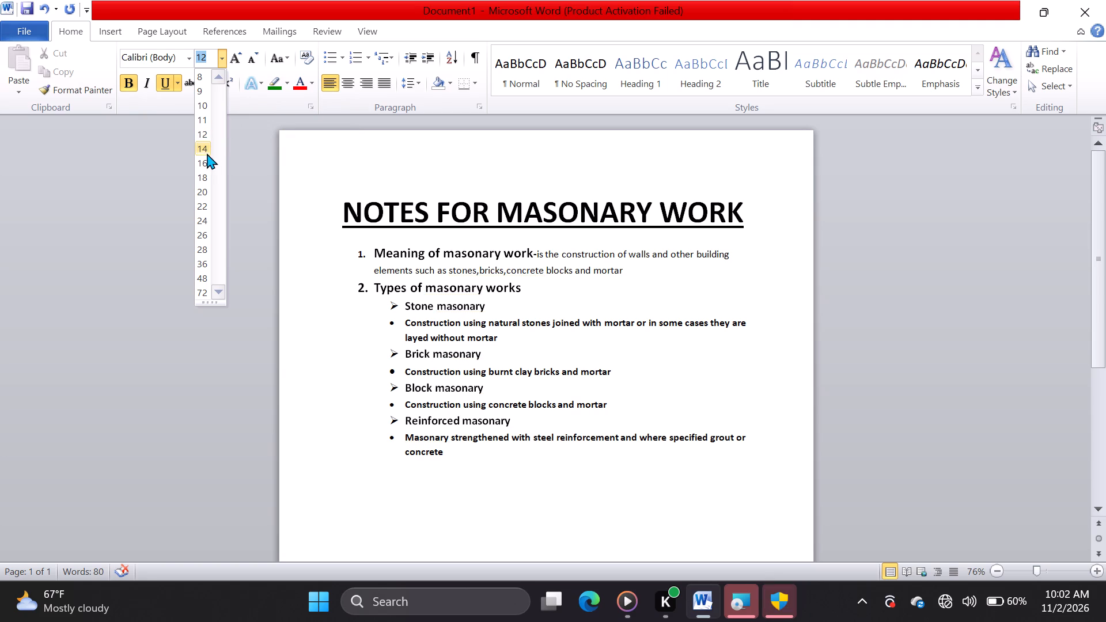
click(206, 152)
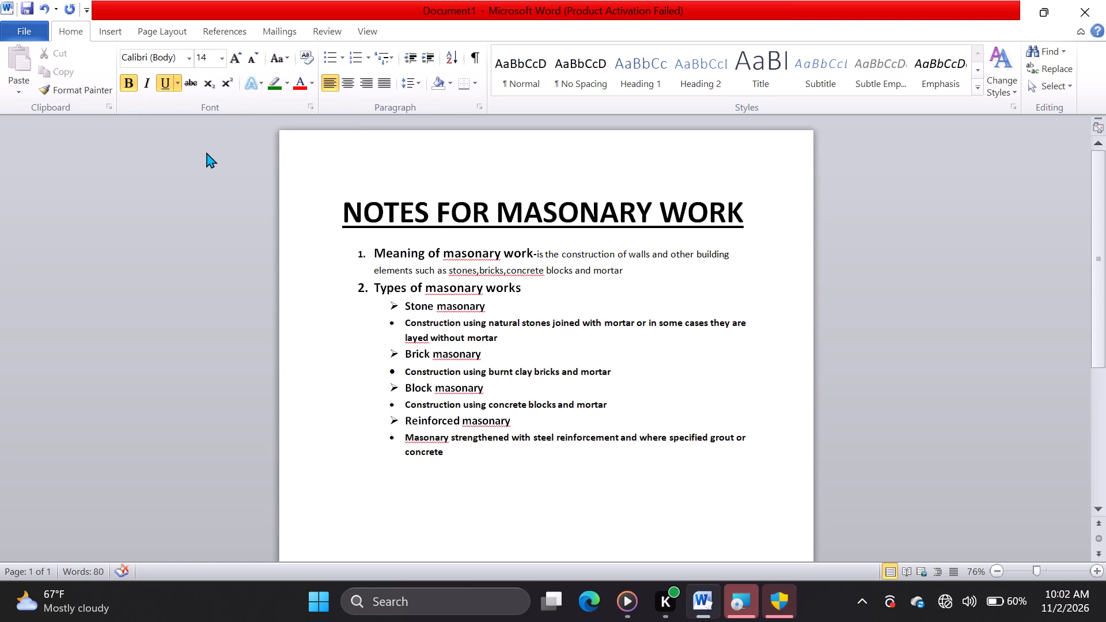
key(3)
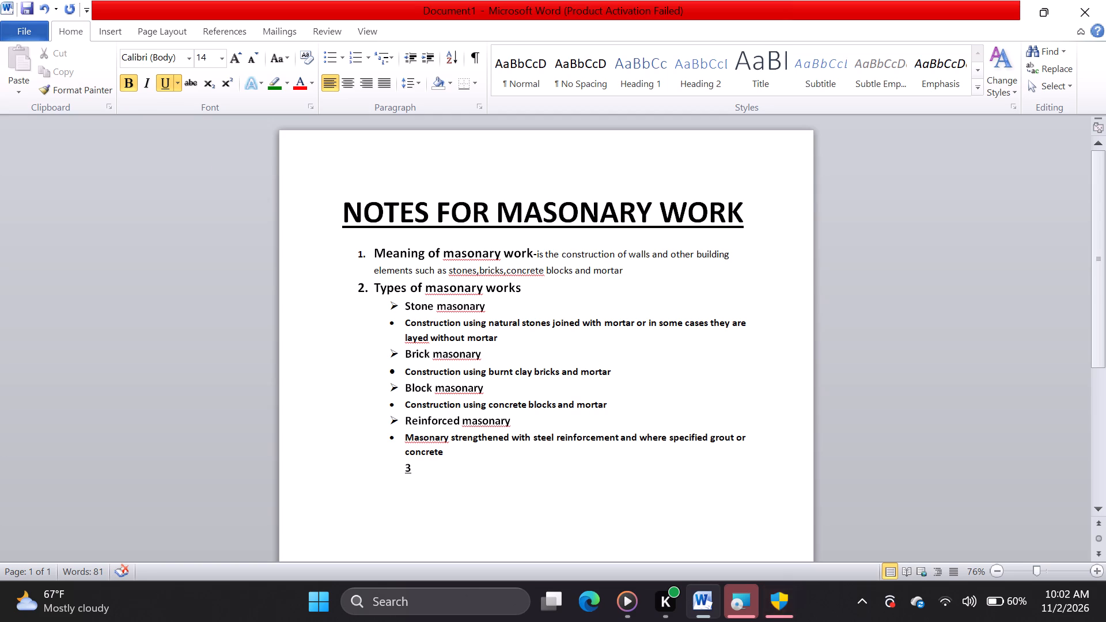
text(.)
key(space)
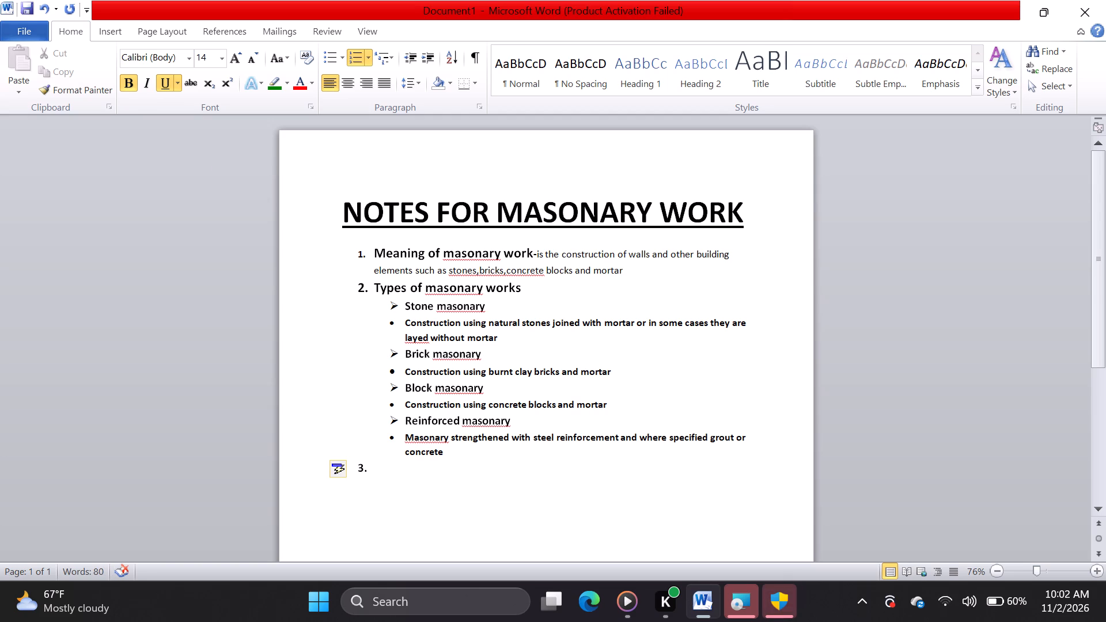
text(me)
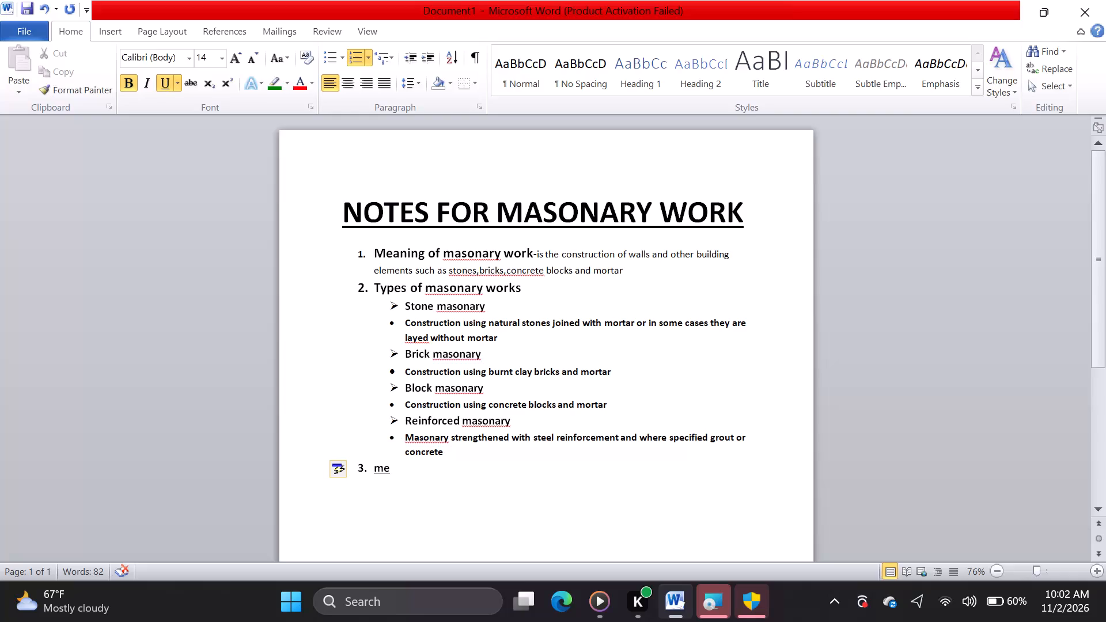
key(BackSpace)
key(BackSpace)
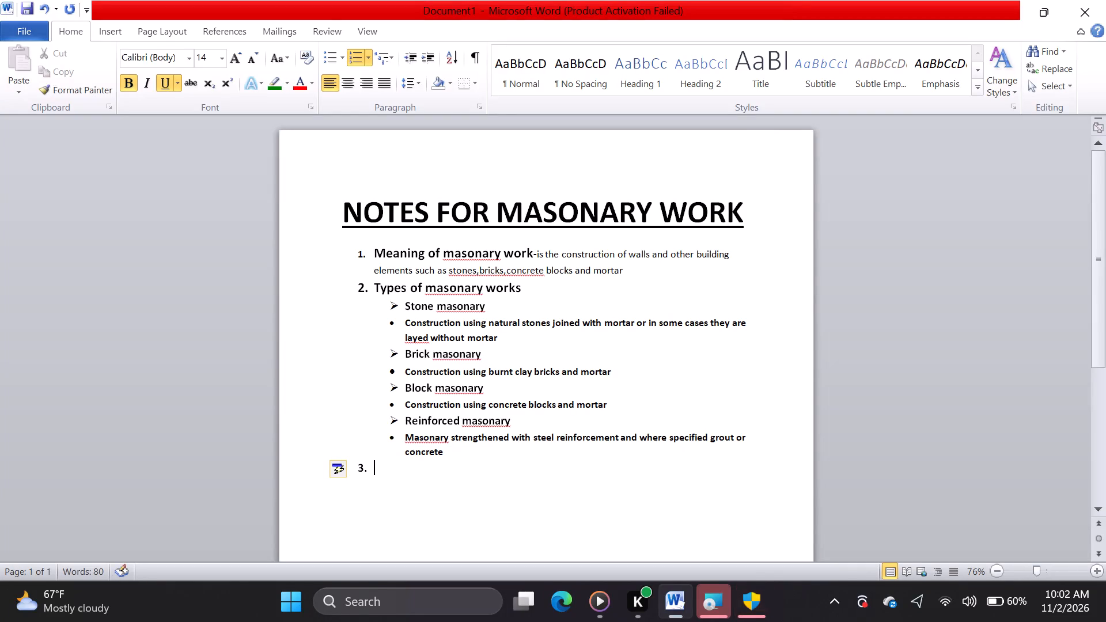
Turn off underlining and set the font size to 16 for the text of item 3.
click(164, 87)
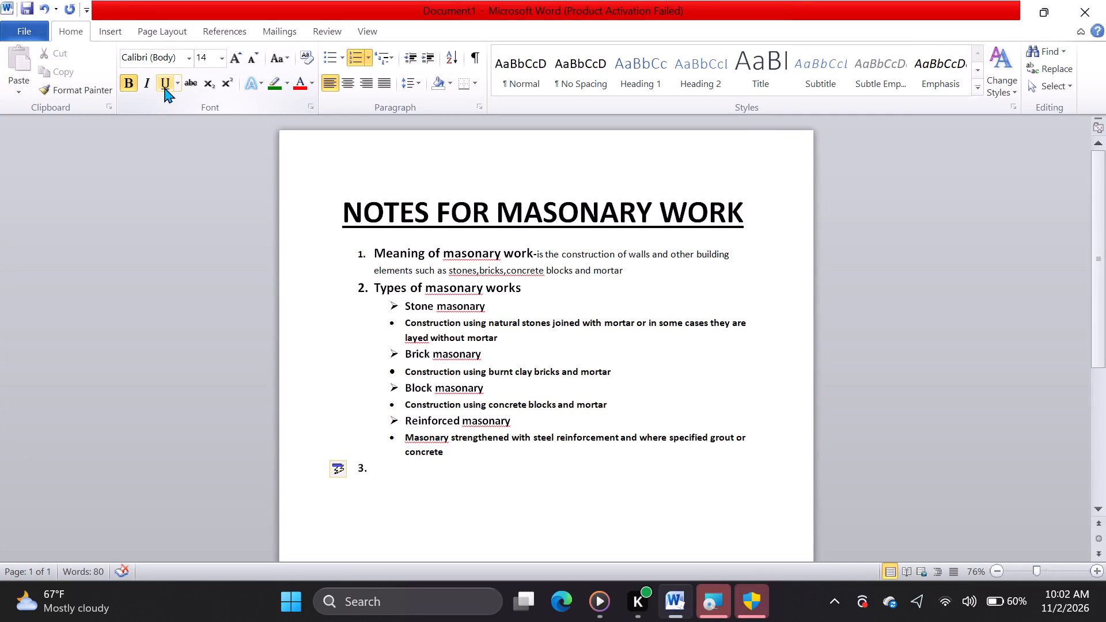
click(221, 63)
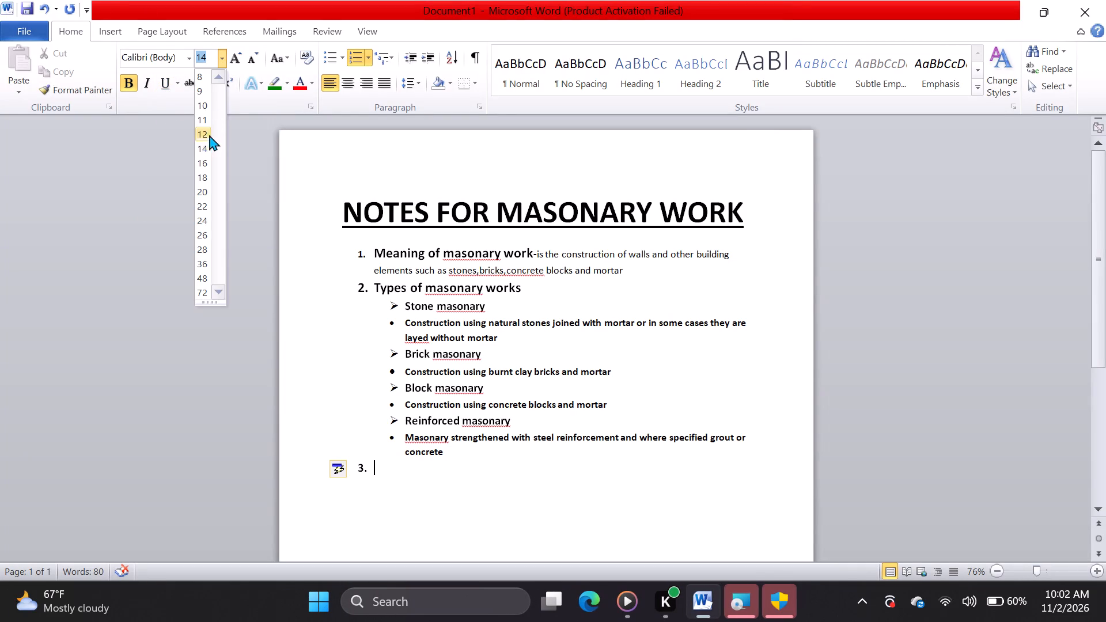
click(202, 158)
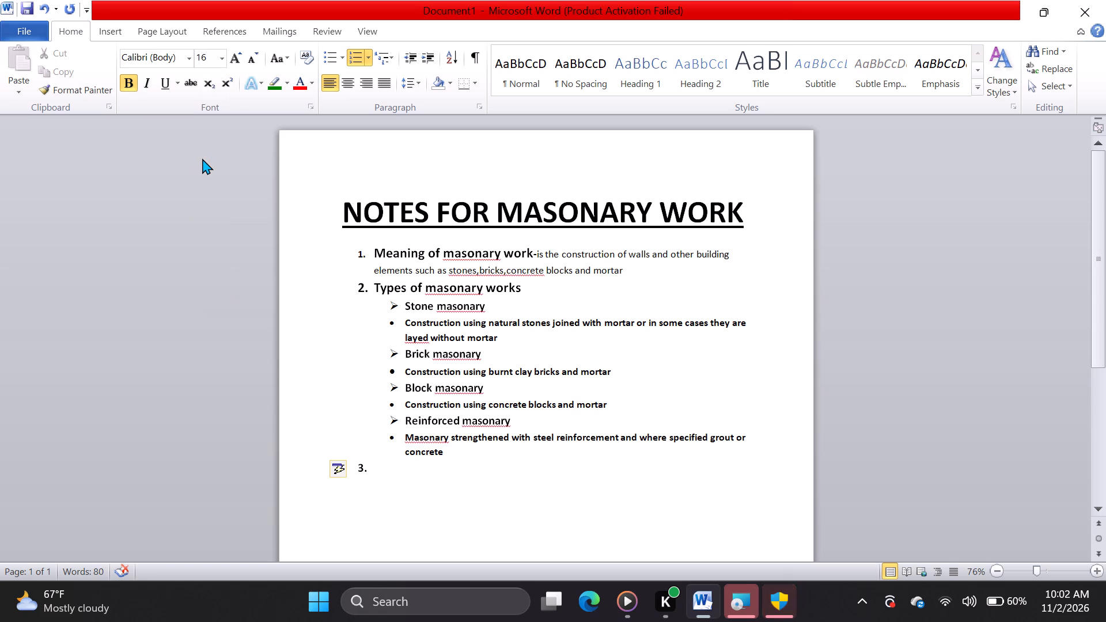
Enter "Material used" as the heading text of numbered item 3.
key(m)
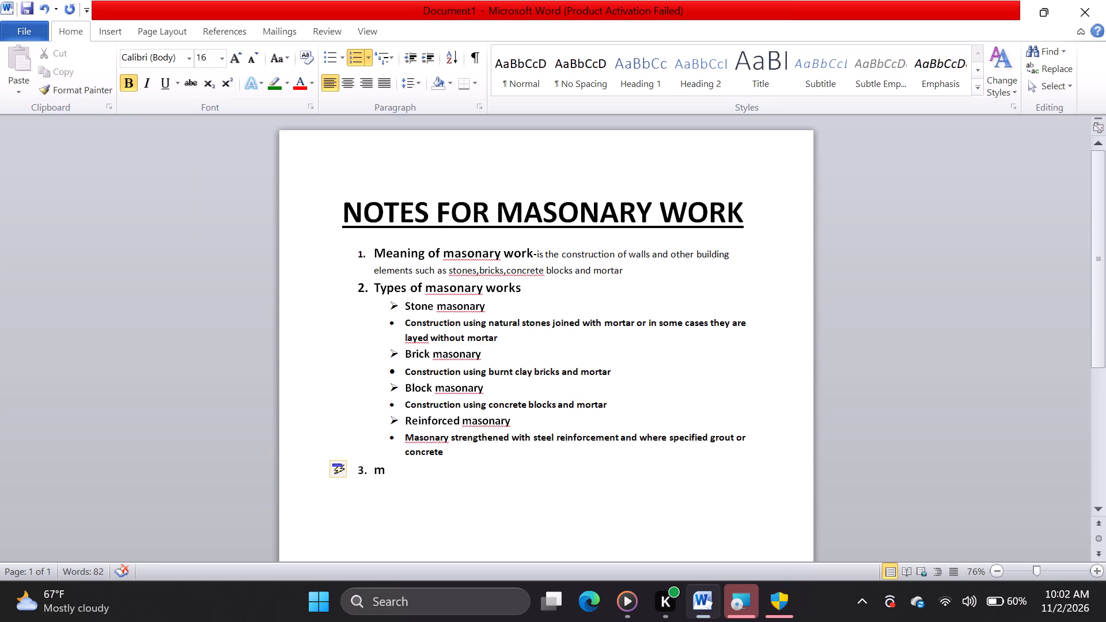
key(a)
text(terial)
key(space)
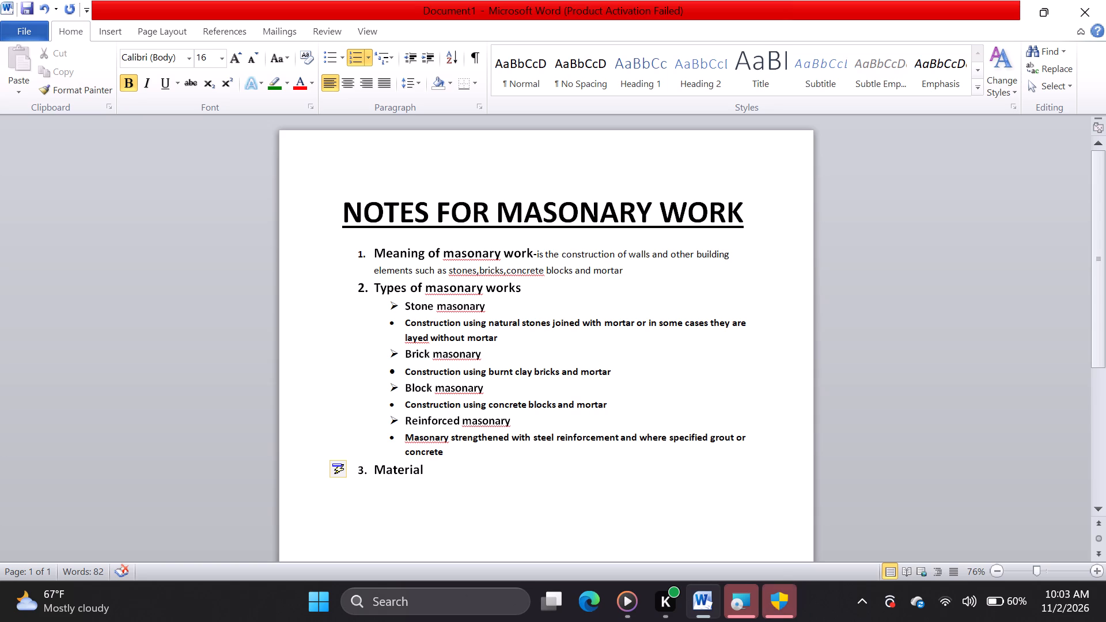
text(used)
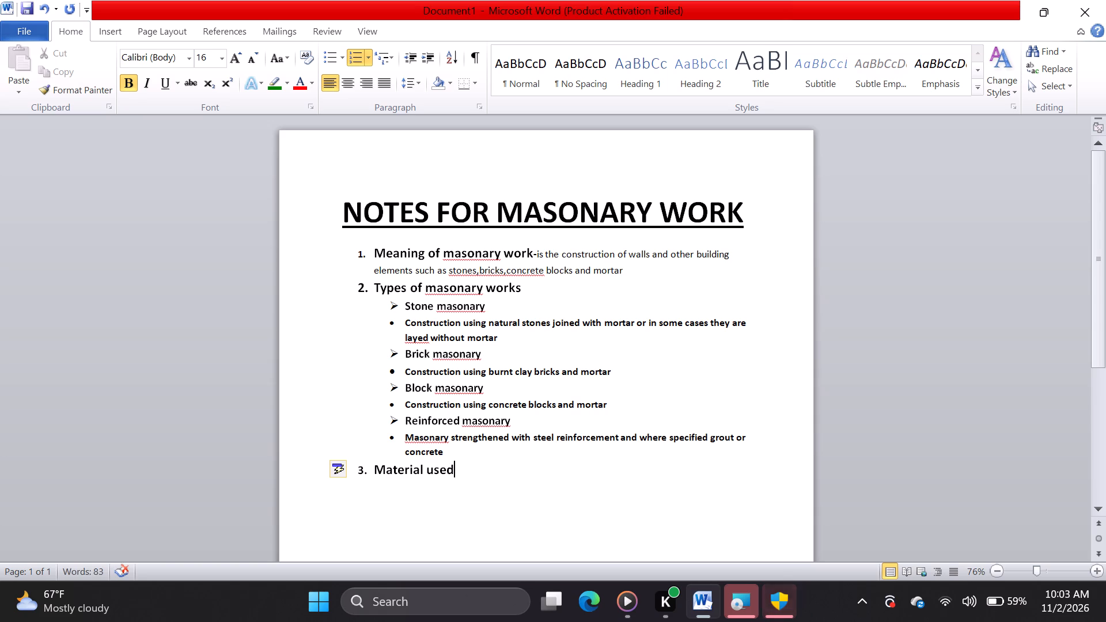
Complete the heading of numbered item 3 with "in masonary work" after "Material used".
key(space)
text(i)
text(n masonary)
key(space)
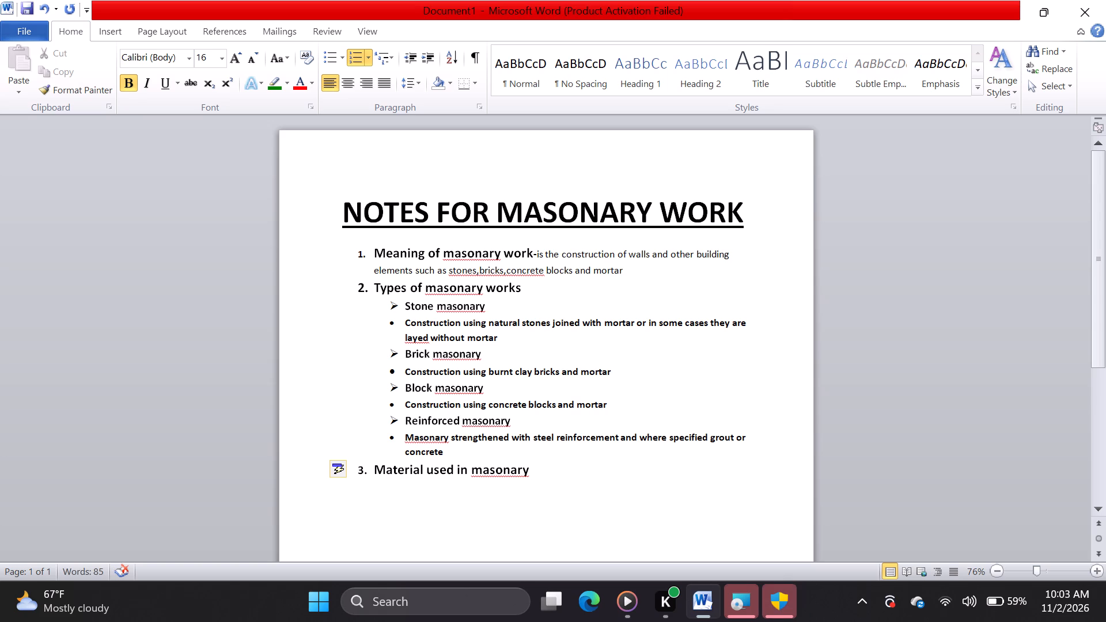
text(work)
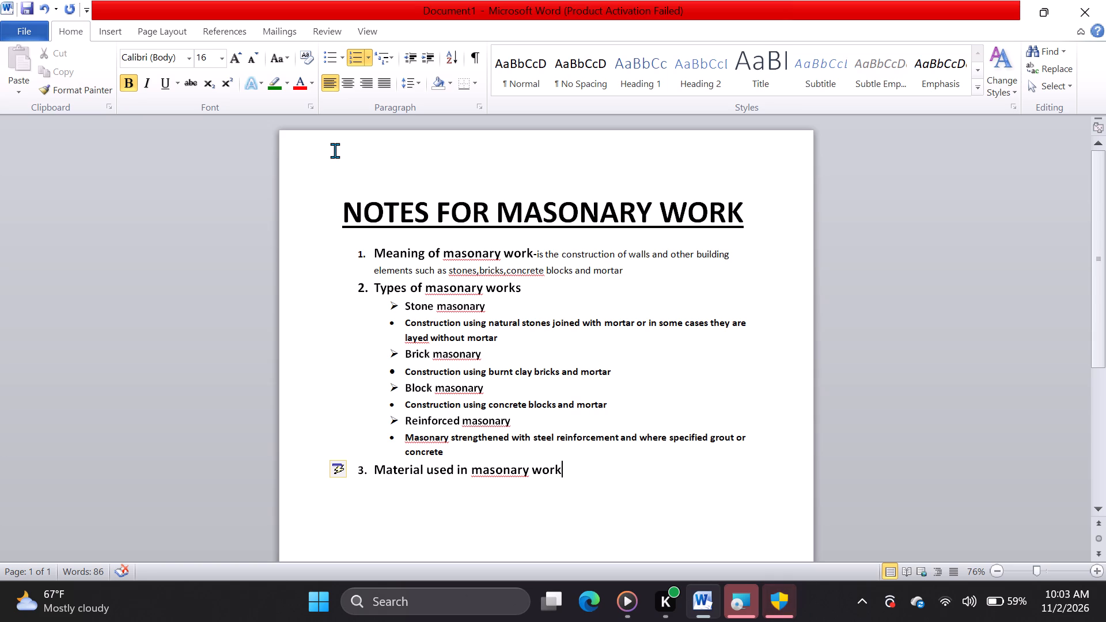
Start a checkmark bulleted list with 12-point text on an unnumbered line below the item 3 heading.
key(Return)
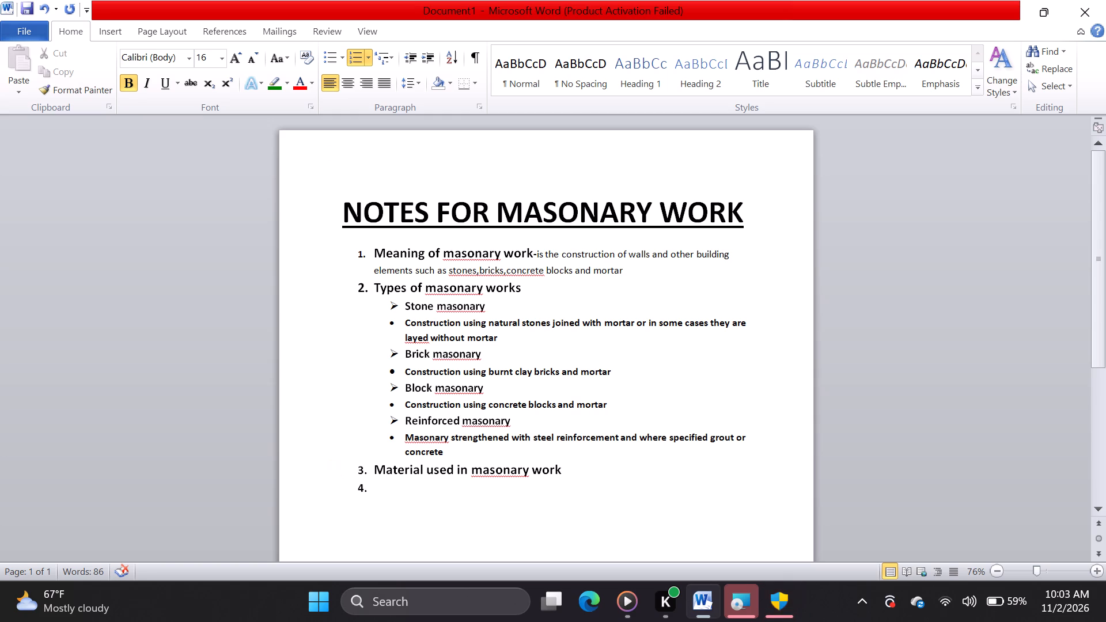
key(BackSpace)
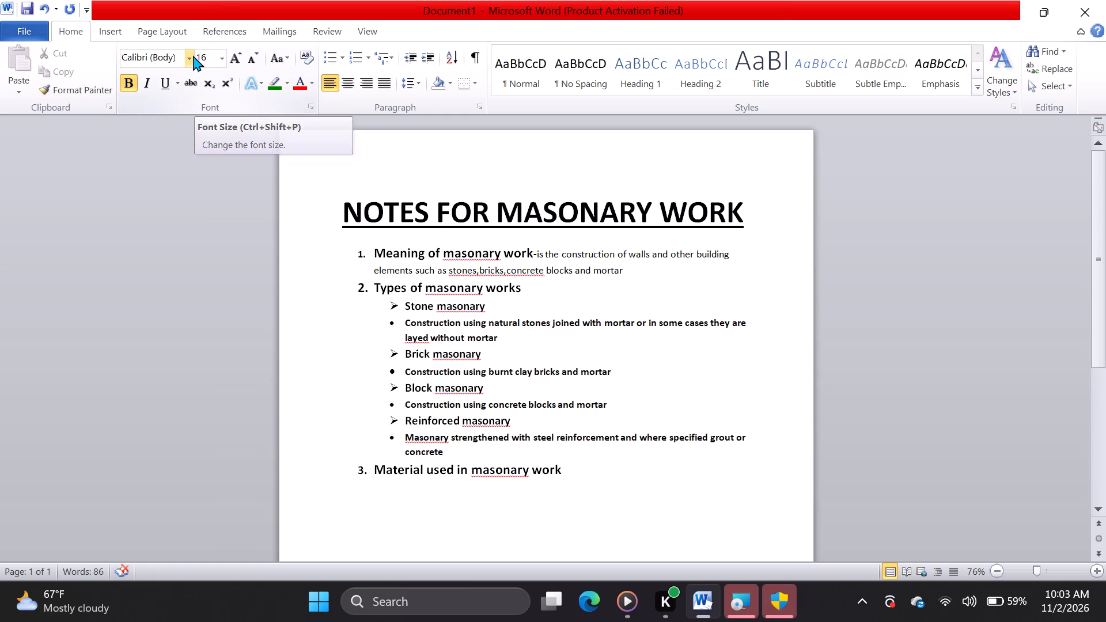
click(221, 56)
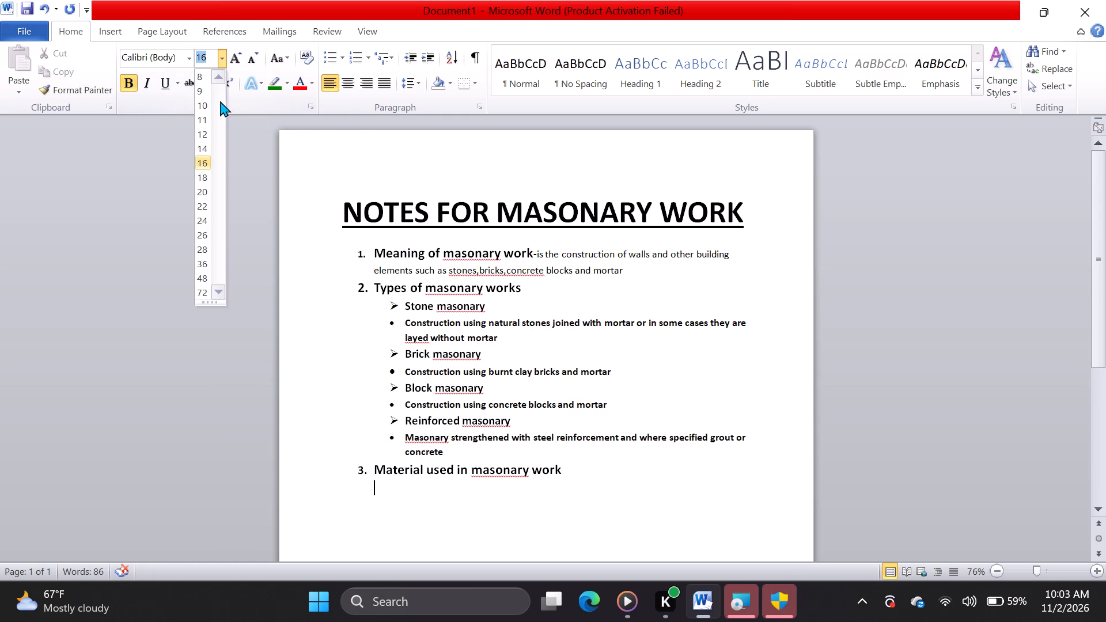
click(210, 132)
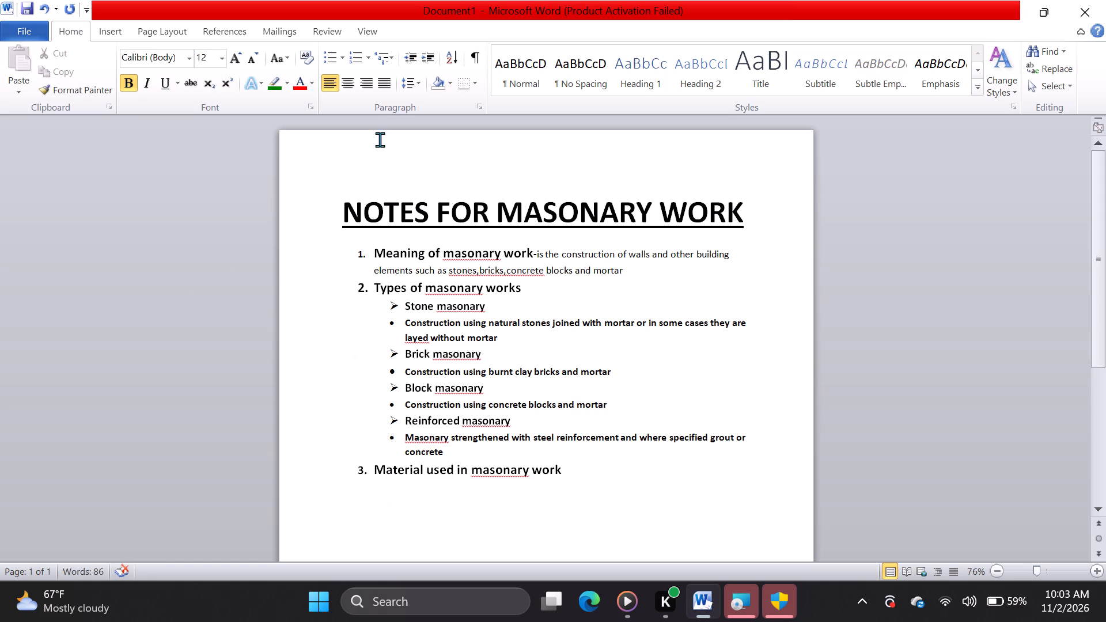
click(344, 59)
click(386, 188)
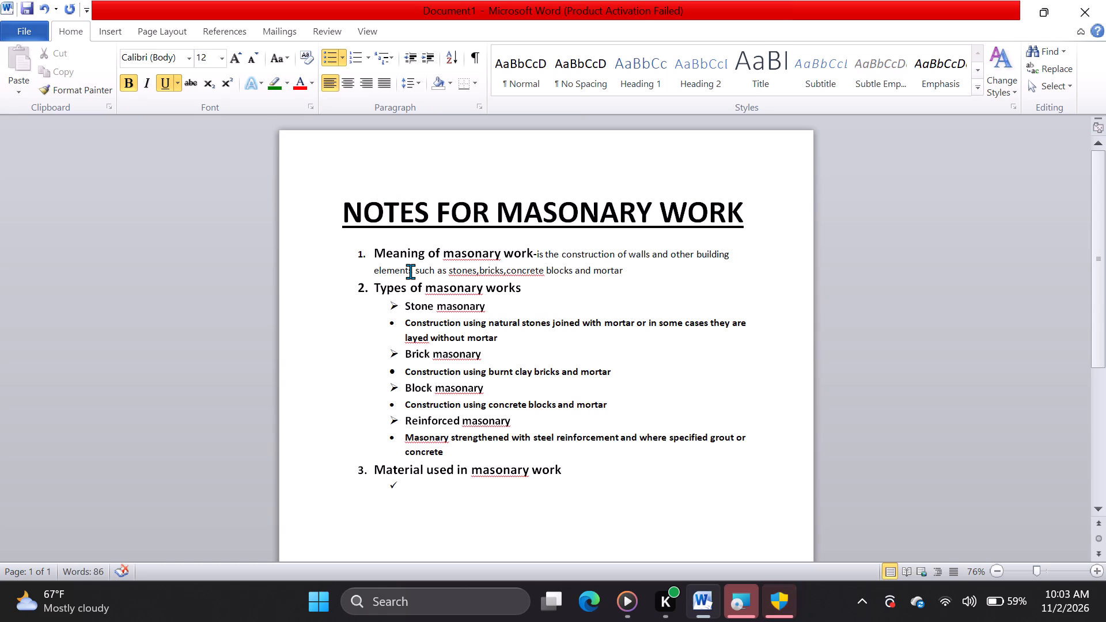
Enter "Stone", "Bricks" and "Concrete blocks" as the first three checkmark bullets under the materials heading.
text(stone)
key(space)
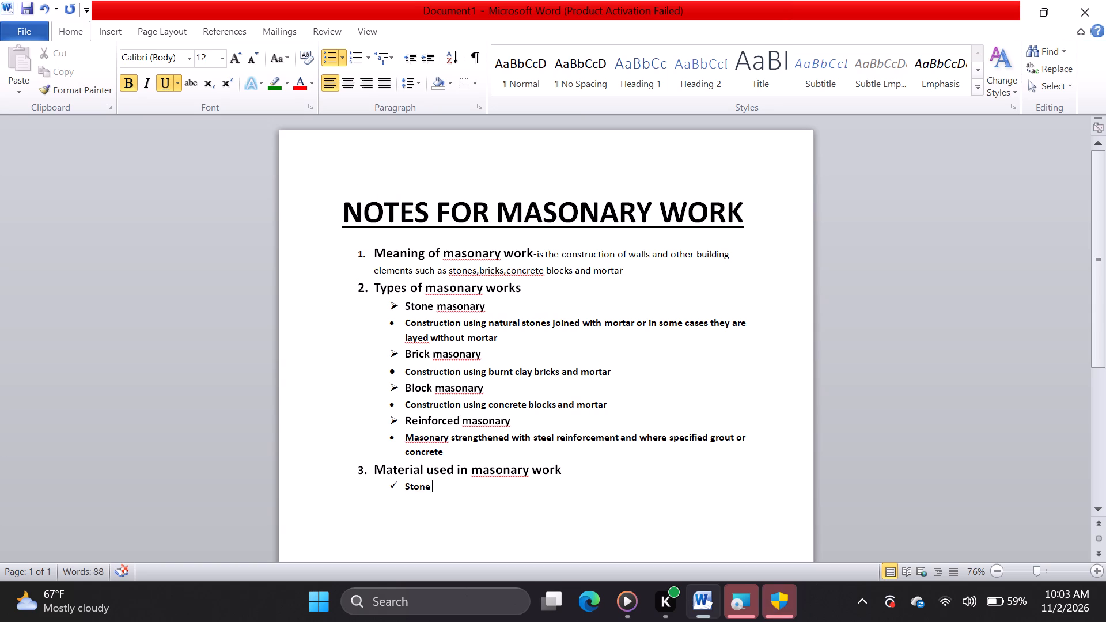
key(Return)
text(bricks)
key(Return)
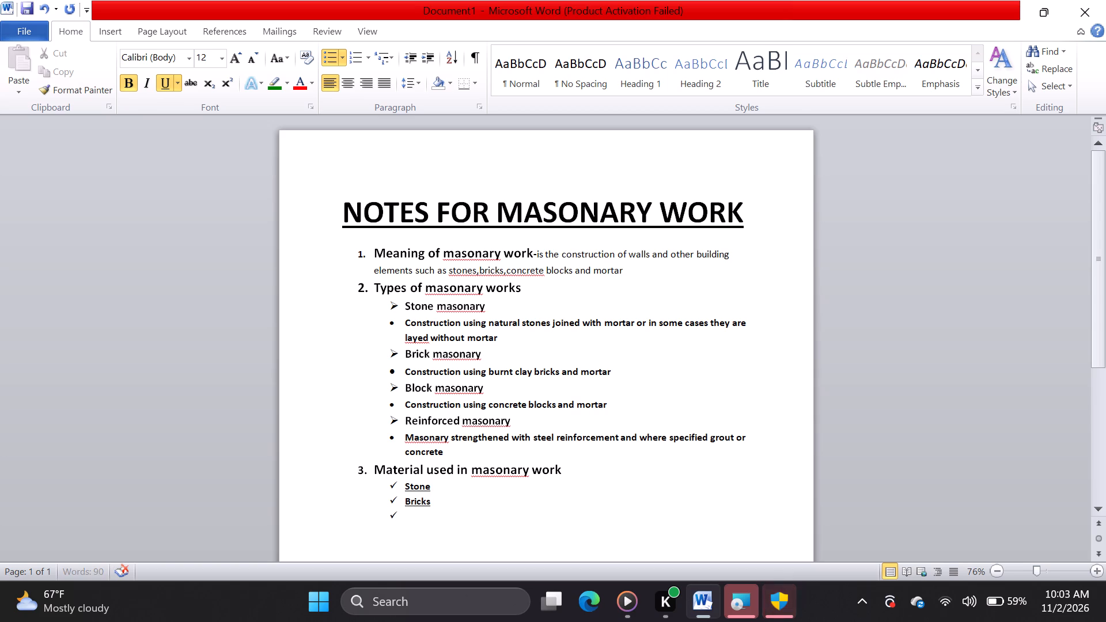
text(concrete)
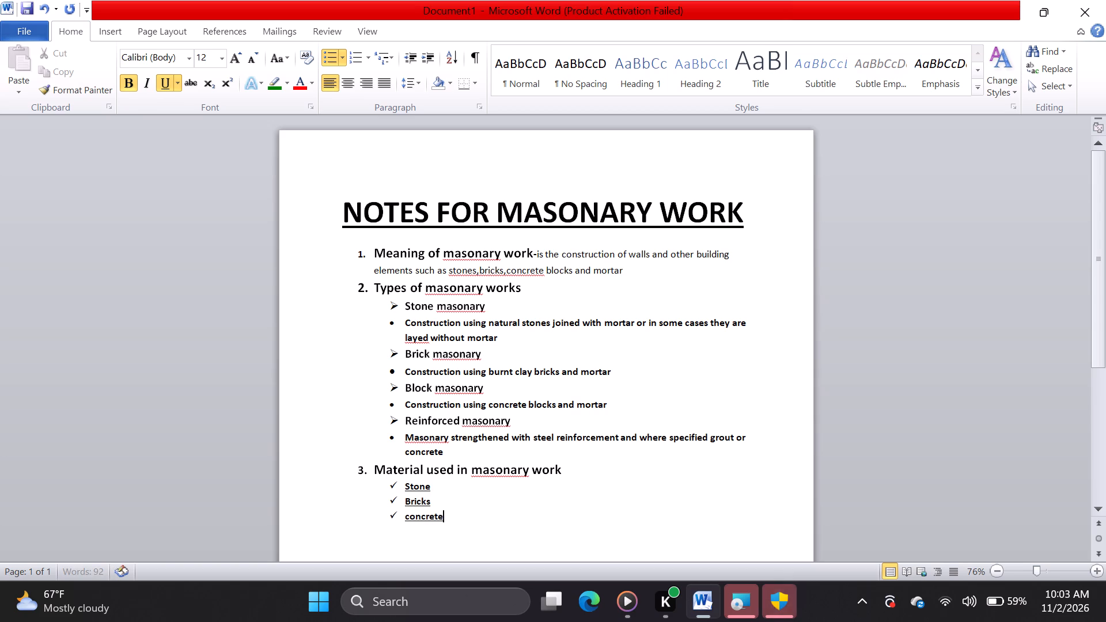
key(space)
text(blocke)
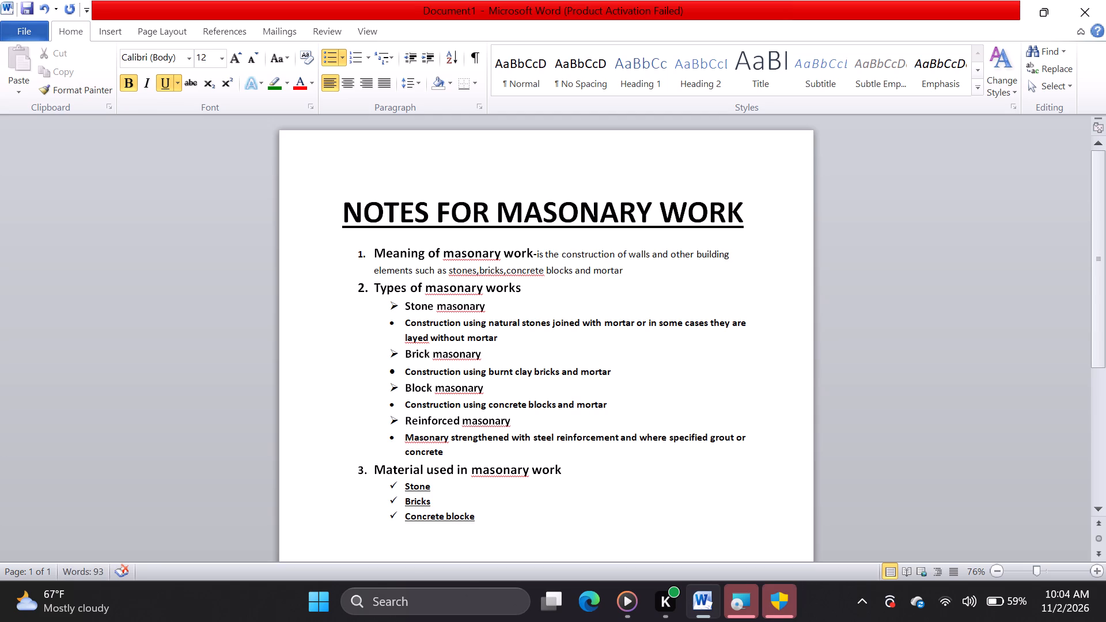
key(BackSpace)
key(s)
key(Return)
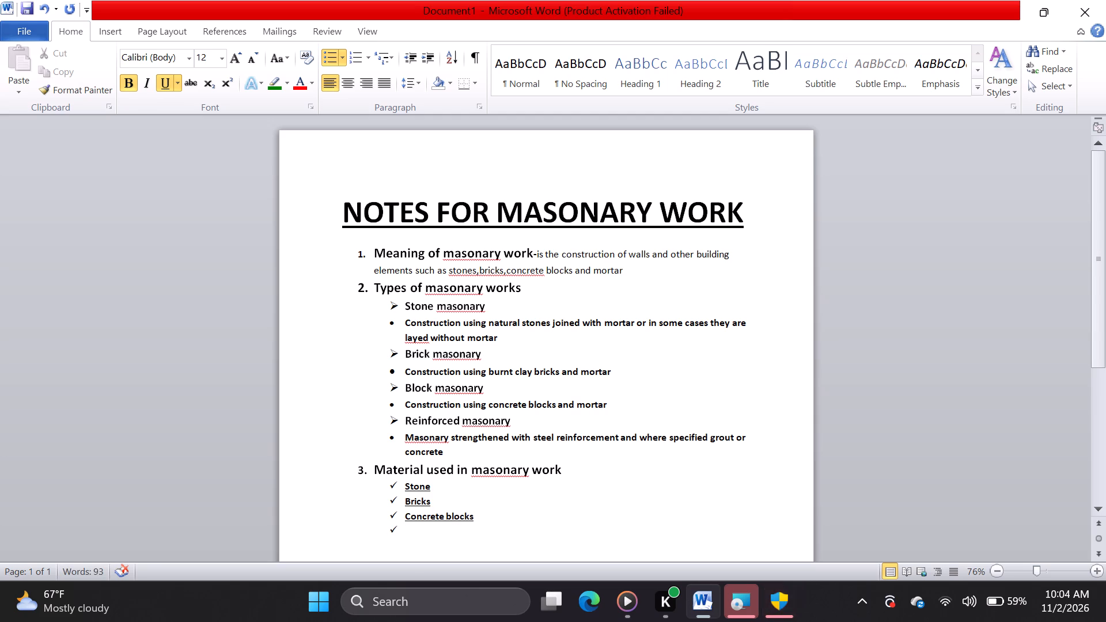
Add "Sand", "Cement", "Clean water" and "Steel reinforcement" as further checkmark bullets in the materials list.
text(sand)
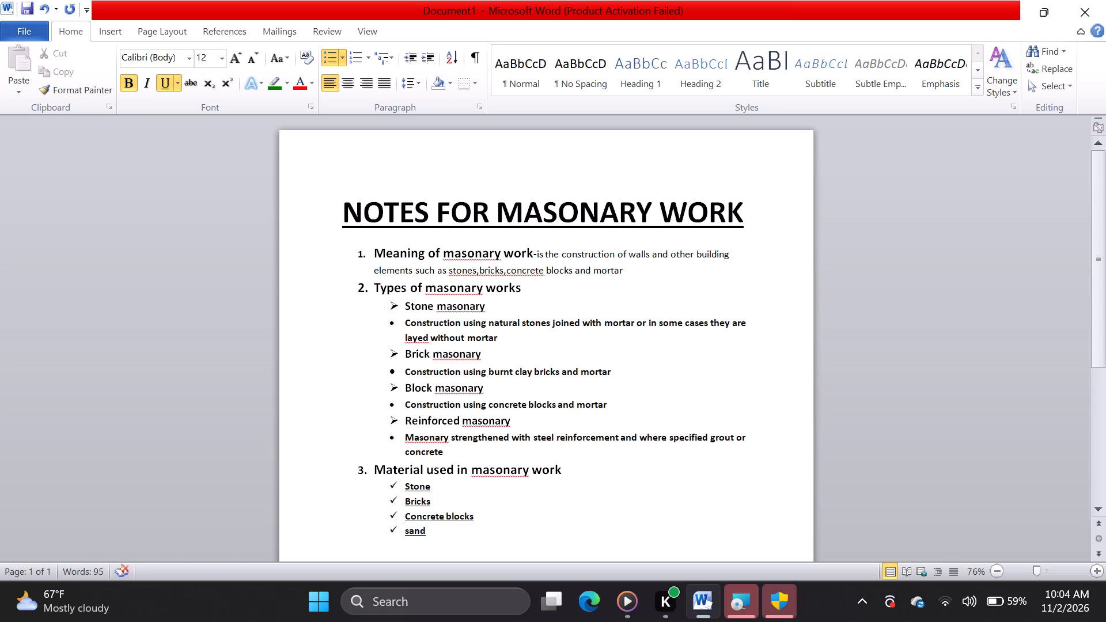
key(Return)
text(cement)
key(Return)
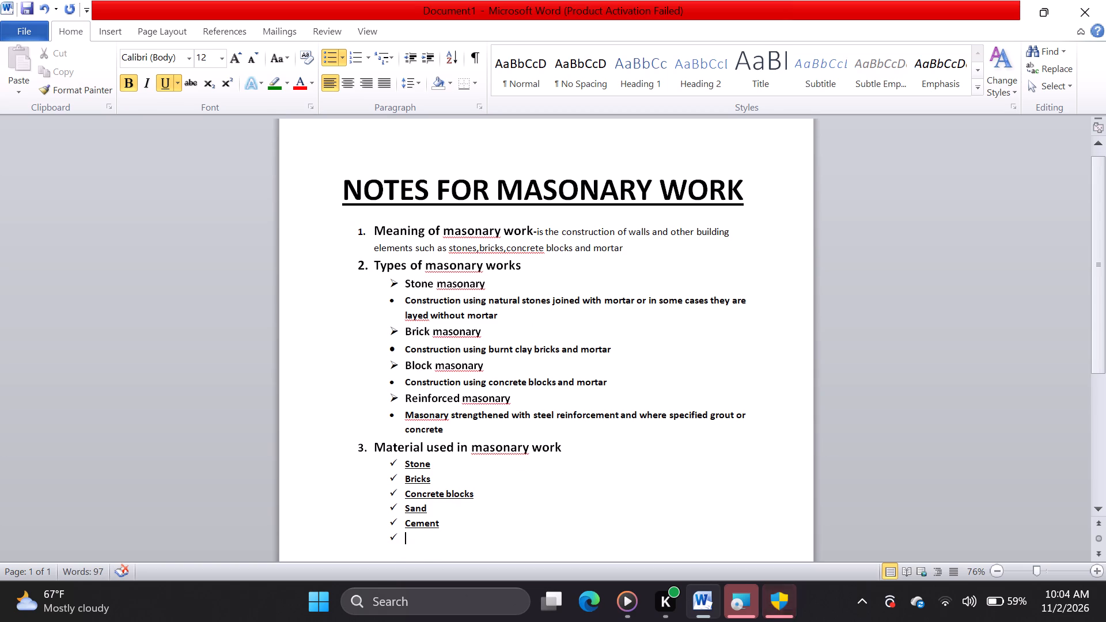
text(clean water)
key(Return)
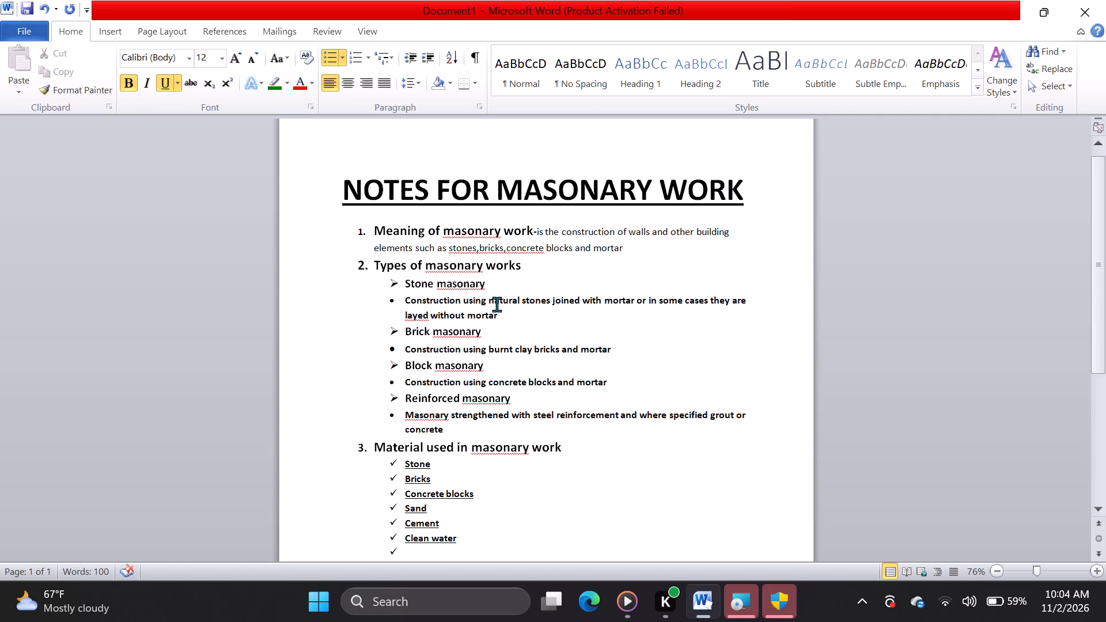
scroll(497, 304, down, 2)
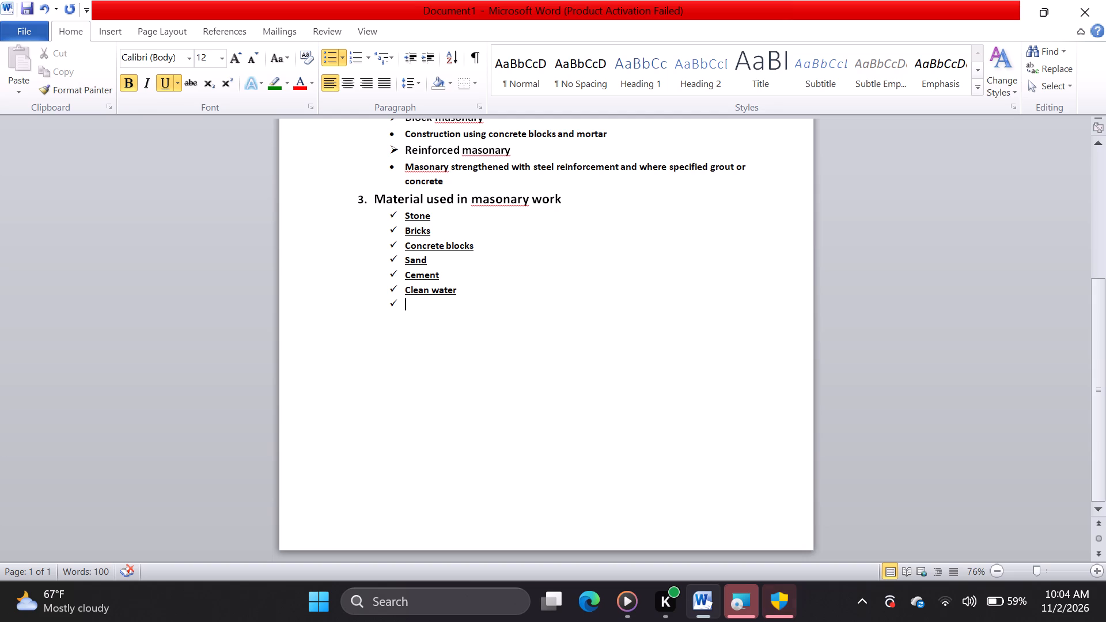
text(steel)
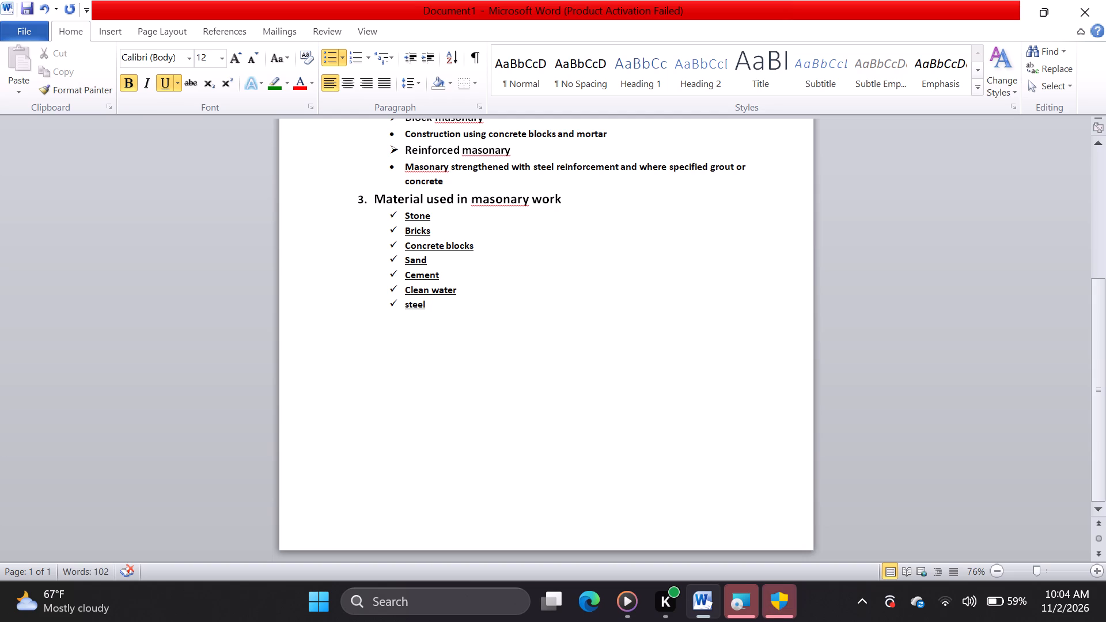
key(space)
text(reinfo)
text(rcement)
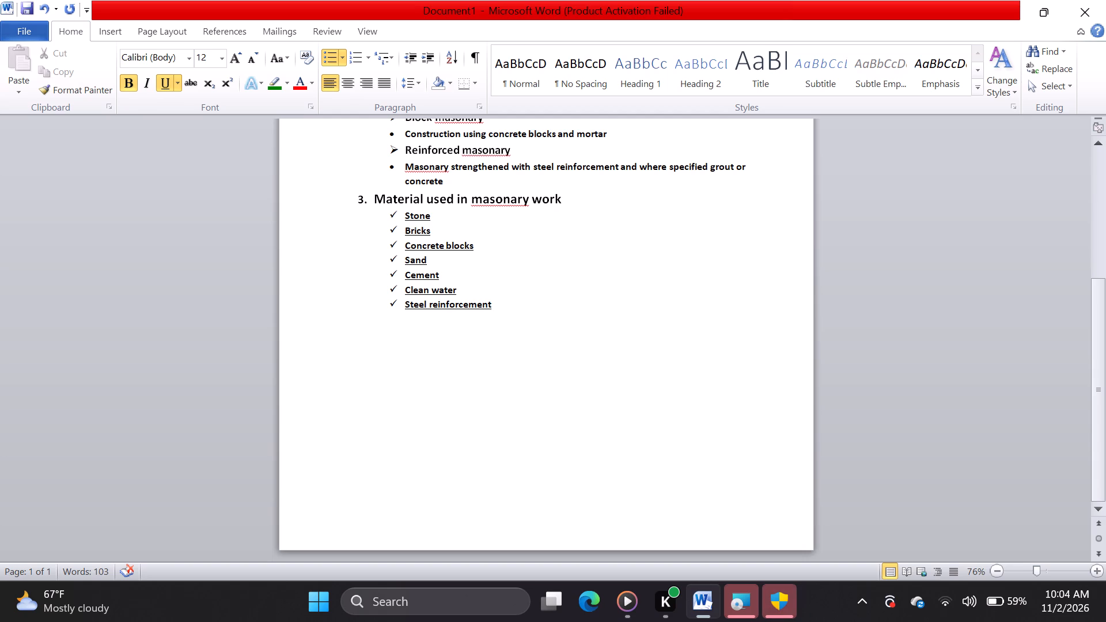
key(Return)
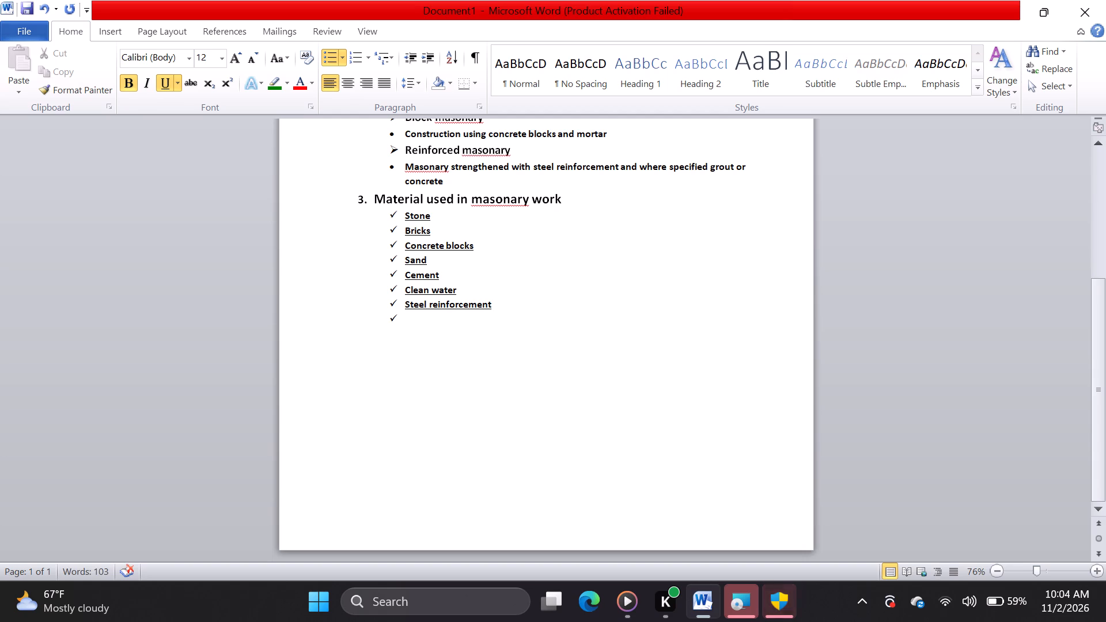
Add "Damp-proof course(DCP)" and "Timber" as checkmark bullets below the steel reinforcement entry.
text(dam)
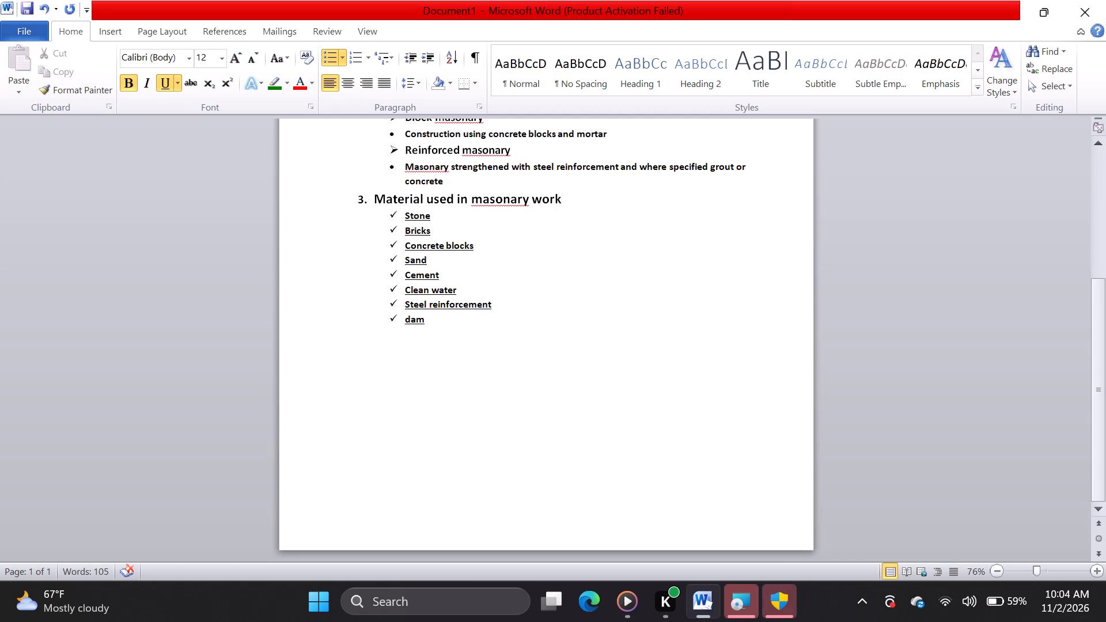
key(p)
text(-proof)
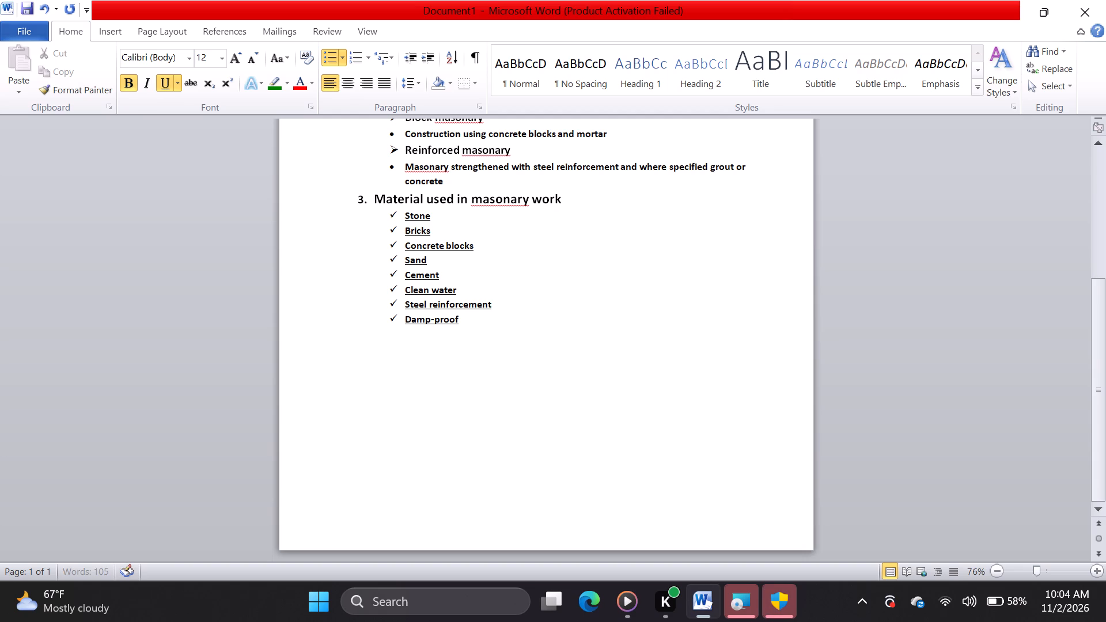
key(space)
text(cou)
text(se)
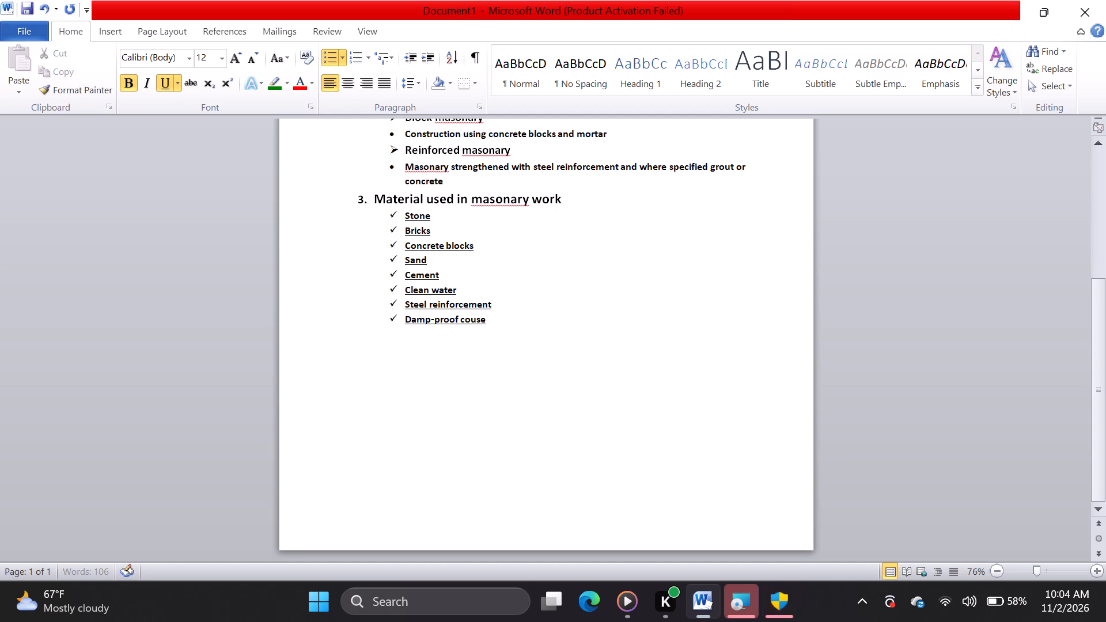
key(BackSpace)
key(BackSpace)
text(rse)
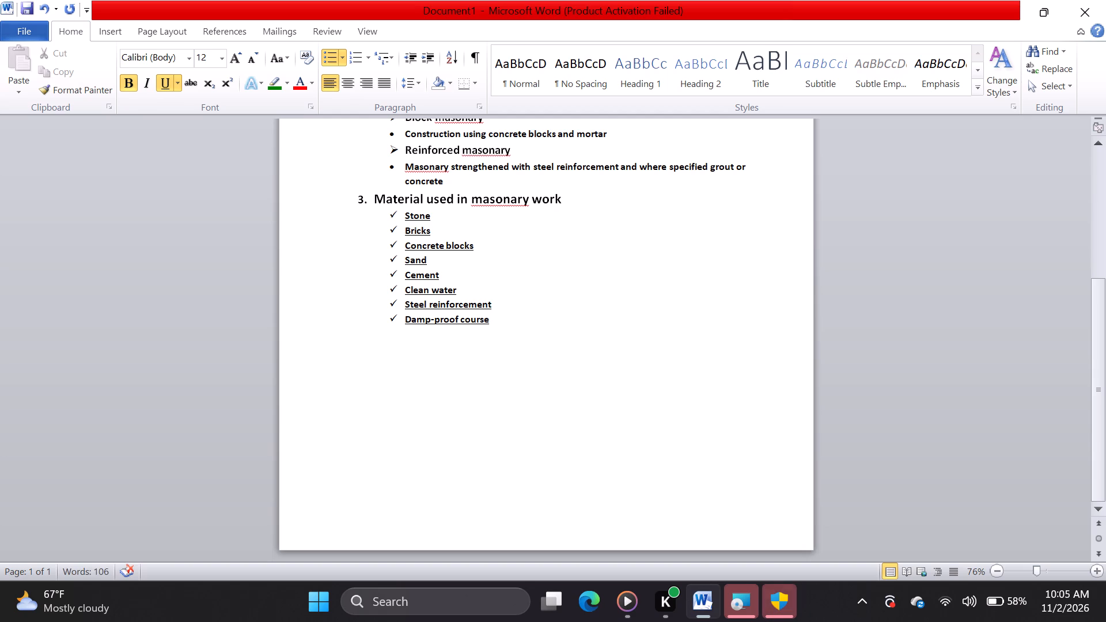
key(shift+parenleft)
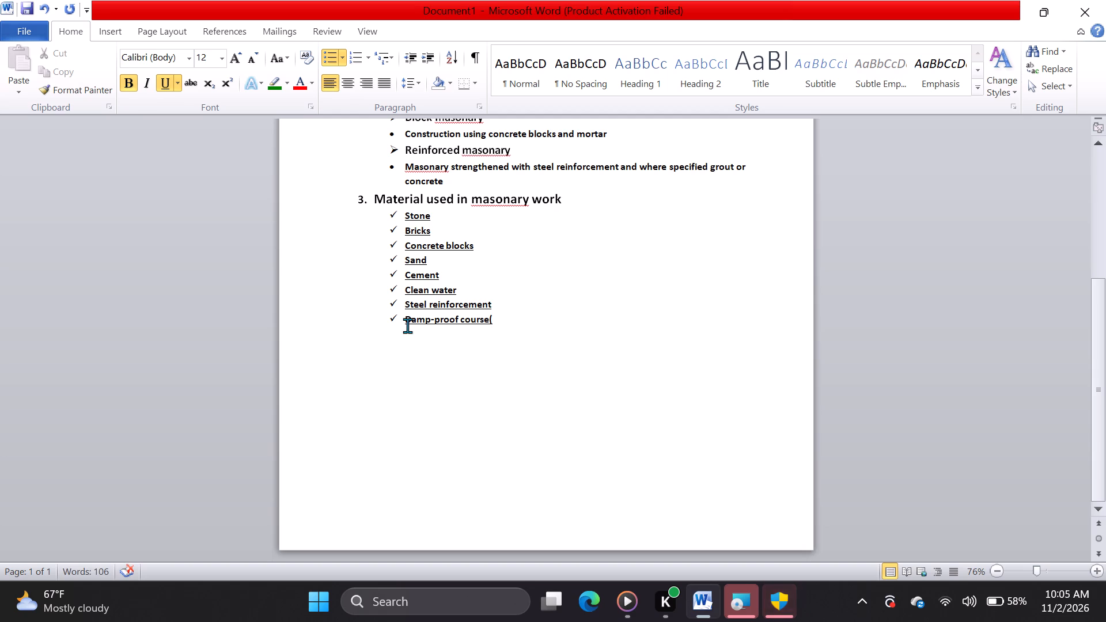
text(DCP)
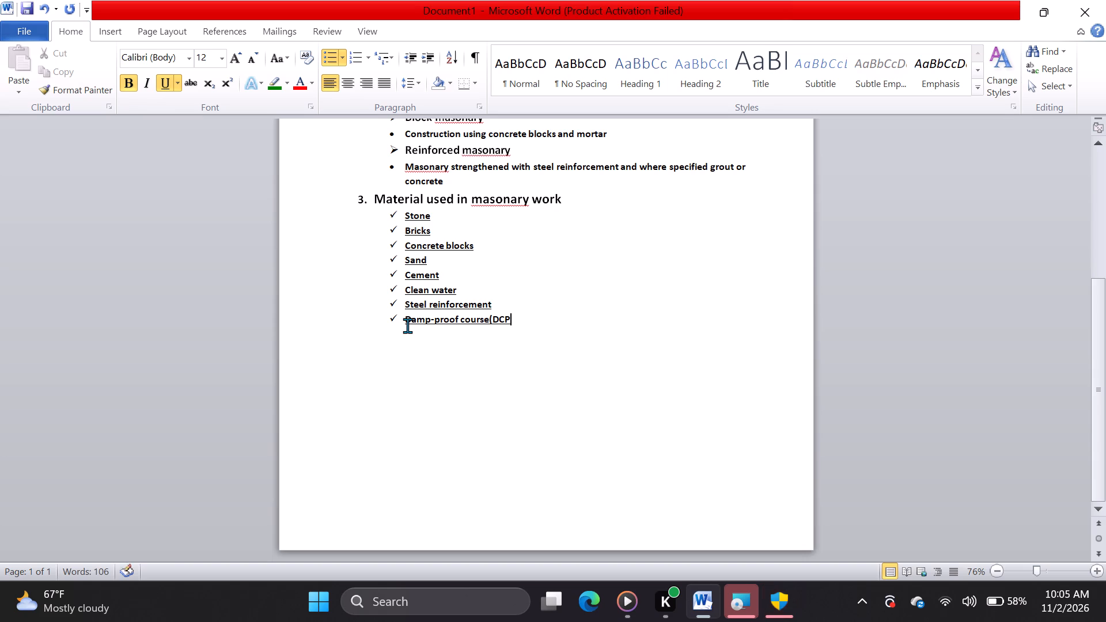
key(shift+parenright)
key(Return)
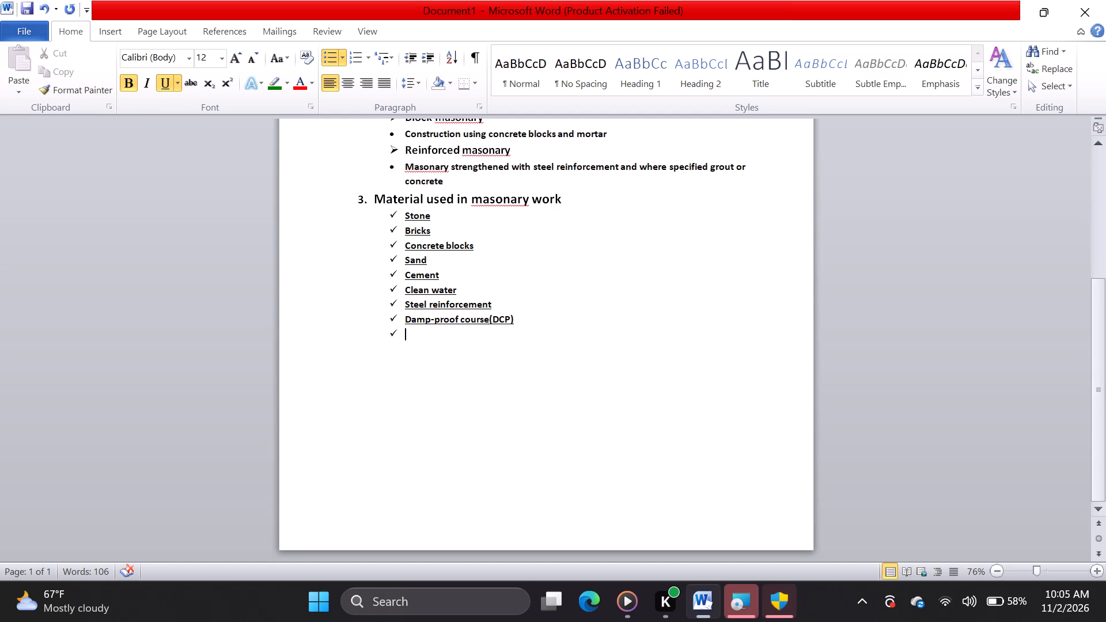
text(timber)
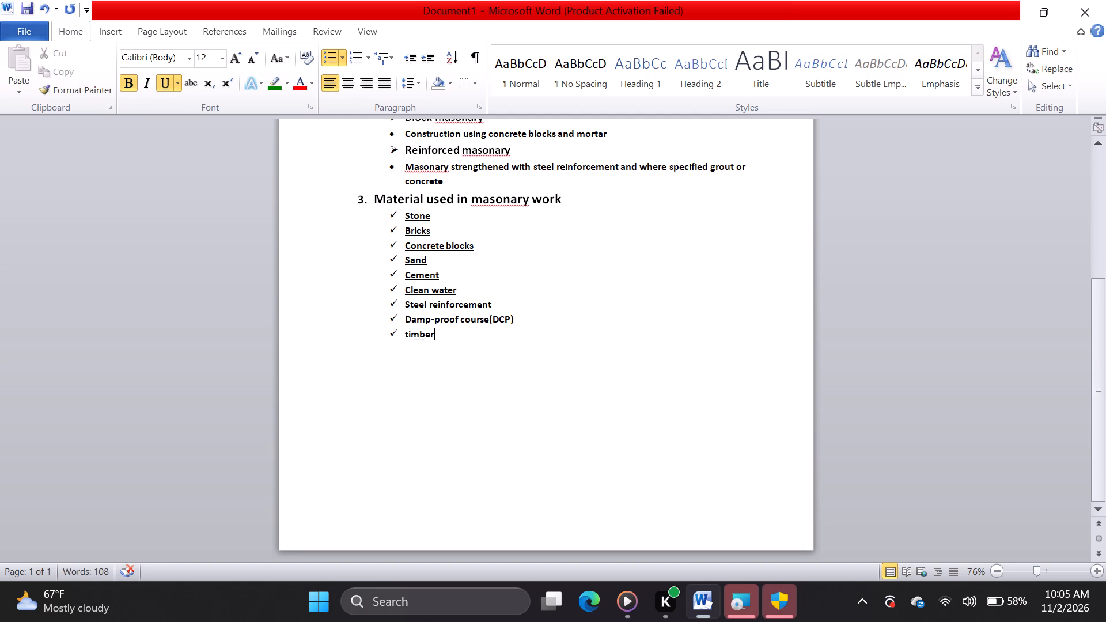
End the checkmark list after Timber and start numbered item 4 on a new line without underlining.
key(Return)
key(BackSpace)
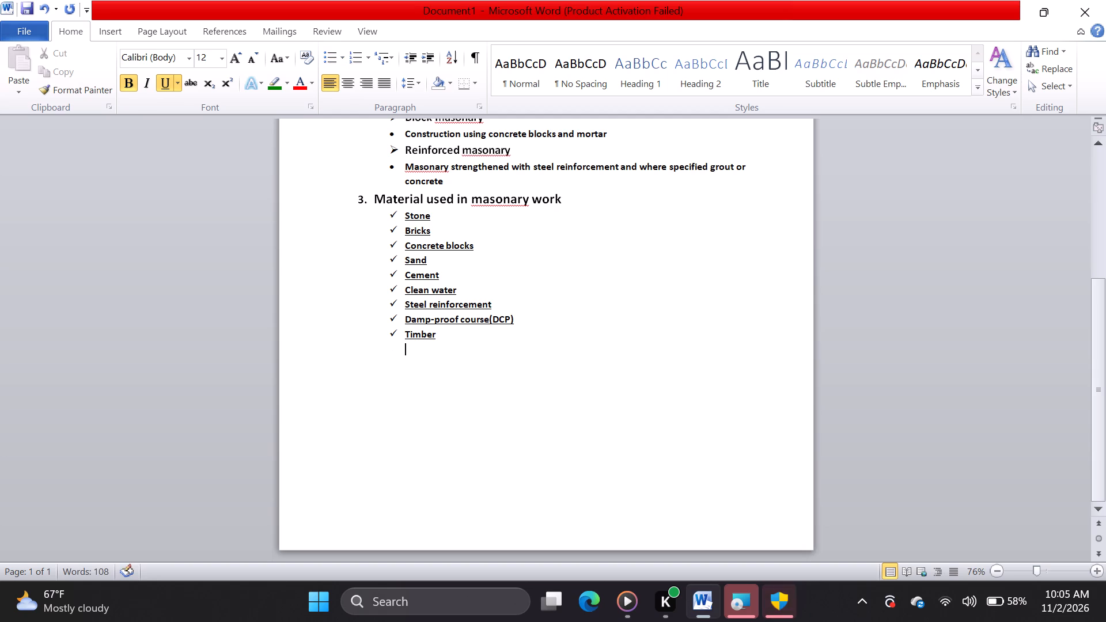
click(166, 89)
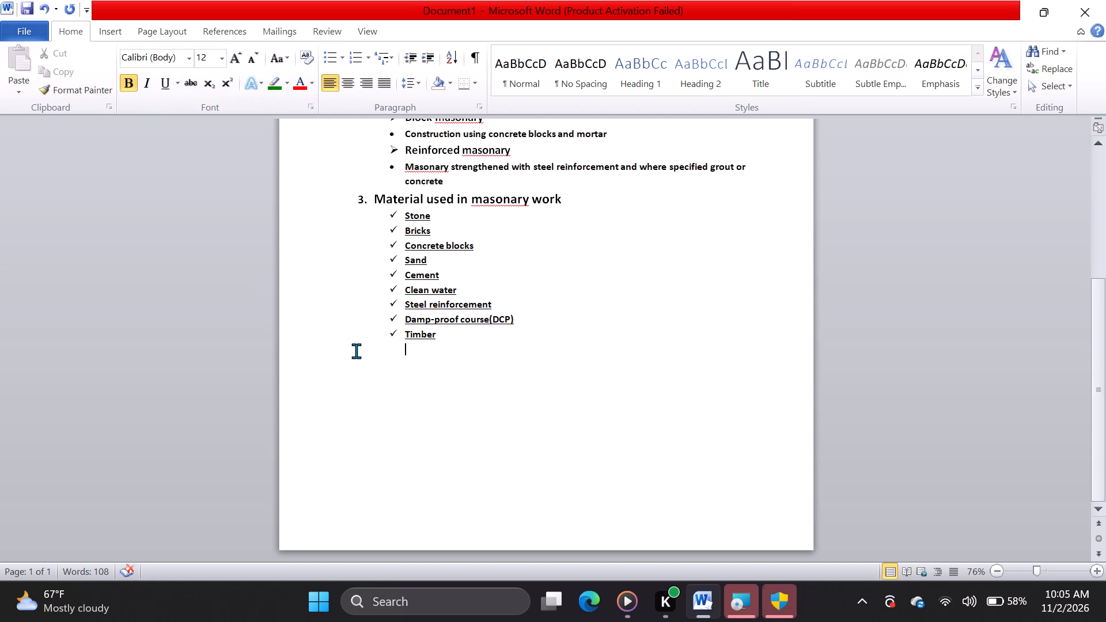
key(4)
text(.)
key(space)
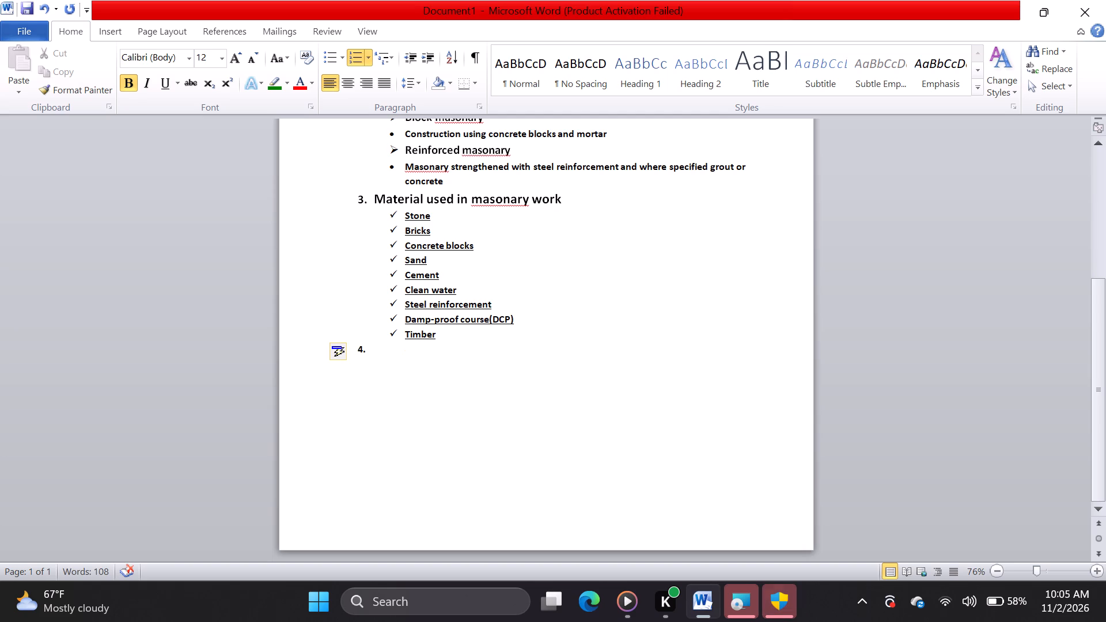
Set the font size to 16 and enter "Tools and equipment" as the heading of numbered item 4.
click(222, 61)
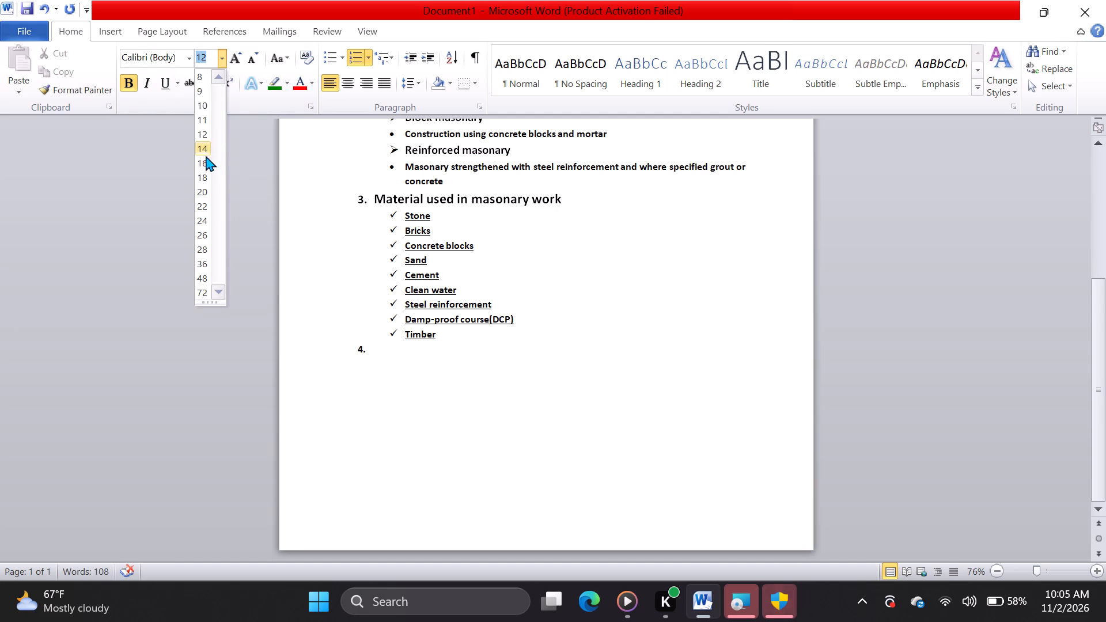
click(204, 158)
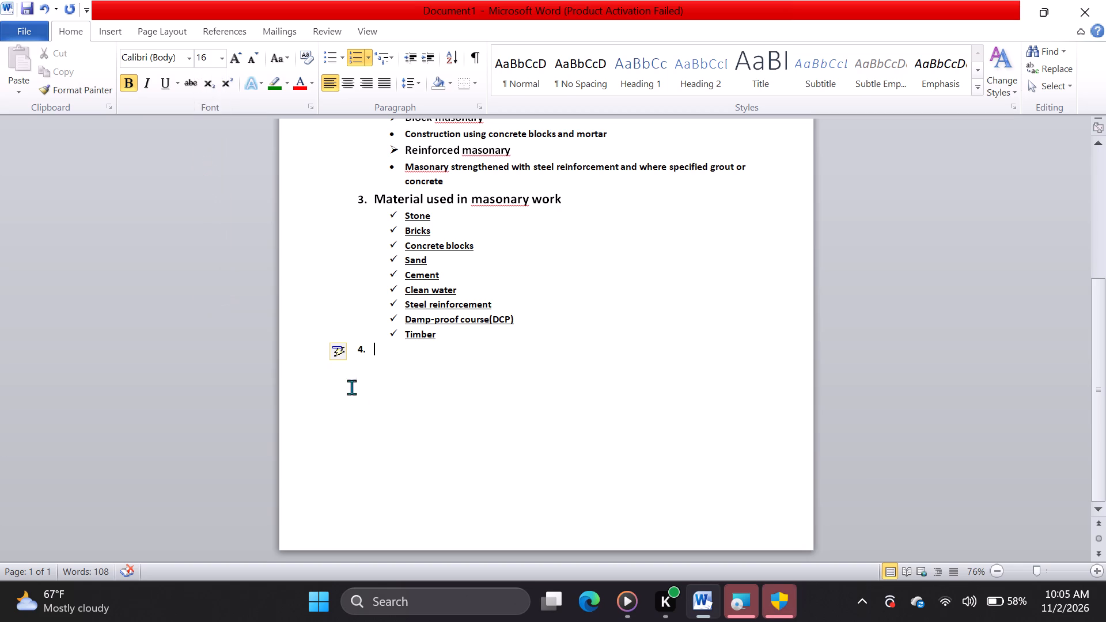
text(tools)
key(space)
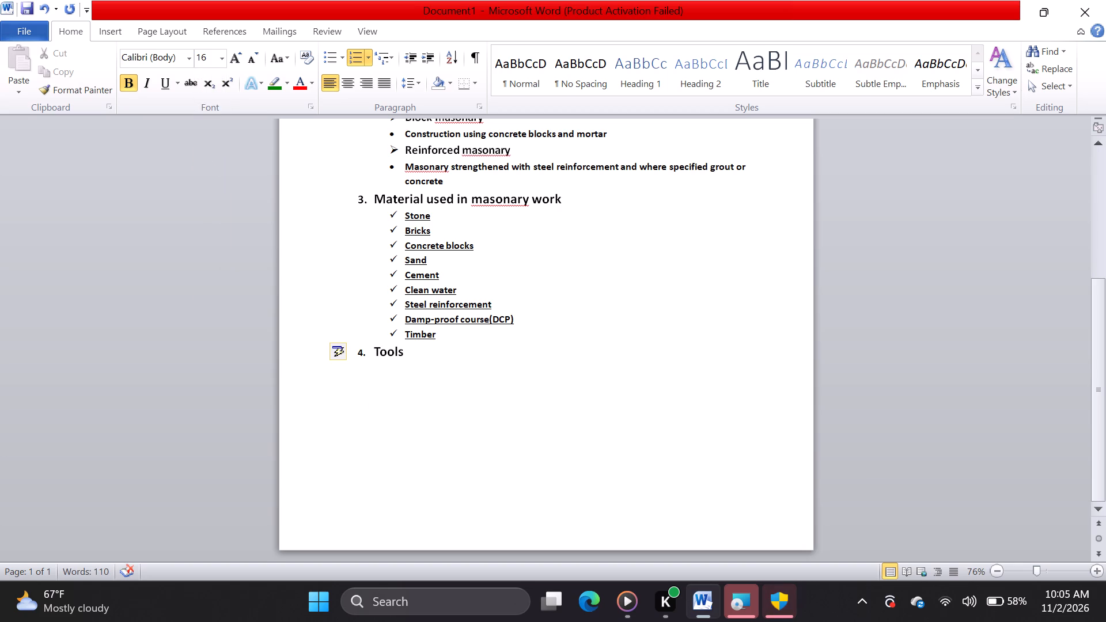
key(a)
text(nd)
key(space)
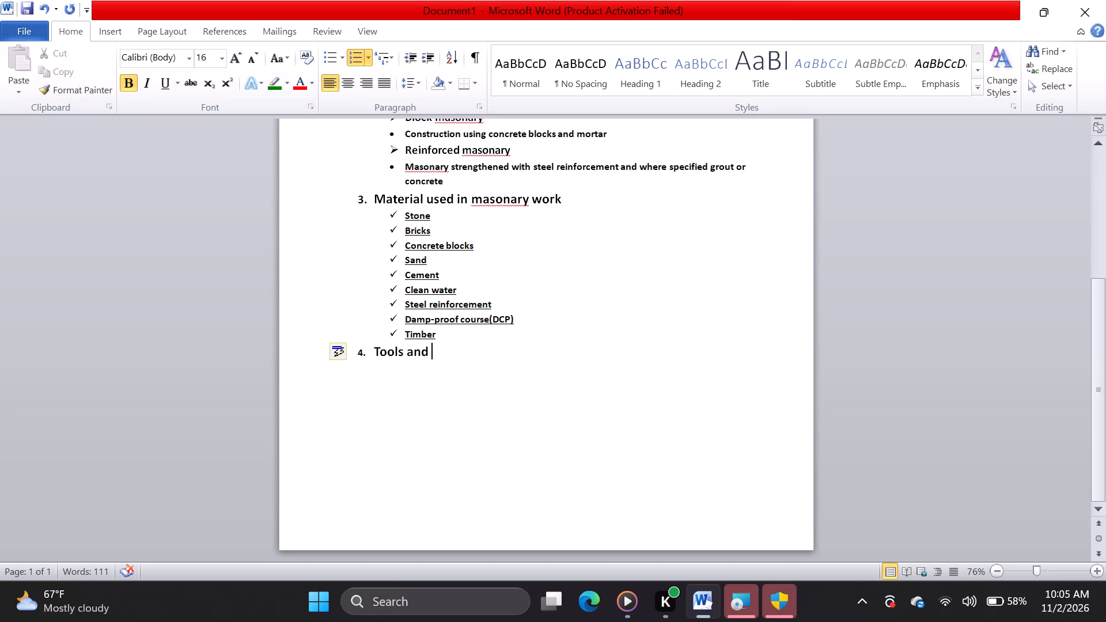
text(equipment)
key(Return)
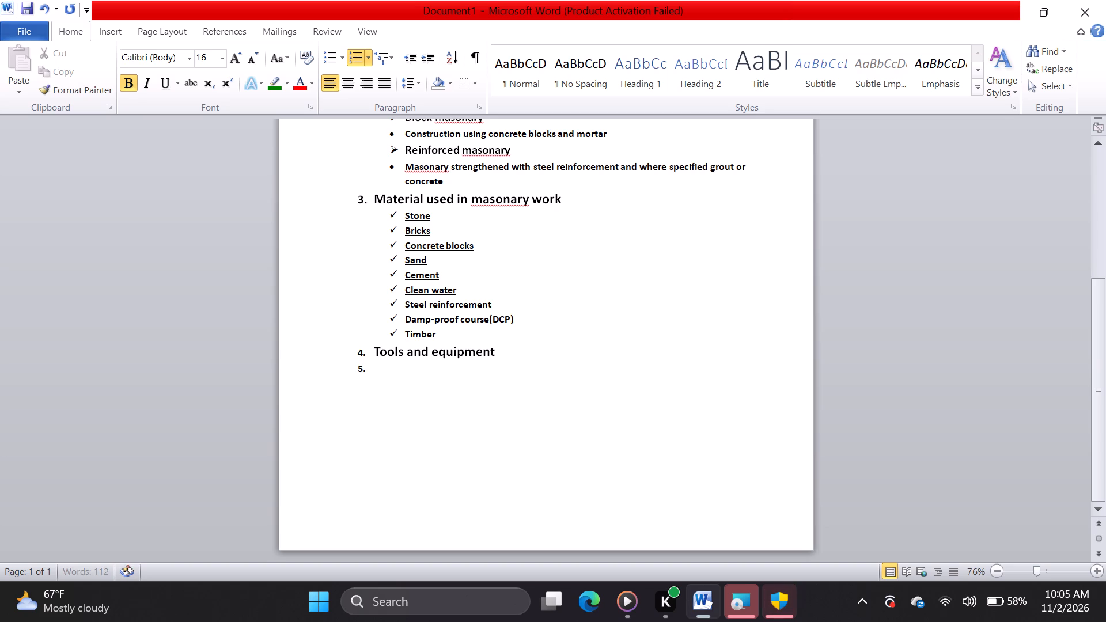
Remove the numbering from the new line below the "Tools and equipment" heading and set its font size to 12.
key(BackSpace)
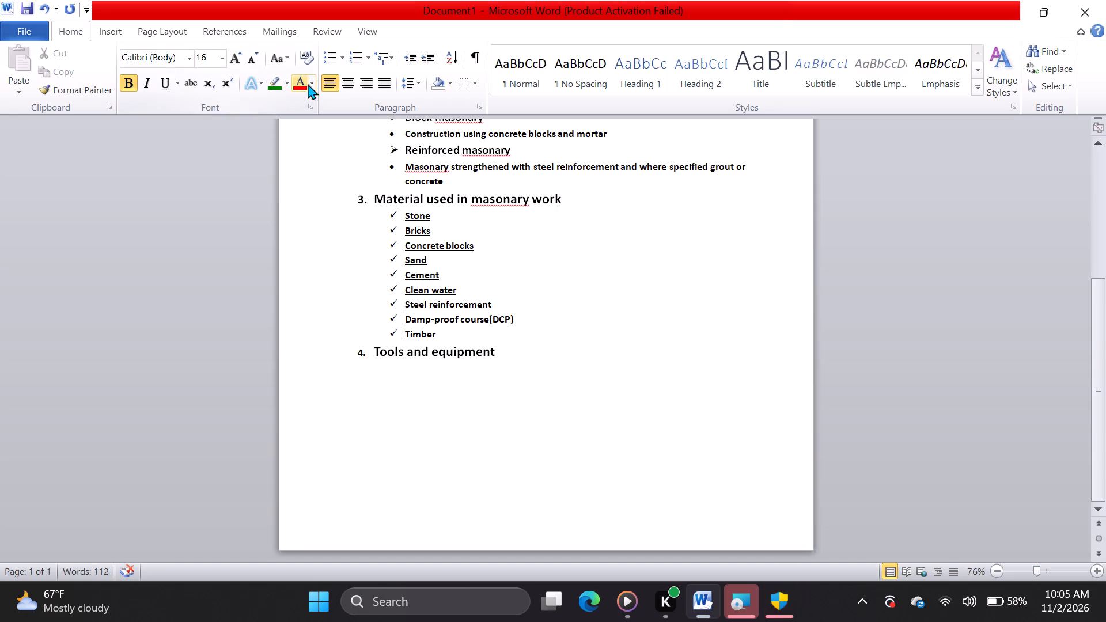
click(225, 60)
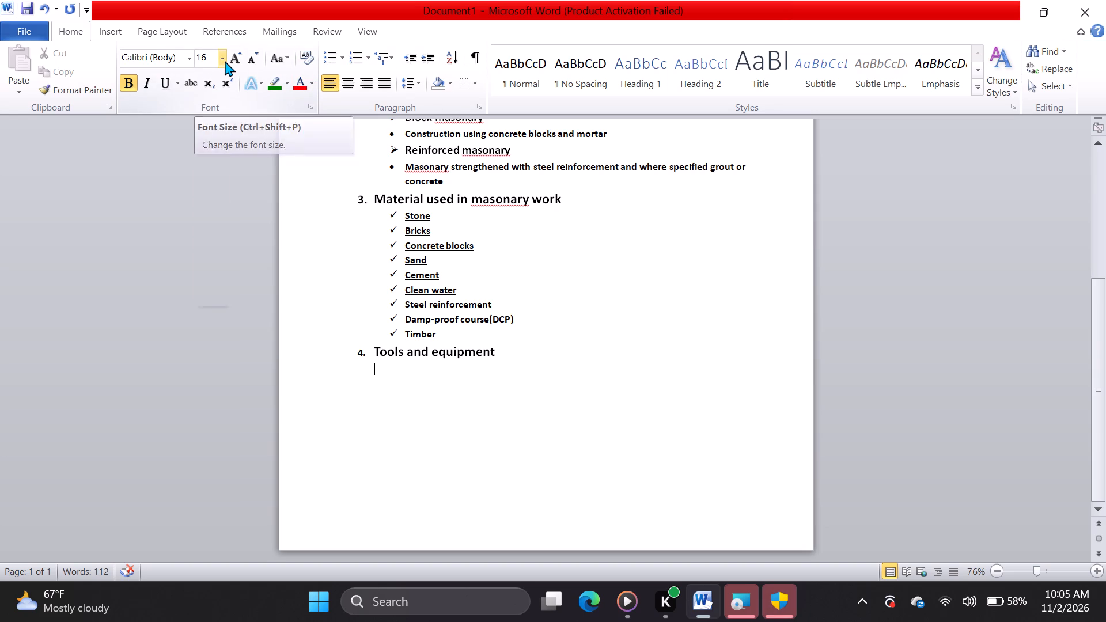
click(210, 135)
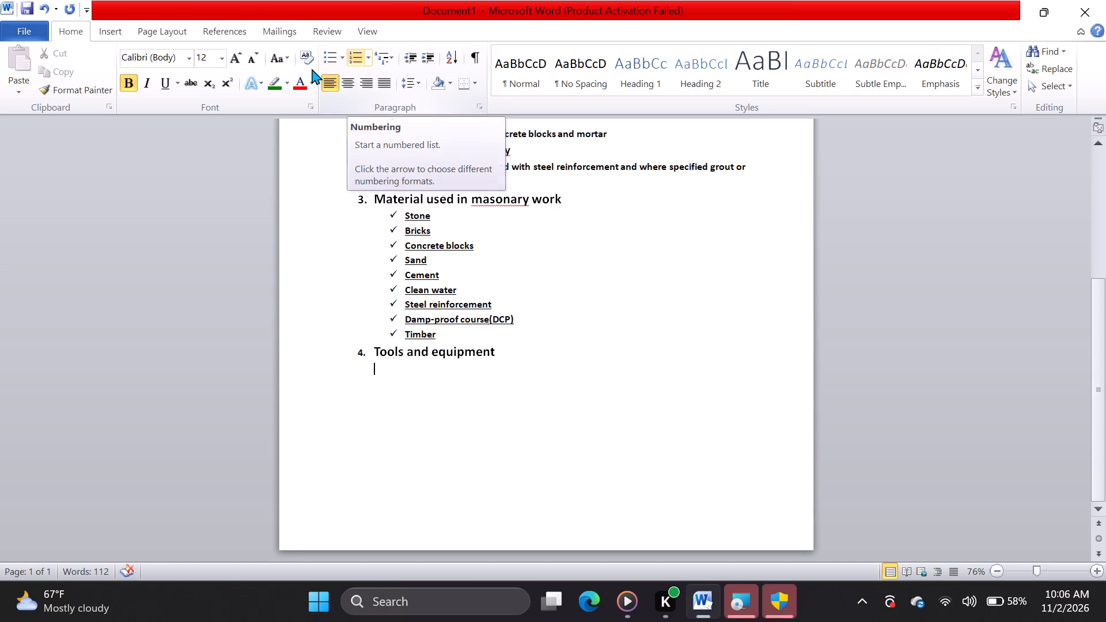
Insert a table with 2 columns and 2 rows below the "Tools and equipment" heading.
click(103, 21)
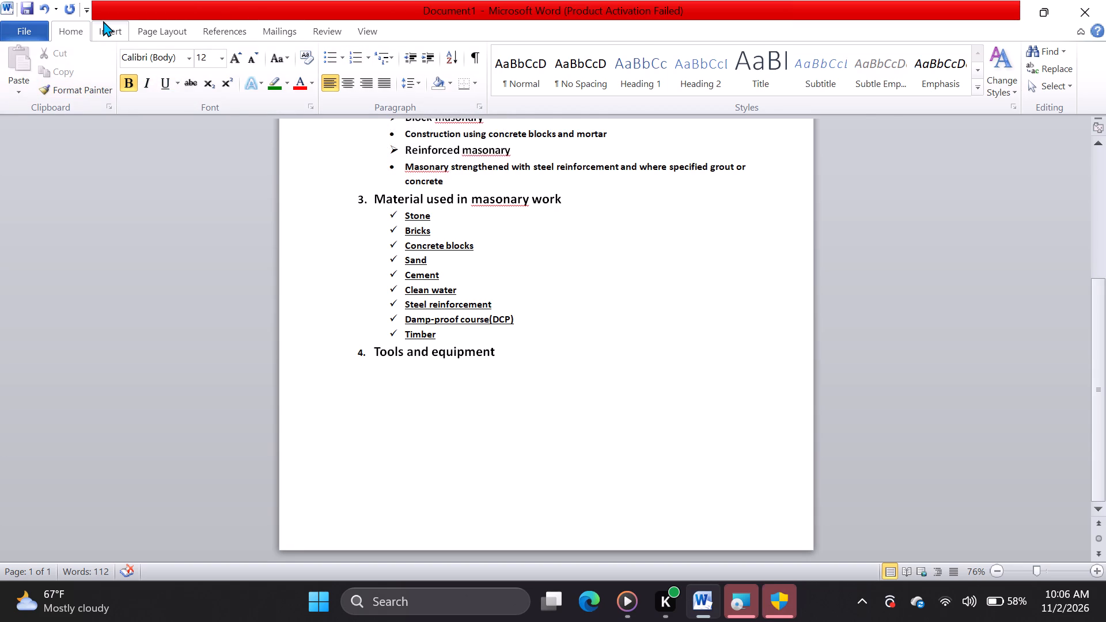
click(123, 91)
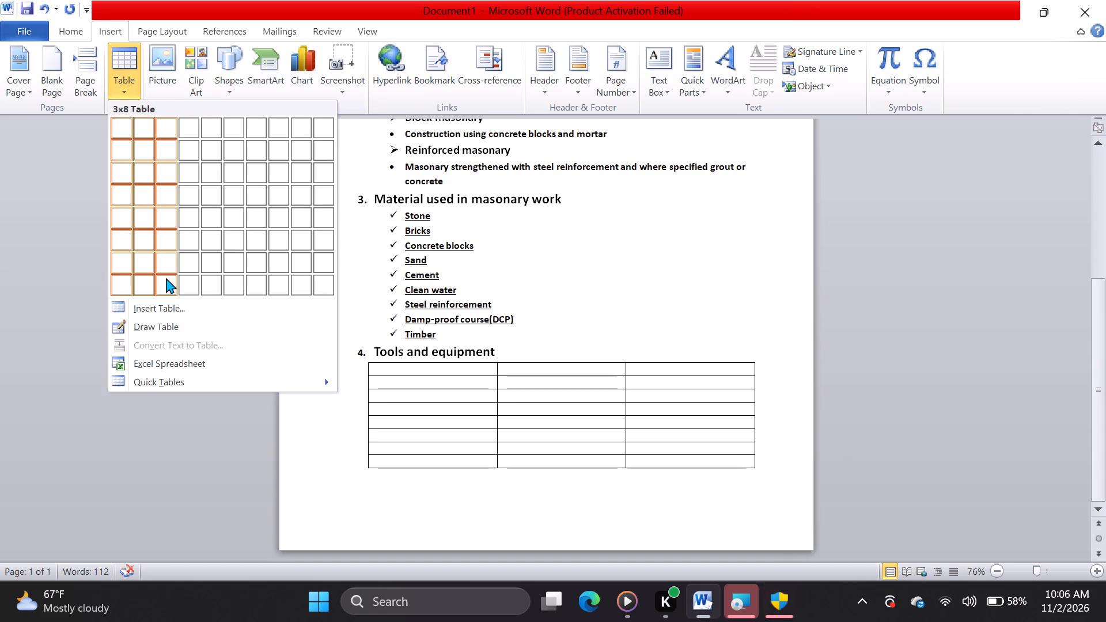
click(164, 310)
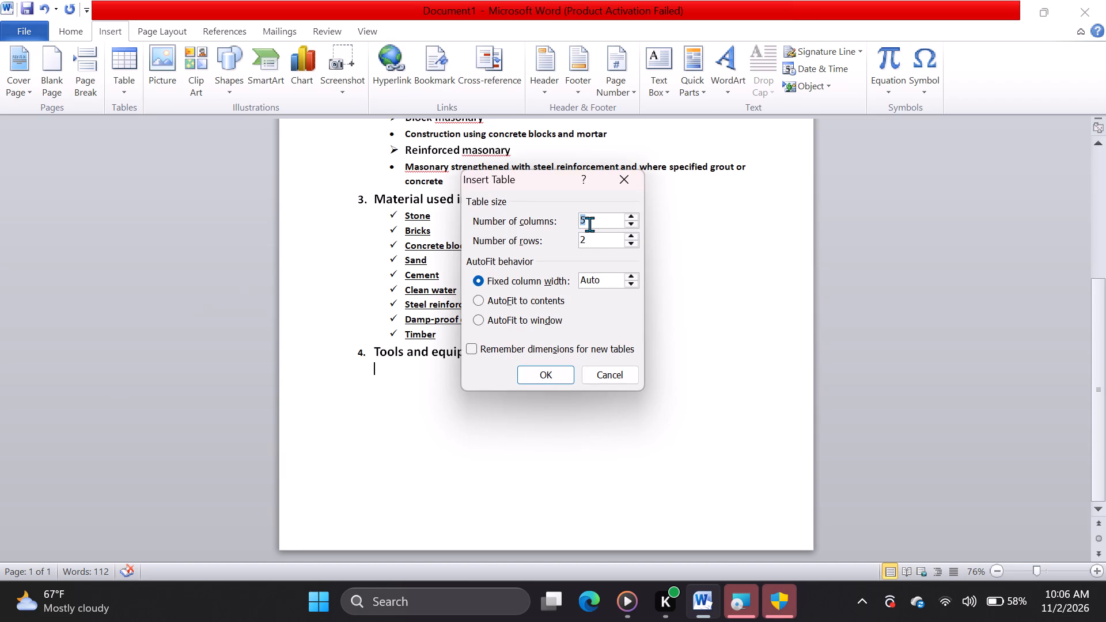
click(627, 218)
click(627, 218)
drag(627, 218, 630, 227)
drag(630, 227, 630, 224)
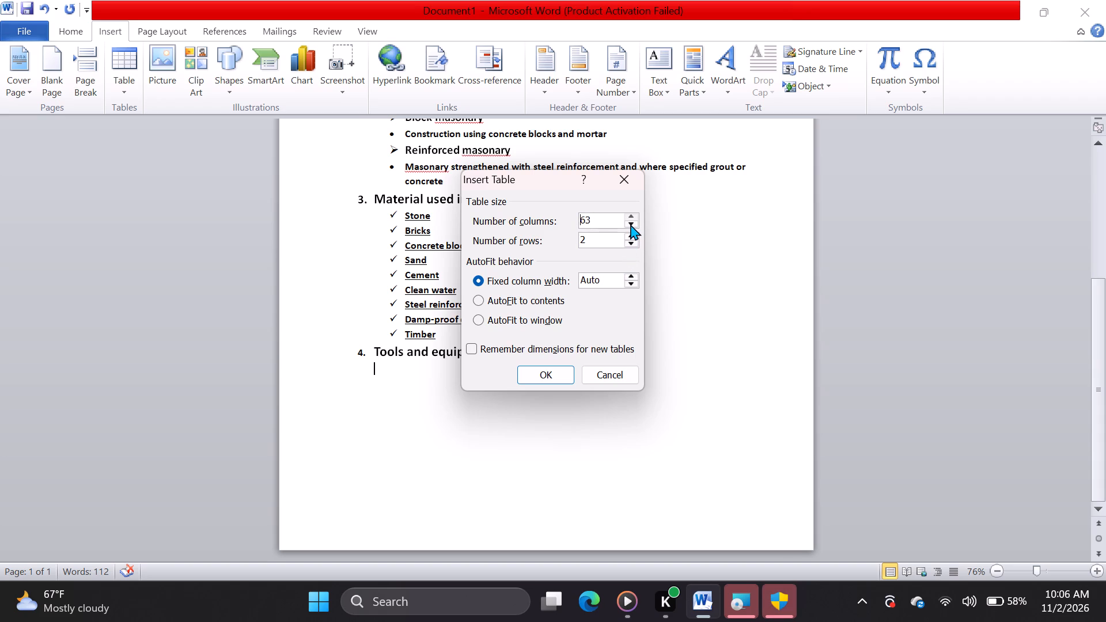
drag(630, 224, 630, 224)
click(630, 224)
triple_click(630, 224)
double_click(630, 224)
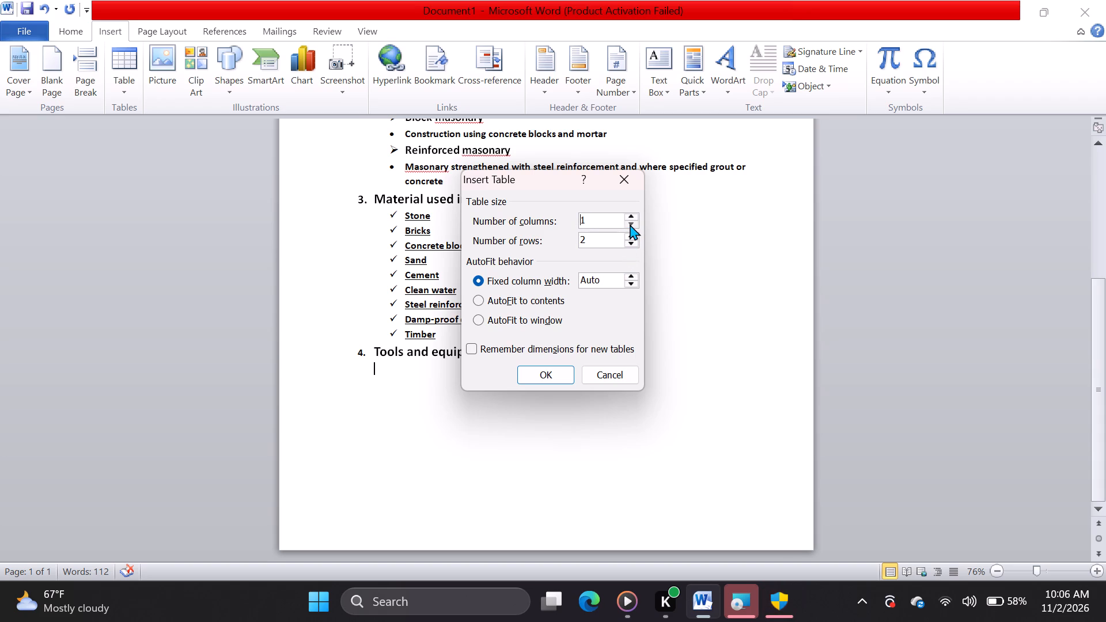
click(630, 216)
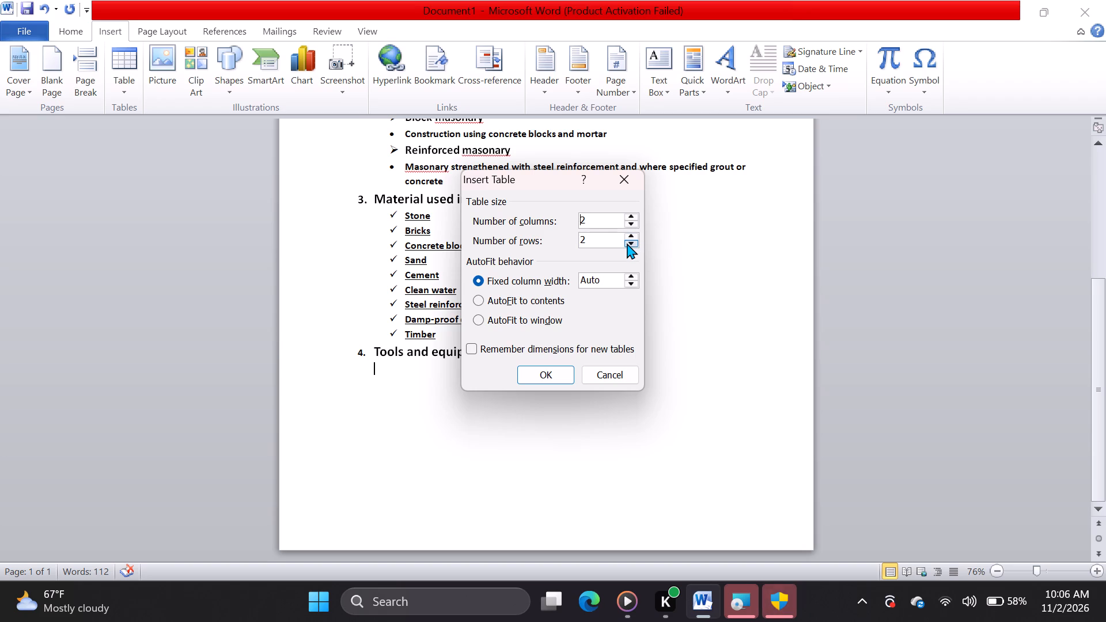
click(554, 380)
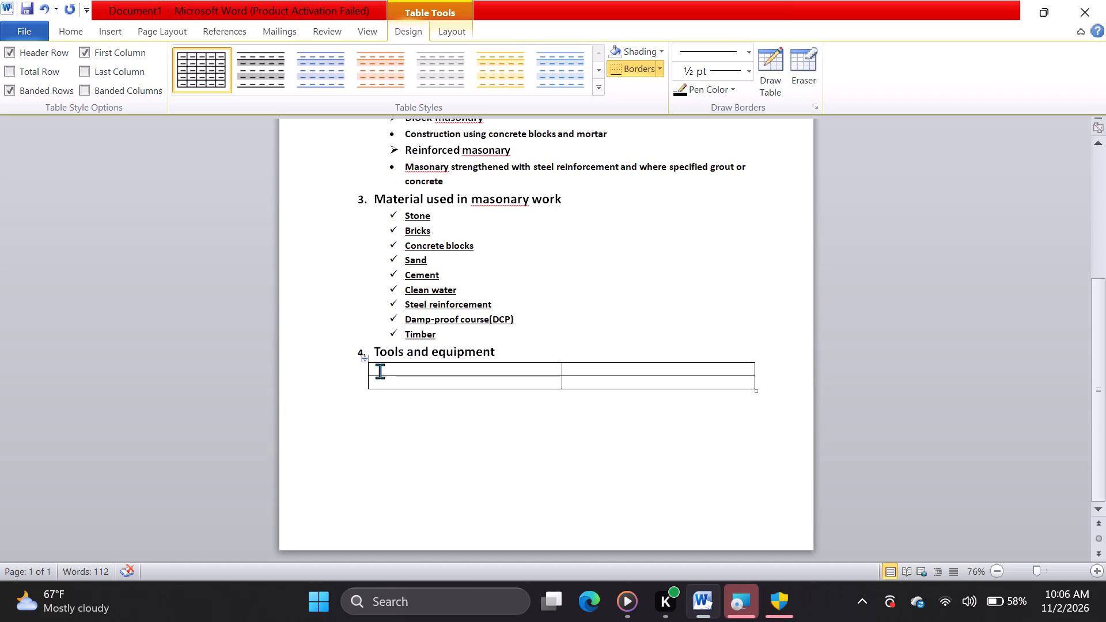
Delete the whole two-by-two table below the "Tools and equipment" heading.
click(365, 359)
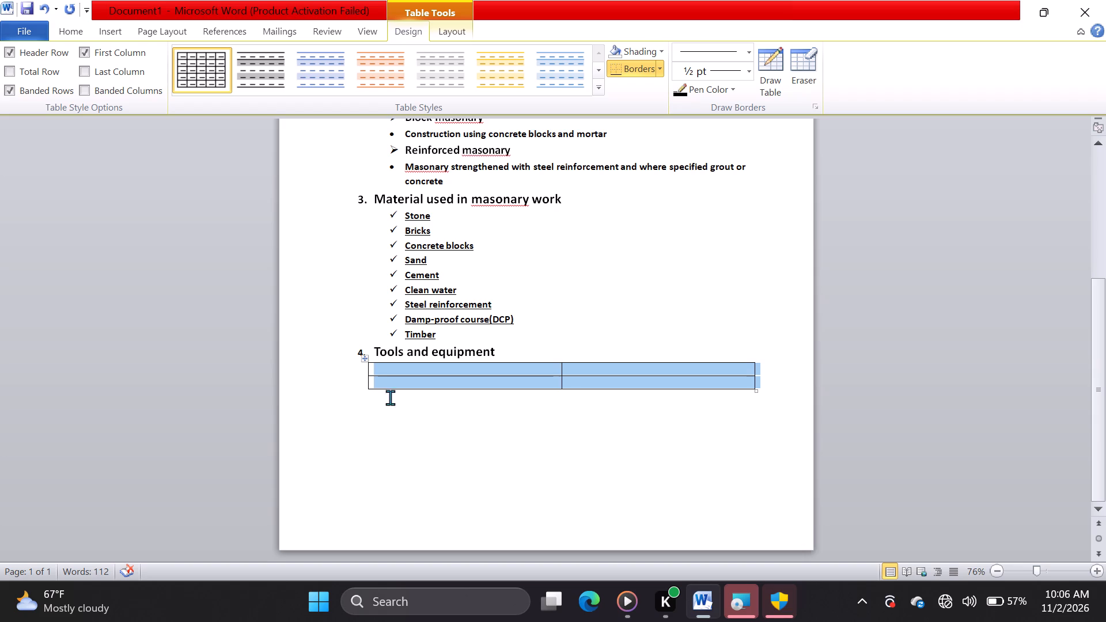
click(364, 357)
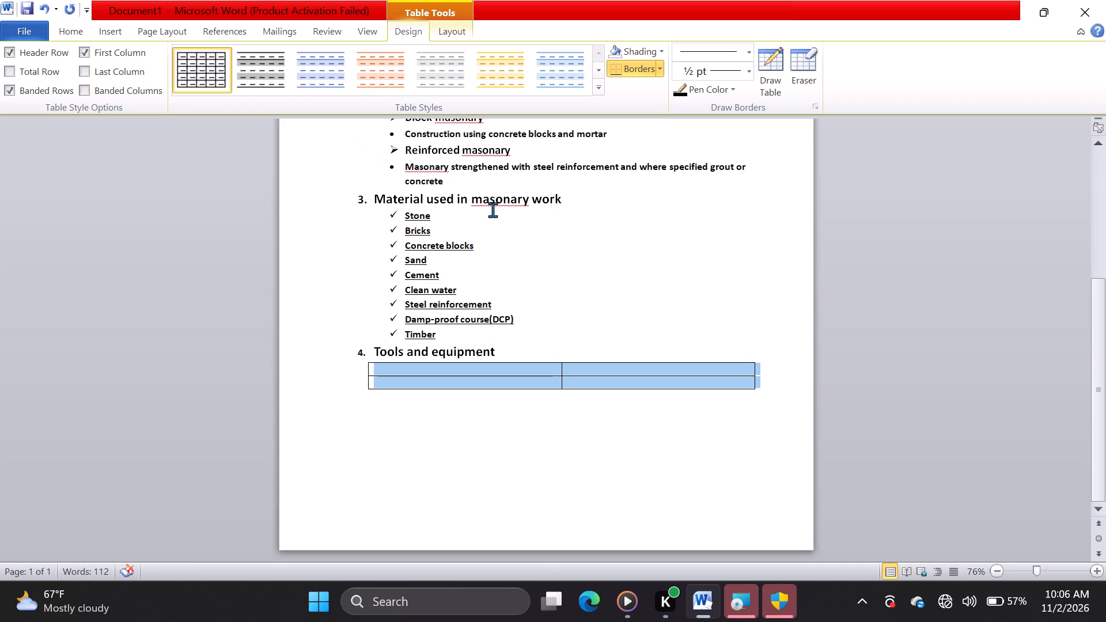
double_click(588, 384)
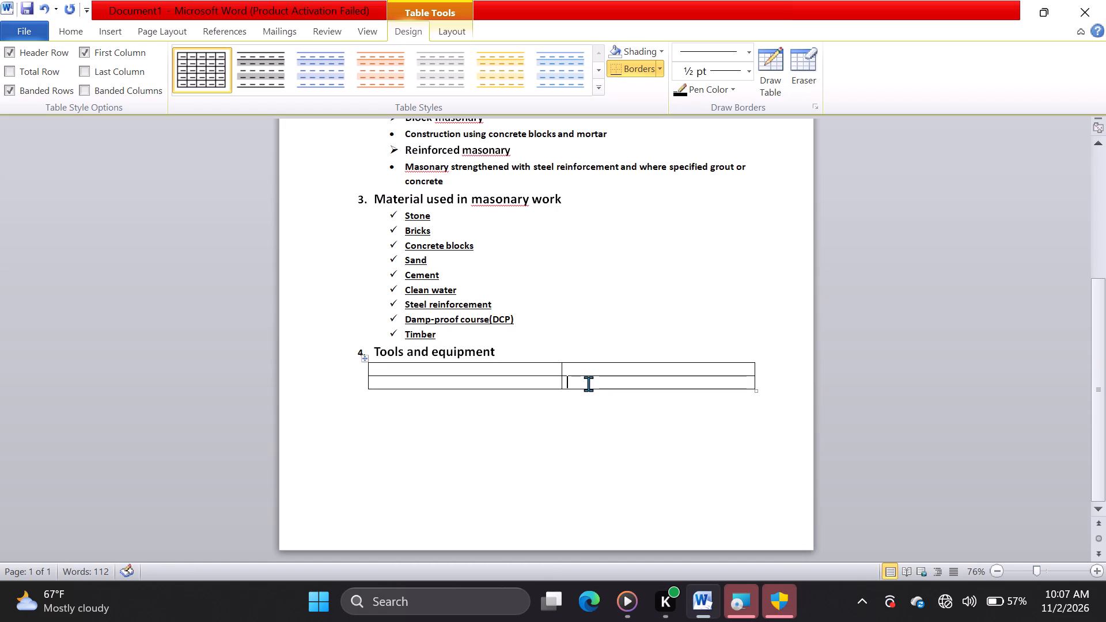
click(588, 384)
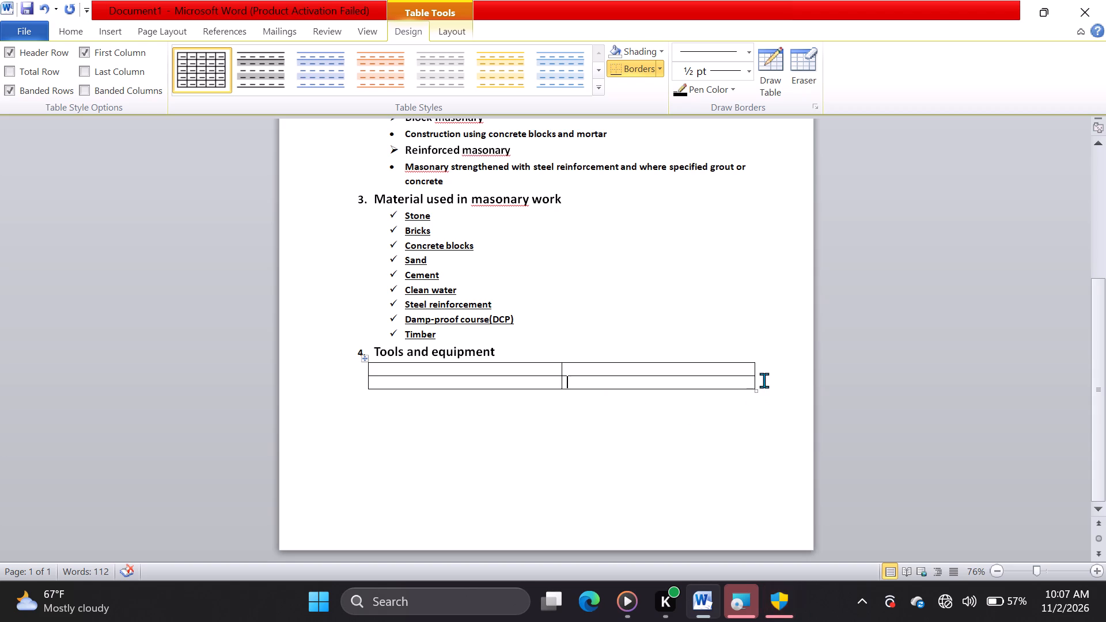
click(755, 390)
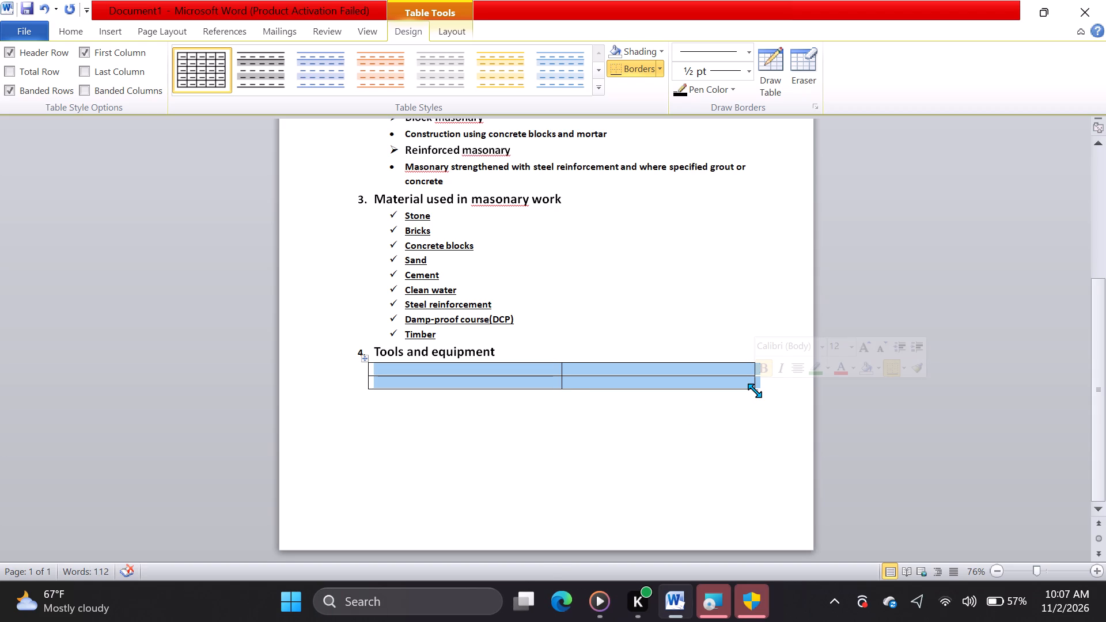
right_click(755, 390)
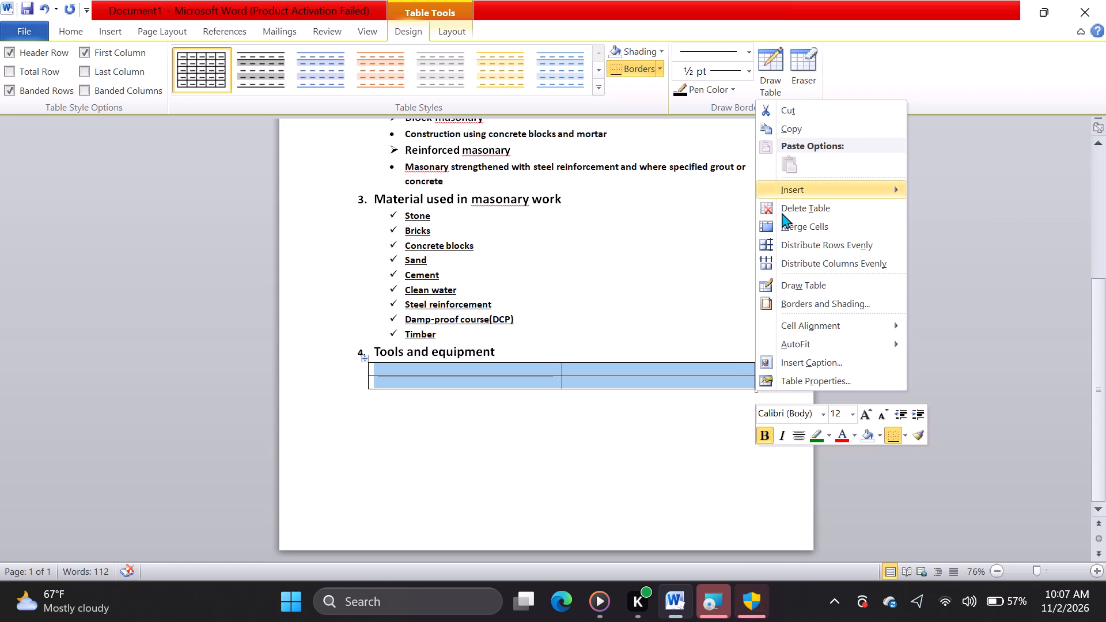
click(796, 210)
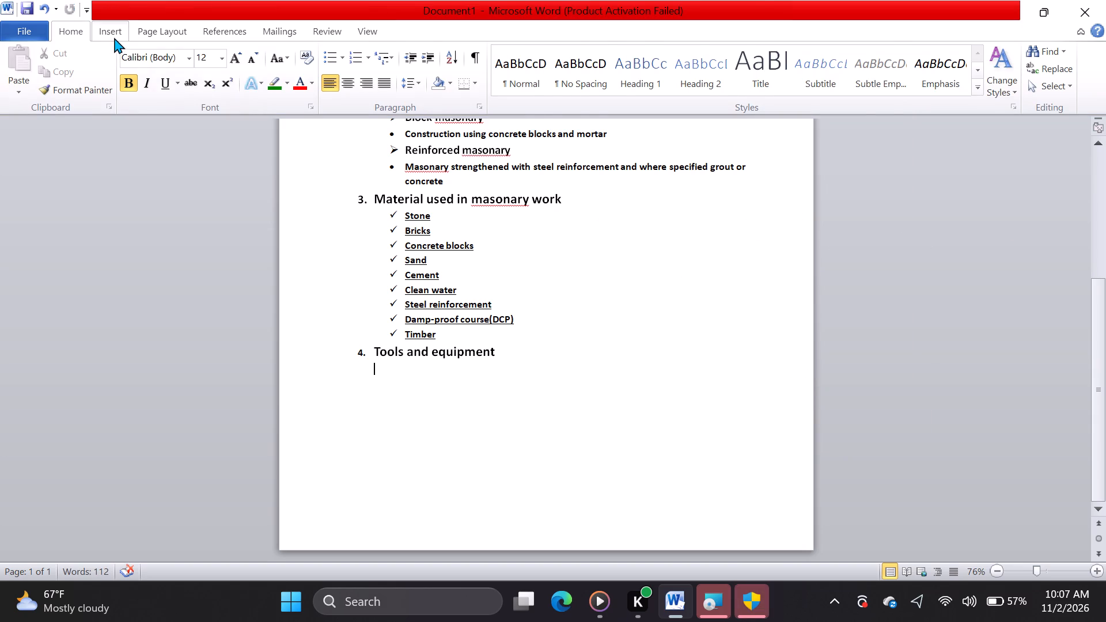
Insert a table with 2 columns and 8 rows below the "Tools and equipment" heading.
click(114, 37)
click(127, 93)
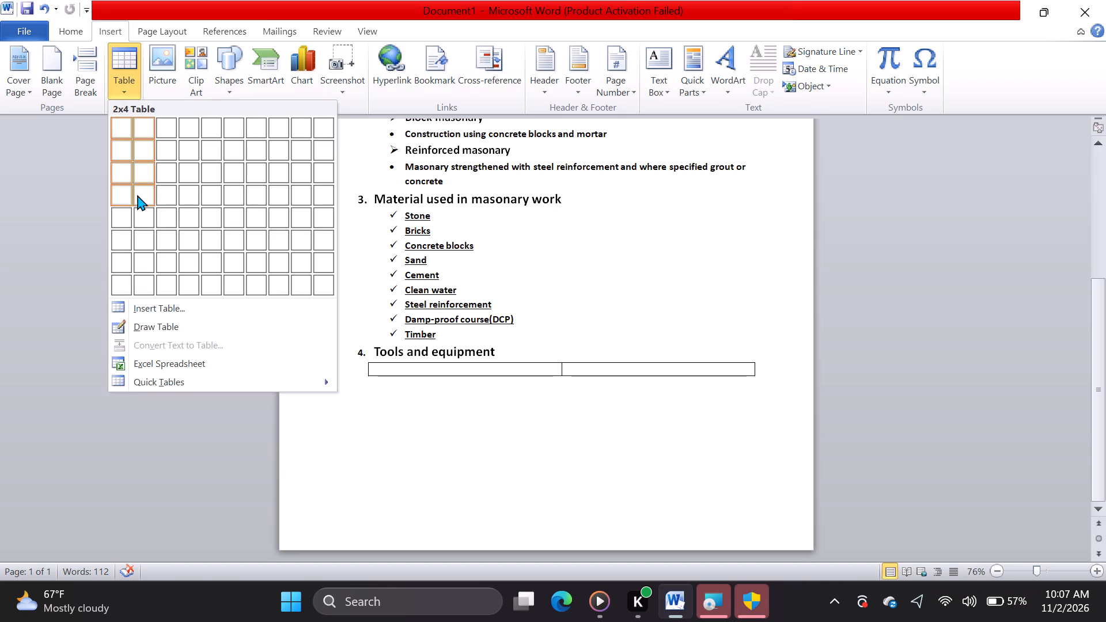
click(140, 287)
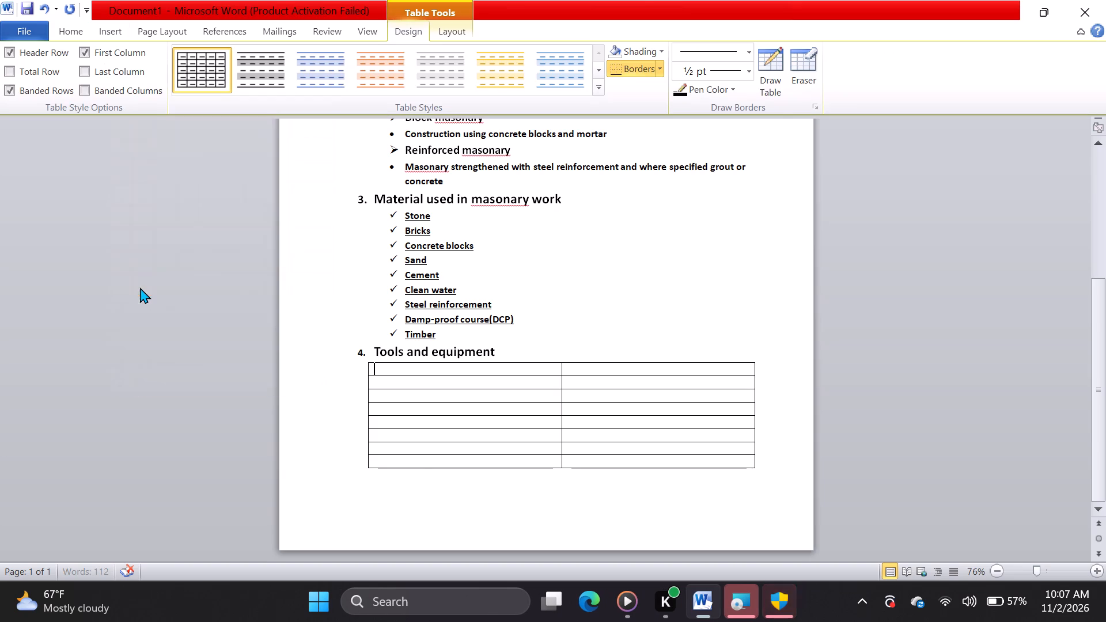
Enlarge the tools and equipment table by its lower corner so its rows are taller and it is slightly wider.
scroll(422, 457, down, 5)
scroll(539, 495, down, 3)
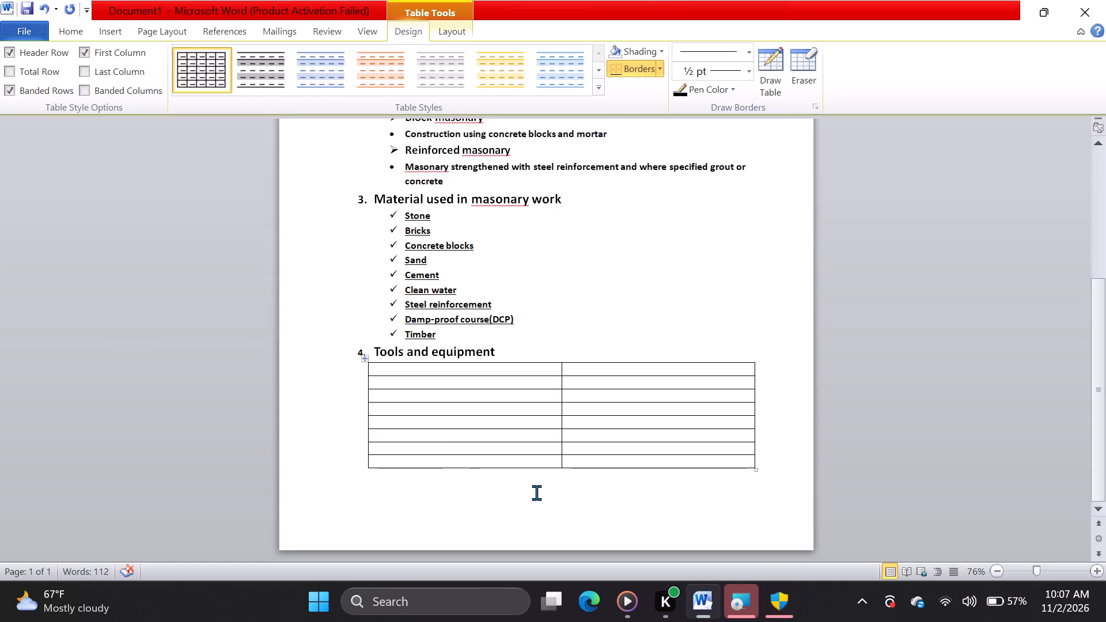
scroll(429, 425, up, 2)
scroll(429, 420, down, 3)
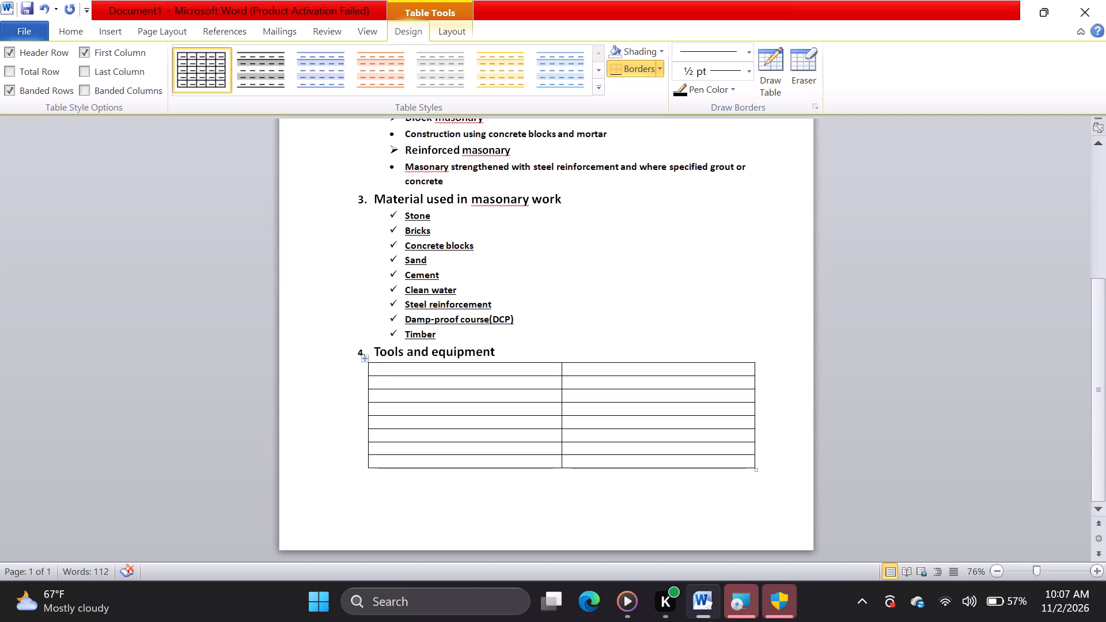
drag(560, 465, 561, 466)
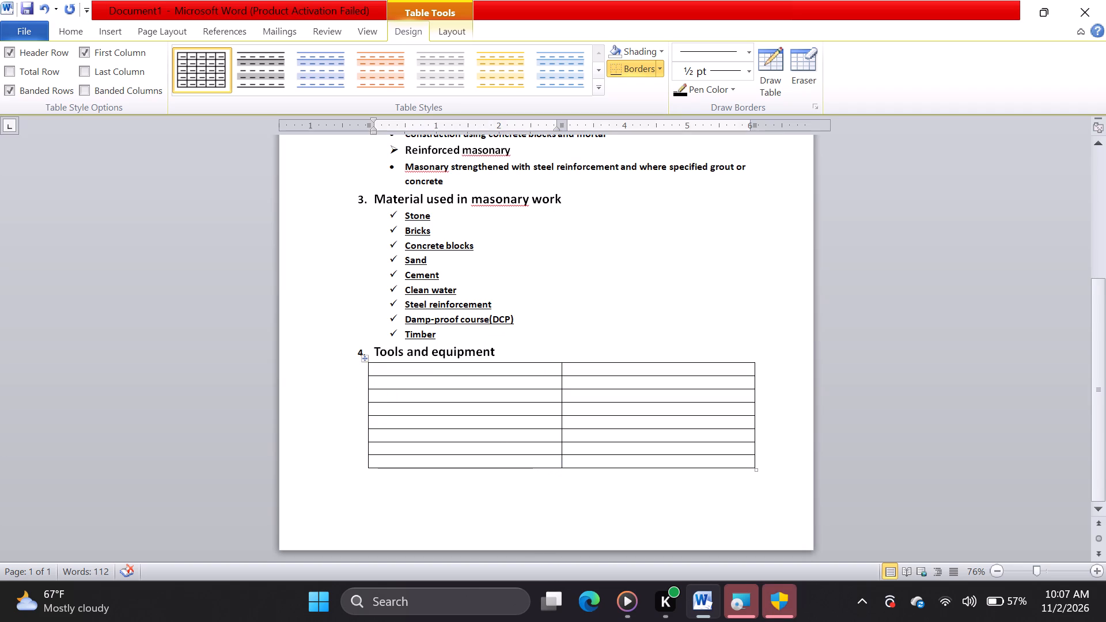
drag(561, 466, 562, 517)
click(560, 515)
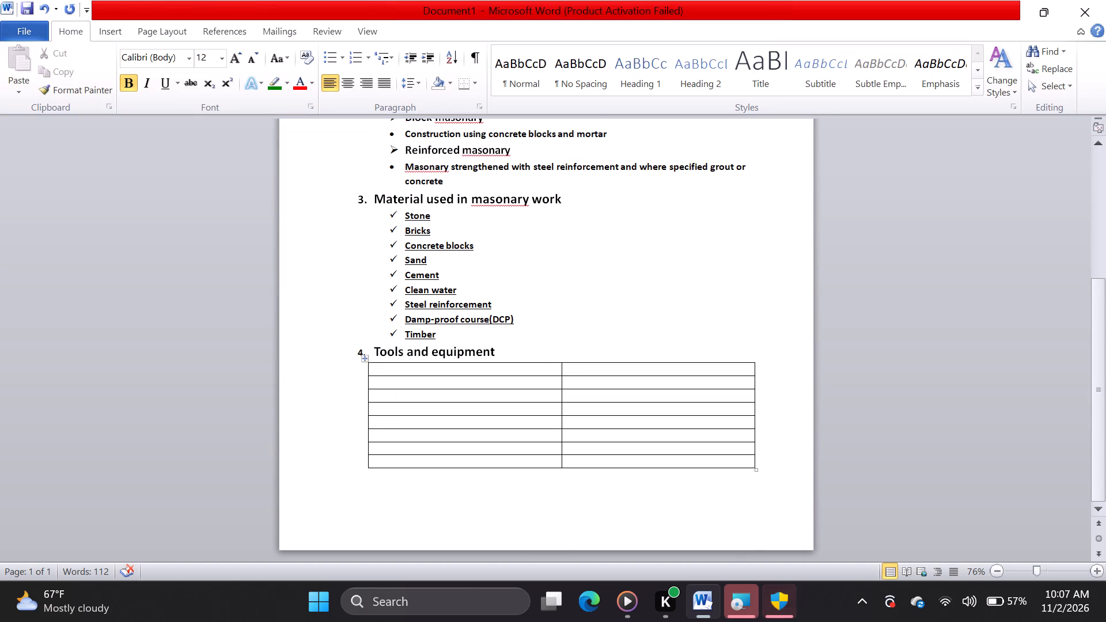
drag(754, 465, 759, 521)
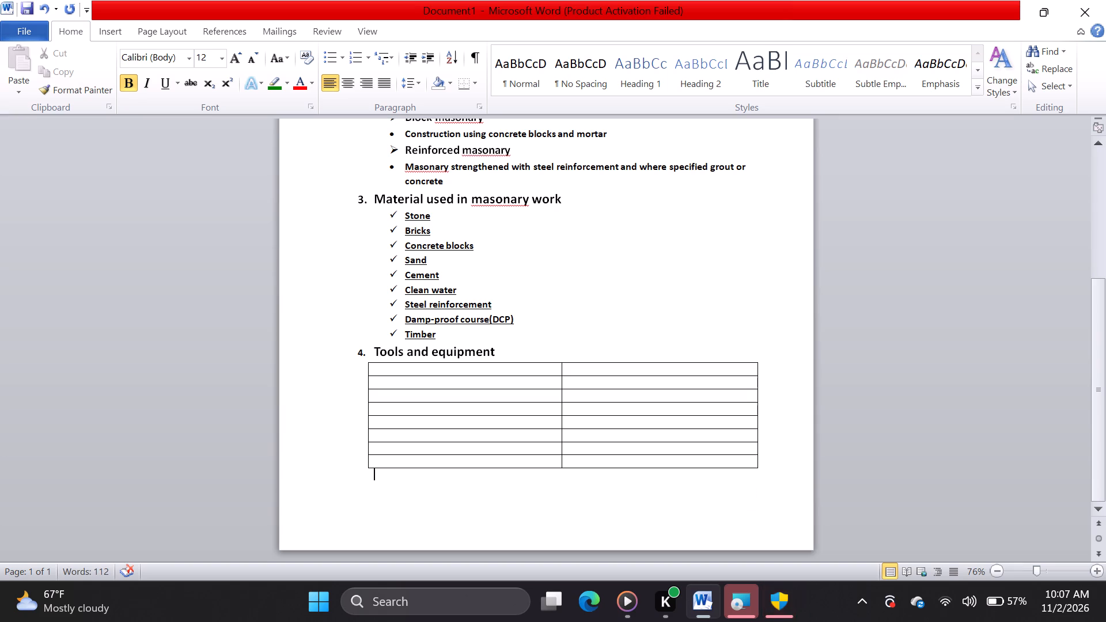
drag(757, 470, 763, 496)
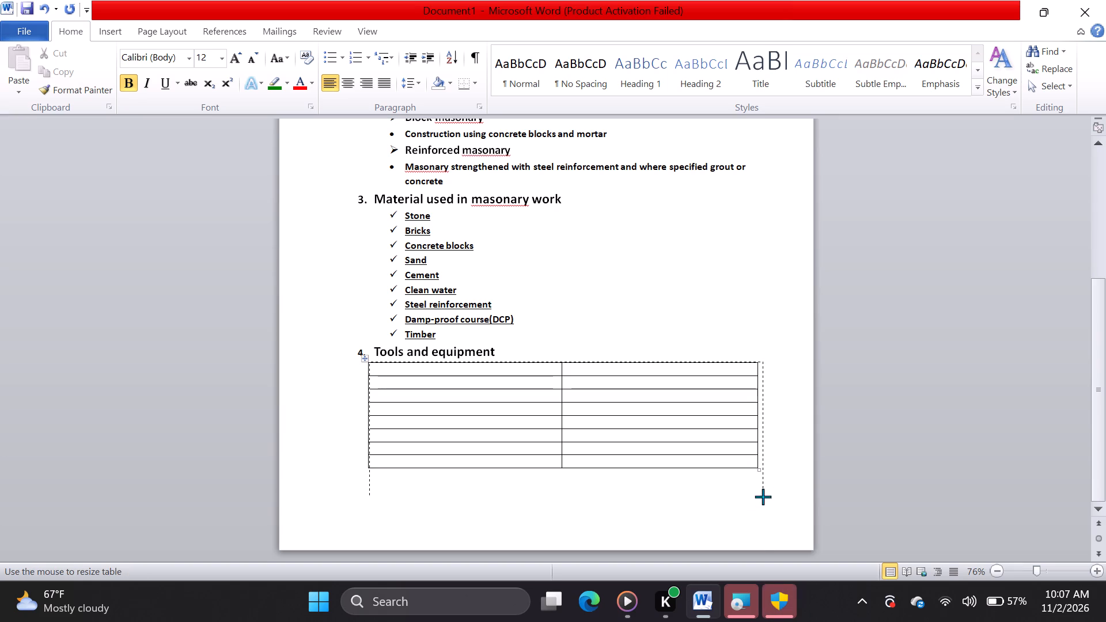
drag(763, 496, 760, 541)
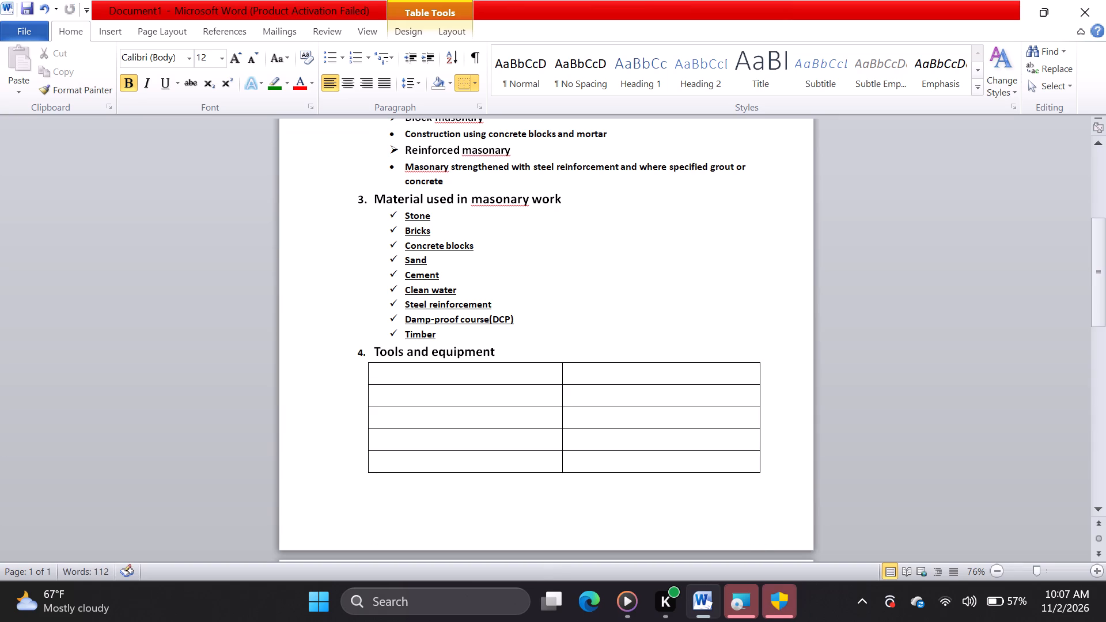
drag(758, 473, 758, 465)
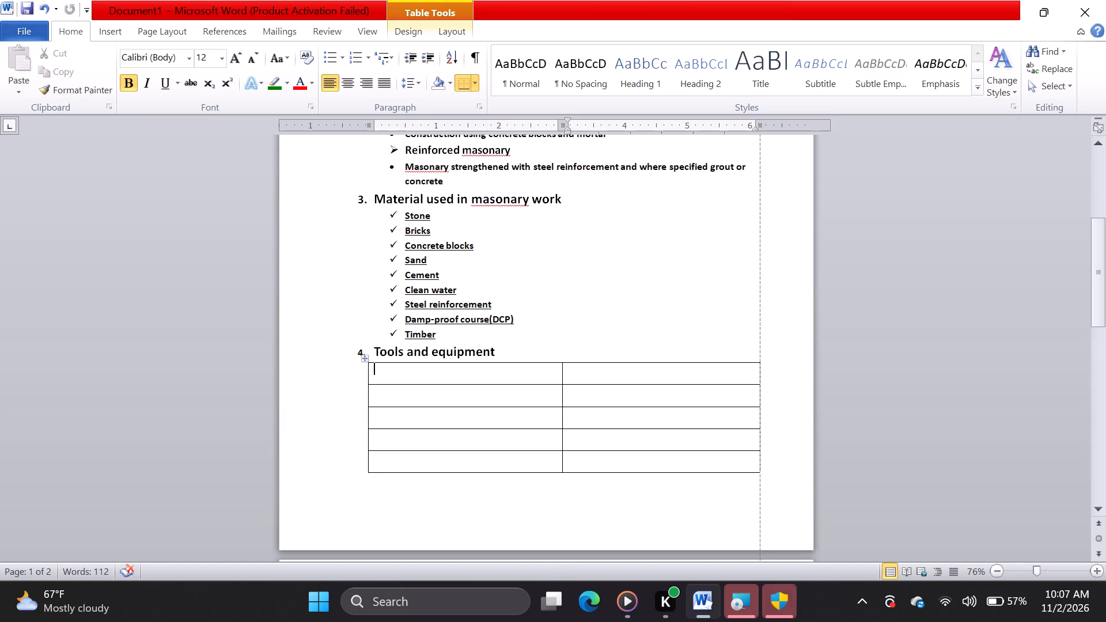
drag(758, 465, 758, 433)
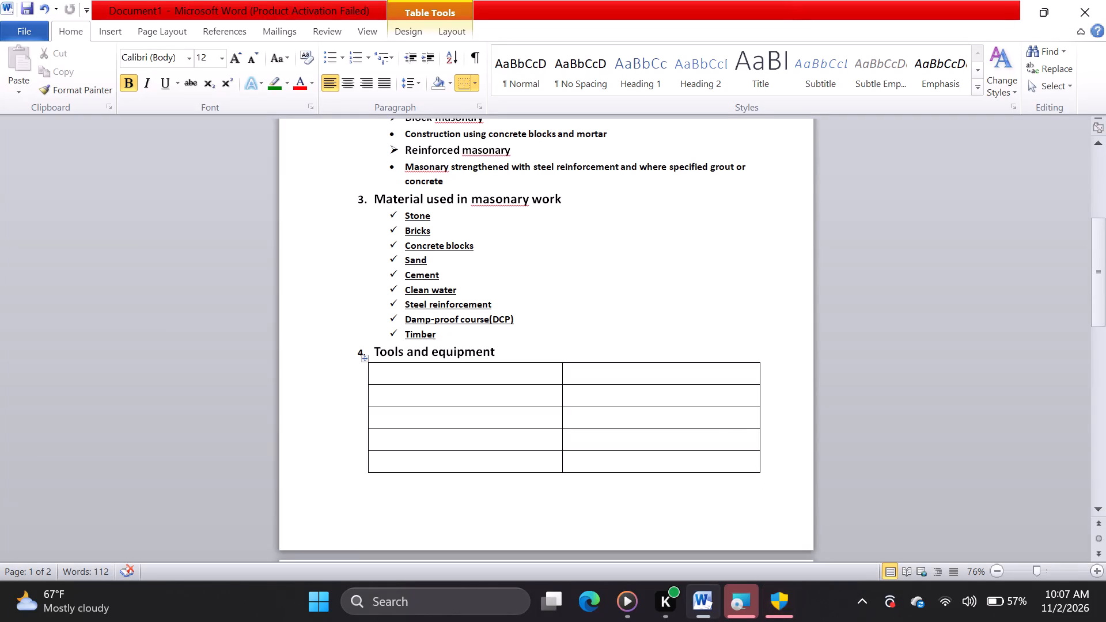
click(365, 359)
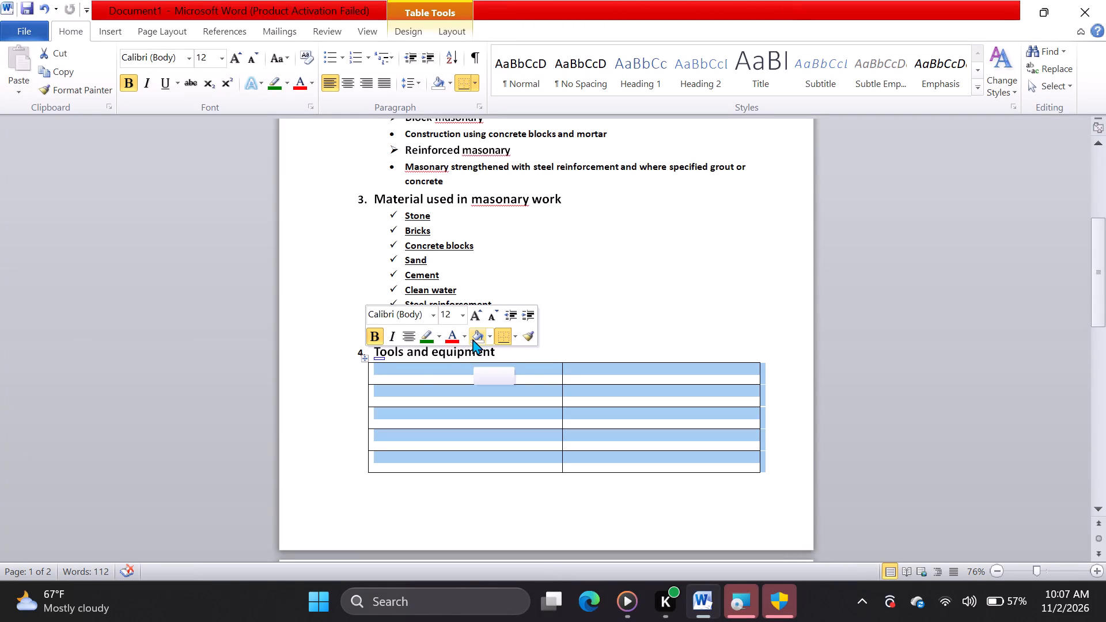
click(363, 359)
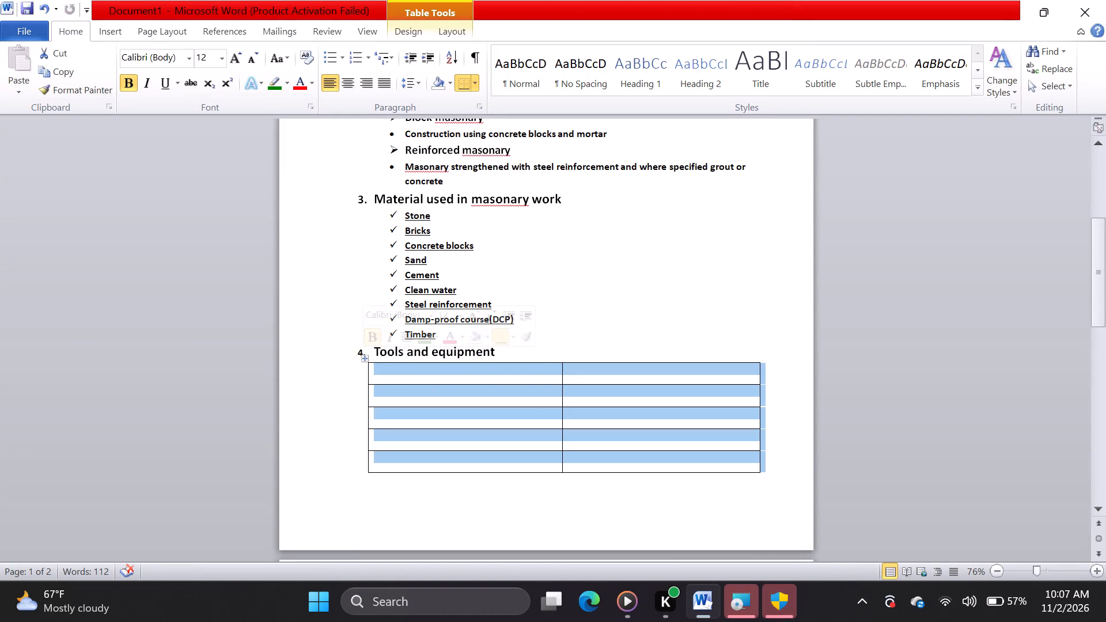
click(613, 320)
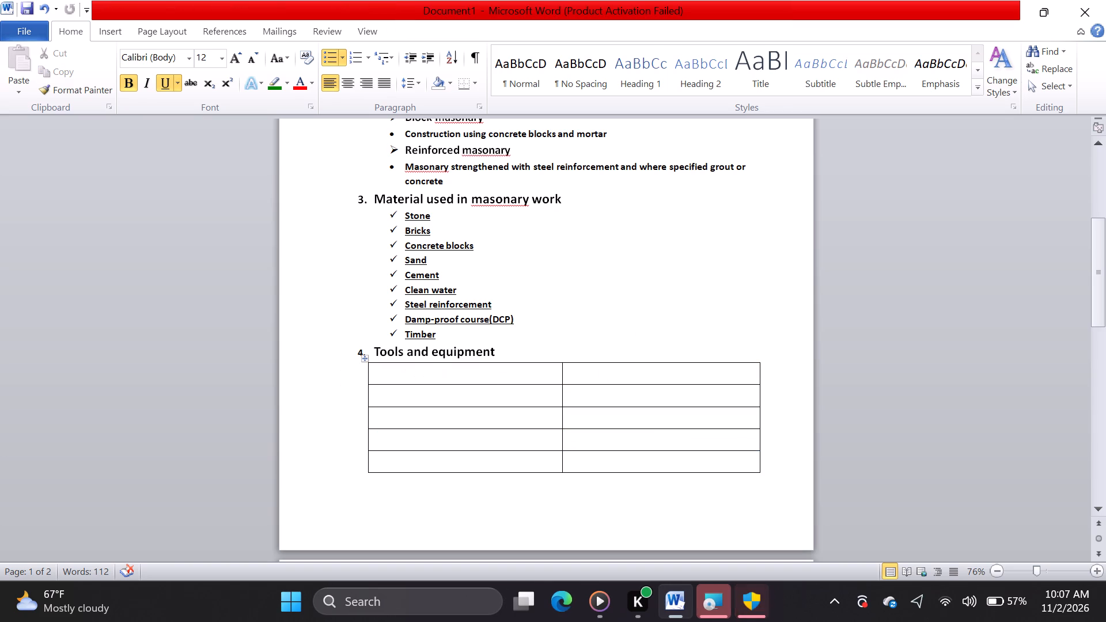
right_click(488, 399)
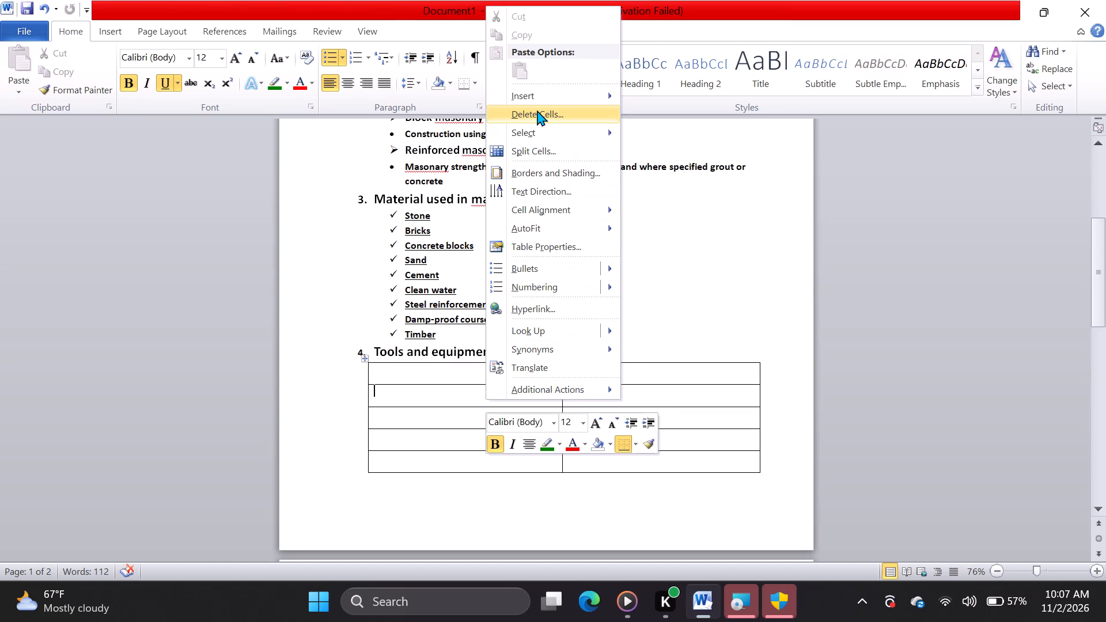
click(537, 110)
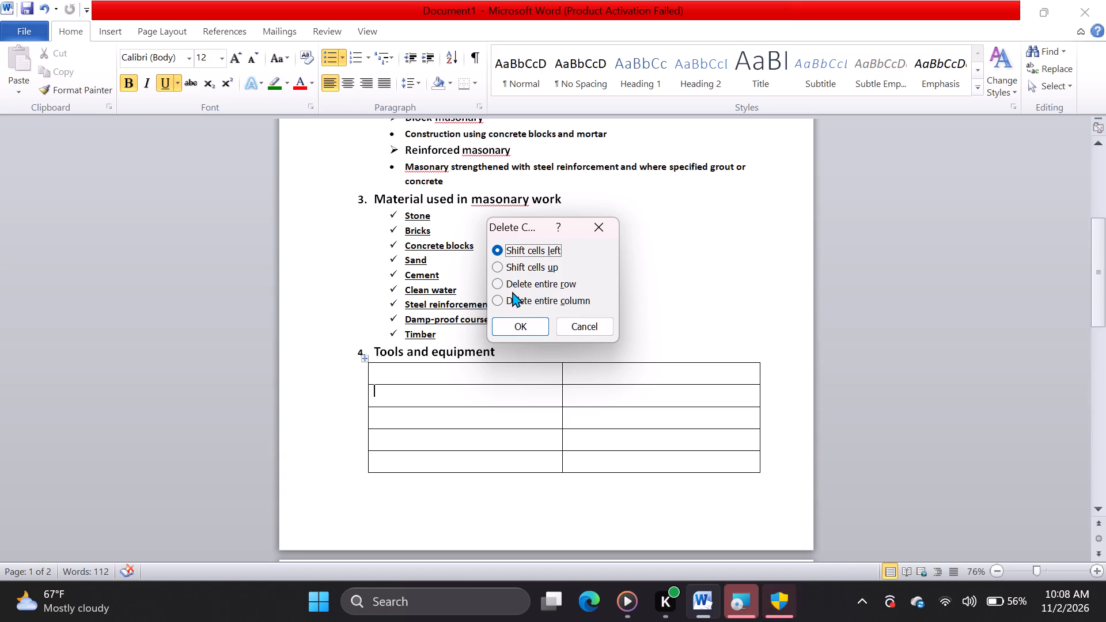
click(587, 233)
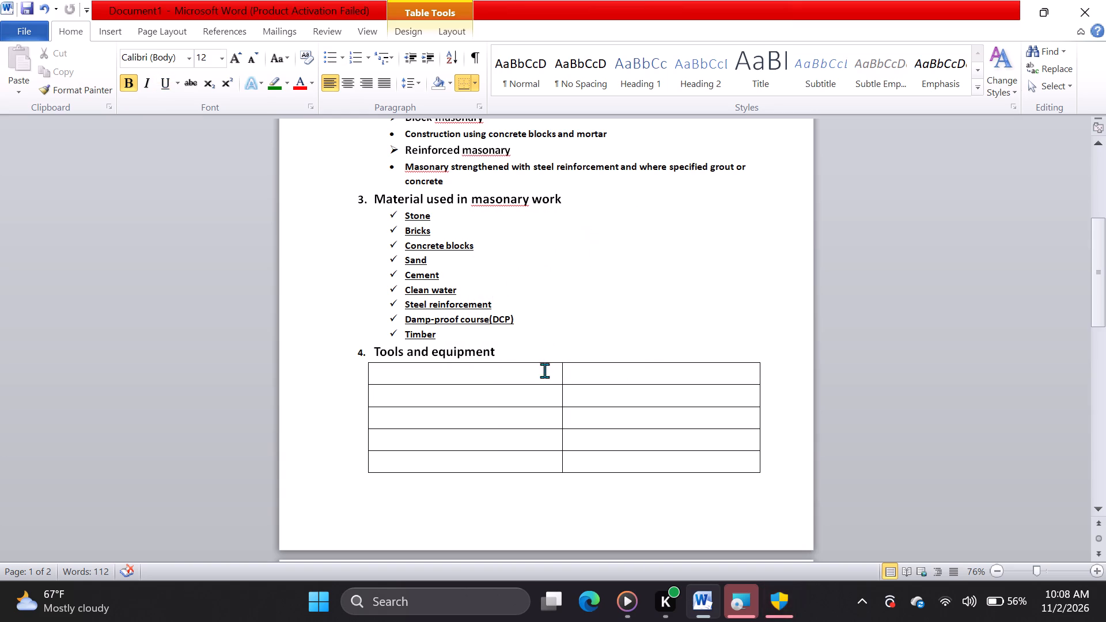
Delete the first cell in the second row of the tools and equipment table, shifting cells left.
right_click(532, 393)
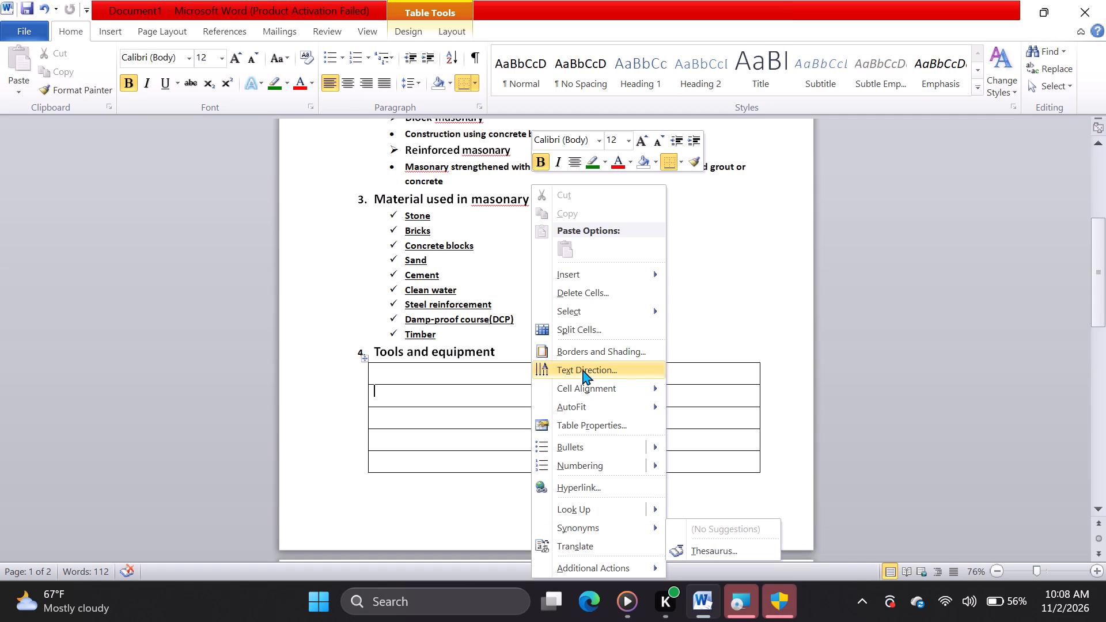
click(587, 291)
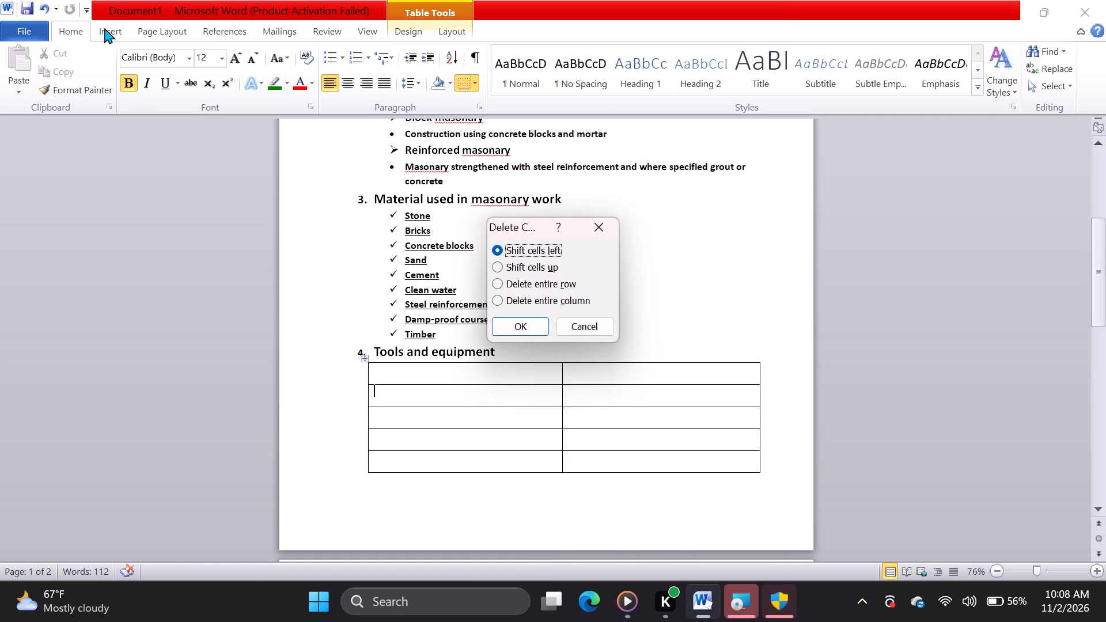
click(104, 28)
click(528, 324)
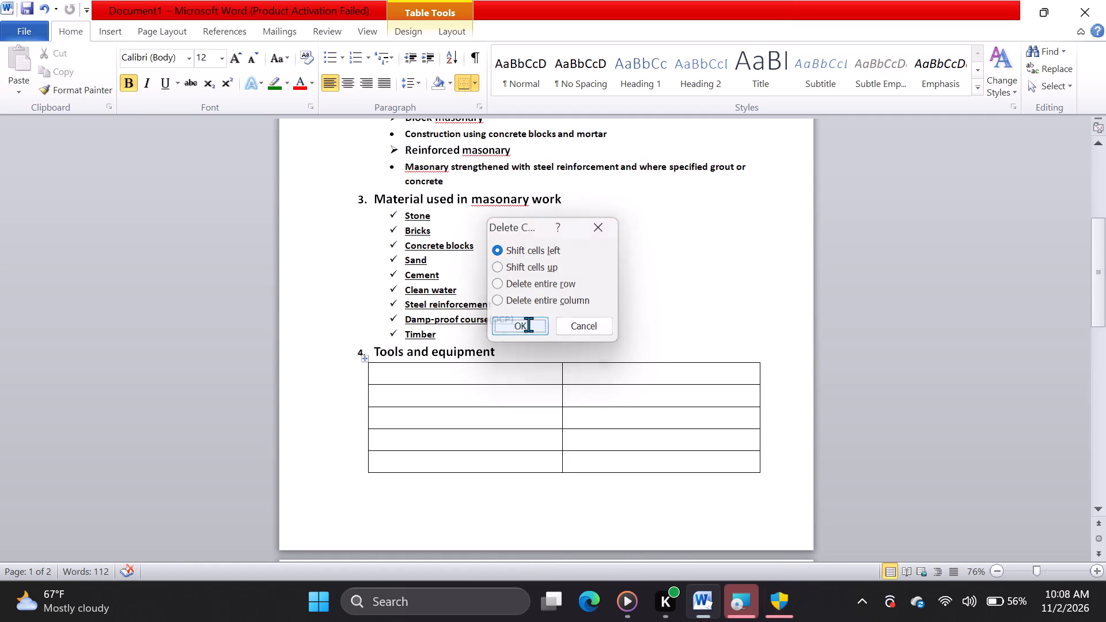
Delete the whole table below the "Tools and equipment" heading.
click(579, 398)
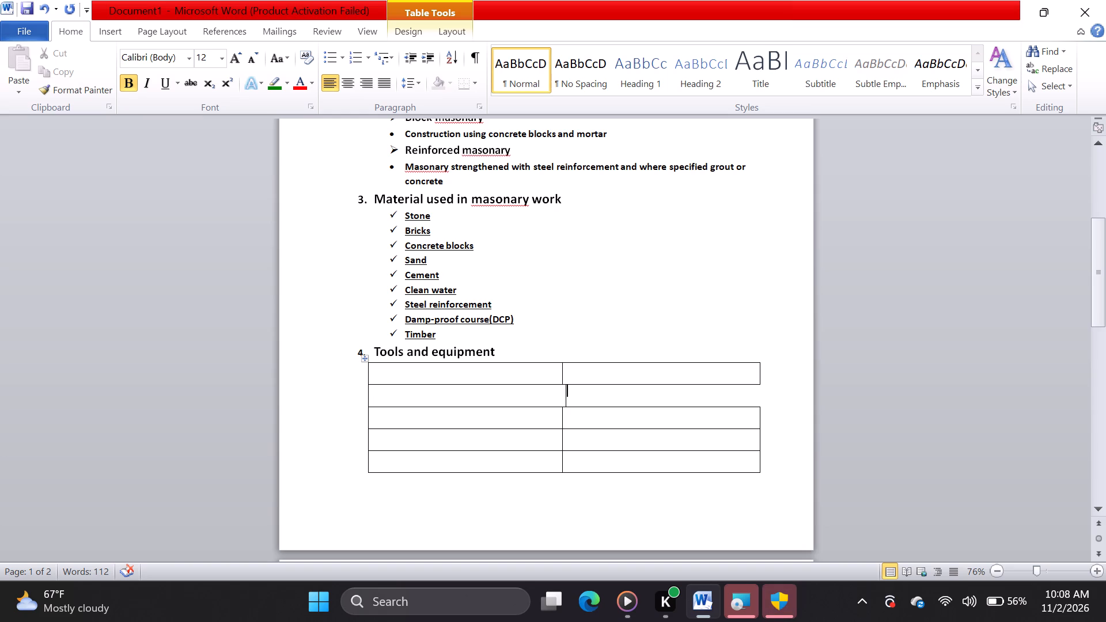
click(759, 392)
drag(760, 472, 646, 389)
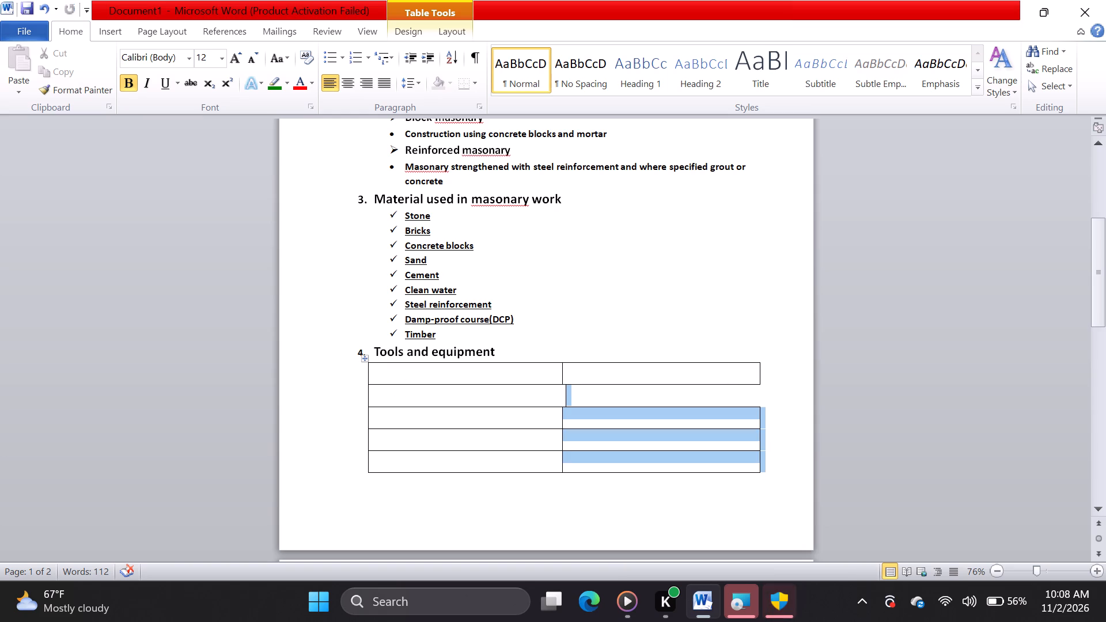
drag(646, 389, 595, 373)
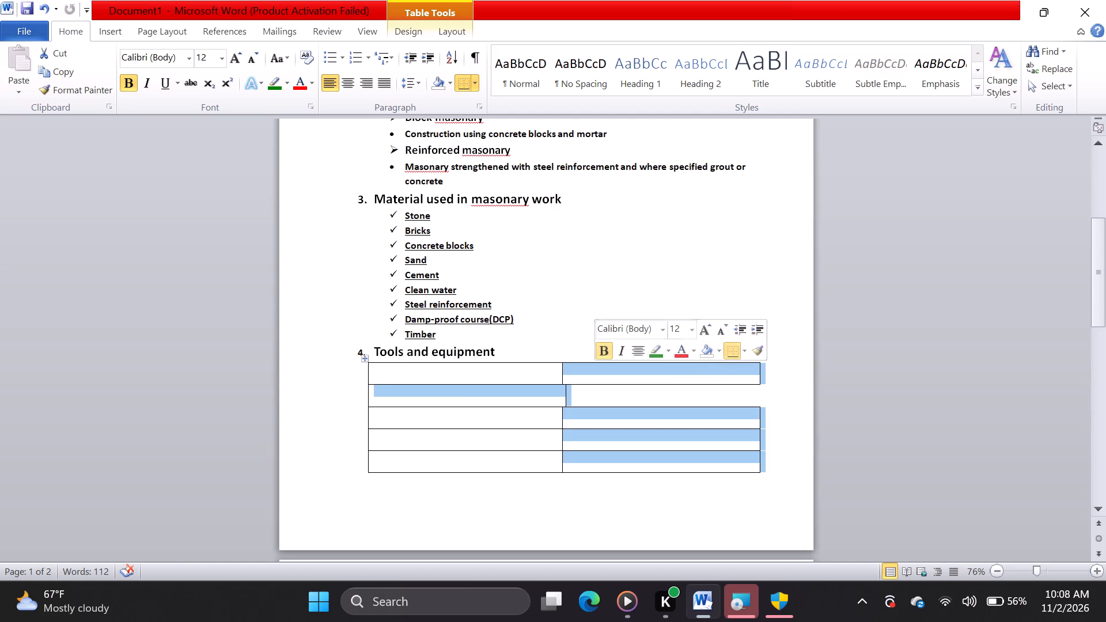
click(394, 366)
click(366, 362)
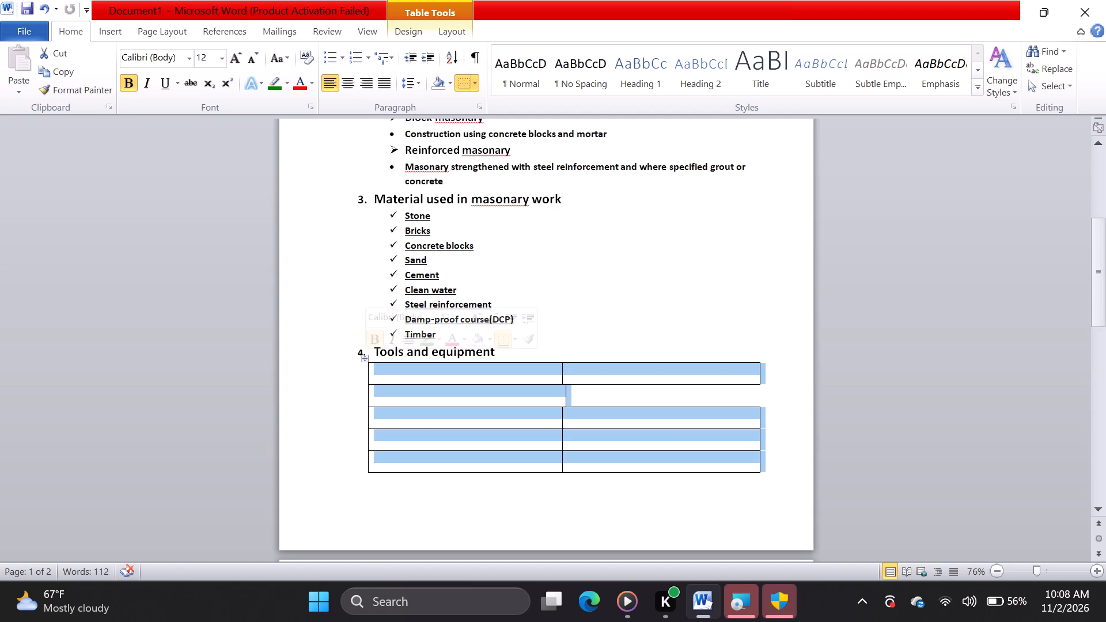
right_click(450, 393)
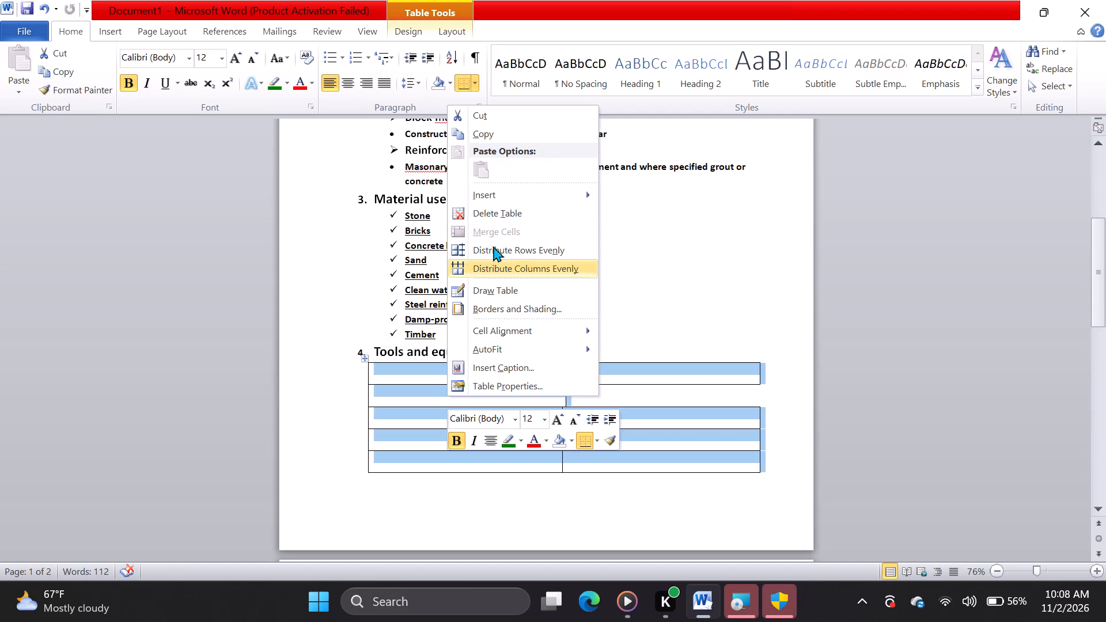
click(482, 206)
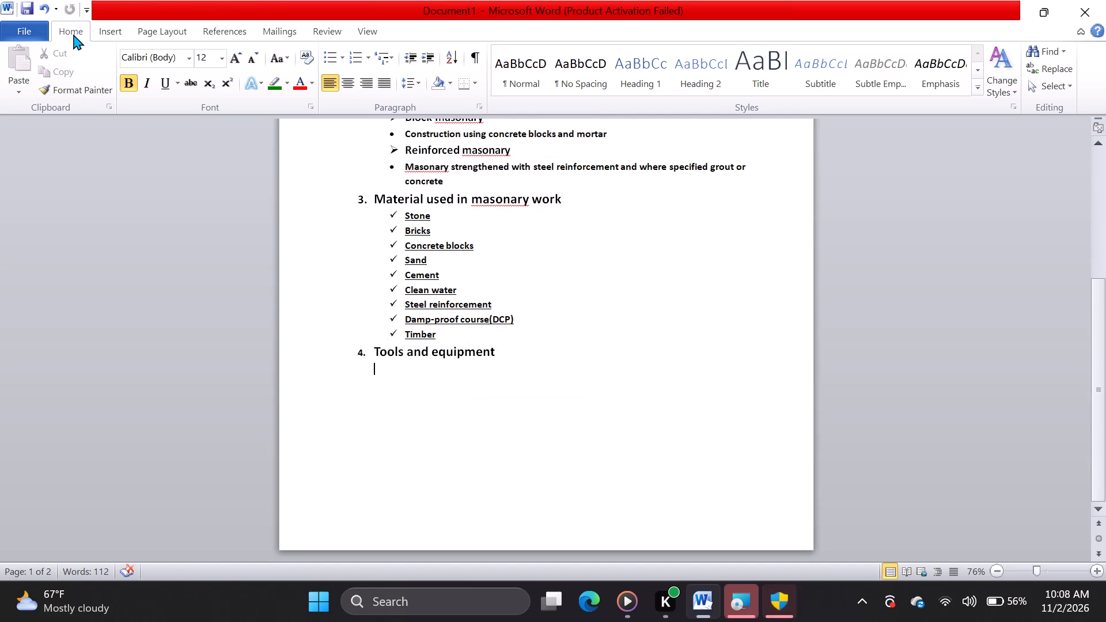
Insert a table with 2 columns and 8 rows below the "Tools and equipment" heading.
click(118, 30)
click(117, 67)
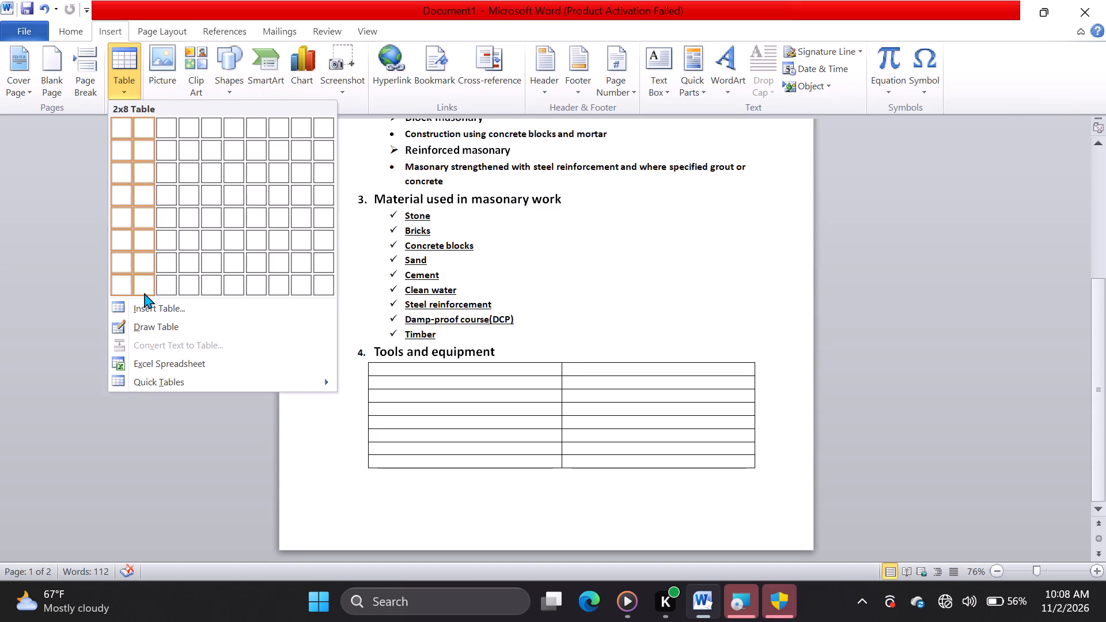
scroll(144, 293, down, 1)
click(143, 289)
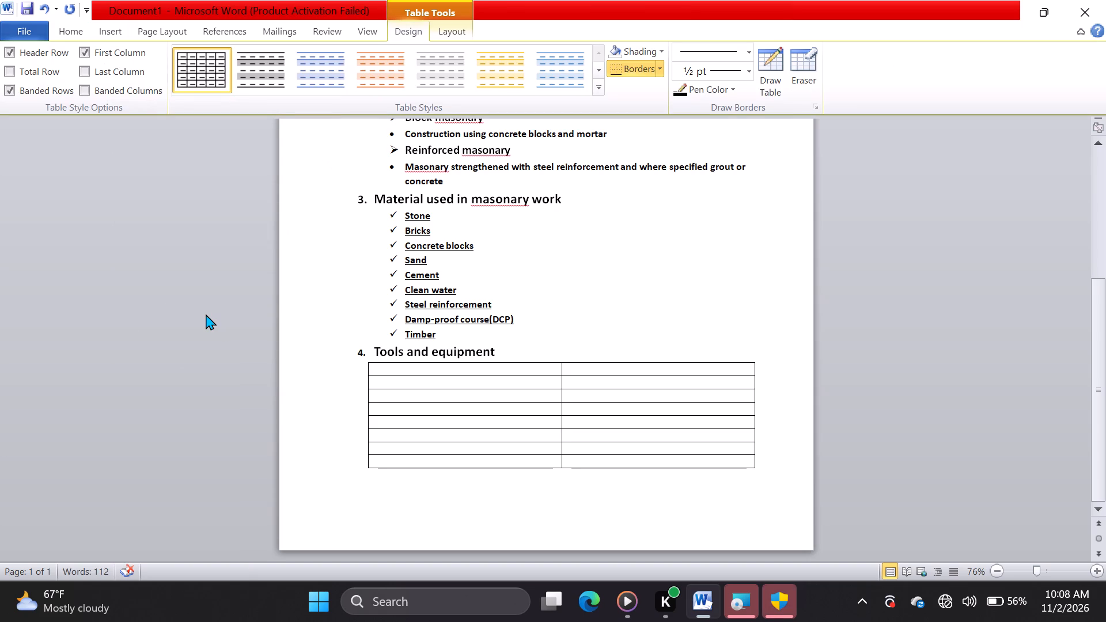
Fill the first three rows of the table's first column with "trowel", "Spirit level" and "Plumb bob".
text(trowel)
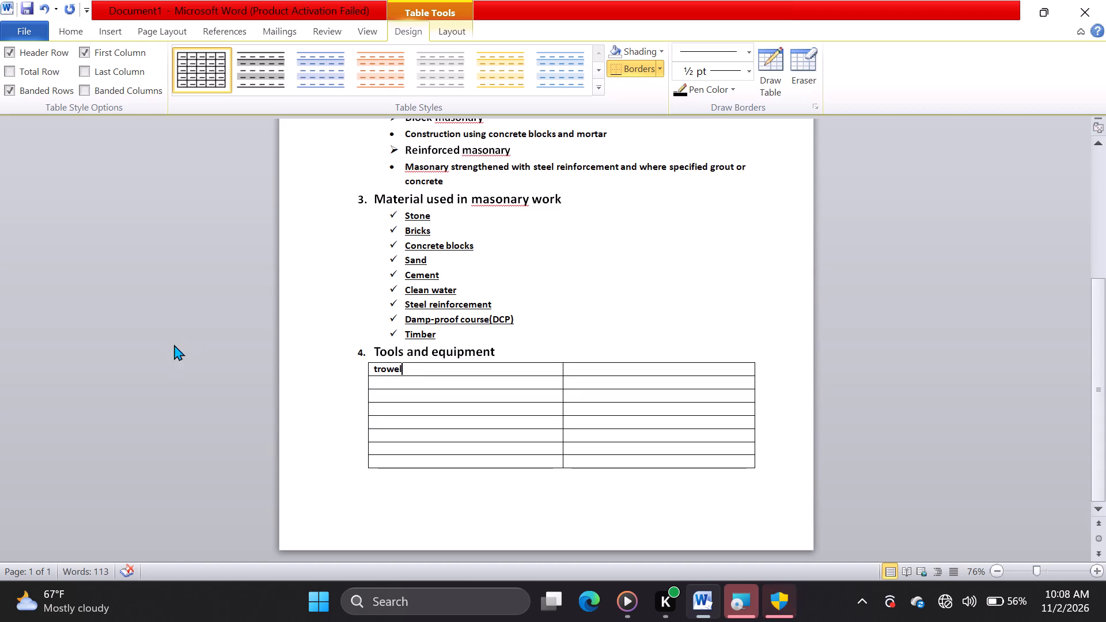
click(387, 380)
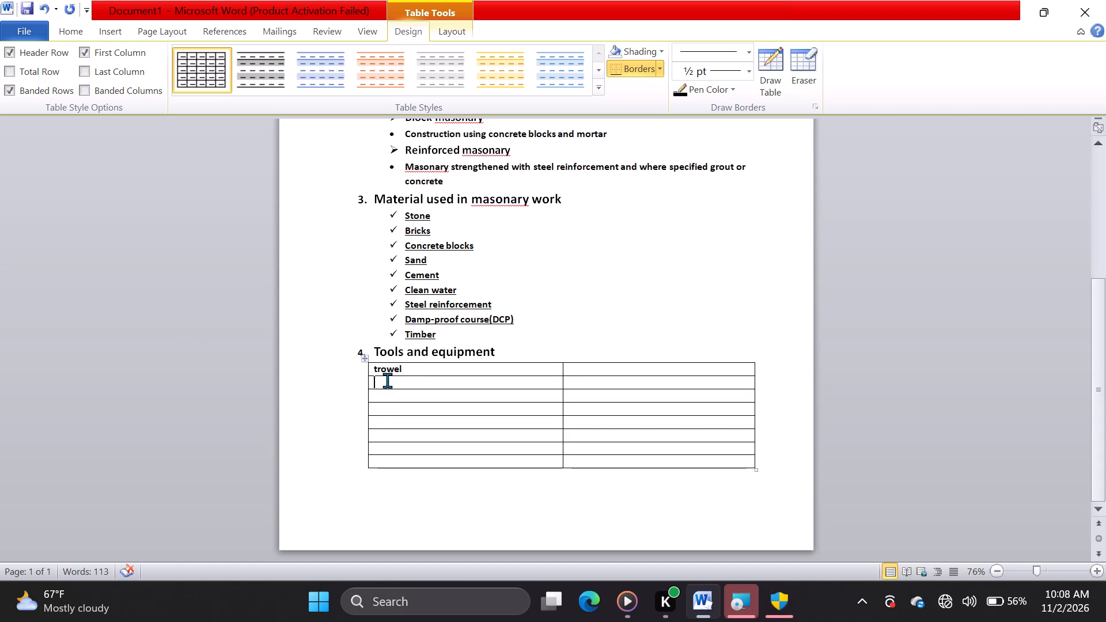
text(spirit)
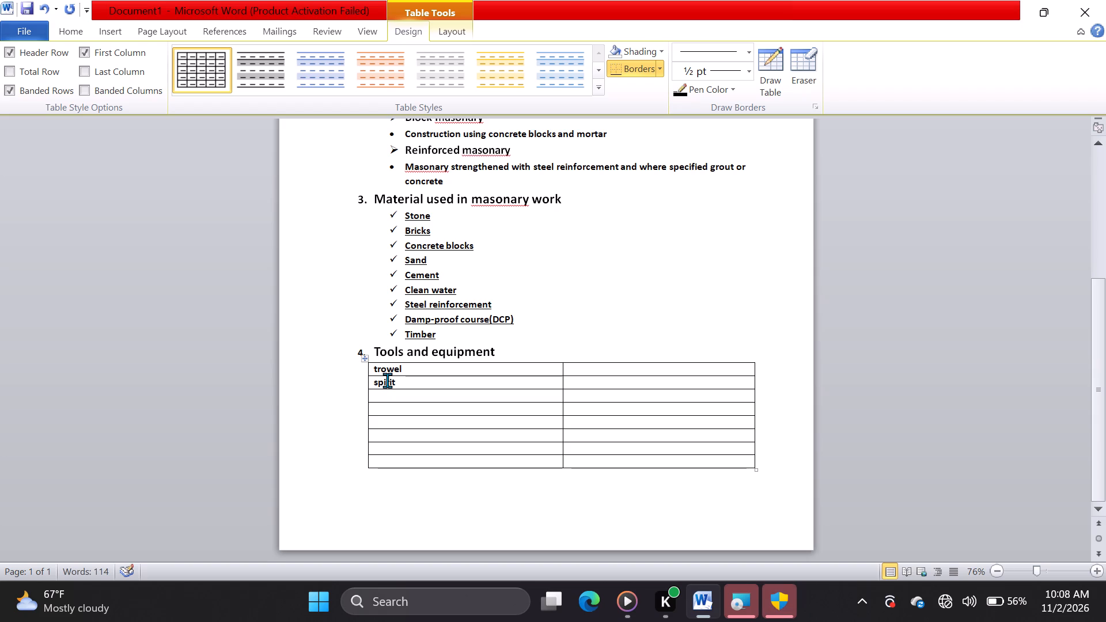
key(space)
text(l)
key(e)
text(vel)
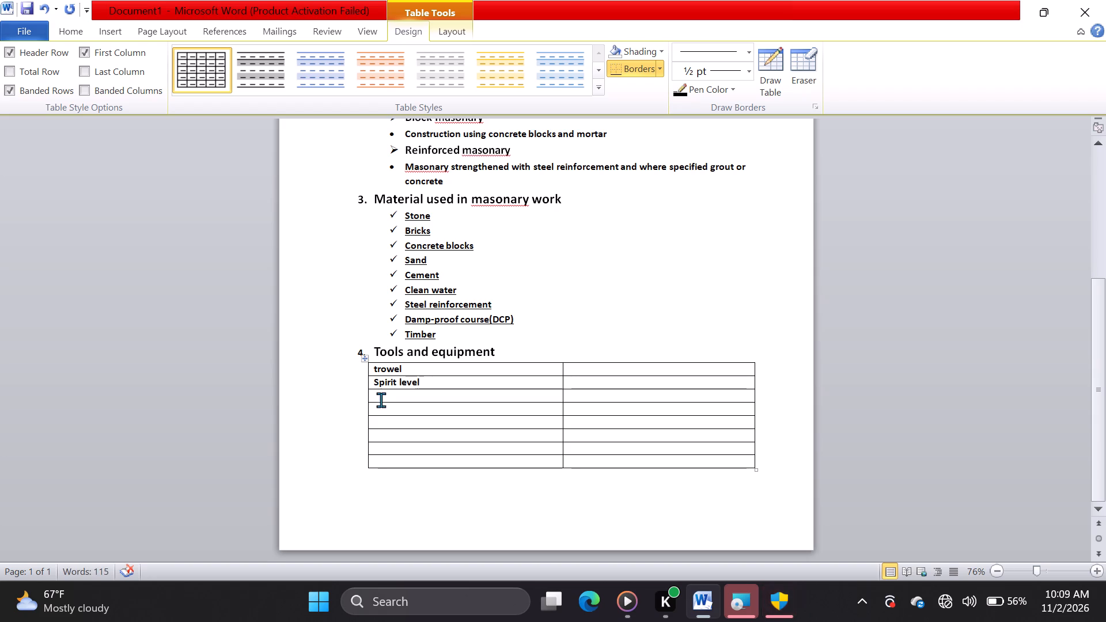
click(384, 393)
text(plu)
text(mb)
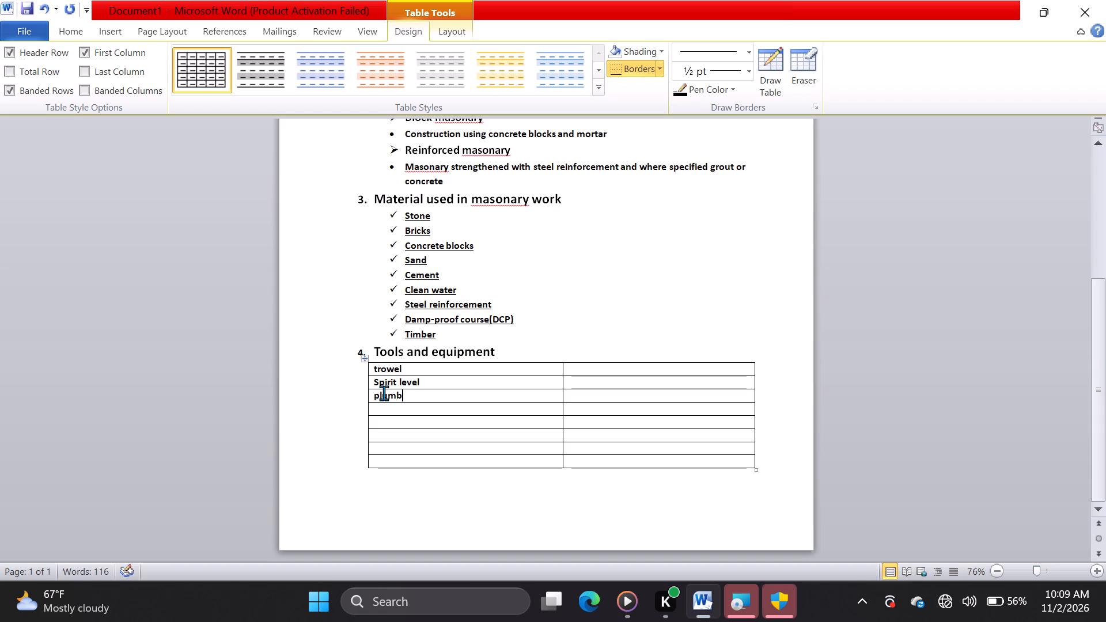
key(space)
text(bob)
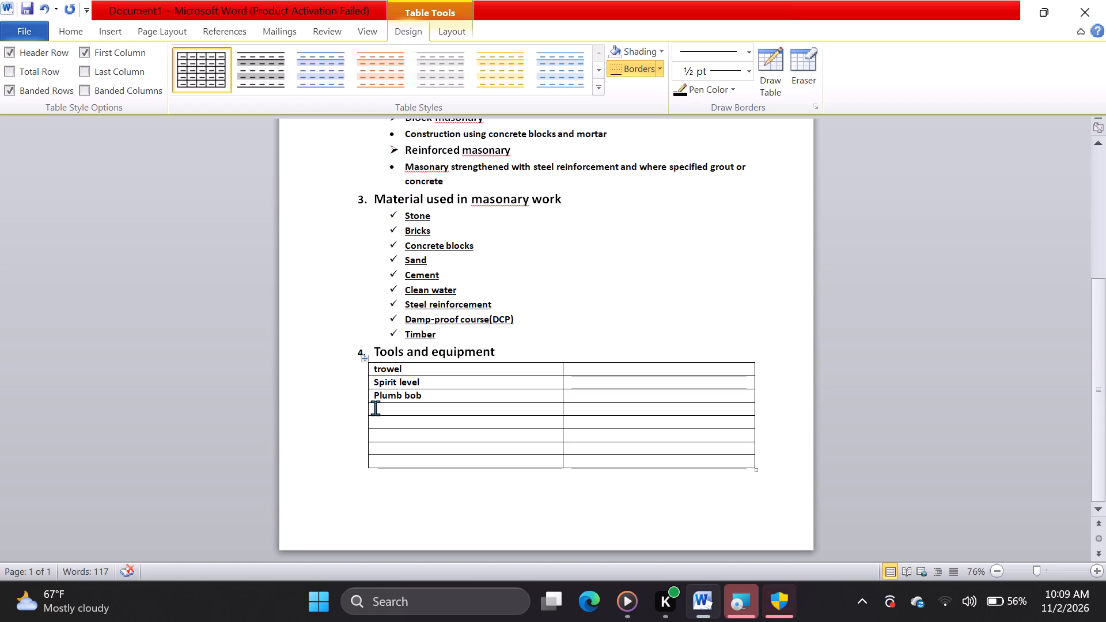
Enter "Tape measure" and "Mason line" in the fourth and fifth rows of the table's first column.
click(375, 408)
key(r)
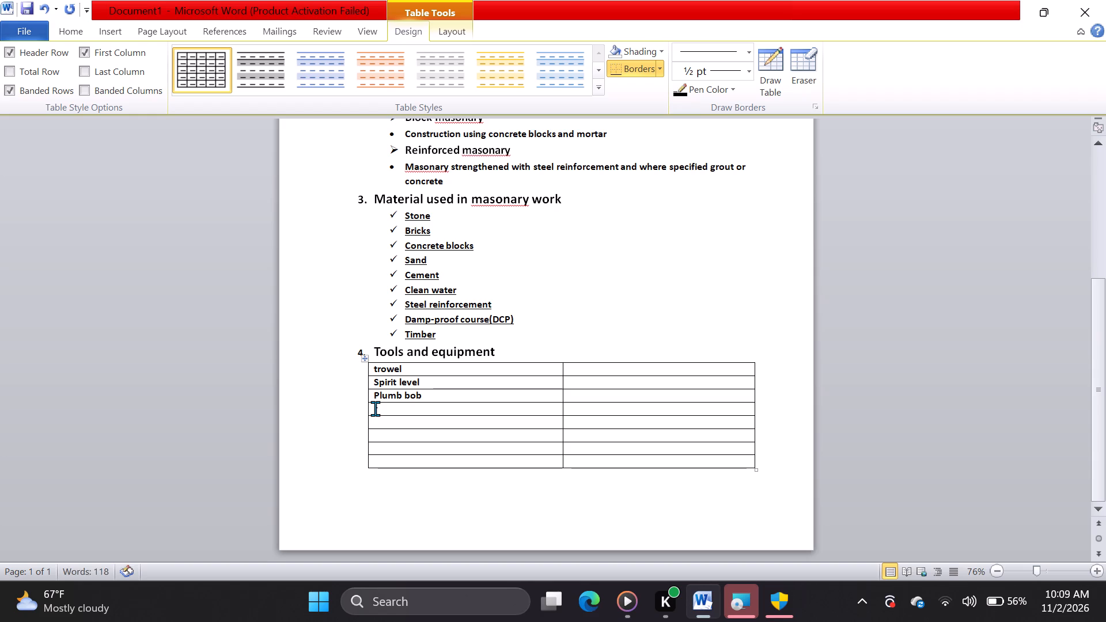
key(BackSpace)
text(ta)
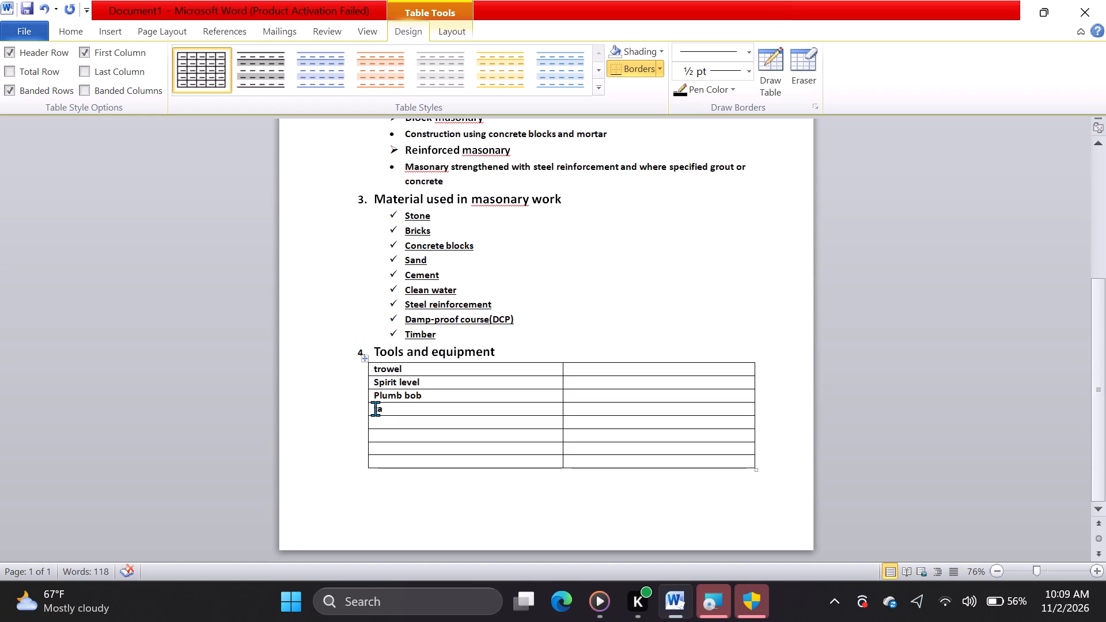
text(pe)
key(space)
text(measur)
key(e)
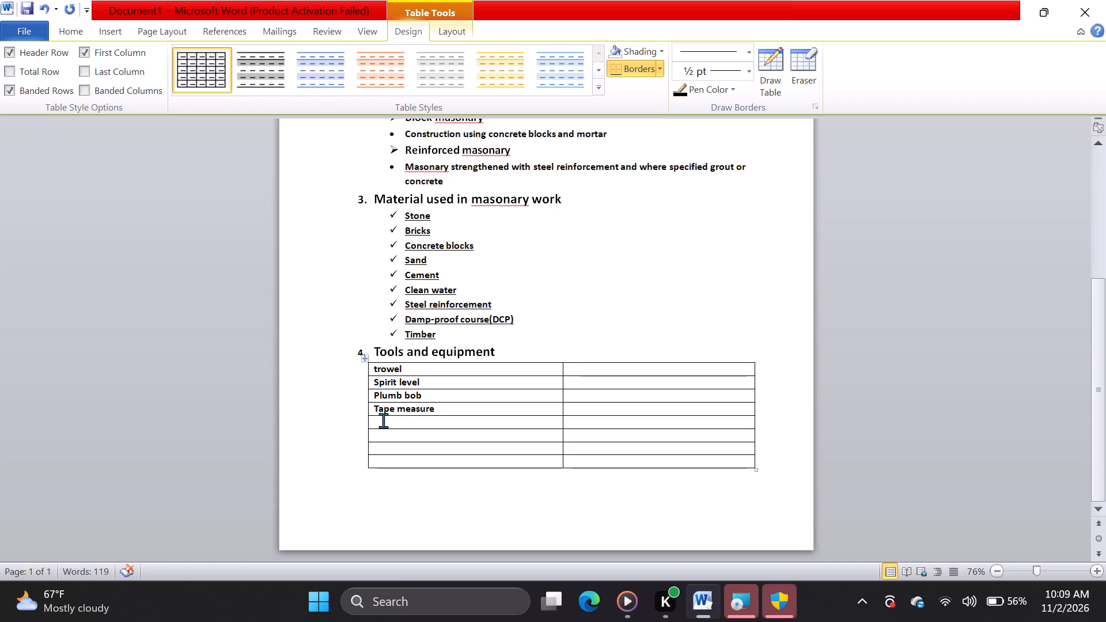
click(383, 420)
text(mason)
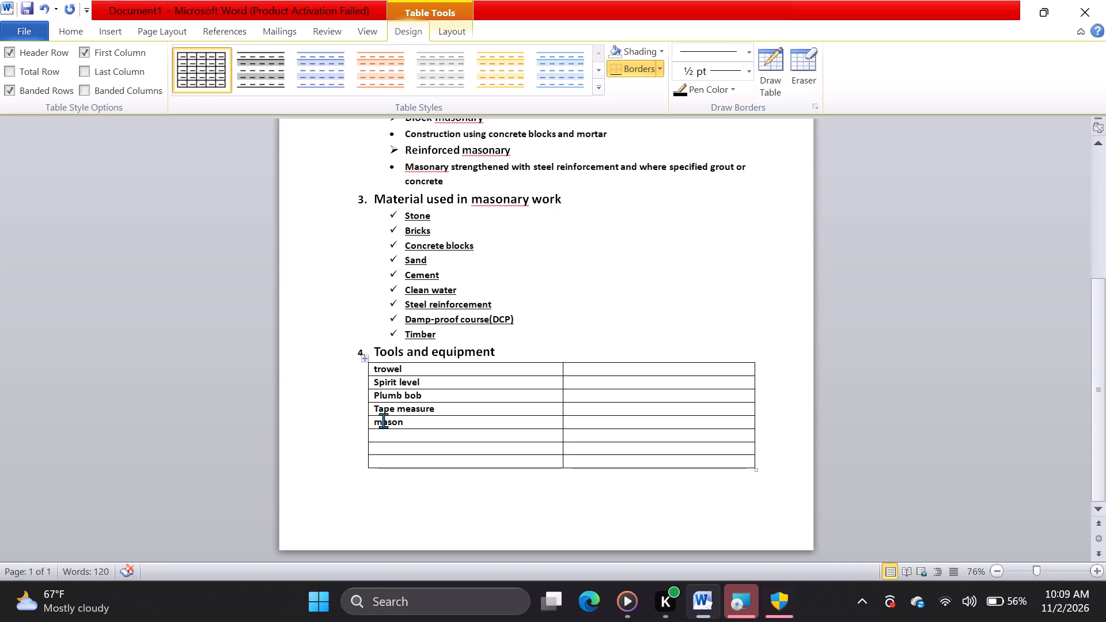
key(space)
text(line)
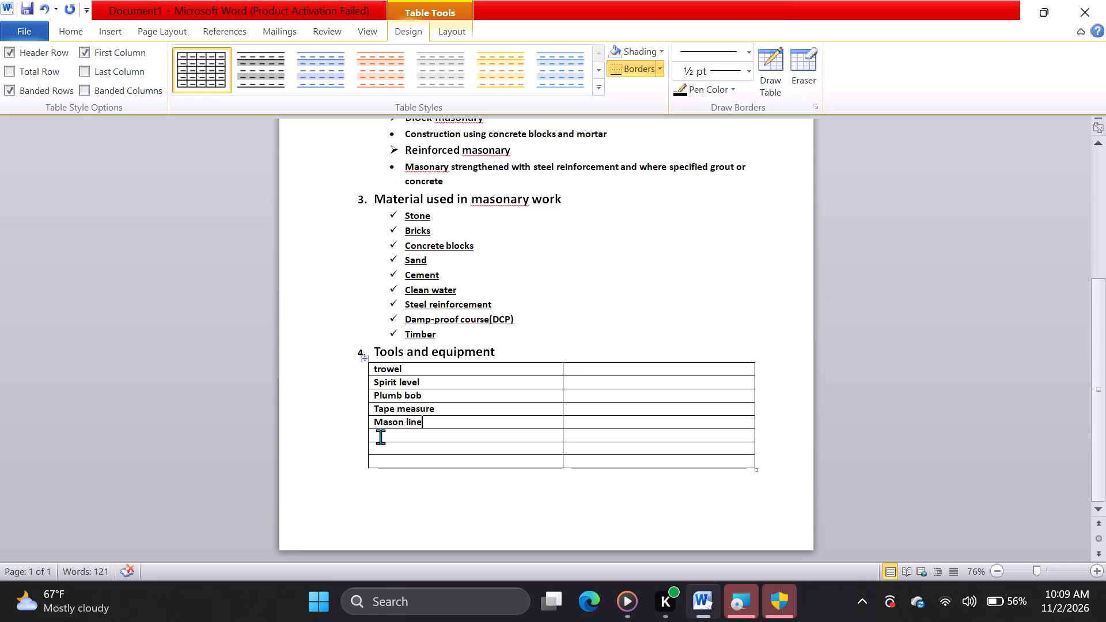
Enter "Brick hammer" in the sixth row of the table's first column.
click(380, 436)
text(brick)
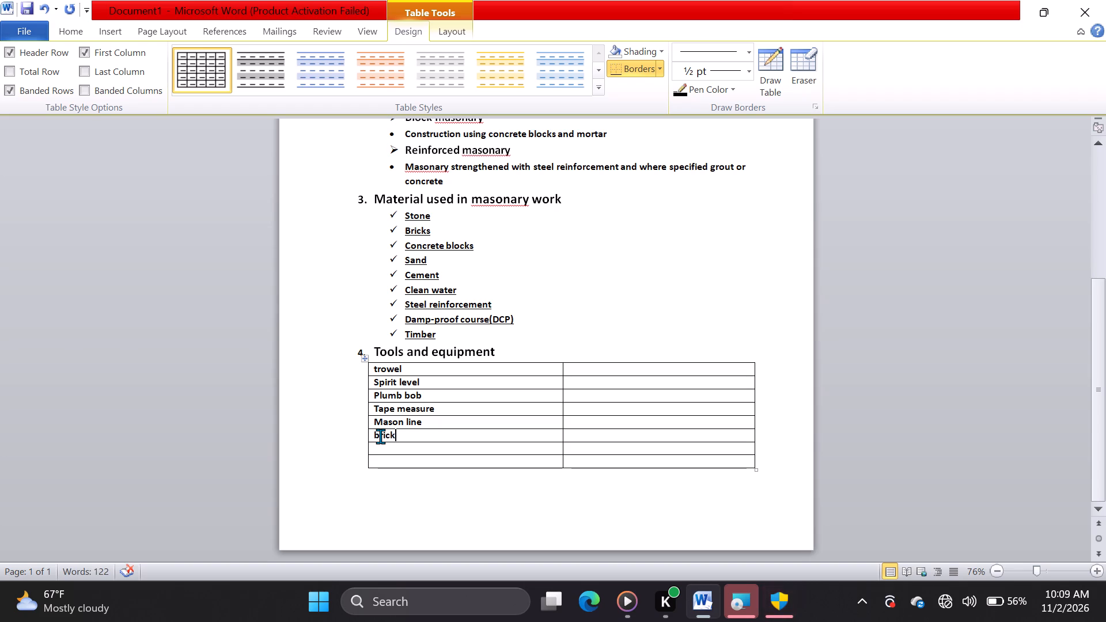
key(space)
text(hsmmme)
key(BackSpace)
key(BackSpace)
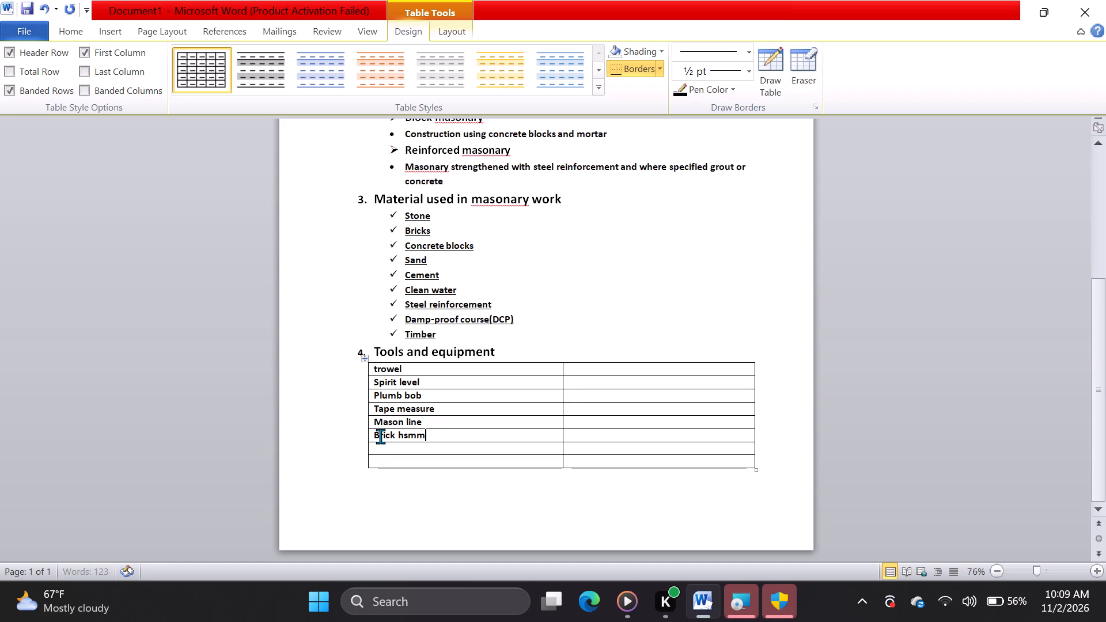
key(BackSpace)
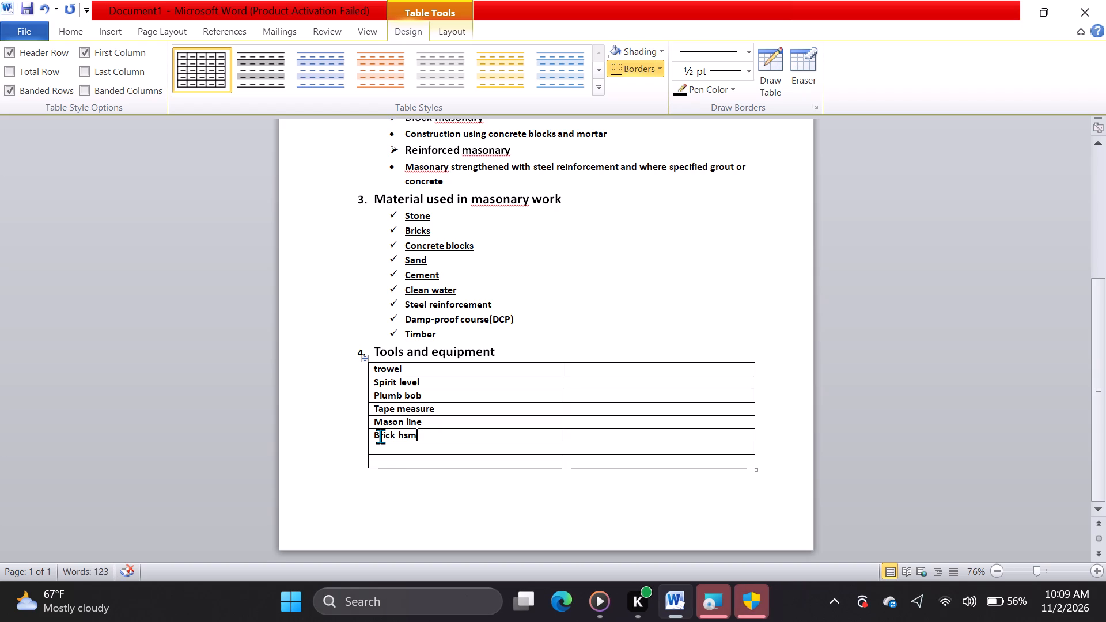
key(BackSpace)
key(BackSpace)
text(ammer)
Enter "Mason square" and "shovel" in the seventh and eighth rows of the table's first column.
click(378, 447)
text(ma)
text(son)
key(space)
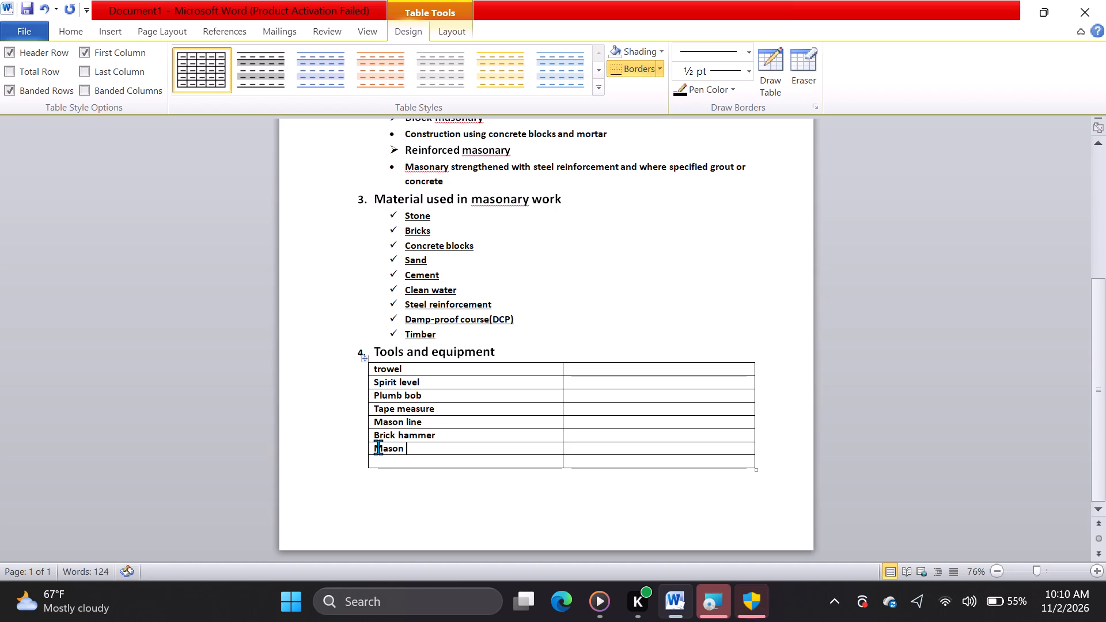
text(squre)
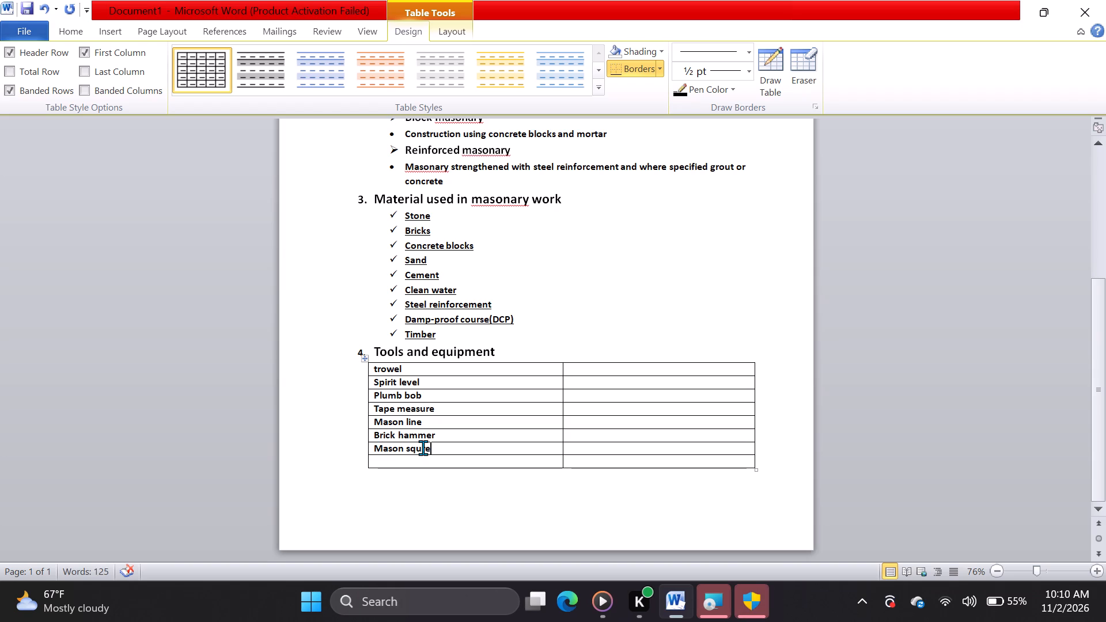
click(423, 447)
key(a)
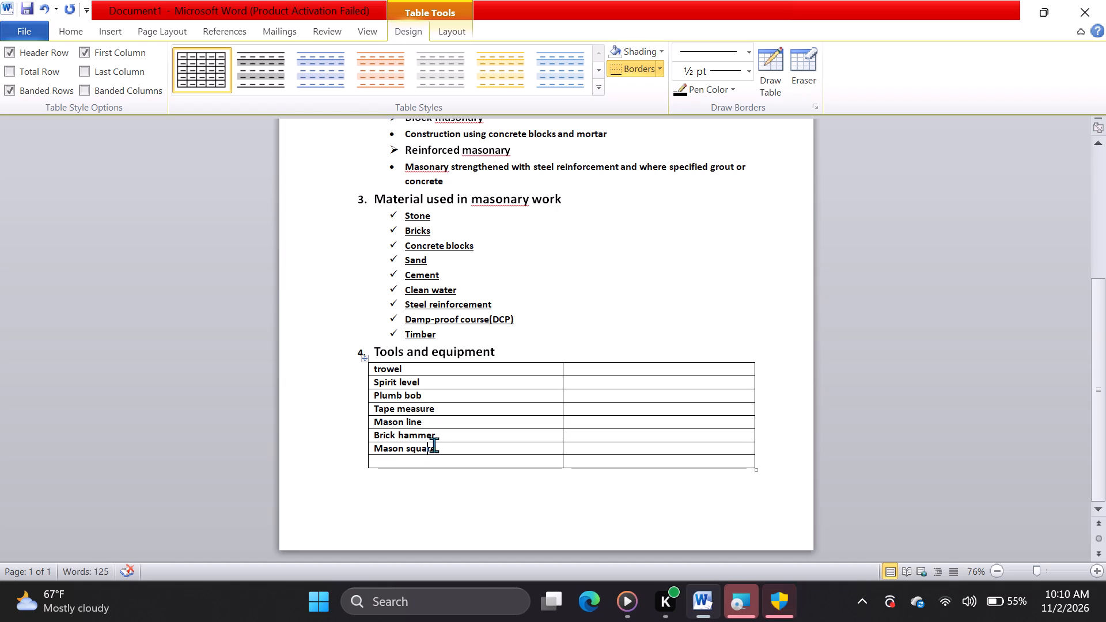
click(442, 445)
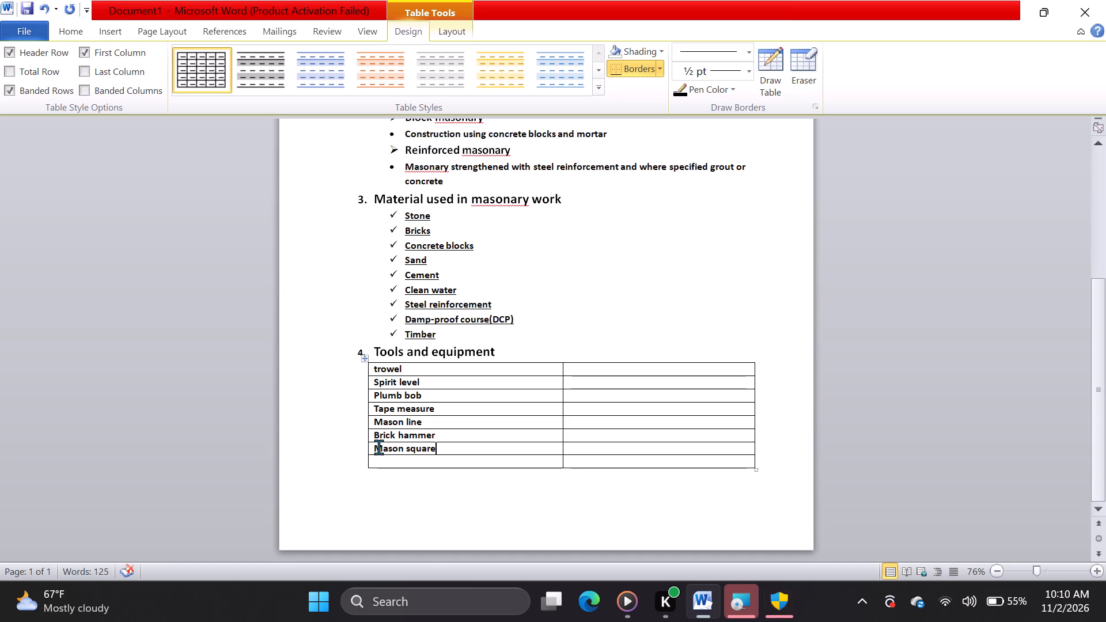
click(378, 456)
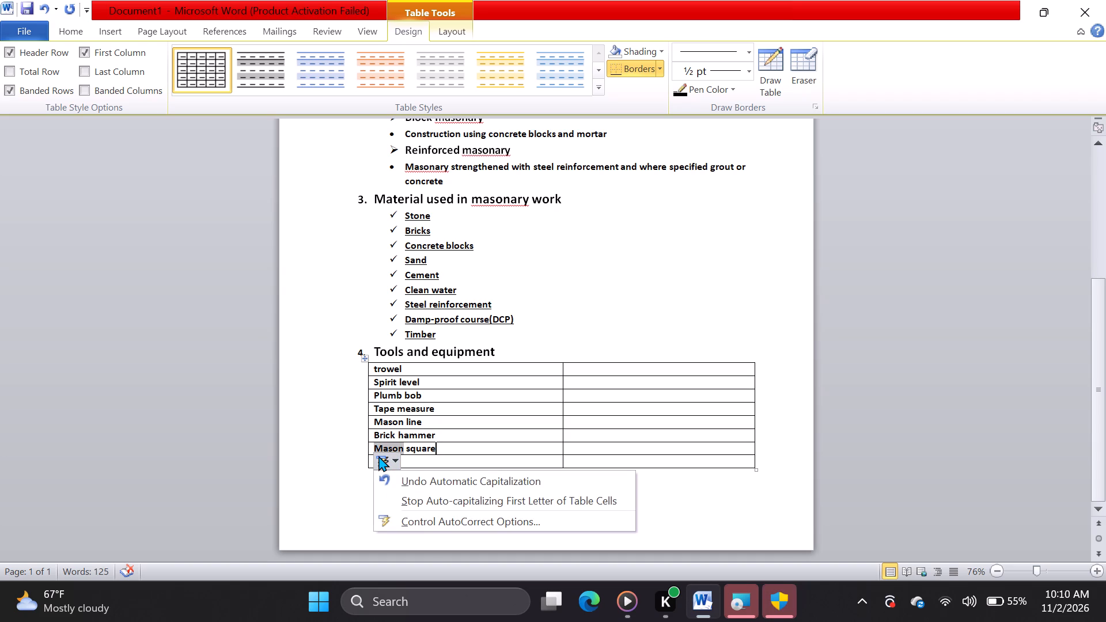
click(416, 456)
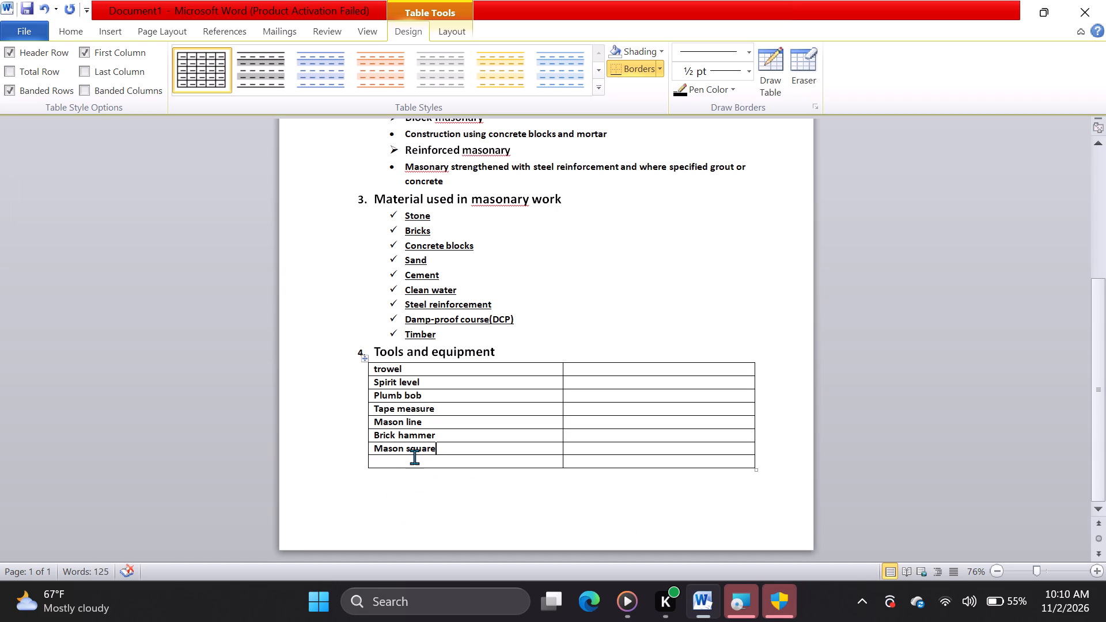
click(410, 461)
text(shovel)
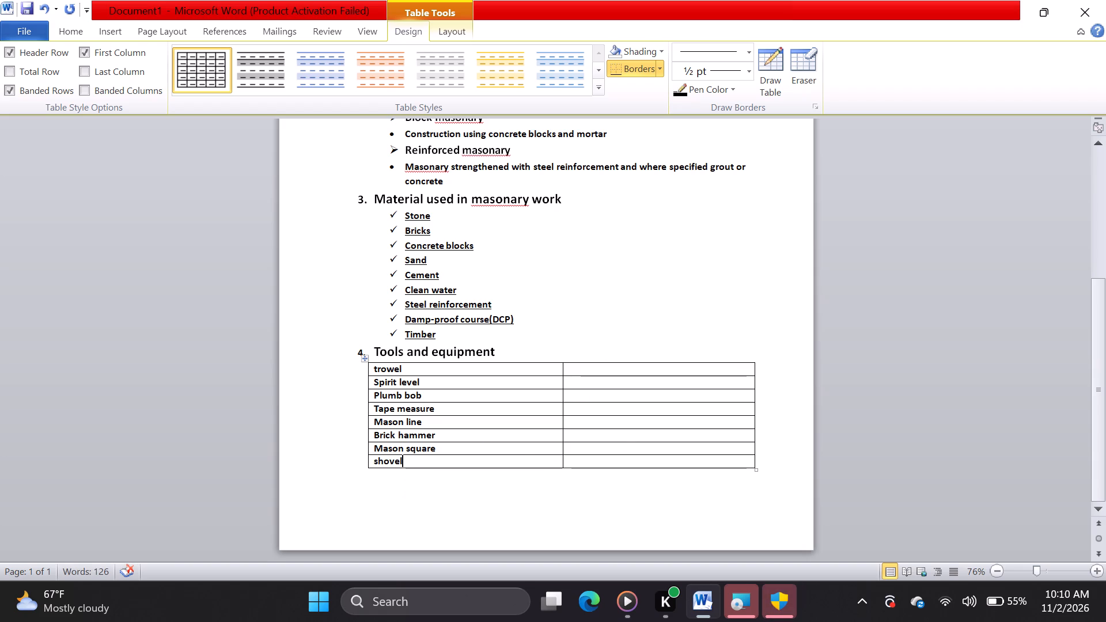
Enter "Spreding mortar" in the second column of the trowel row.
click(576, 367)
key(s)
text(preding)
key(space)
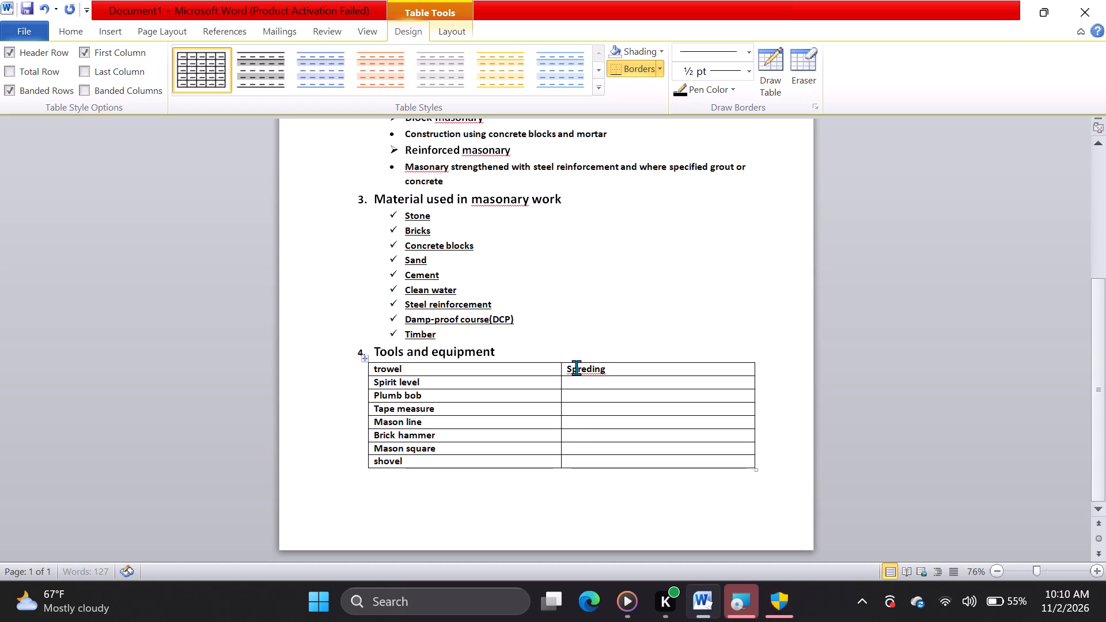
text(mo)
text(rtar)
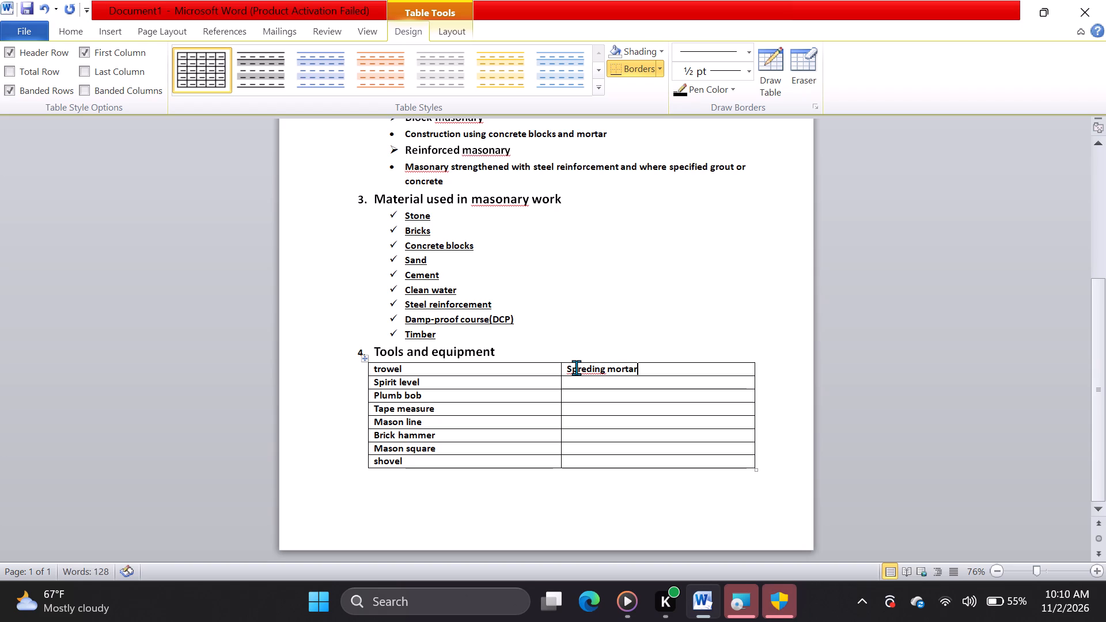
Enter "Cheking vertical and horizontal levels" in the second column of the Spirit level row.
click(569, 380)
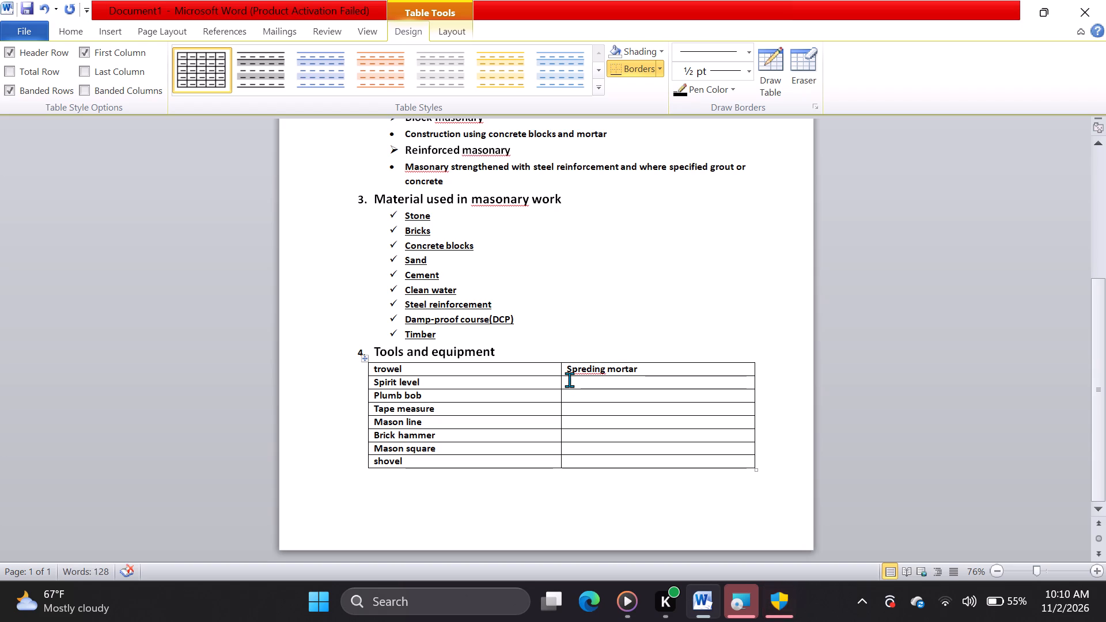
text(cheking)
key(space)
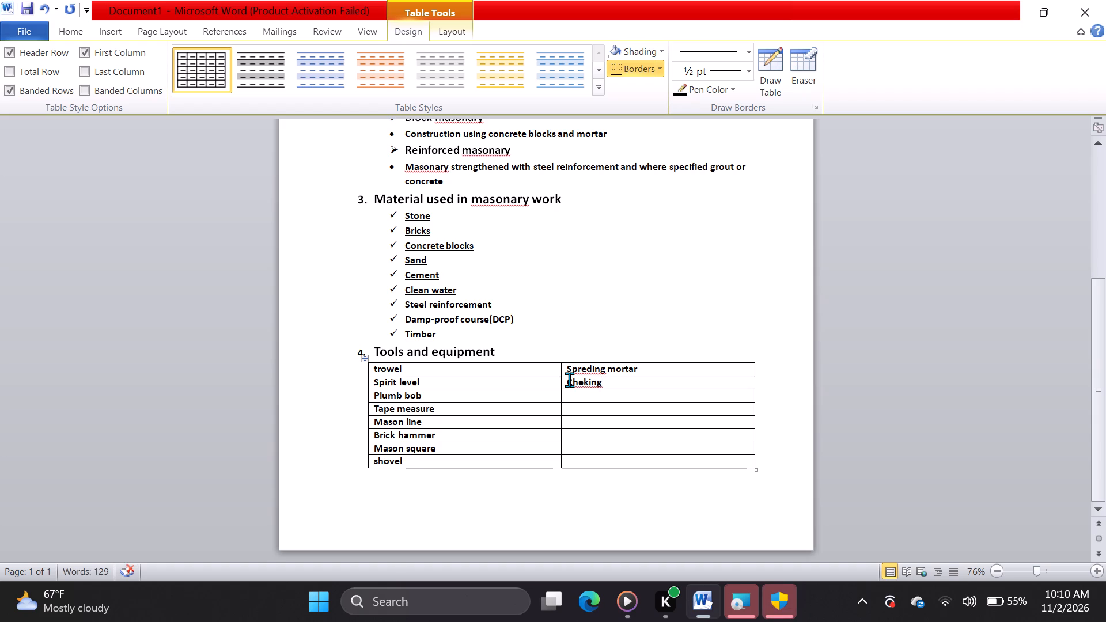
text(vertical a)
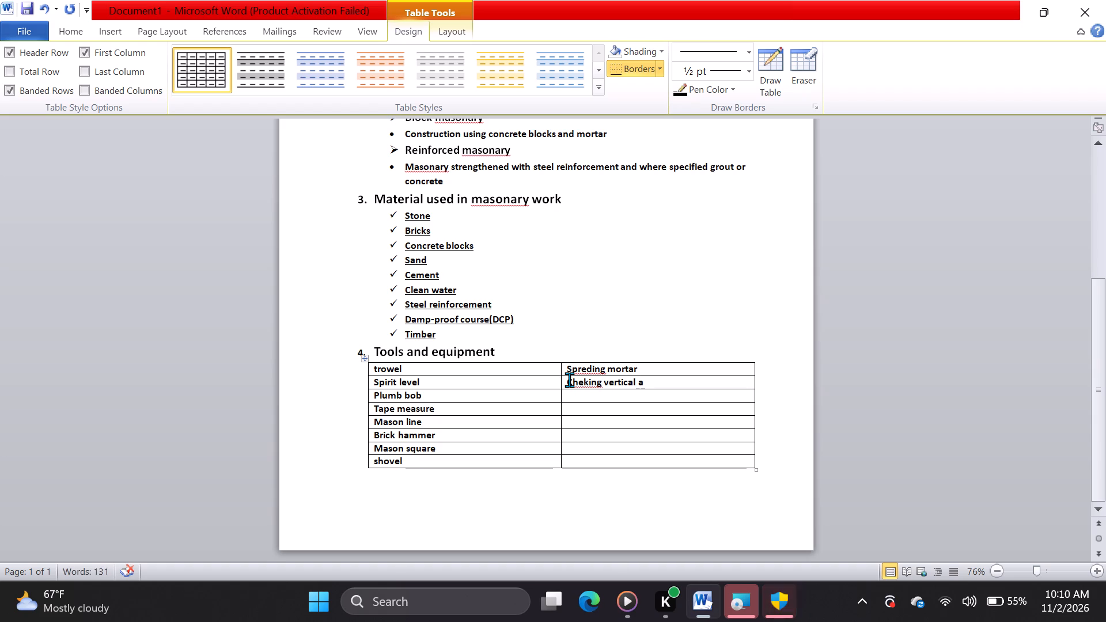
text(nd)
key(space)
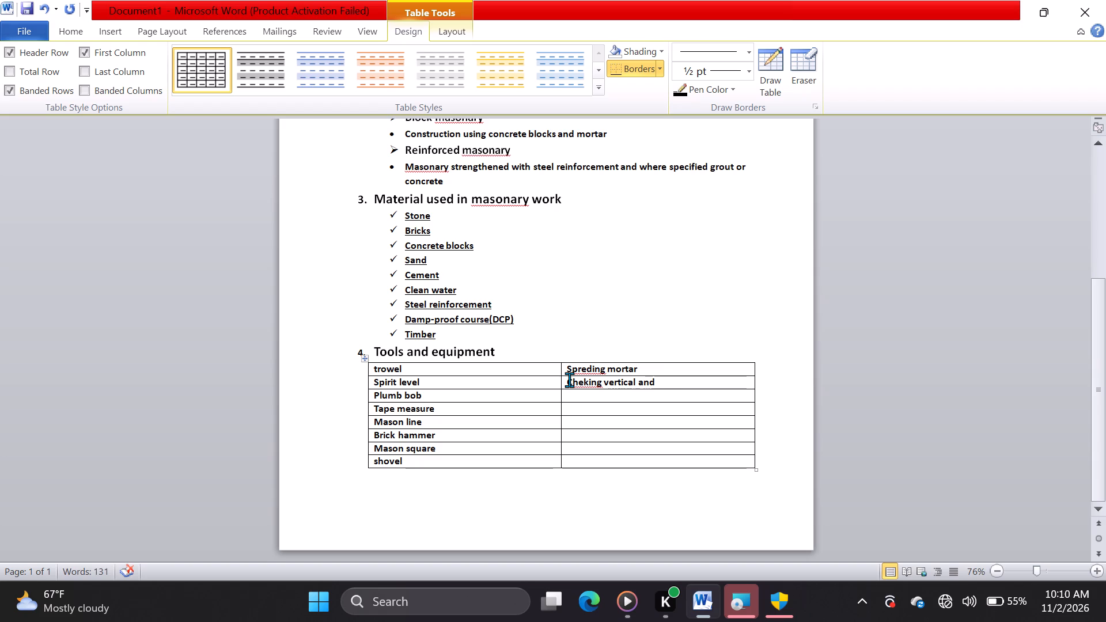
text(hori)
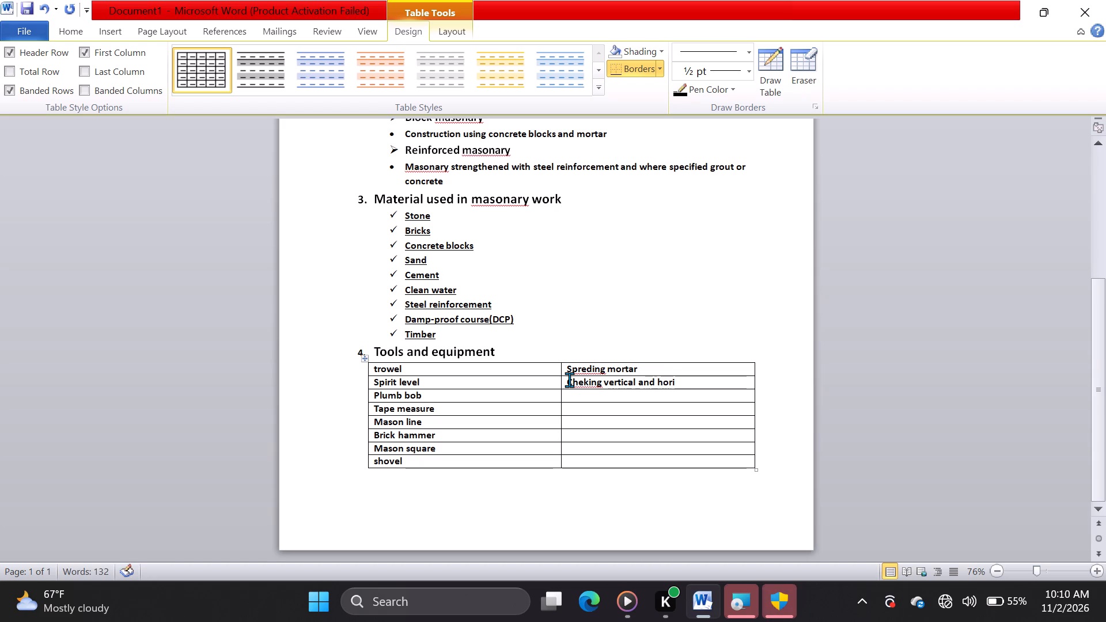
text(zontal)
key(space)
text(l)
text(evels)
Enter "Checking vertical alignment" in the second column of the Plumb bob row.
click(568, 397)
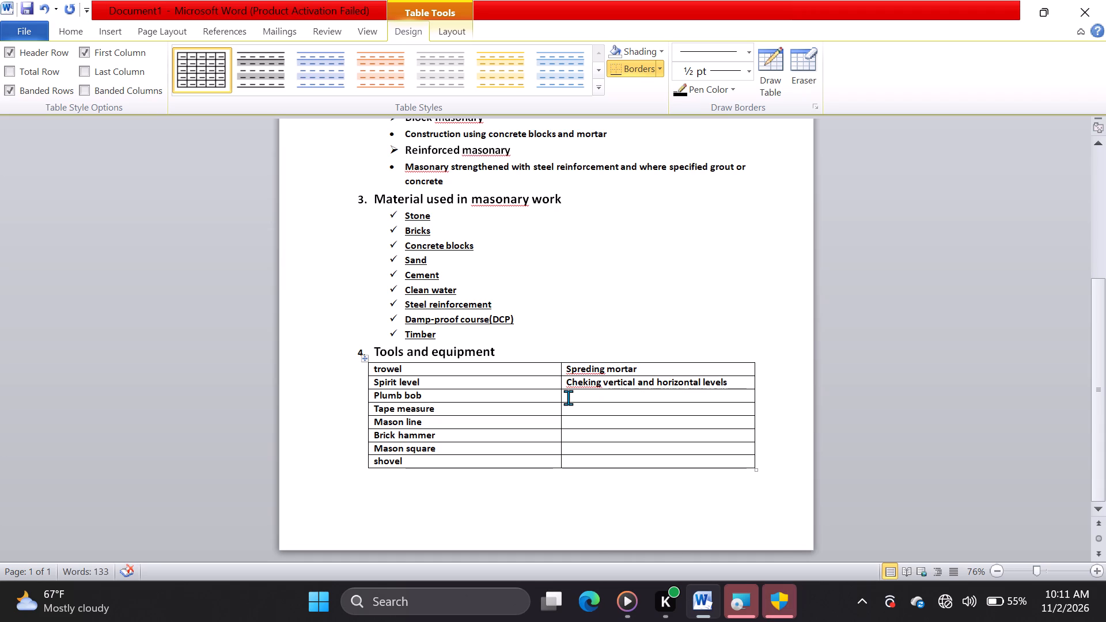
text(checking vertical)
key(space)
text(alige)
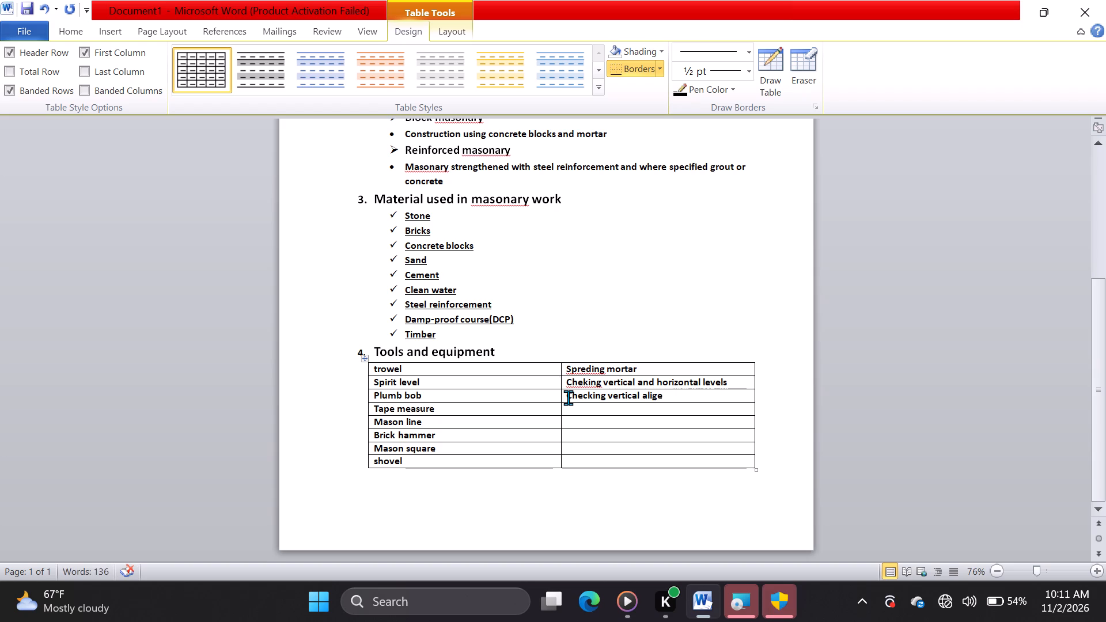
key(BackSpace)
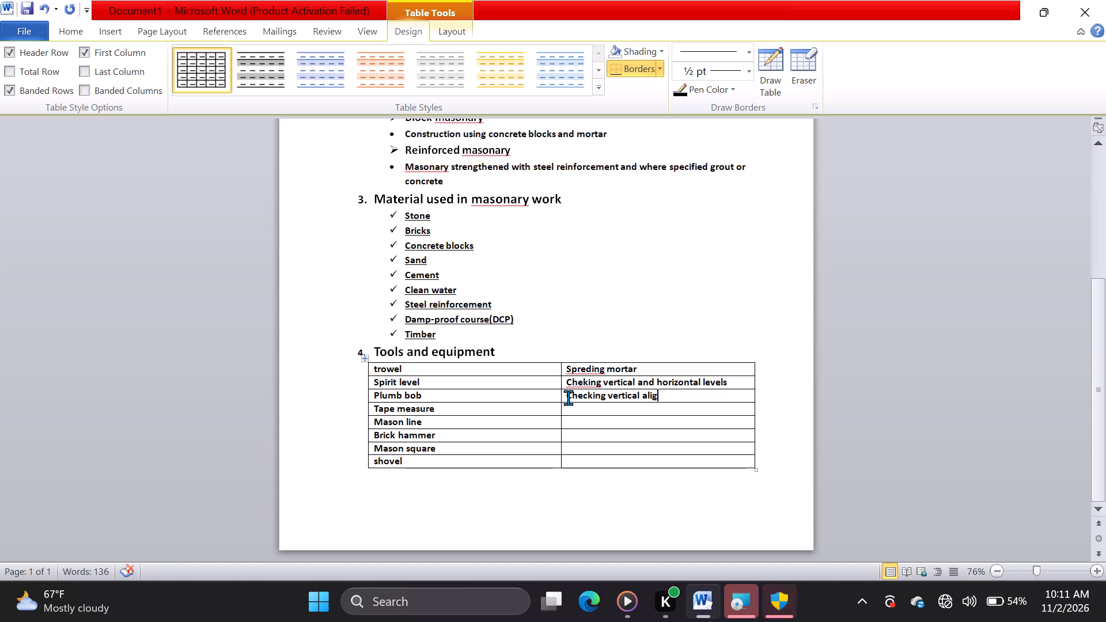
text(nment)
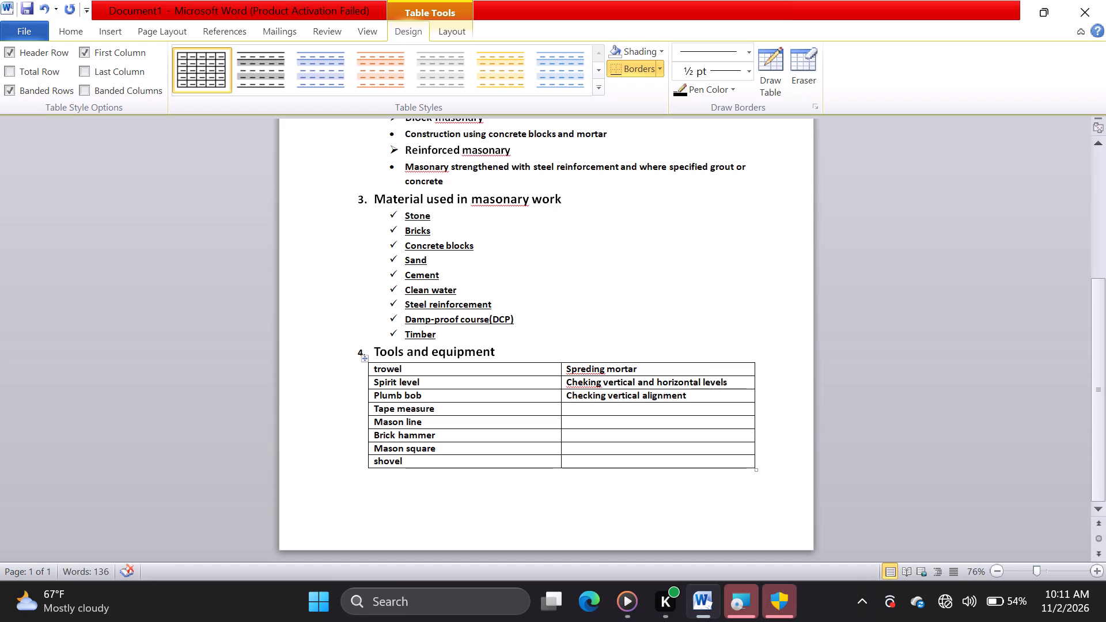
Enter "Measuring dimesions" in the second column of the Tape measure row.
click(566, 411)
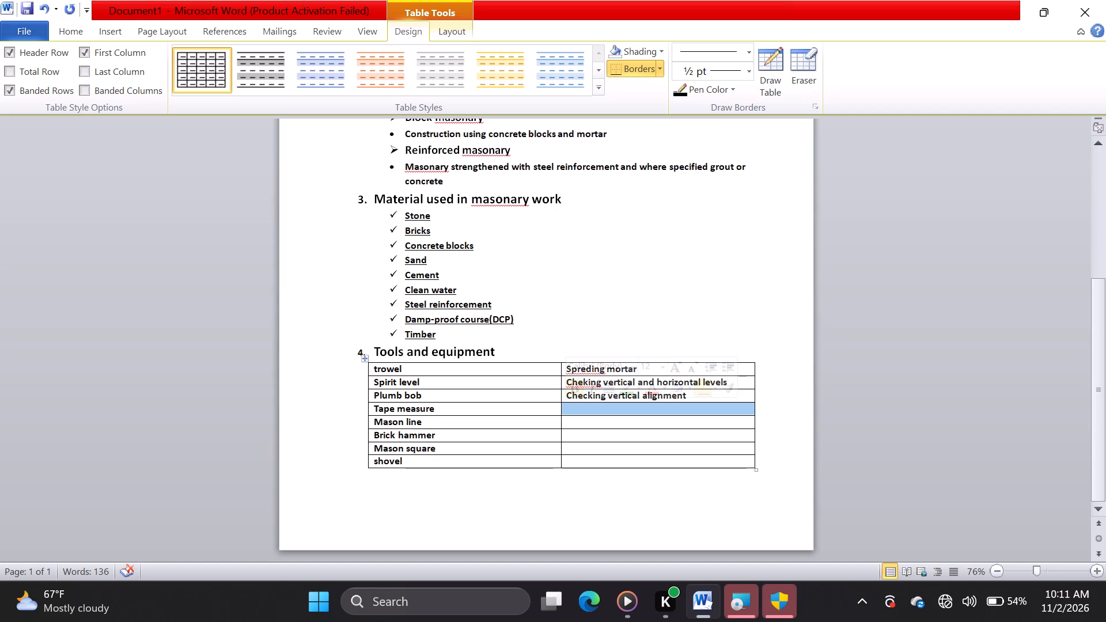
text(meas)
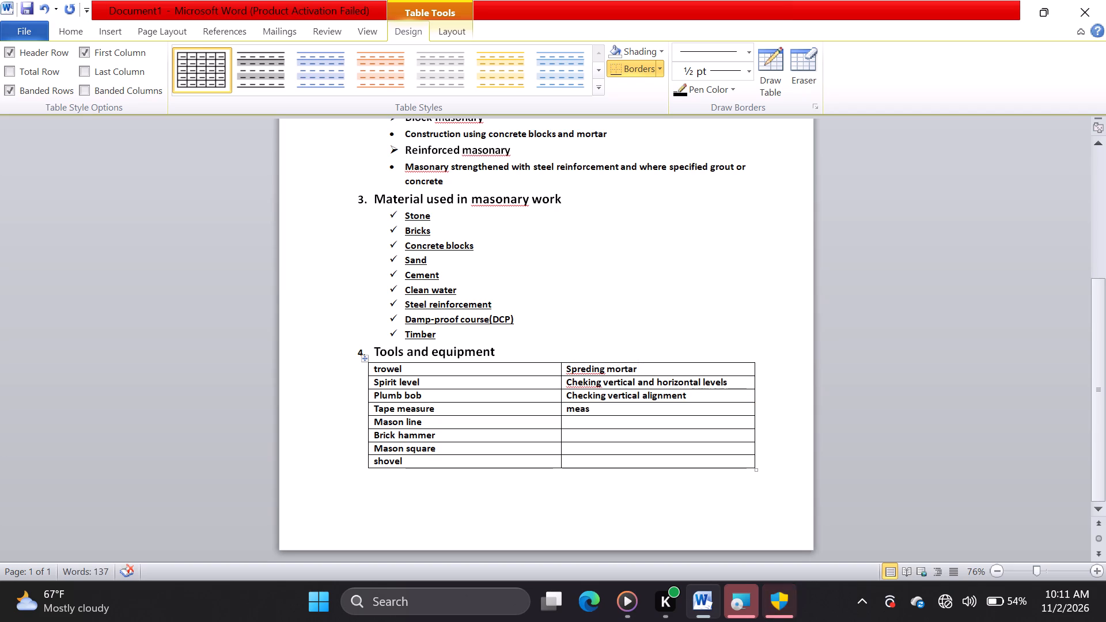
text(ere)
key(BackSpace)
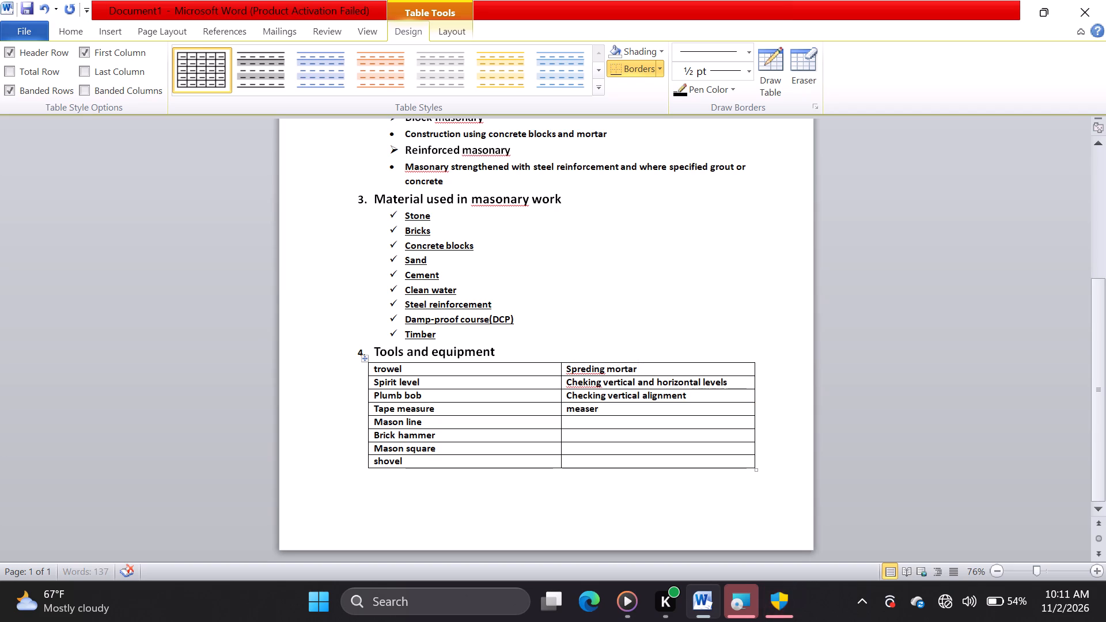
key(BackSpace)
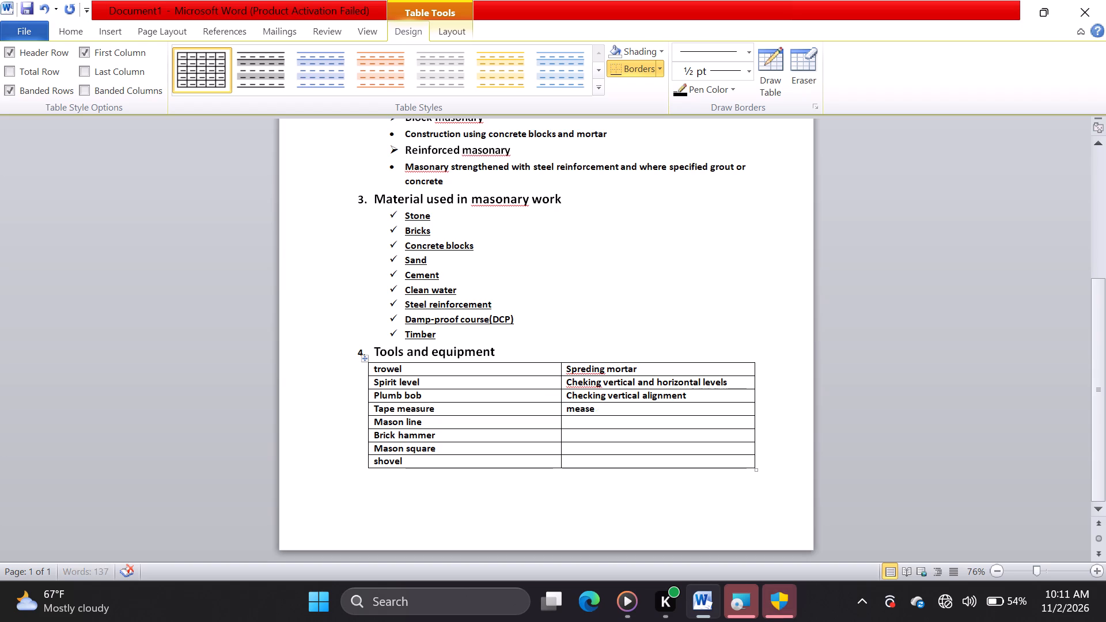
key(BackSpace)
text(uring)
key(space)
text(dimestions)
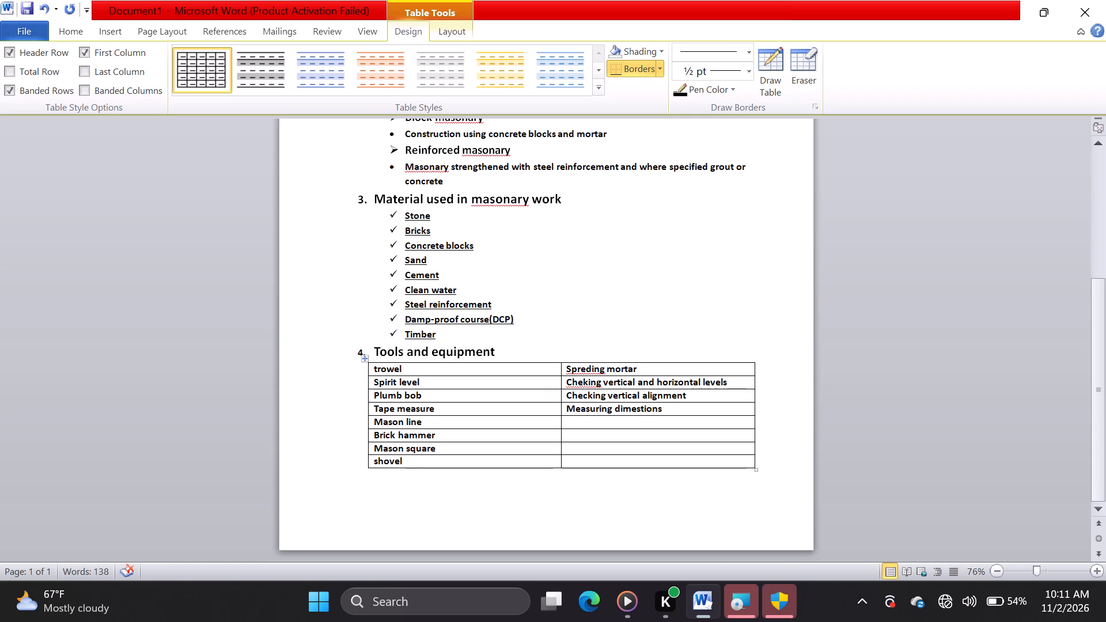
click(643, 409)
key(BackSpace)
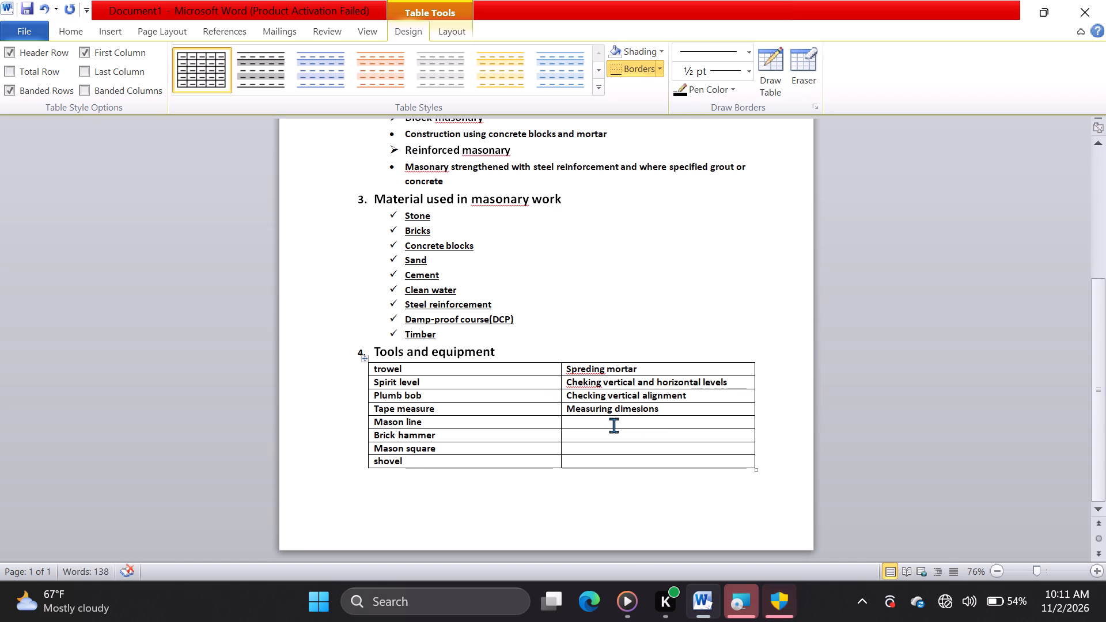
Enter "Keeping courses straight" in the second column of the Mason line row.
click(607, 422)
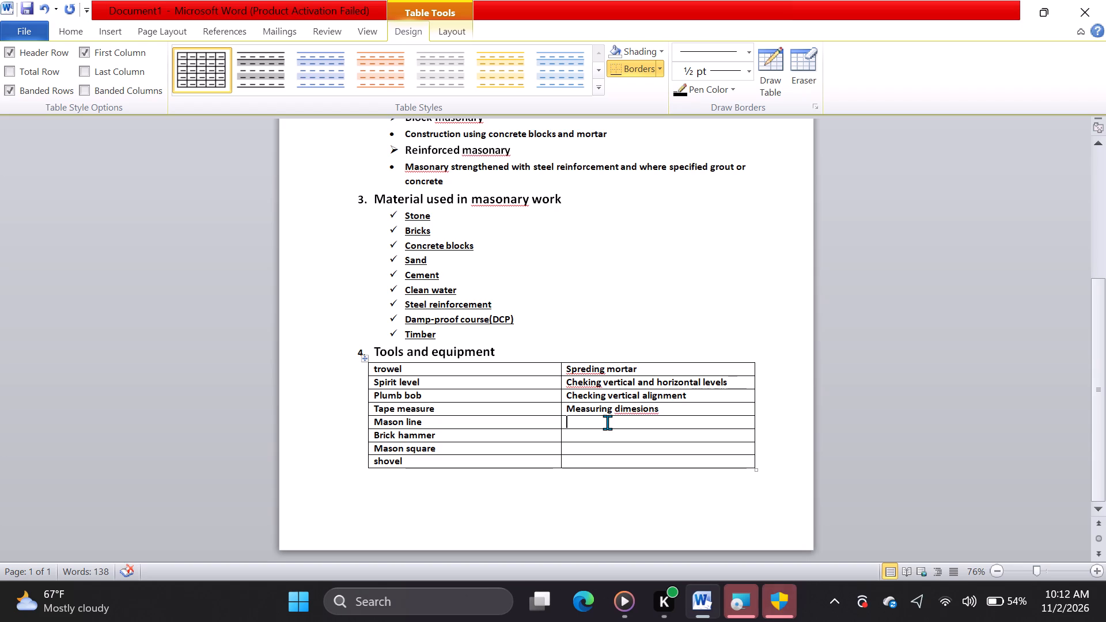
text(keeping)
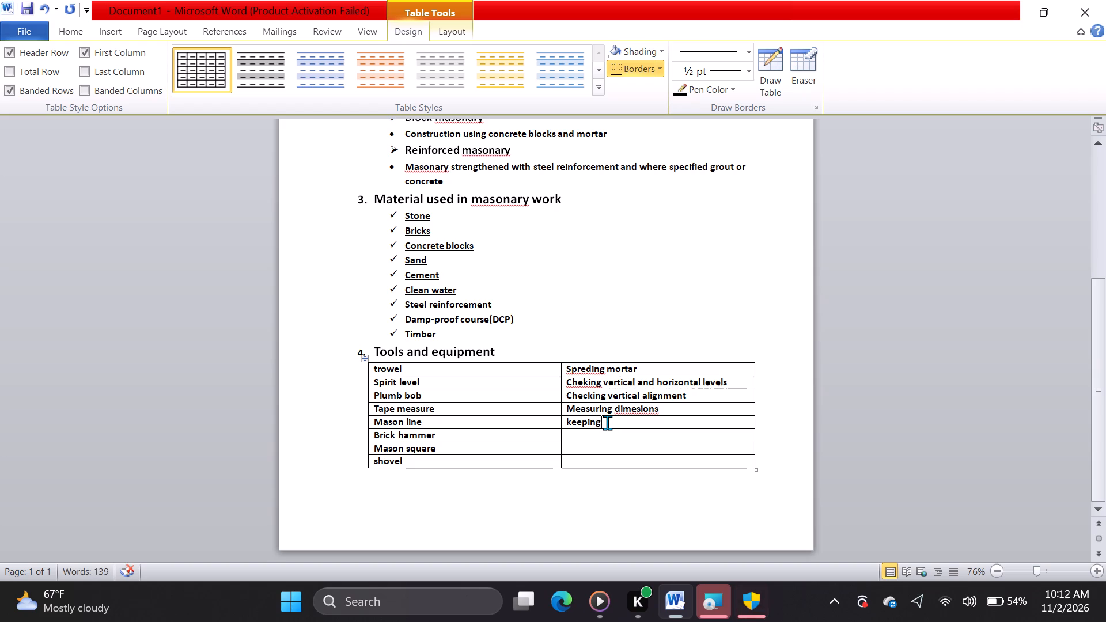
key(space)
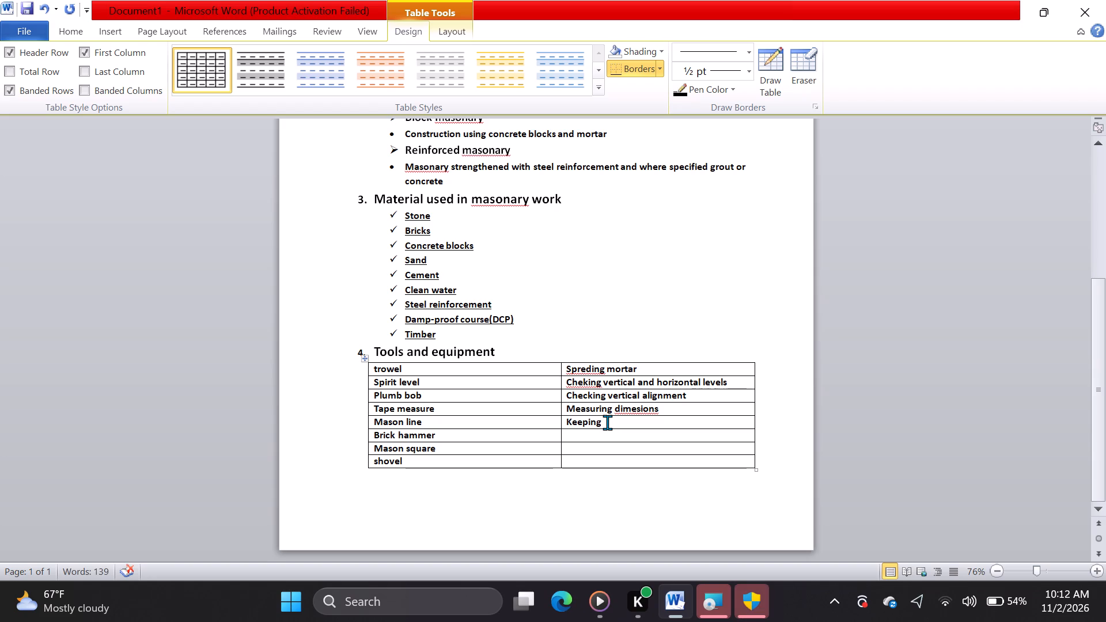
text(course)
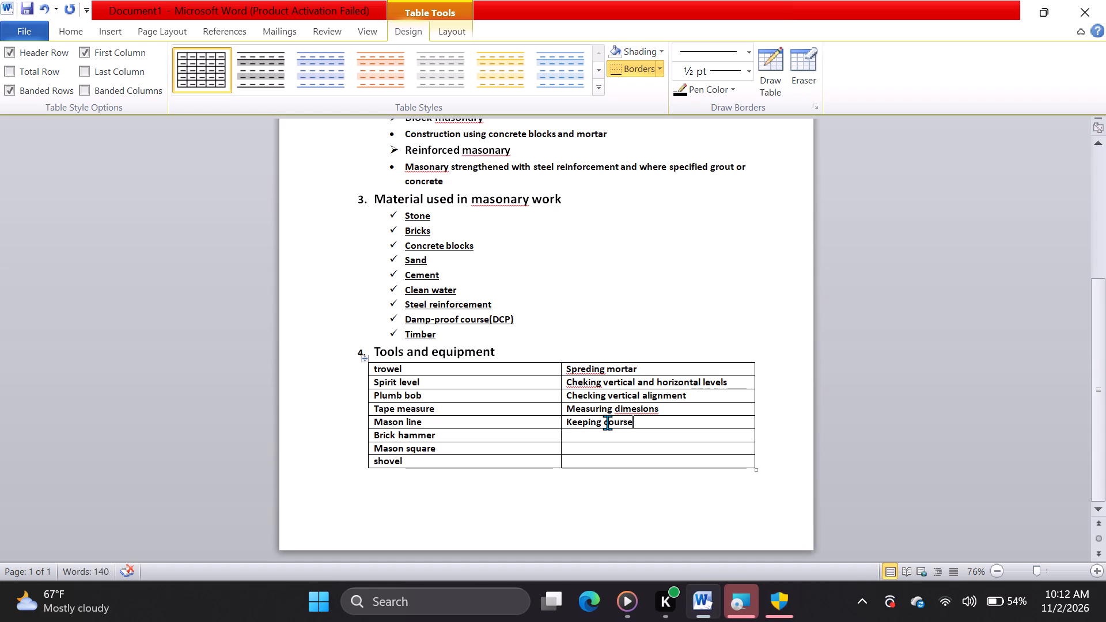
key(e)
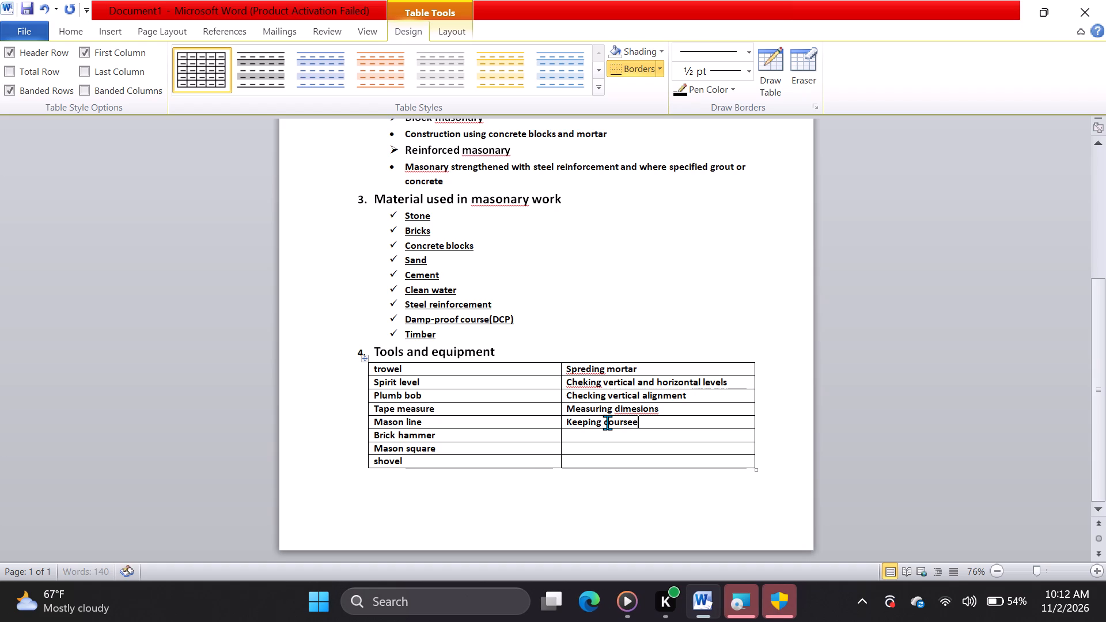
key(BackSpace)
key(s)
key(space)
text(strai)
key(g)
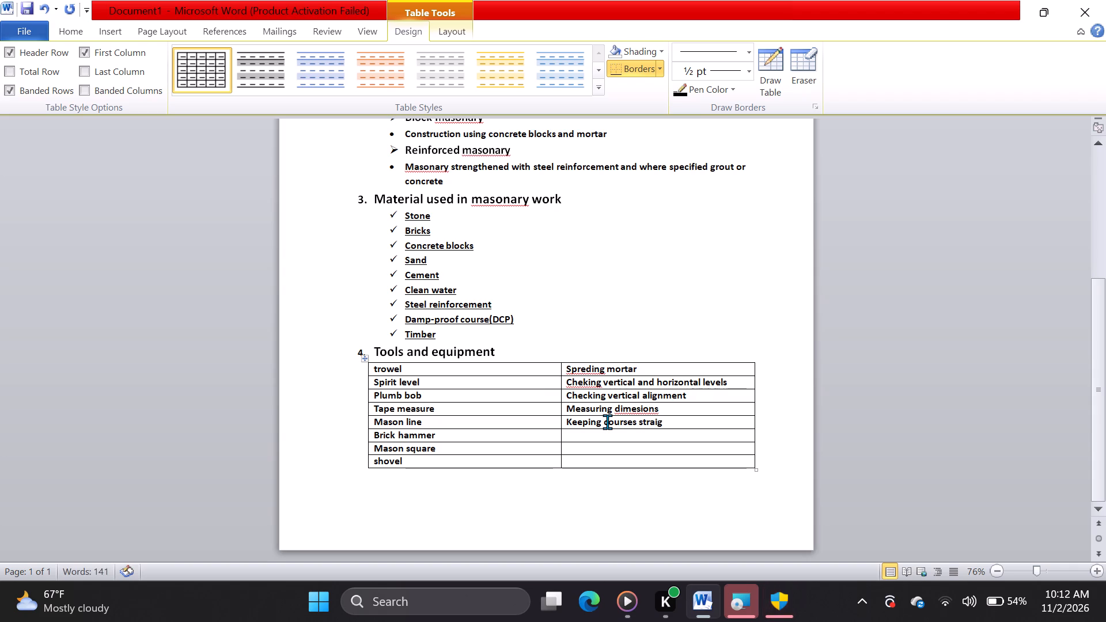
text(ht)
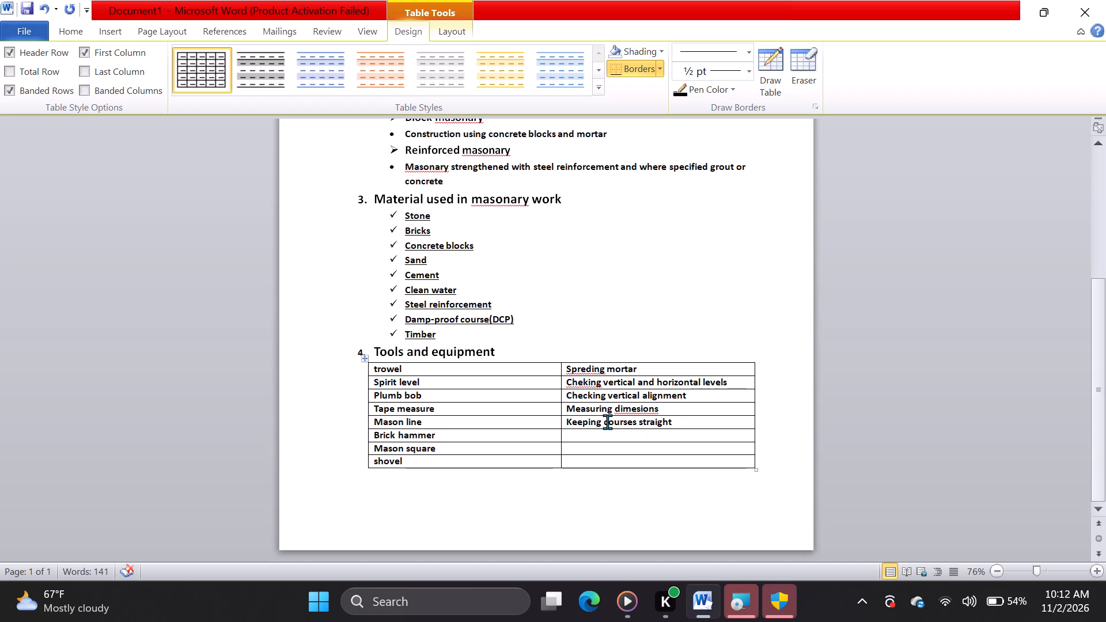
Enter "Cutting and shaping masonary units" in the second column of the Brick hammer row.
click(576, 438)
text(cutting)
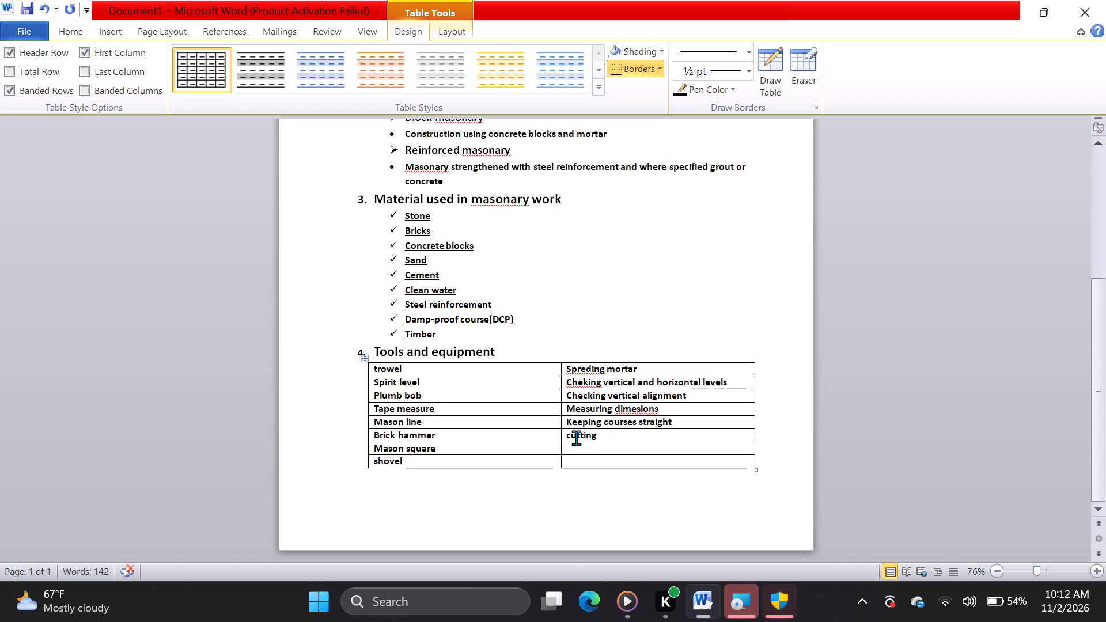
key(space)
text(and)
key(space)
text(shaping)
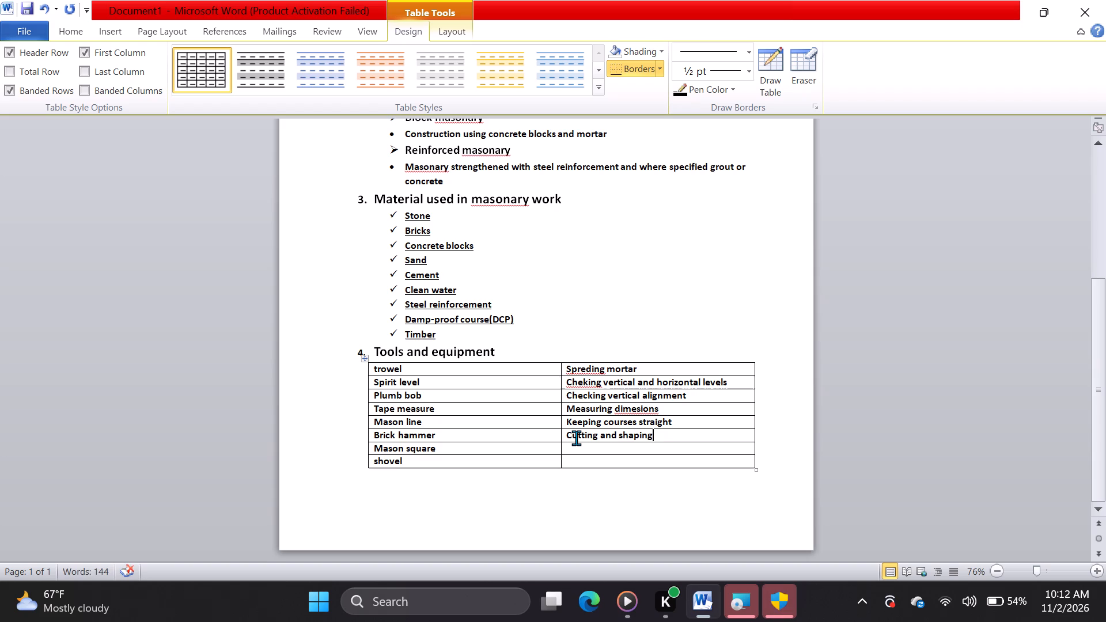
key(space)
text(mas)
text(onary units)
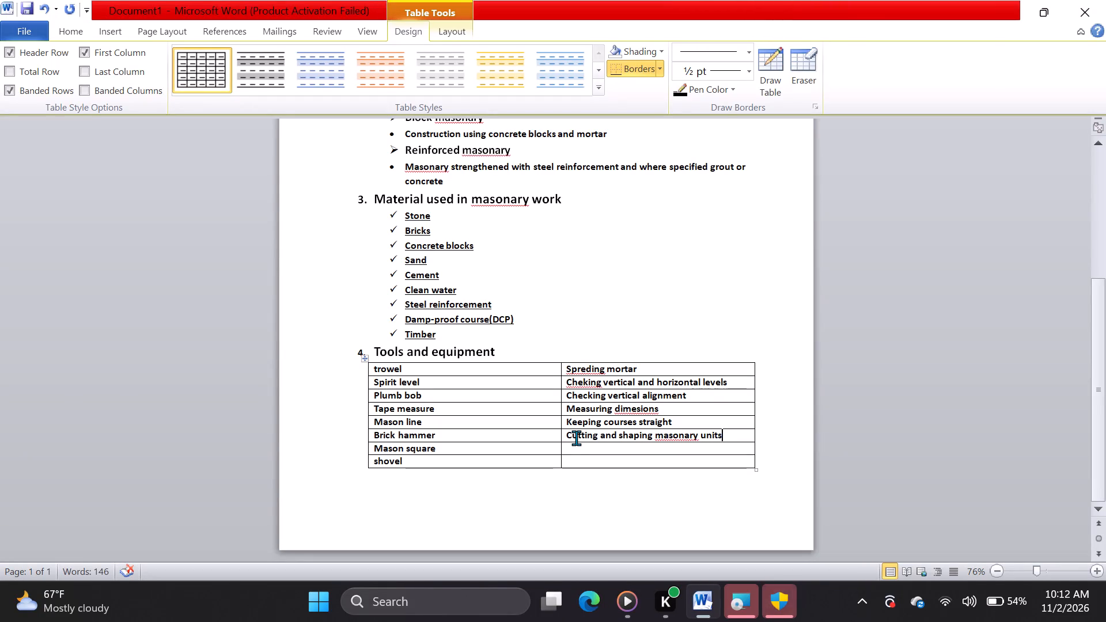
Enter "Checking right angles" in the second column of the Mason square row.
click(572, 447)
text(checking)
key(space)
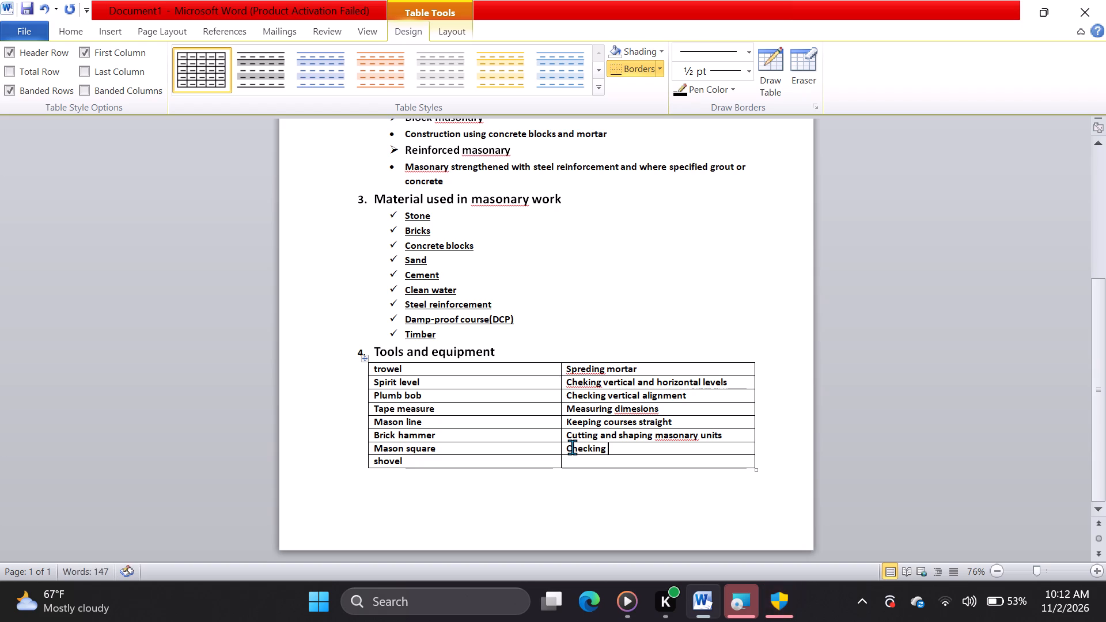
text(right)
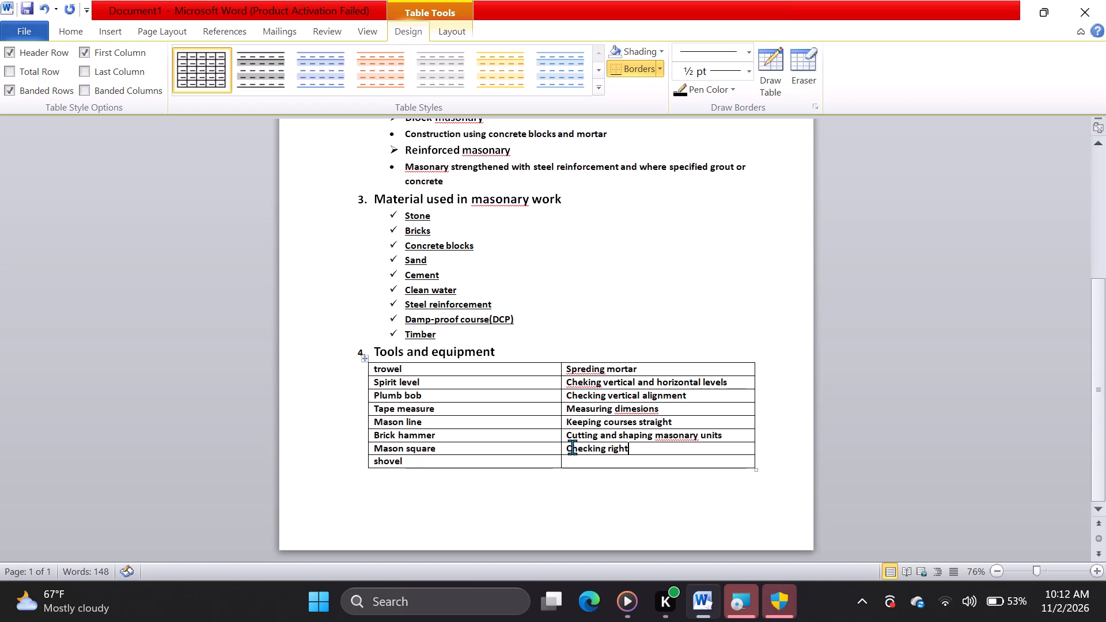
key(space)
text(angles)
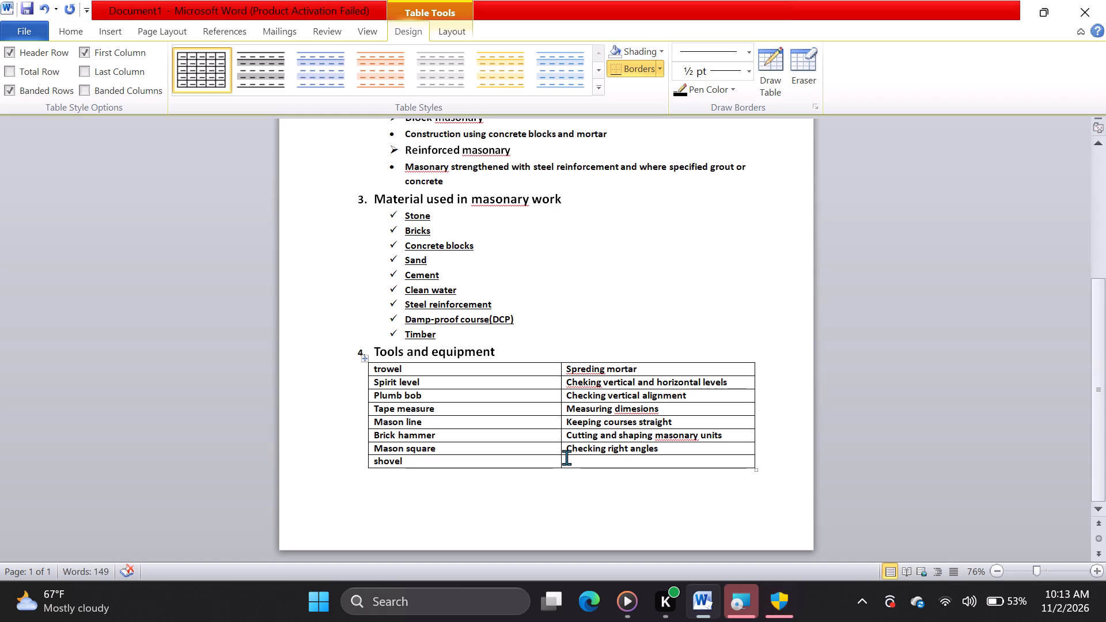
Enter "Mixing and handling materials" in the second column of the shovel row.
click(566, 457)
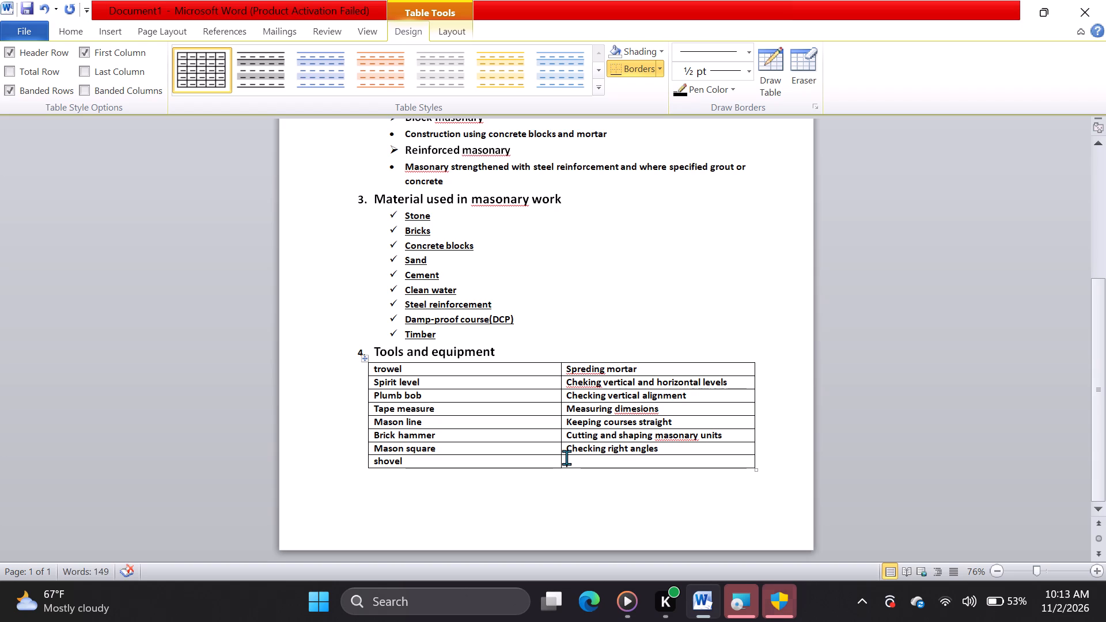
text(mi)
text(xing)
key(space)
text(and handling)
key(space)
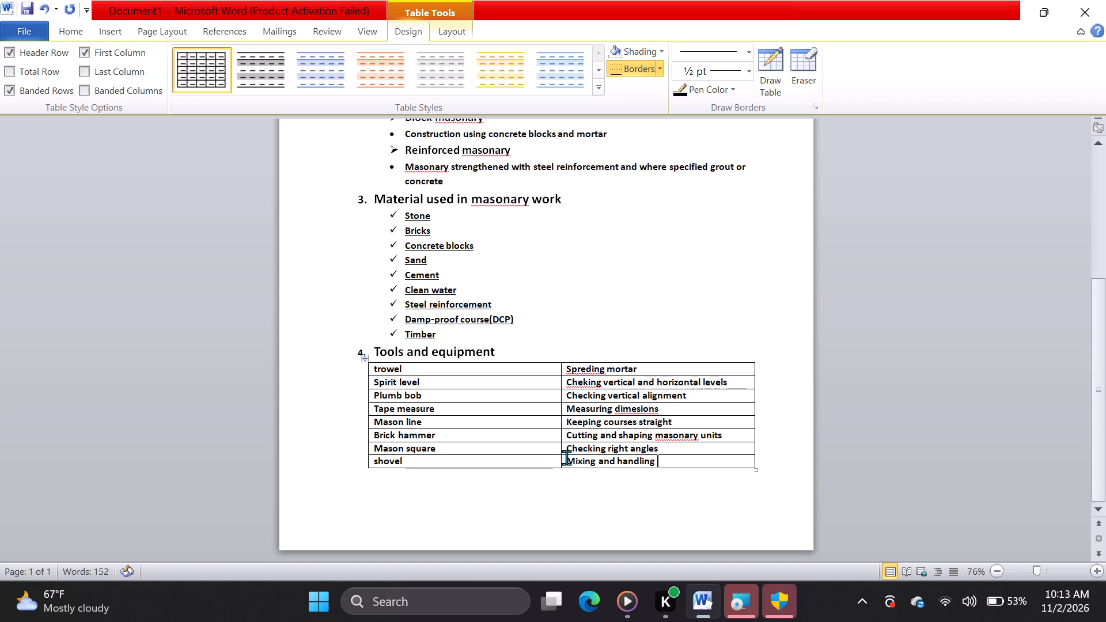
text(material)
key(s)
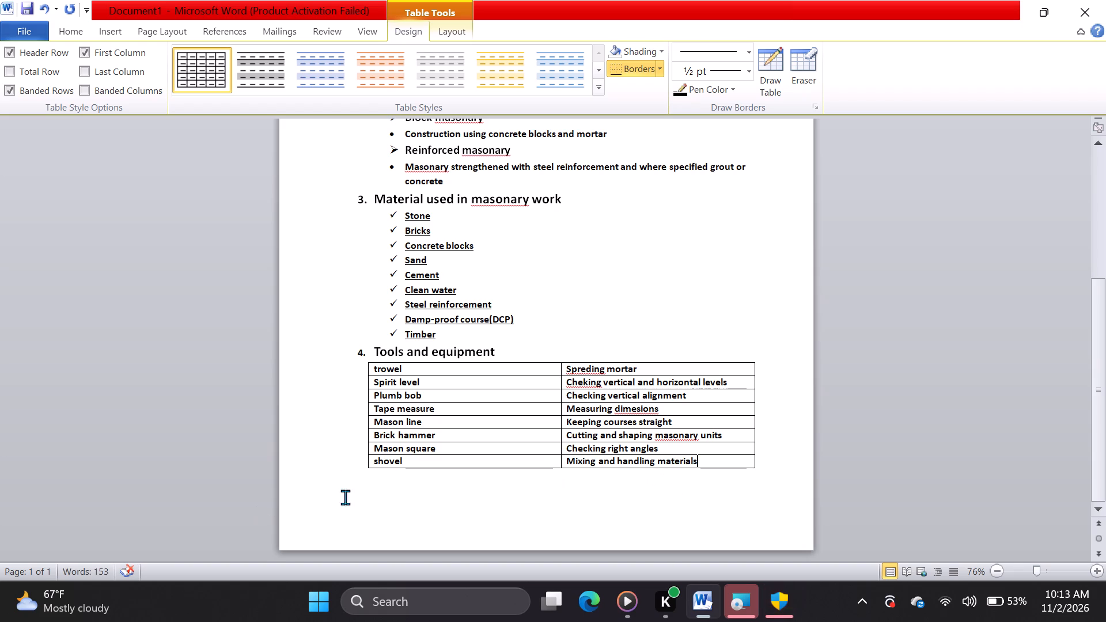
Add numbered heading 5, "Procuder for constructing a mosanary wall", below the tools table at font size 16.
click(380, 481)
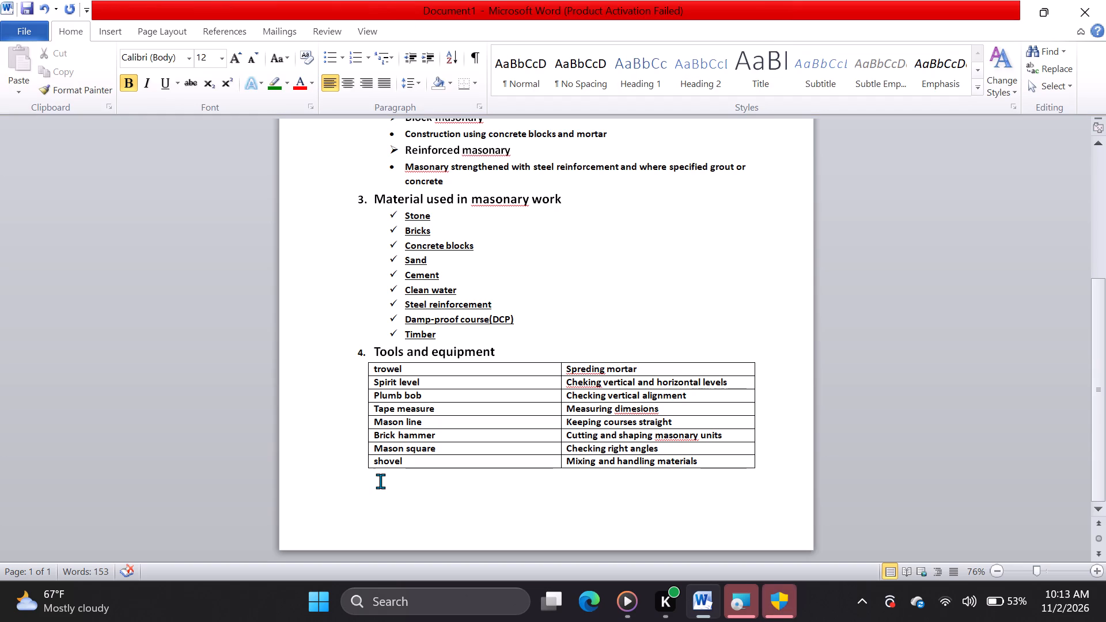
key(5)
key(period)
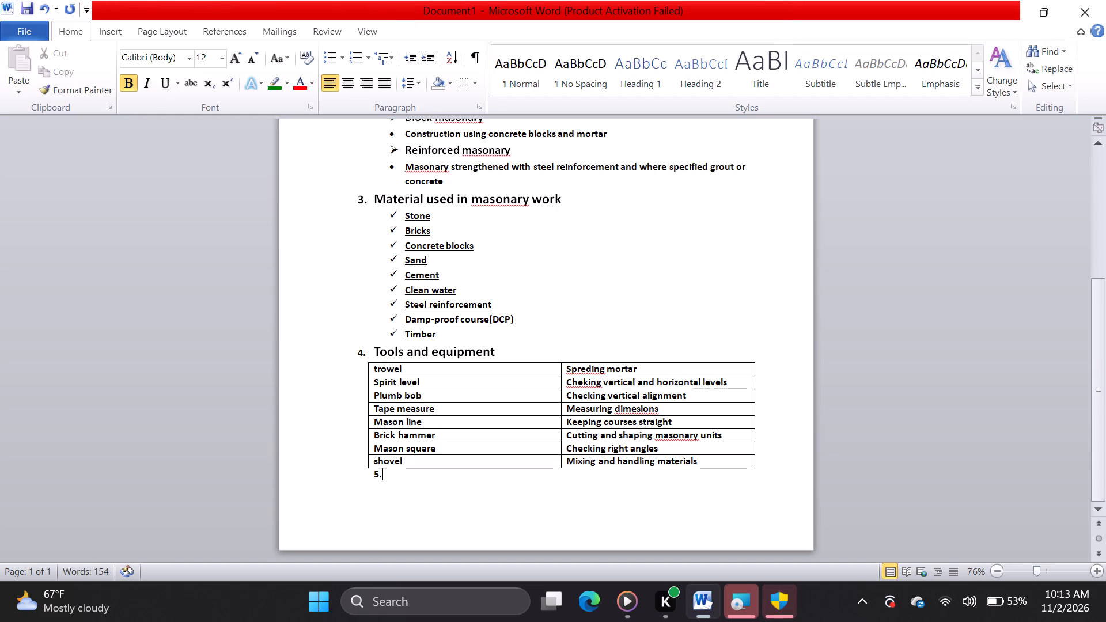
key(space)
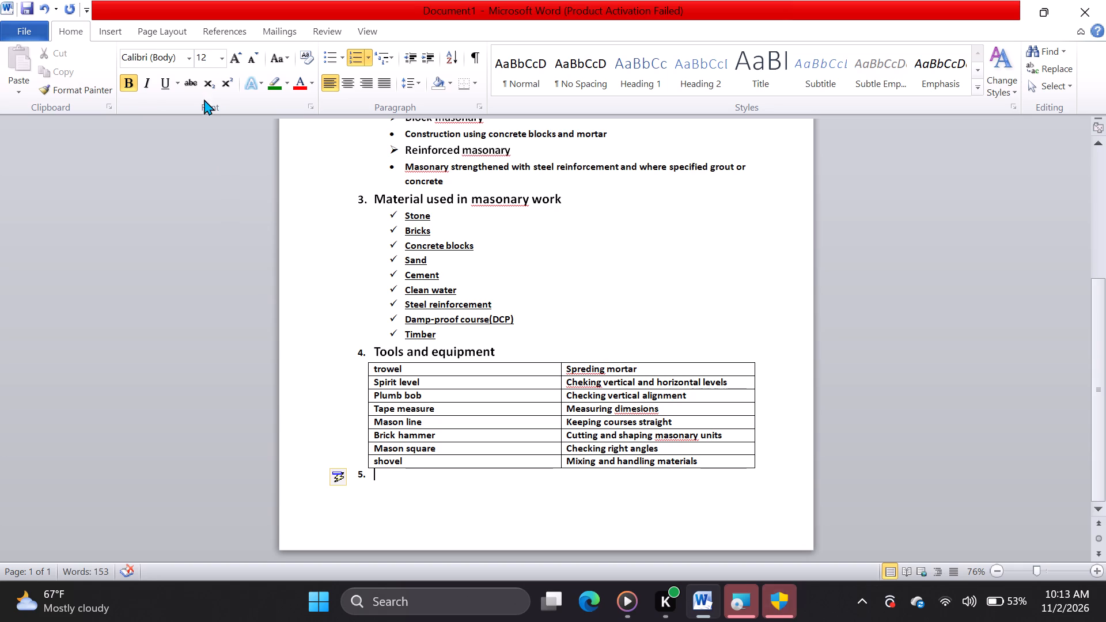
click(218, 62)
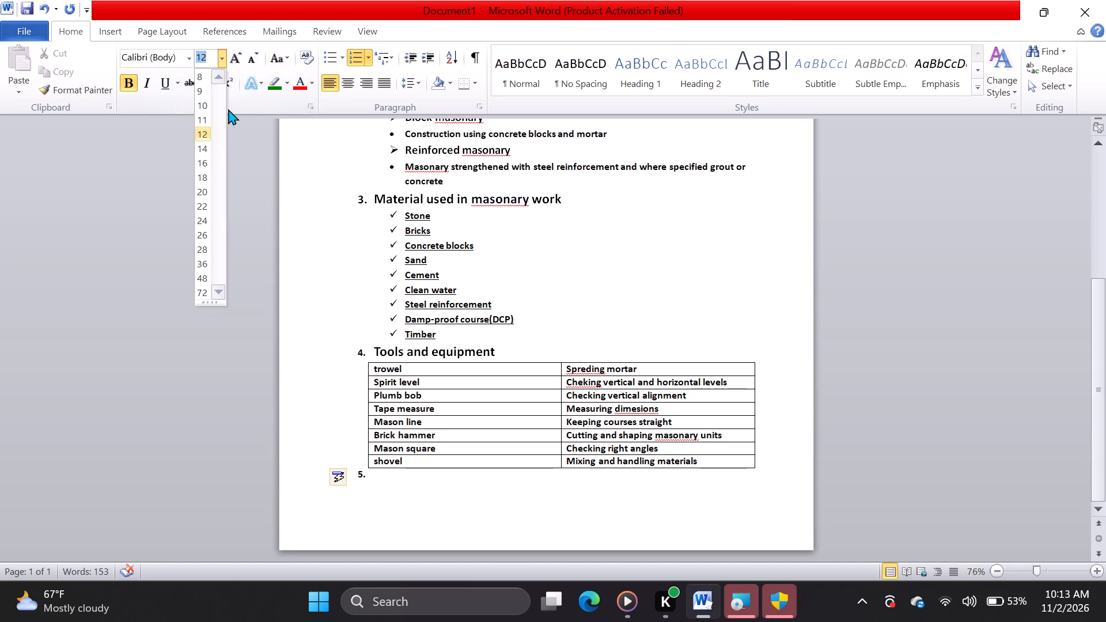
click(202, 161)
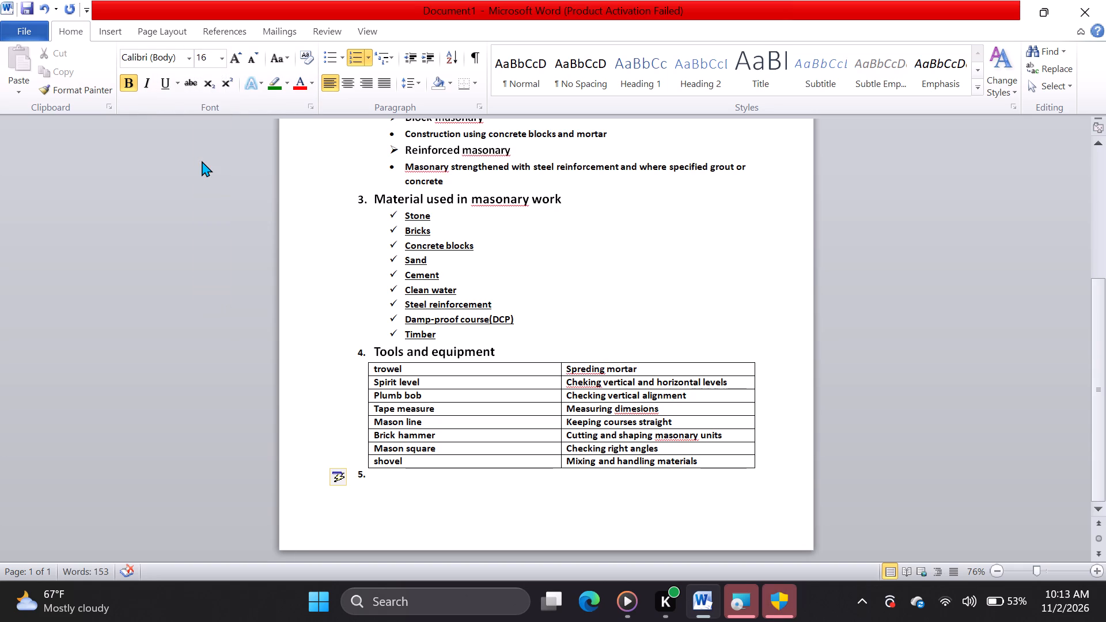
text(procu)
text(der)
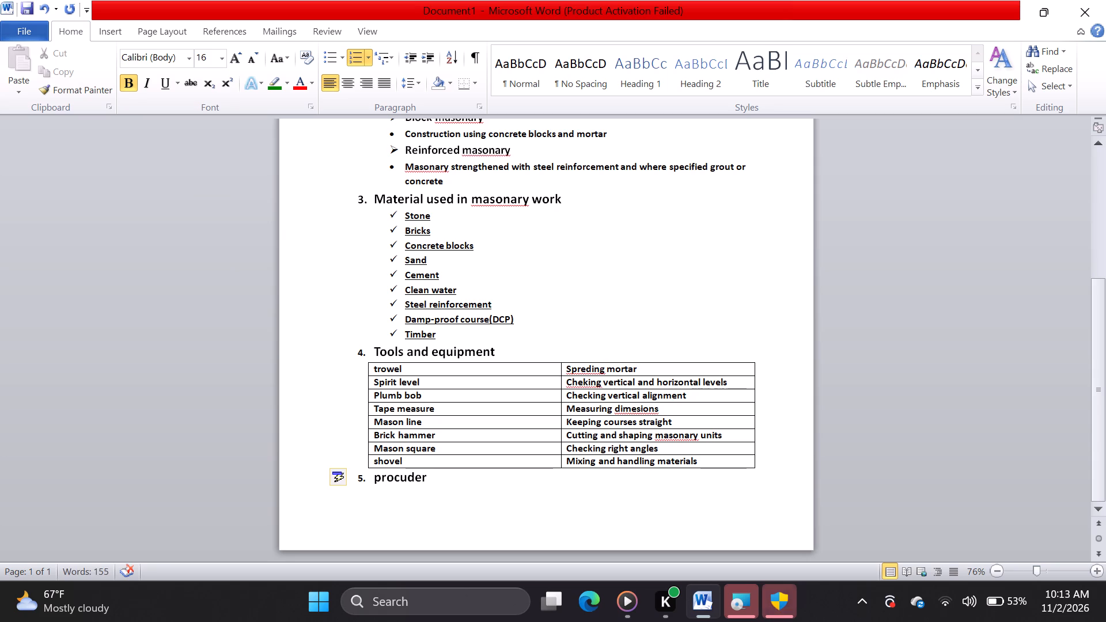
key(space)
text(for)
key(space)
text(cons)
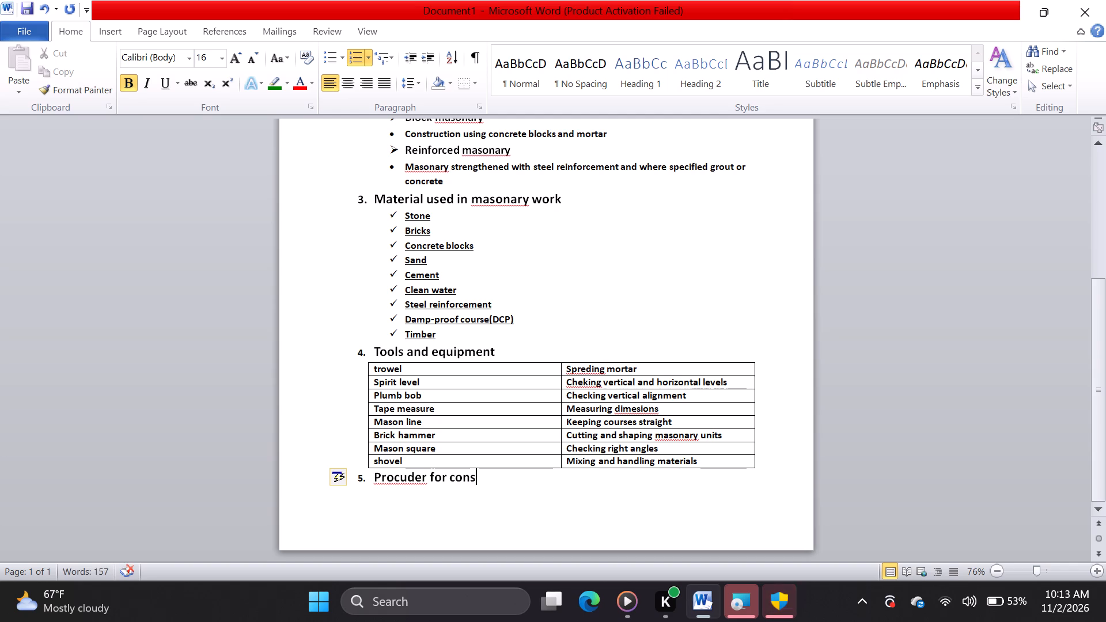
text(tructing)
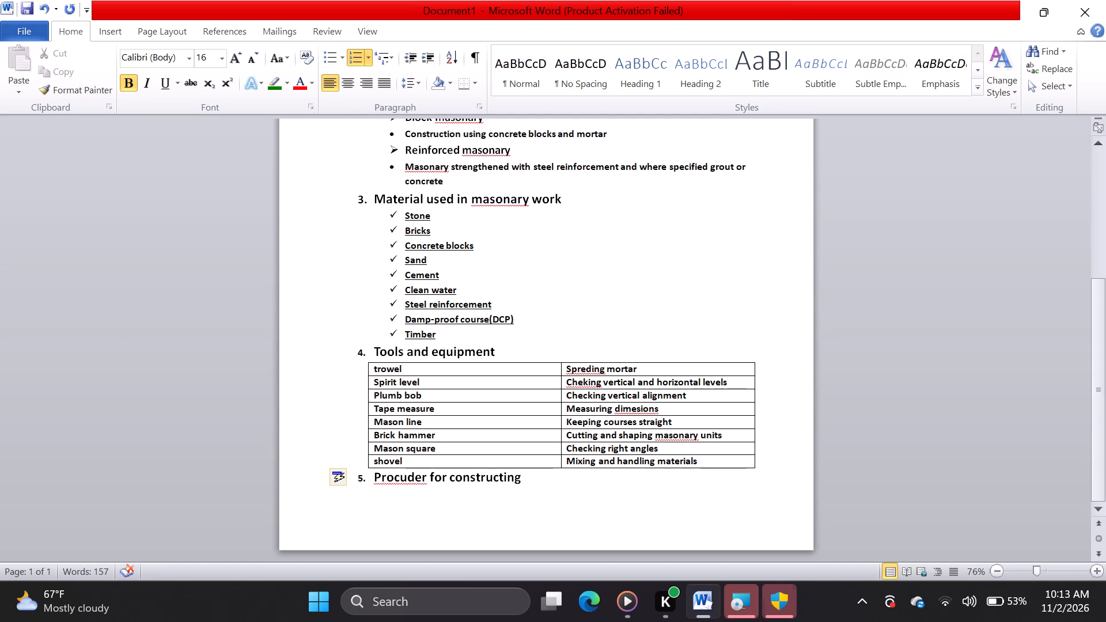
key(space)
text(a mosanary)
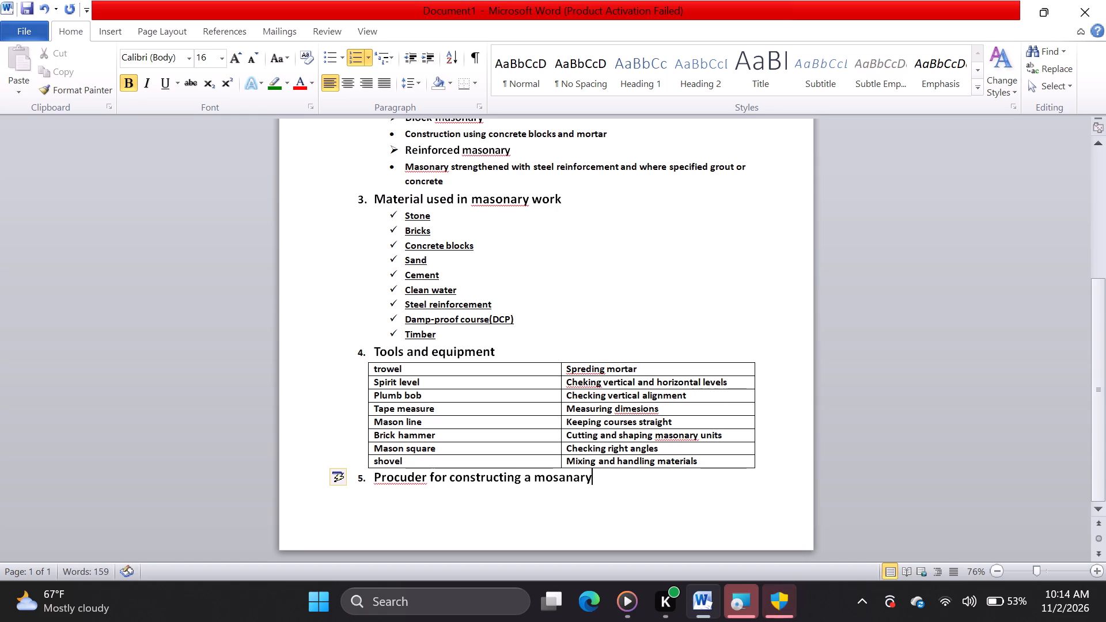
key(space)
text(wall)
key(Return)
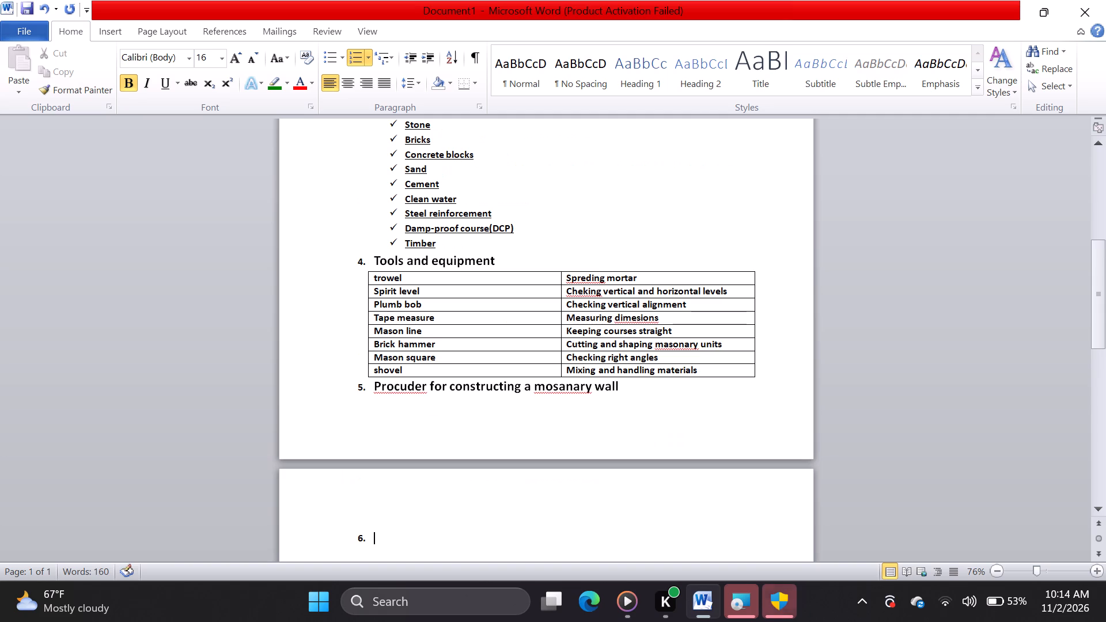
Start a four-diamond bulleted list under the section 5 heading with the first item "Study the drawing".
key(BackSpace)
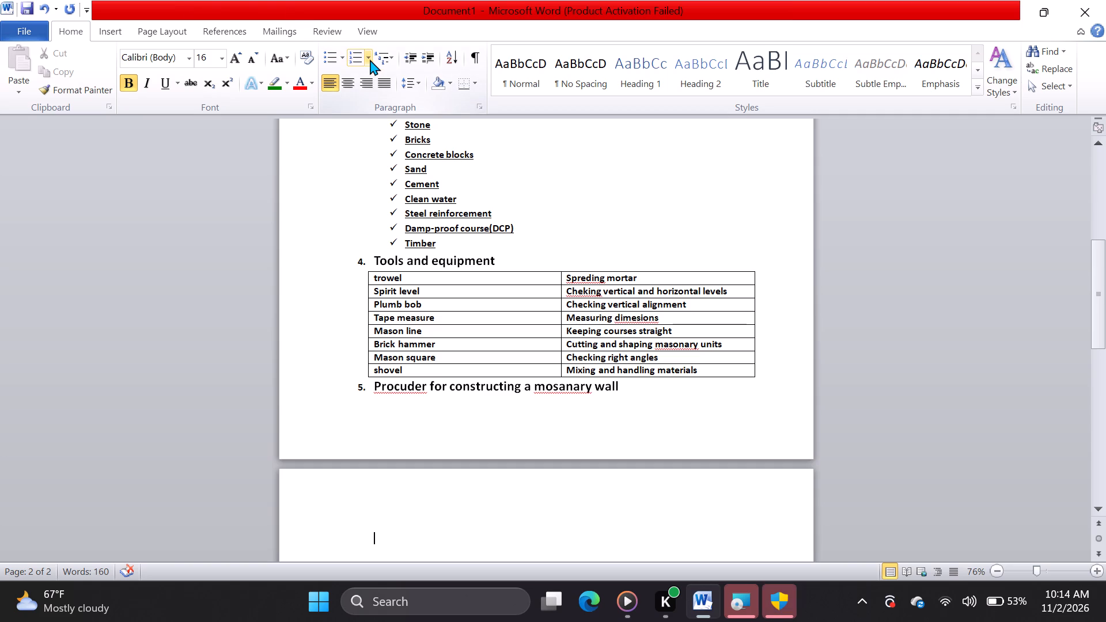
click(339, 56)
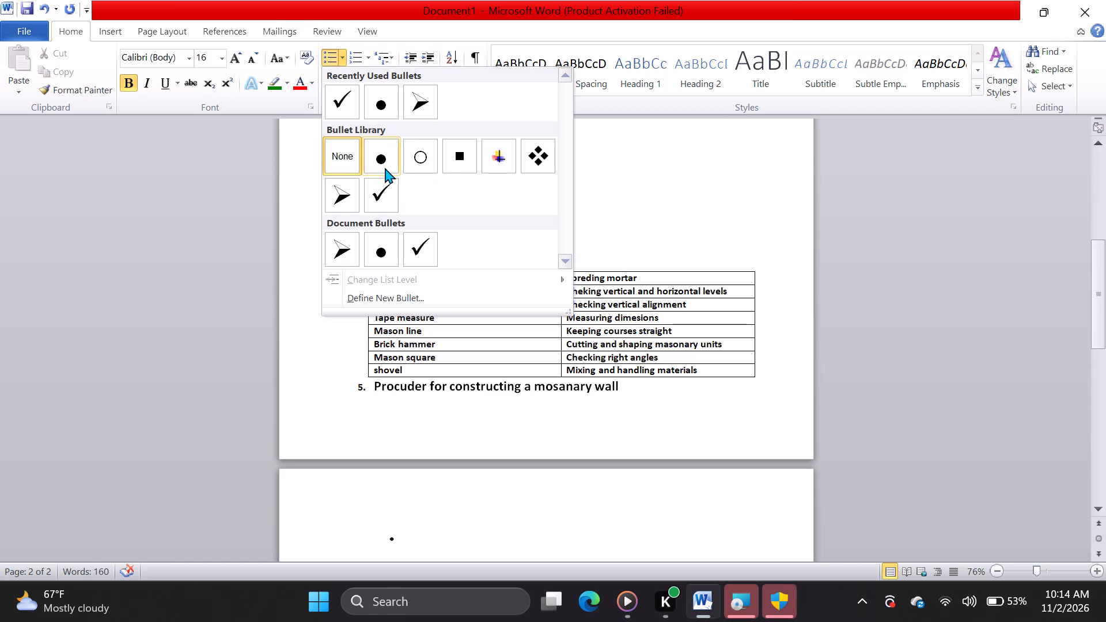
click(544, 160)
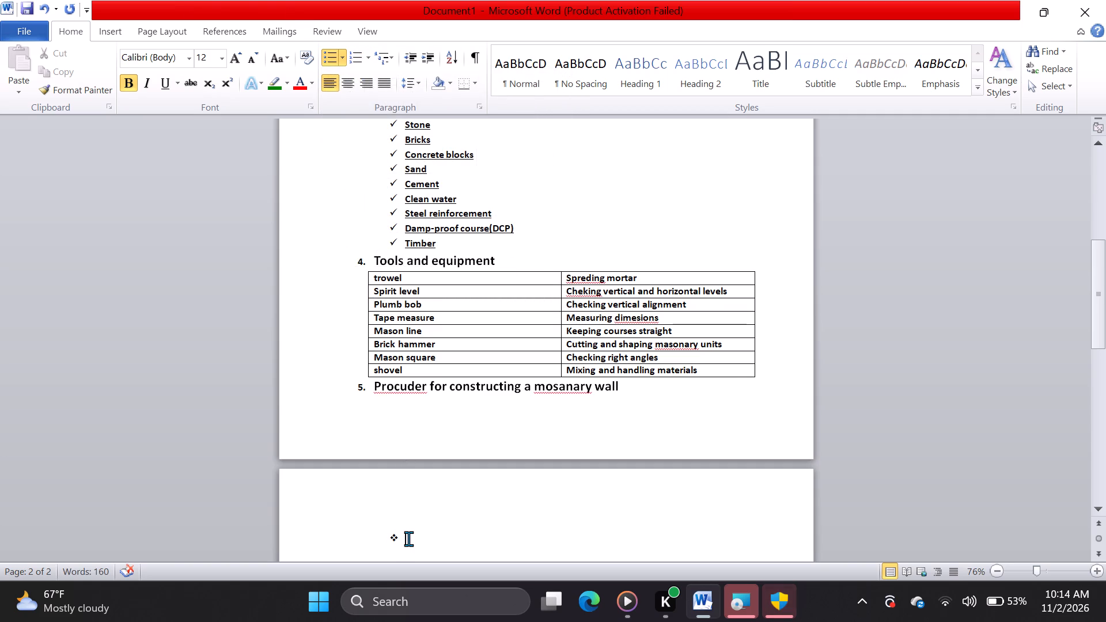
text(study)
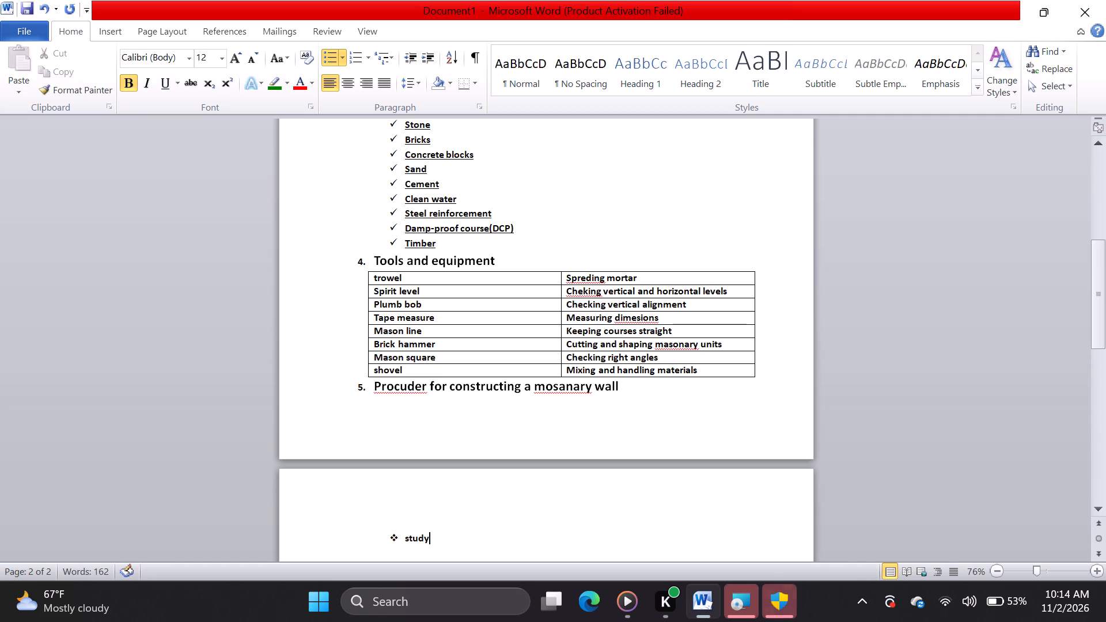
key(space)
text(the)
key(space)
text(drawing)
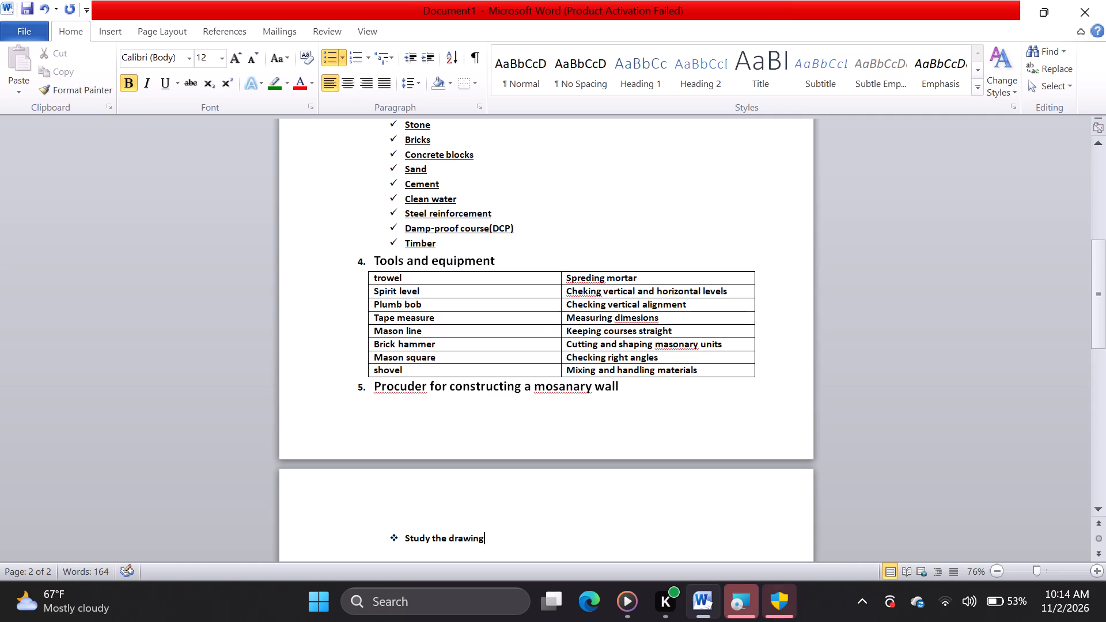
key(Return)
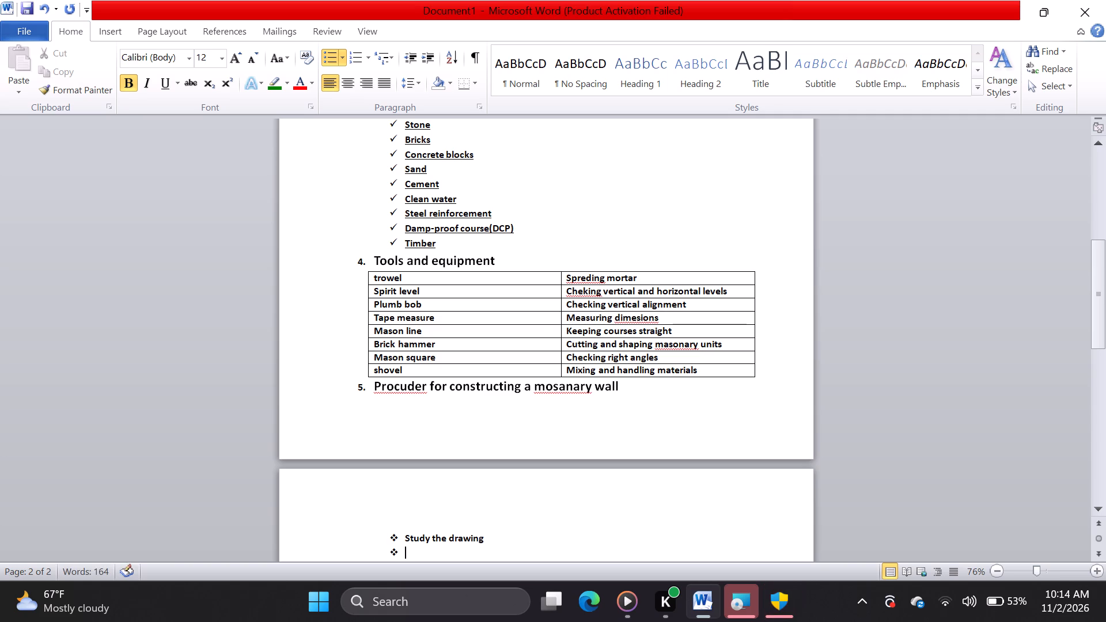
Add the bullets "Wear ppe" and "Prepare the foundation" to the wall construction procedure list.
text(wear)
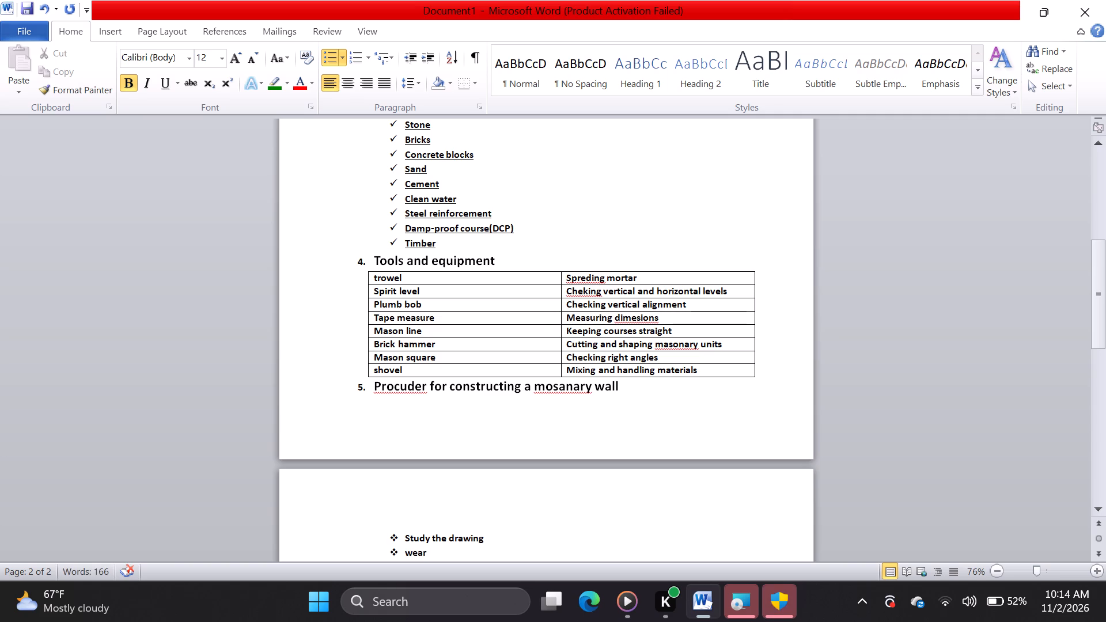
key(space)
text(ppe)
key(Return)
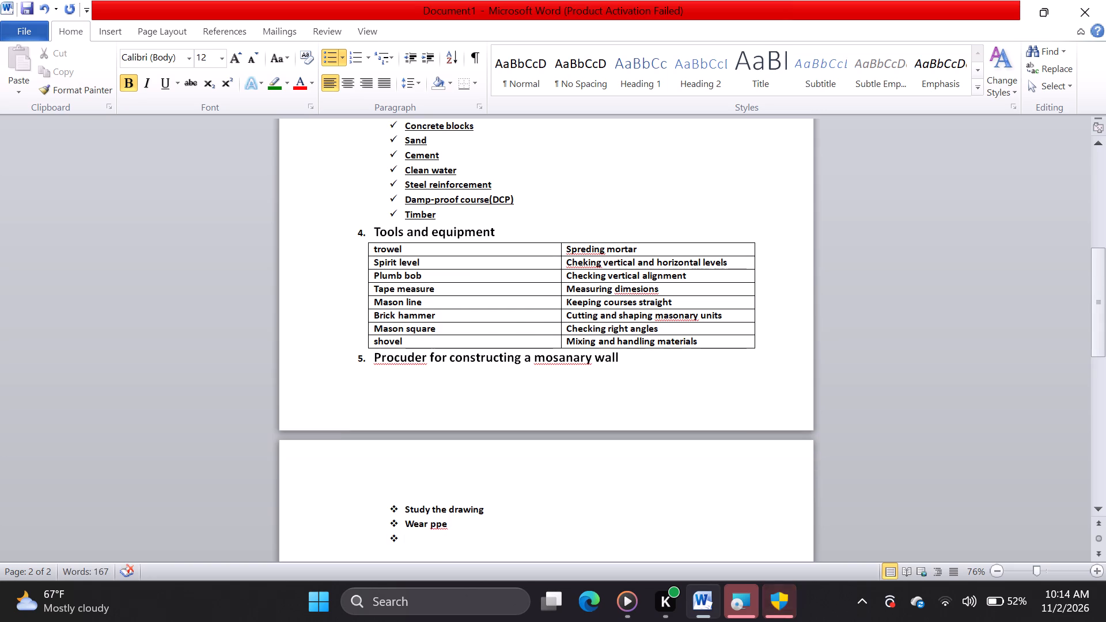
key(p)
text(repare the)
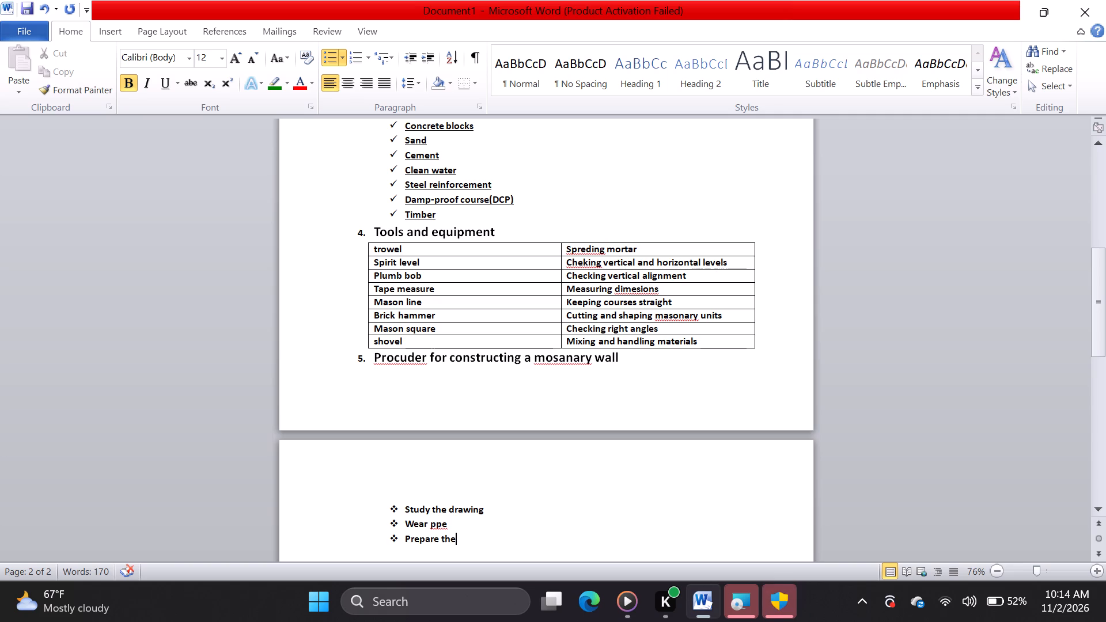
key(f)
key(BackSpace)
key(space)
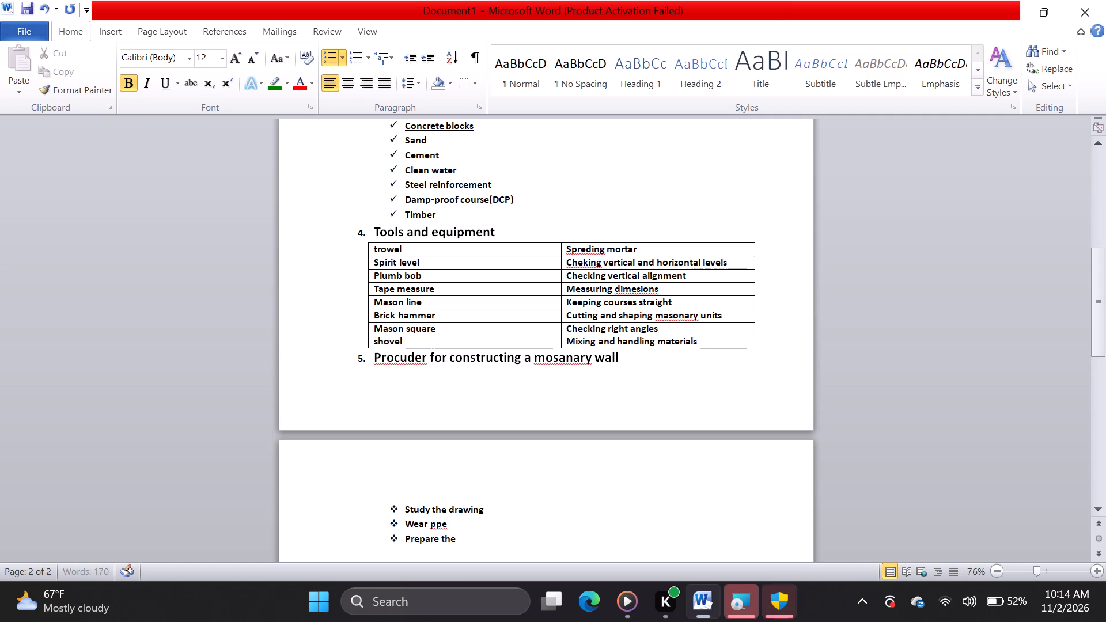
text(foundation)
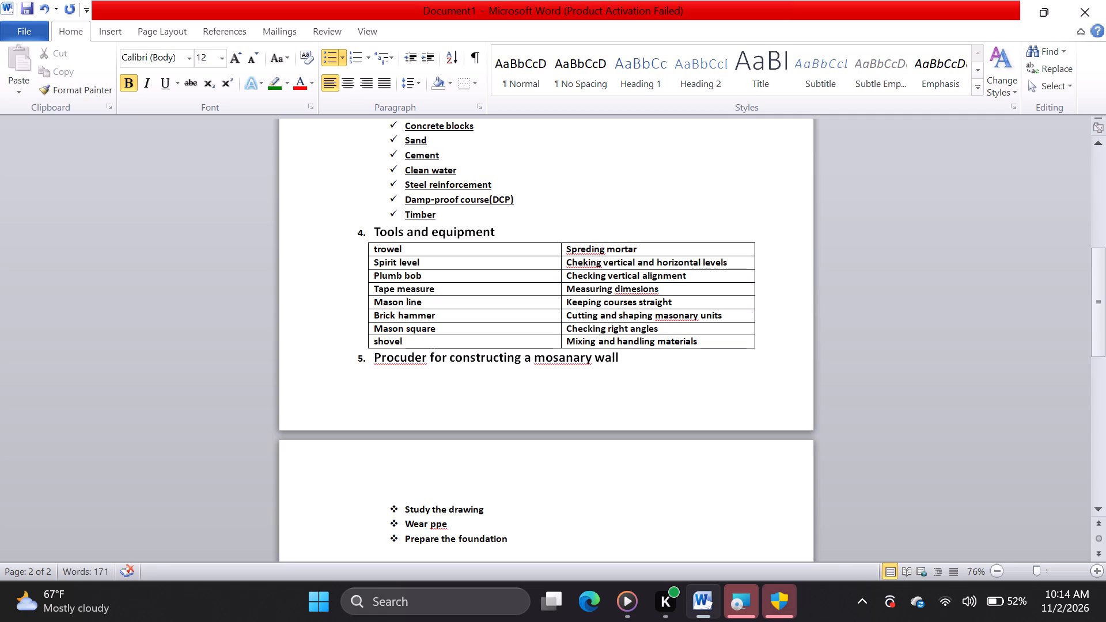
key(Return)
Add the bullets "Set out the wall" and "Lay the DCP" to the wall construction procedure list.
text(se)
key(t)
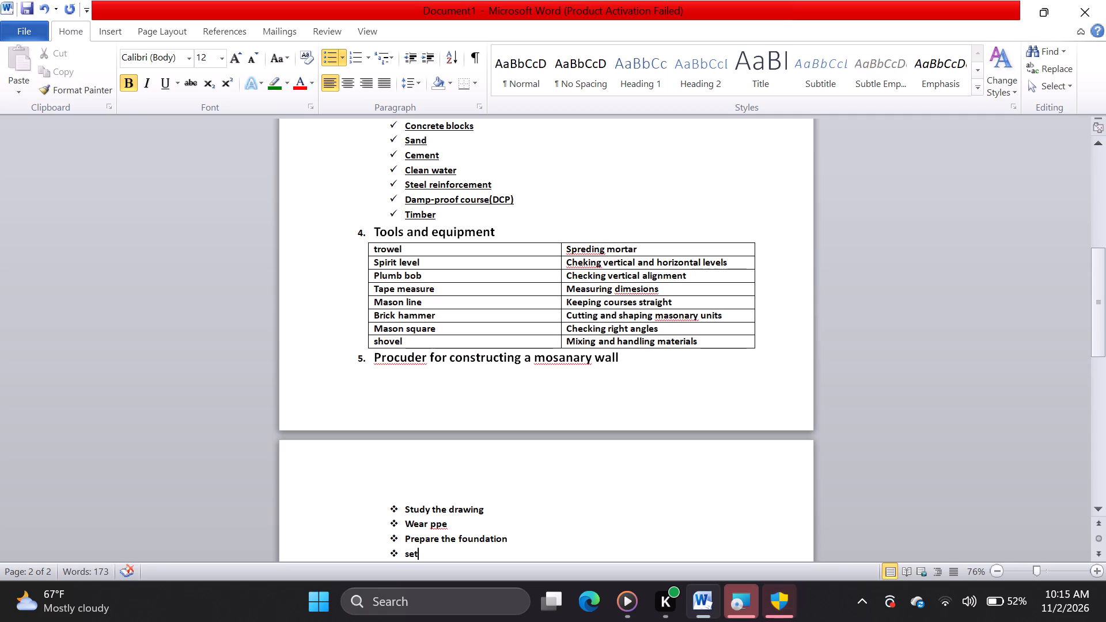
key(space)
text(out)
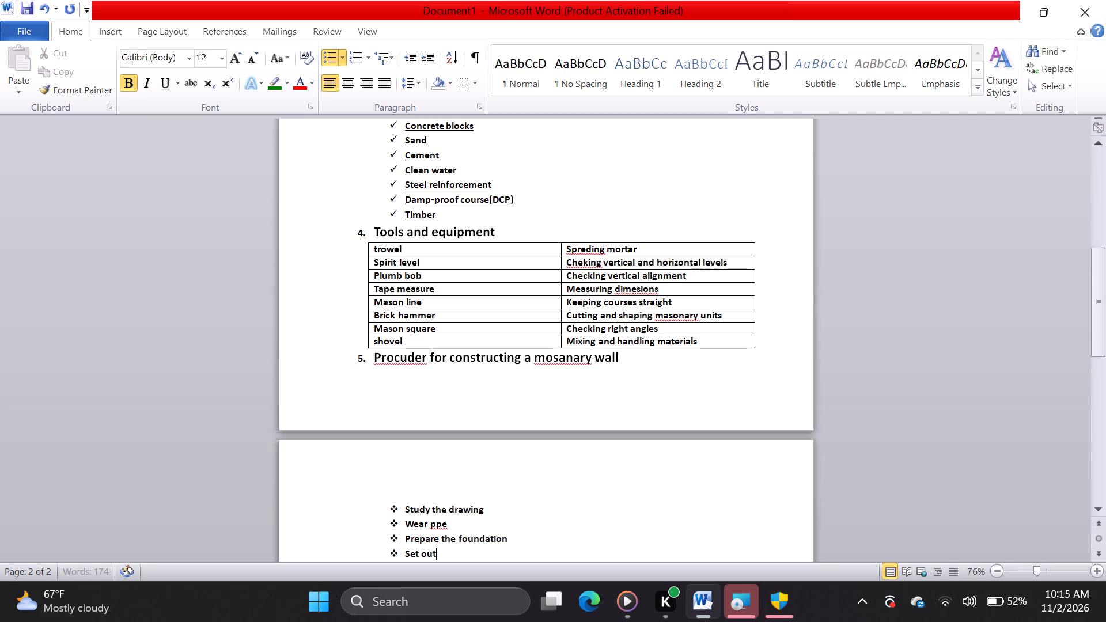
key(space)
text(the wall)
key(Return)
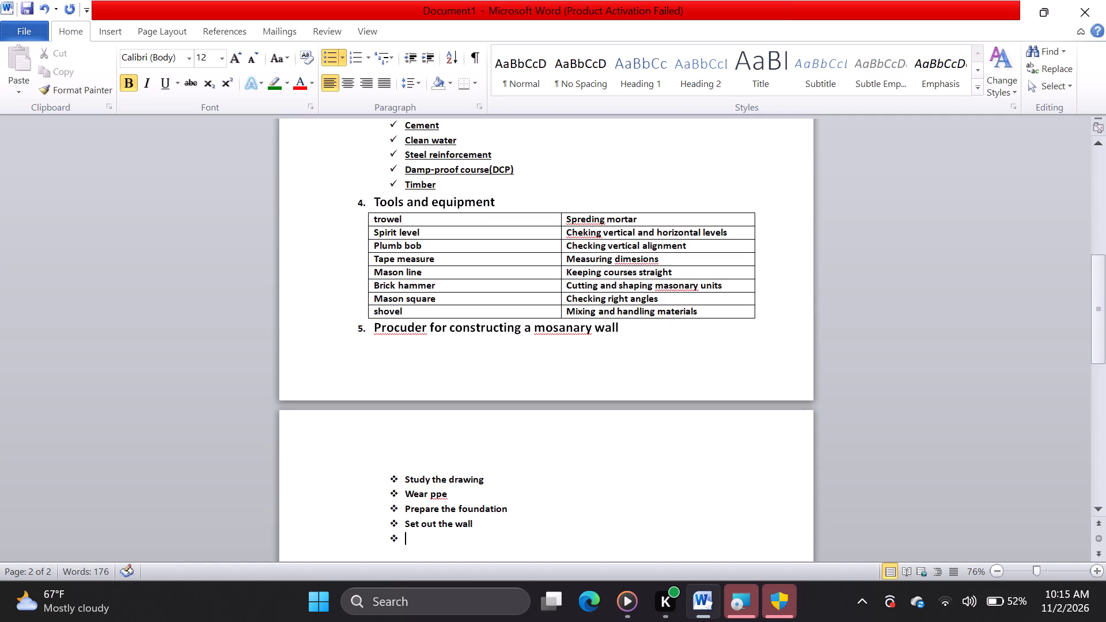
text(lay)
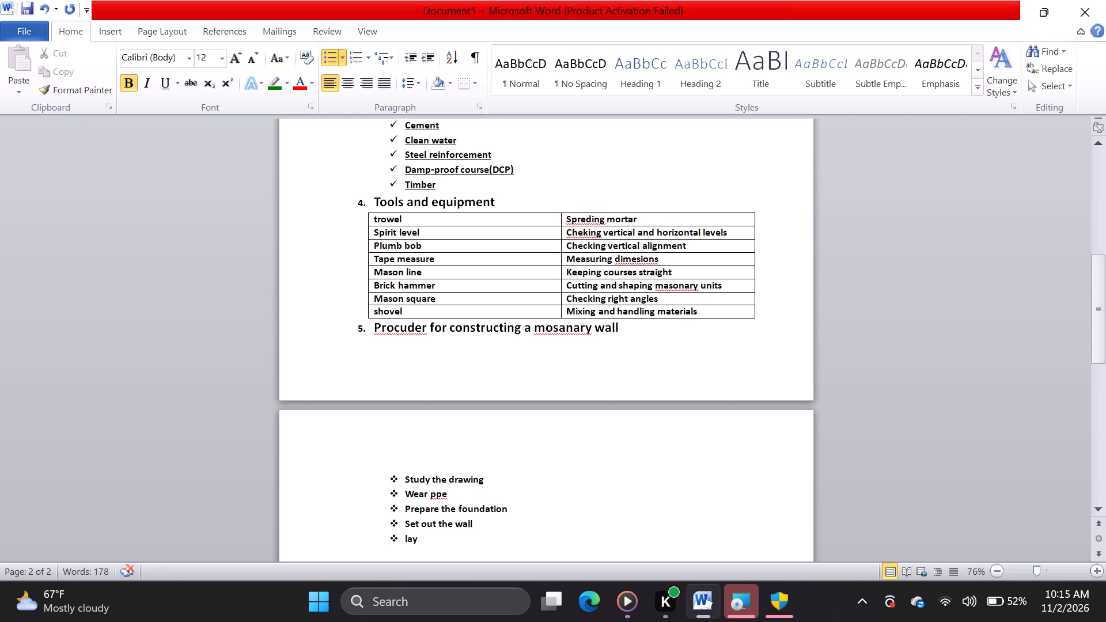
key(space)
text(the)
key(space)
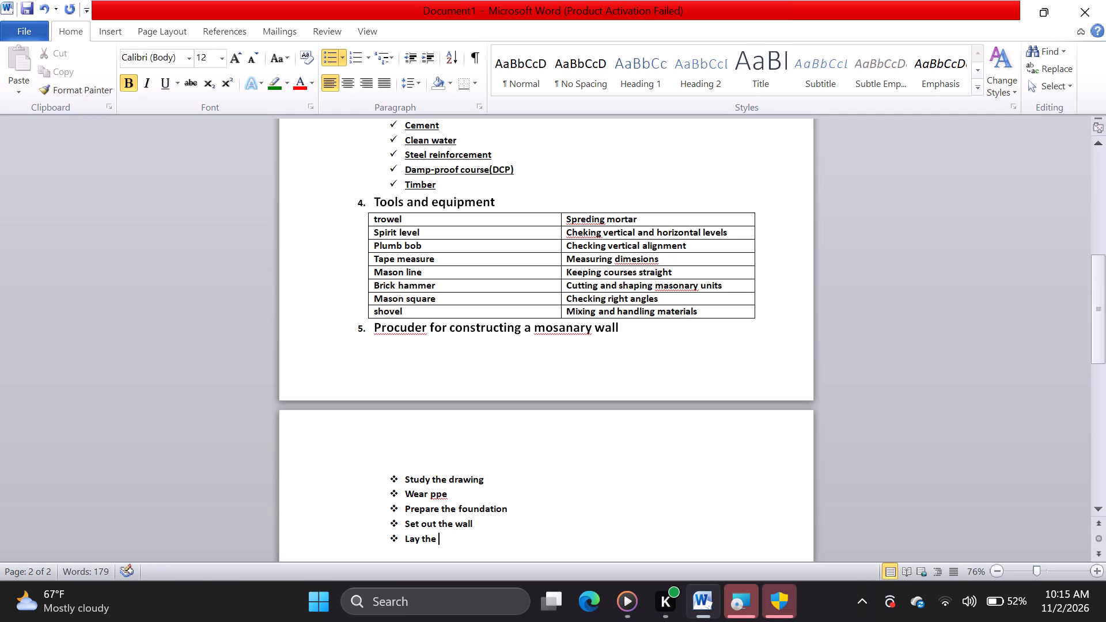
text(DCP)
key(Return)
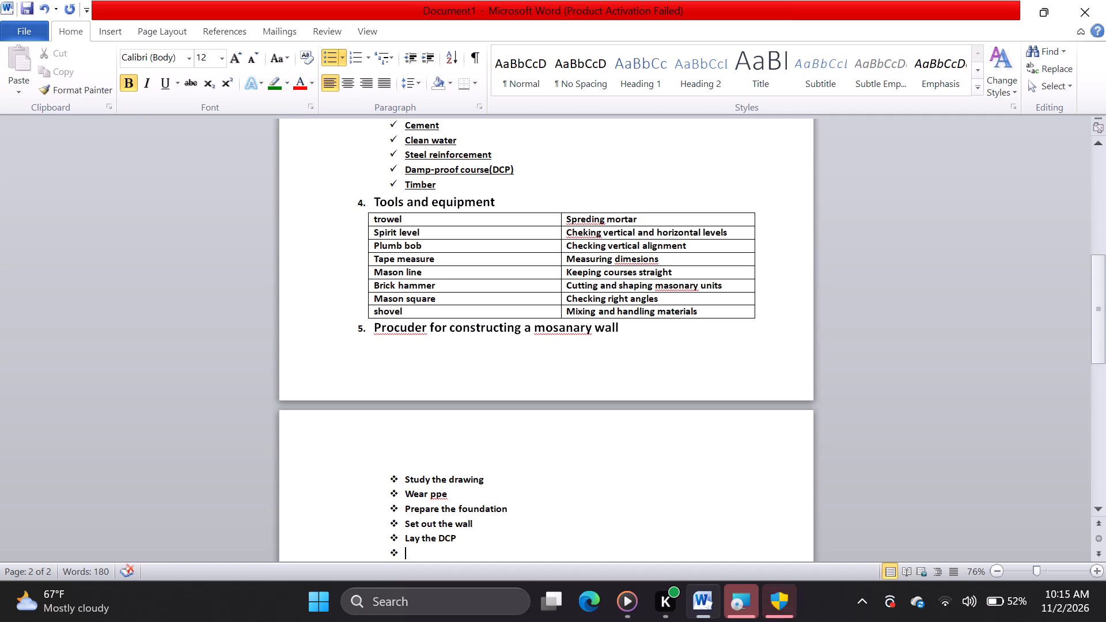
Add the bullets "Prepare mortar" and "Lay the first course" to the wall construction procedure list.
scroll(408, 538, down, 2)
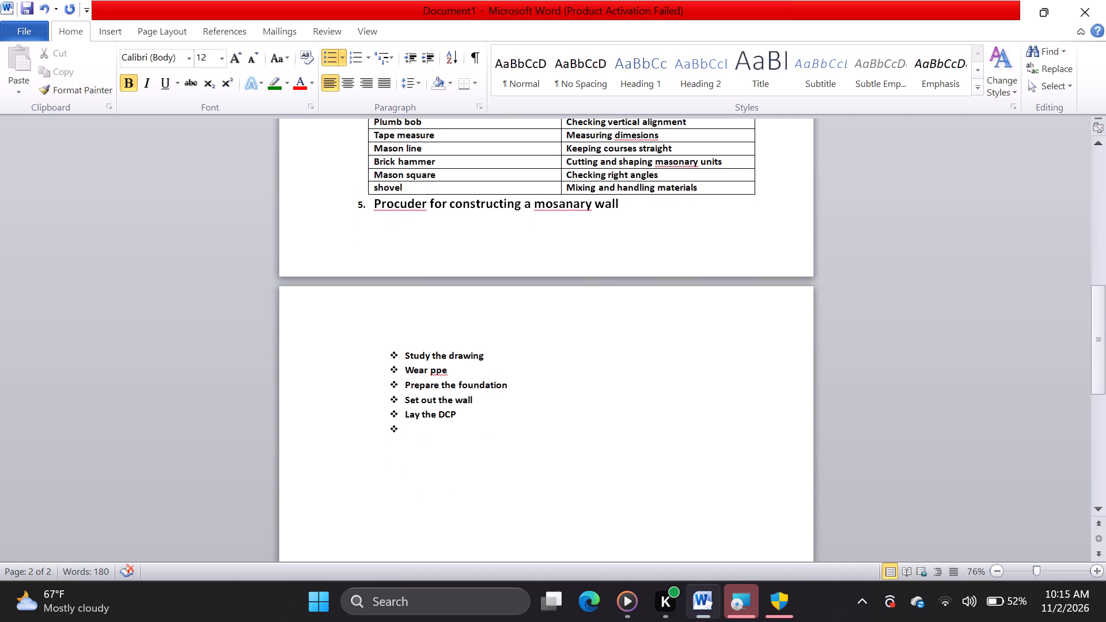
text(prepar)
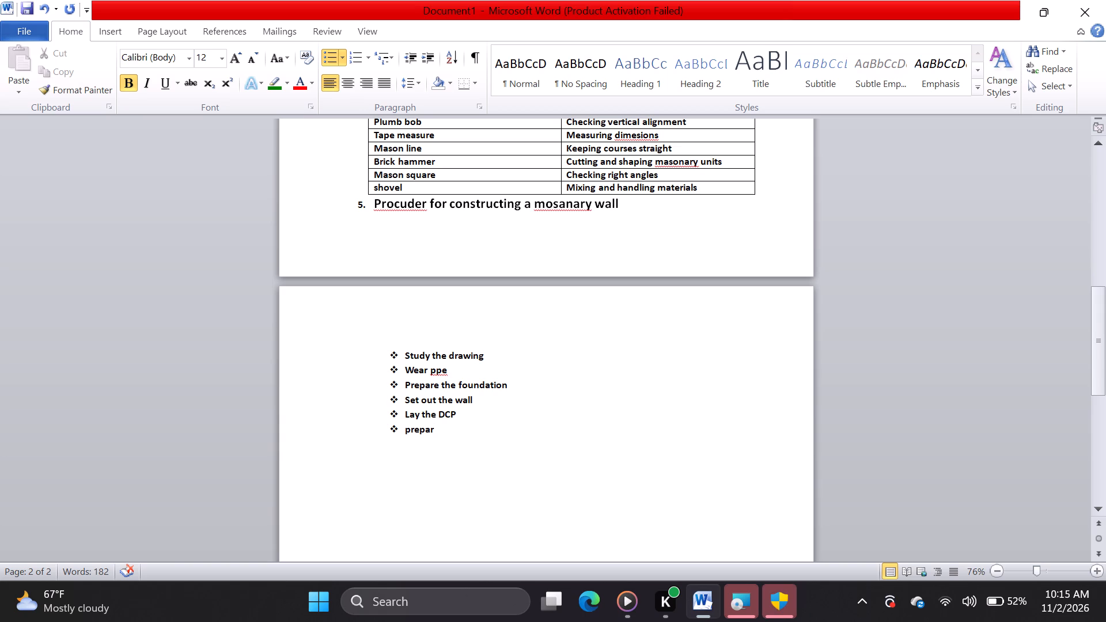
key(e)
key(space)
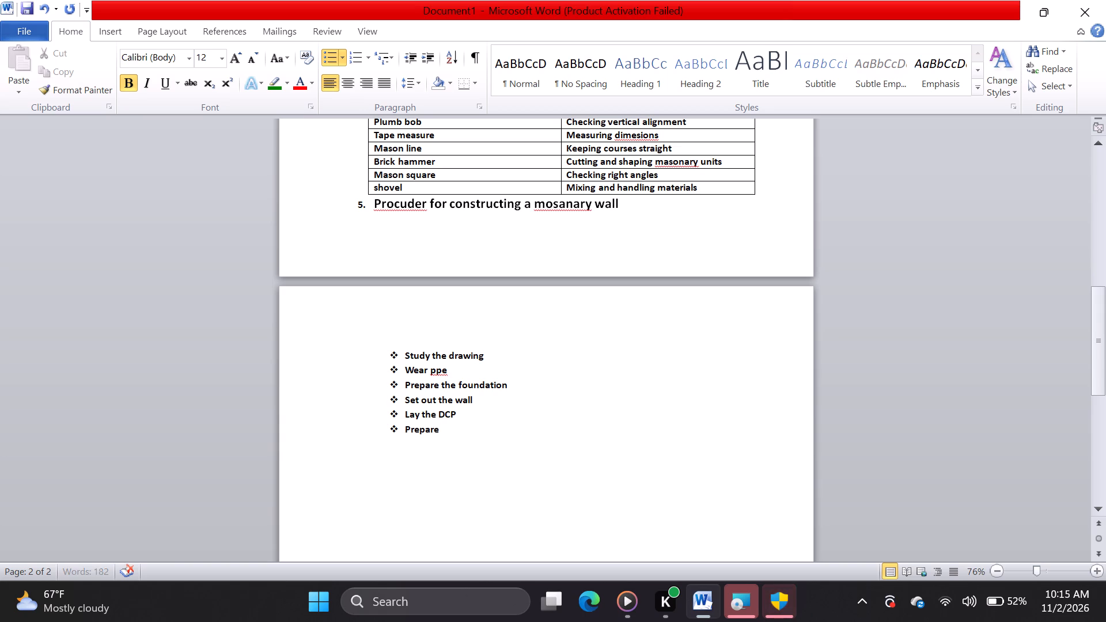
text(mortar)
key(Return)
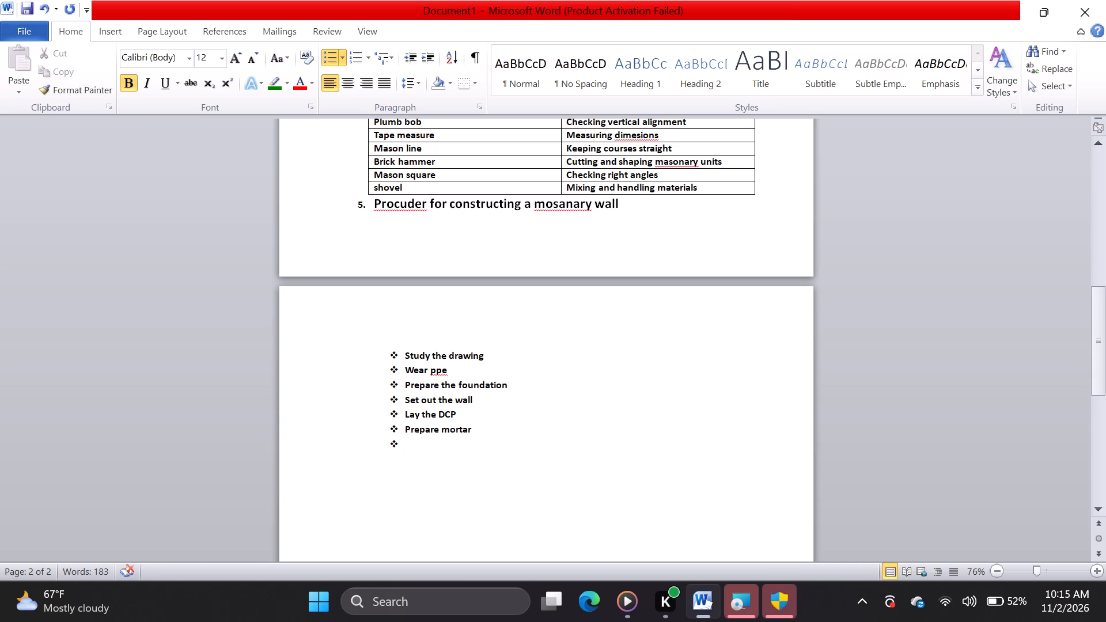
text(lay)
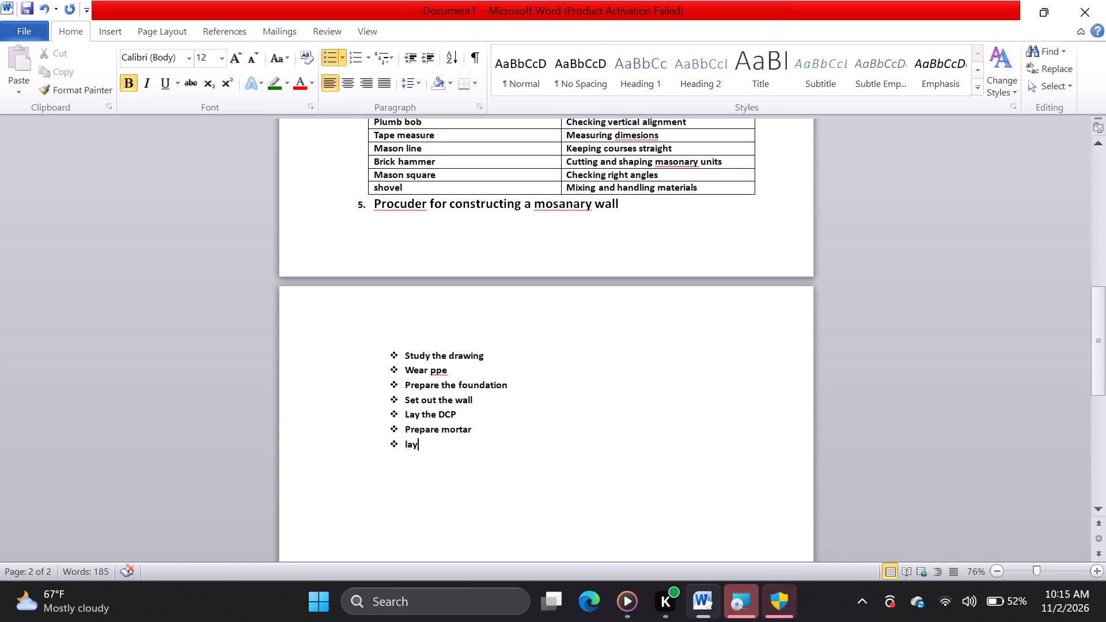
key(space)
text(the)
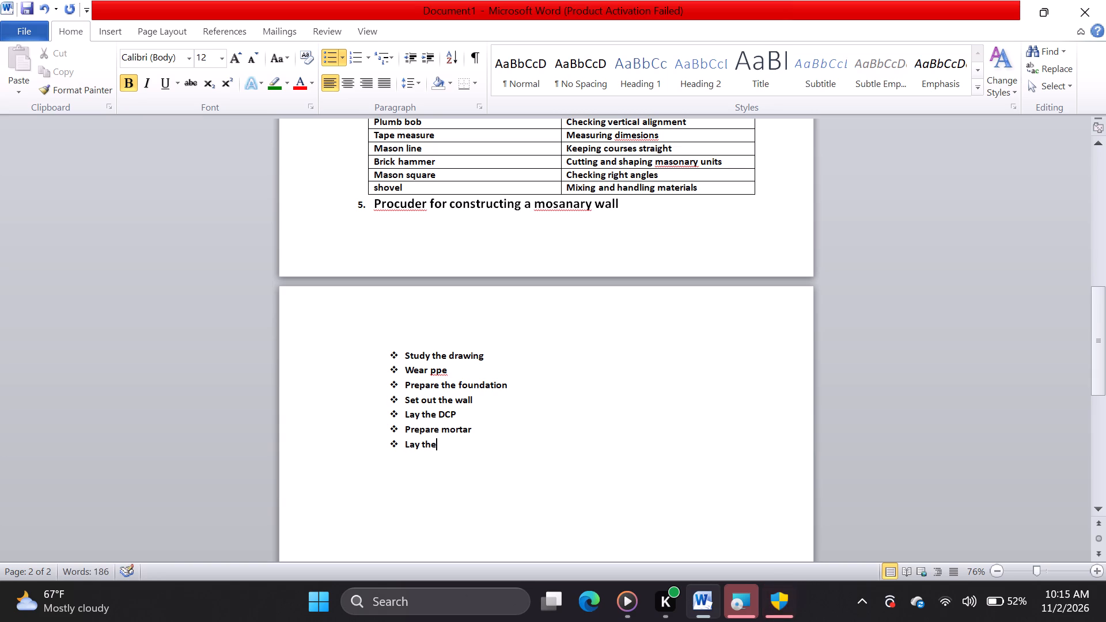
key(space)
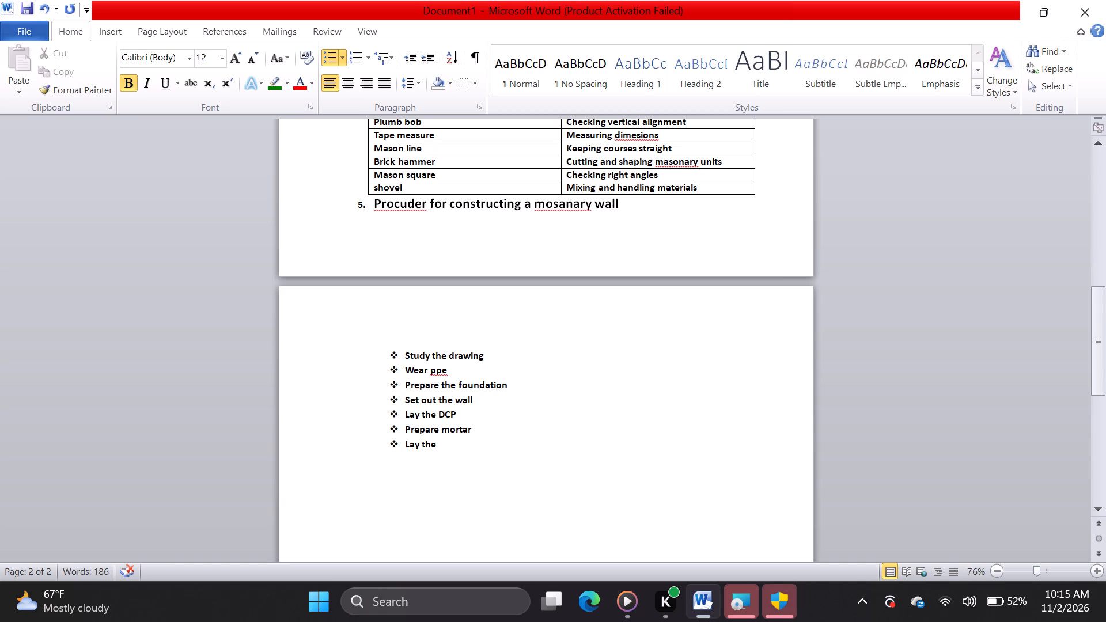
key(f)
key(i)
text(rst)
key(space)
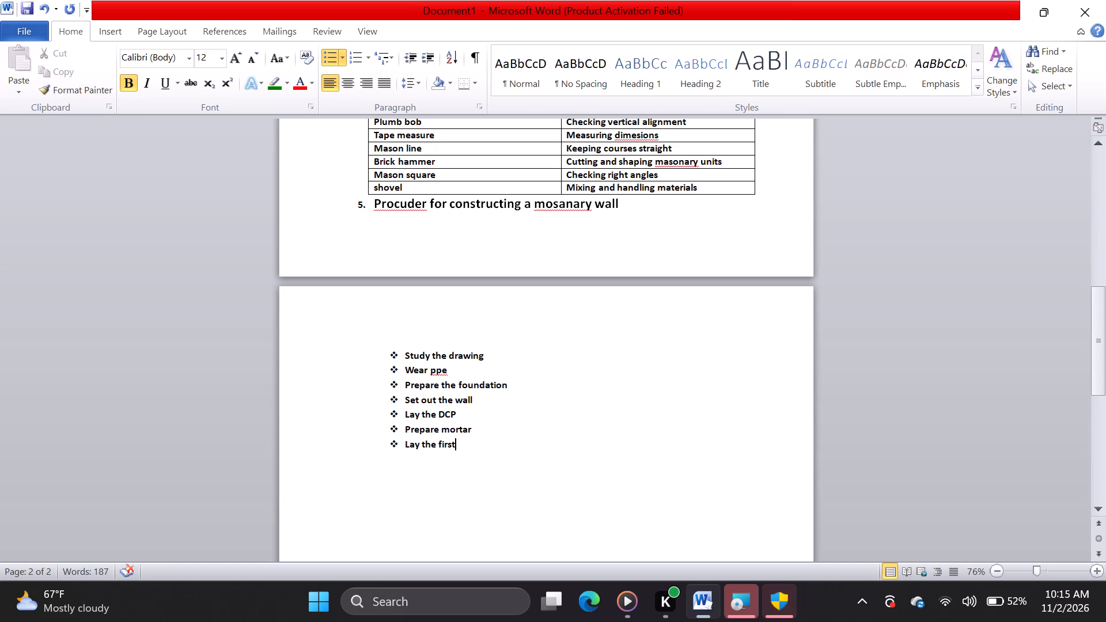
text(course)
key(Return)
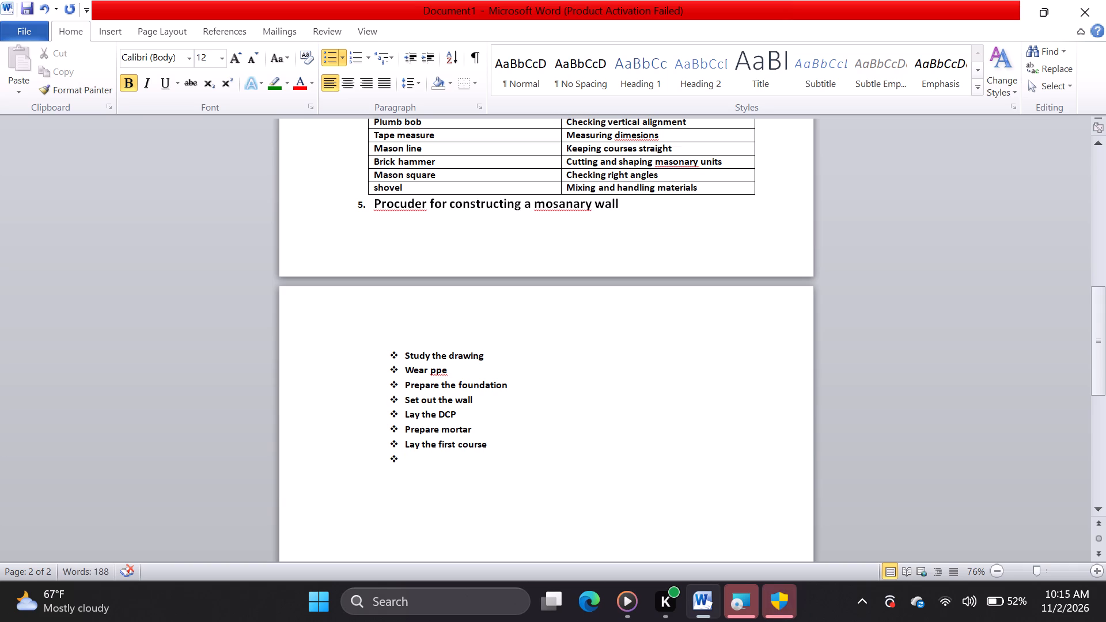
Add the bullet "Check alignment" to the wall construction procedure list.
text(checj)
key(BackSpace)
key(k)
key(space)
text(alig)
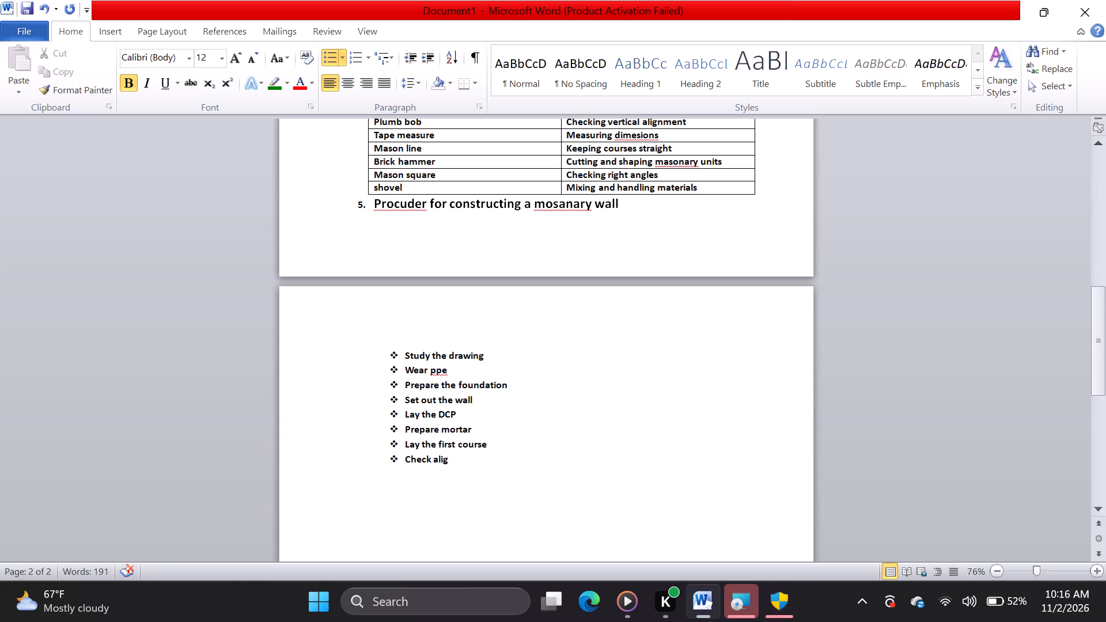
key(n)
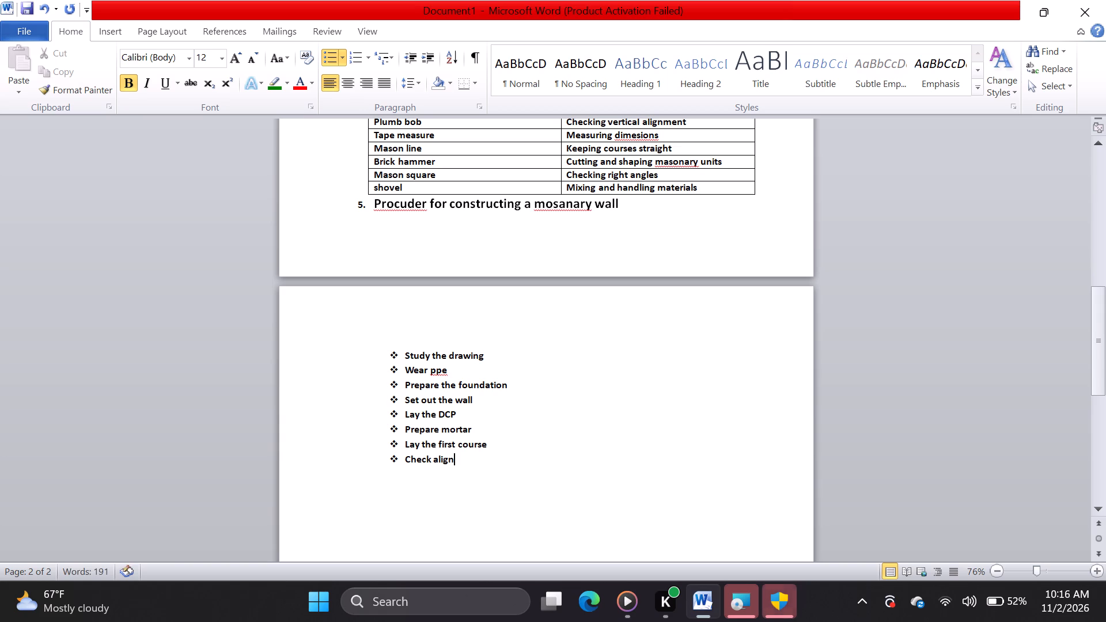
text(me)
text(nt)
key(Return)
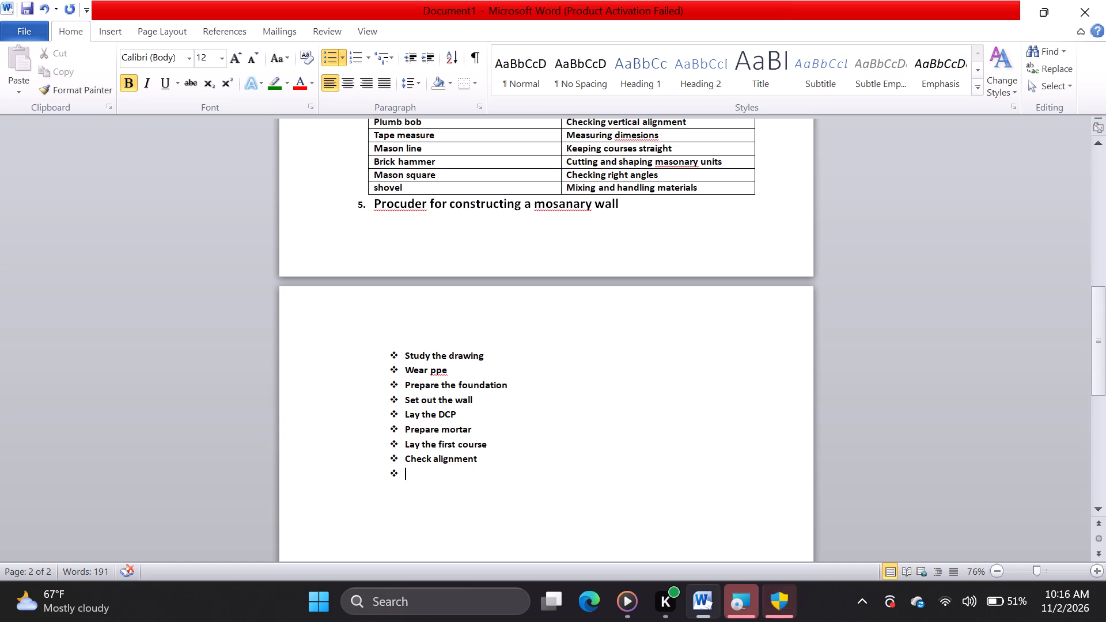
Add the bullets "Lay subsequent courses" and "Construct openings" to the wall construction procedure list.
text(lay)
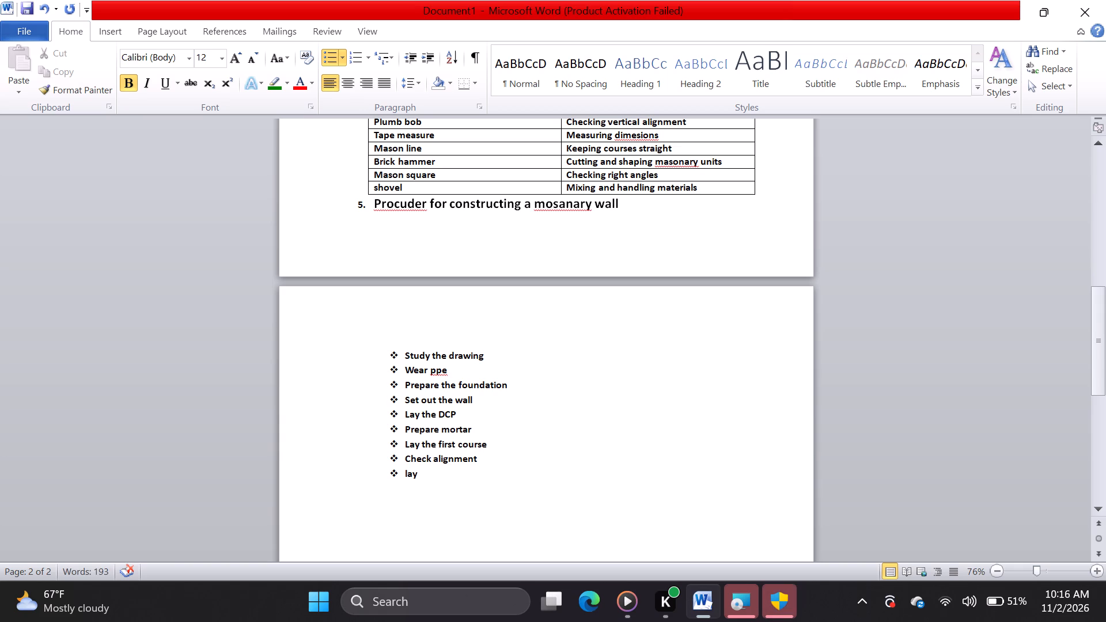
key(space)
text(sub)
text(se)
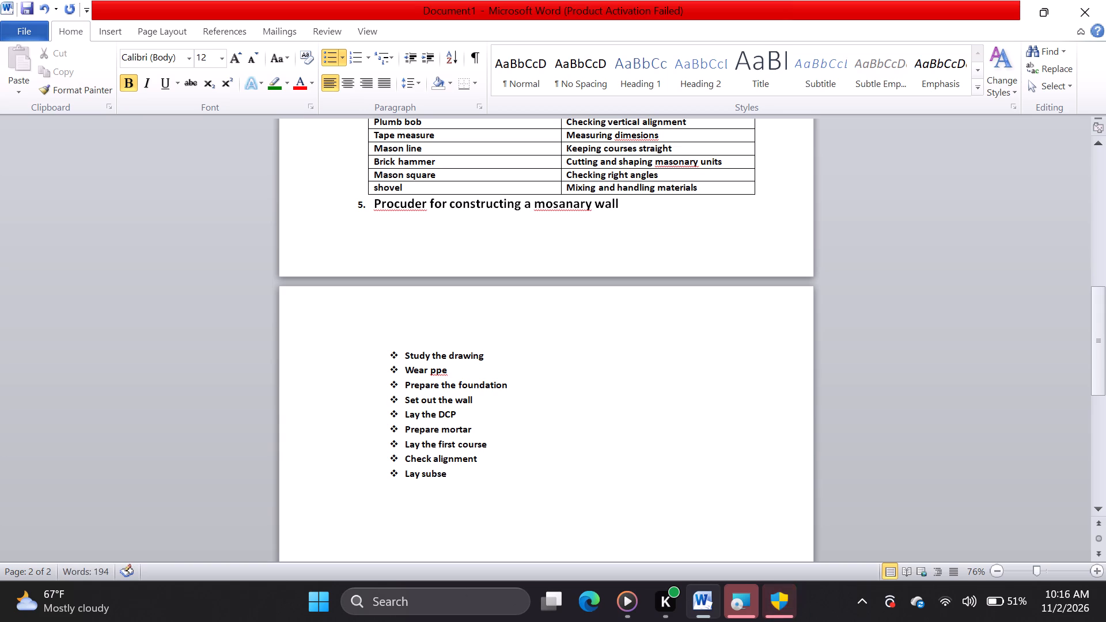
key(q)
key(u)
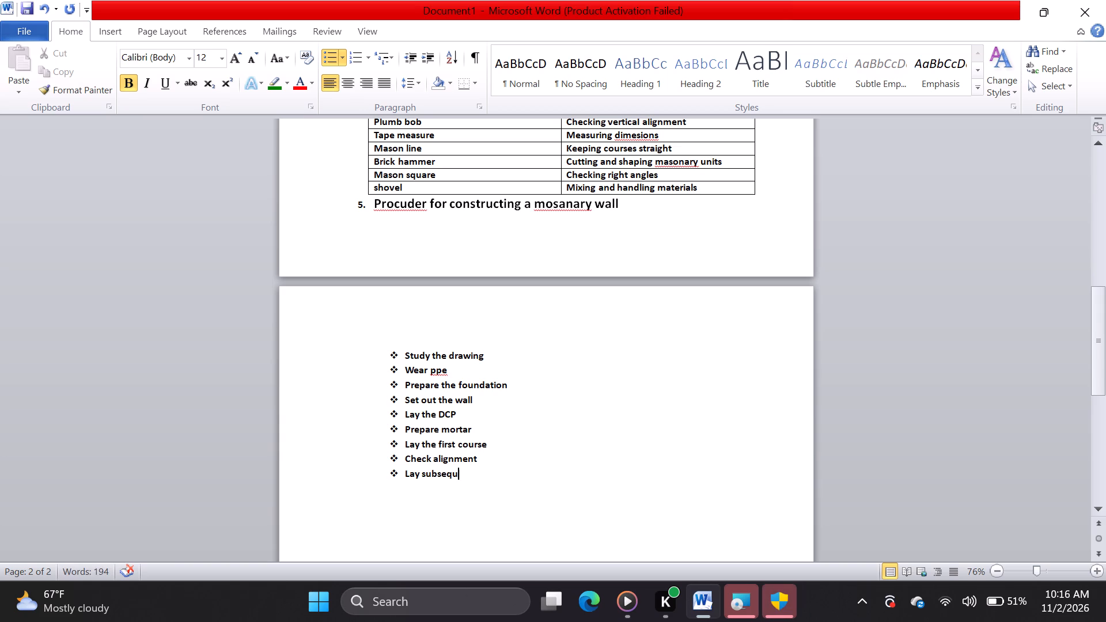
text(ent)
key(space)
text(course)
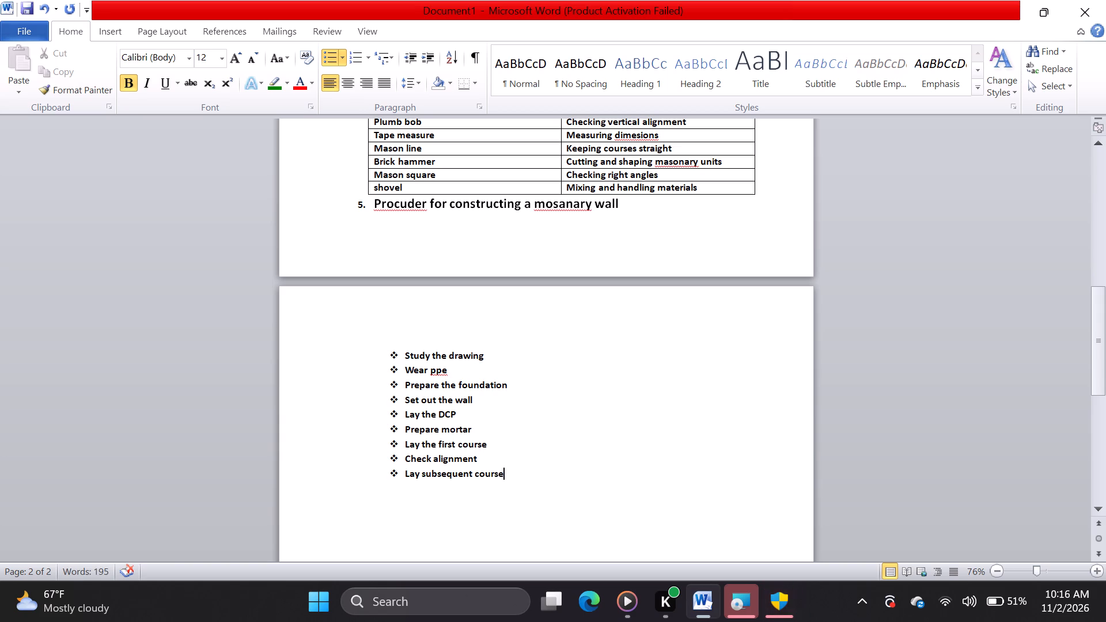
key(s)
key(Return)
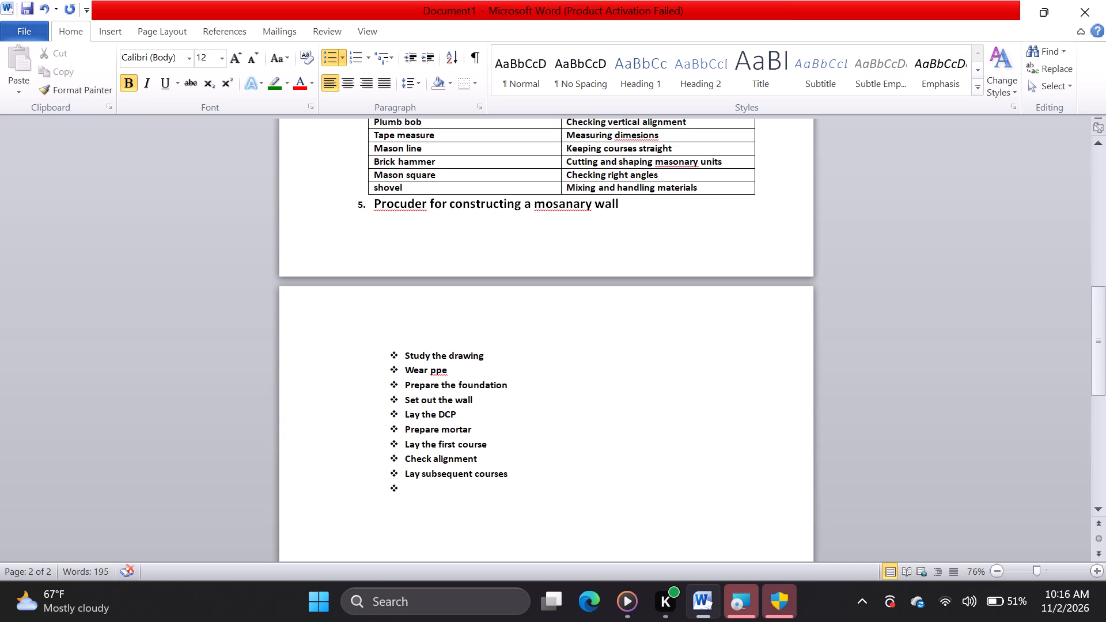
text(construct)
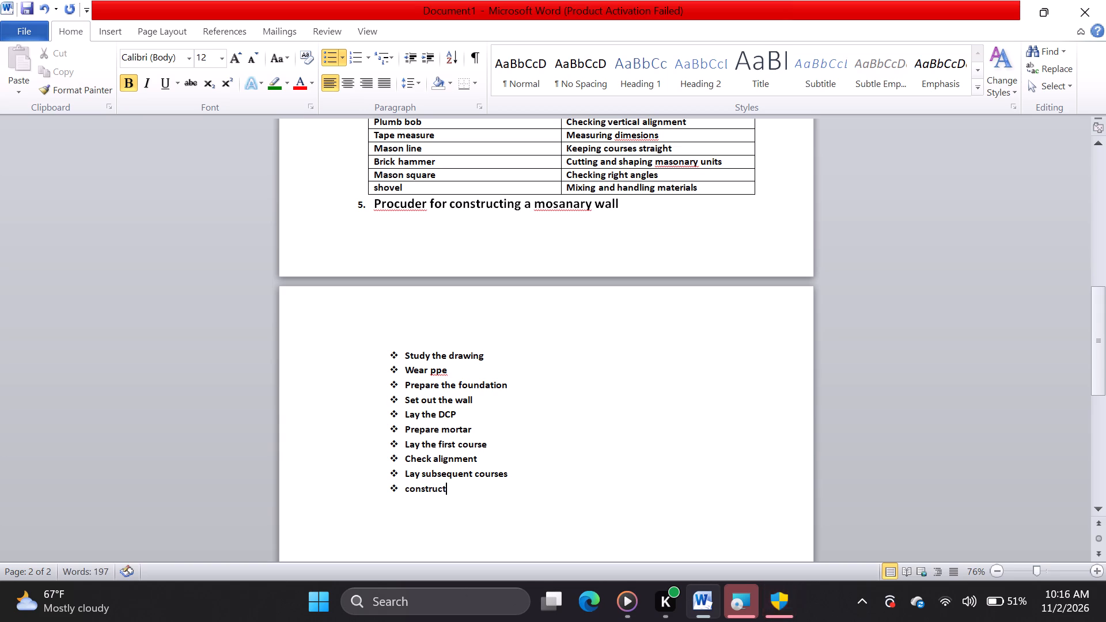
key(space)
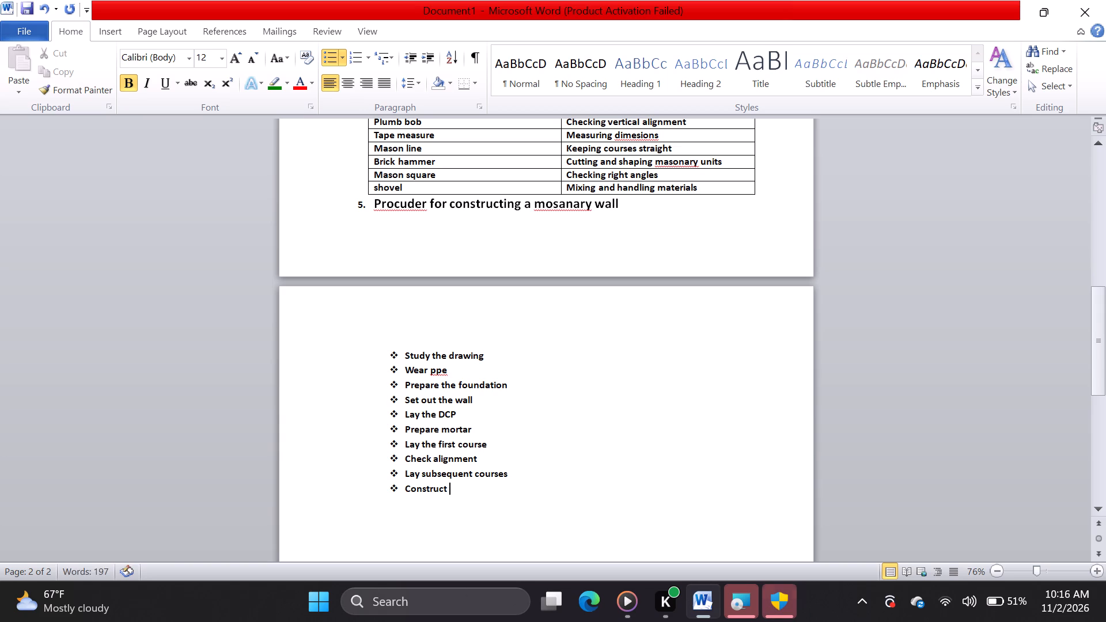
text(opening)
key(s)
key(Return)
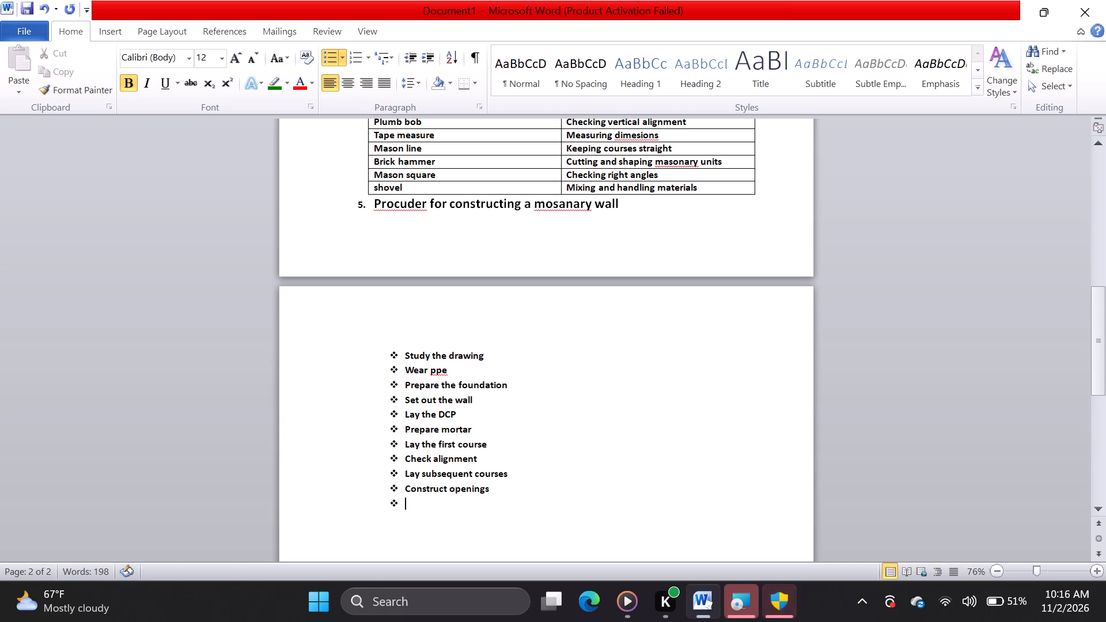
Add the bullet "Construct wall juctions and bridging" to the wall construction procedure list.
text(con)
text(struct)
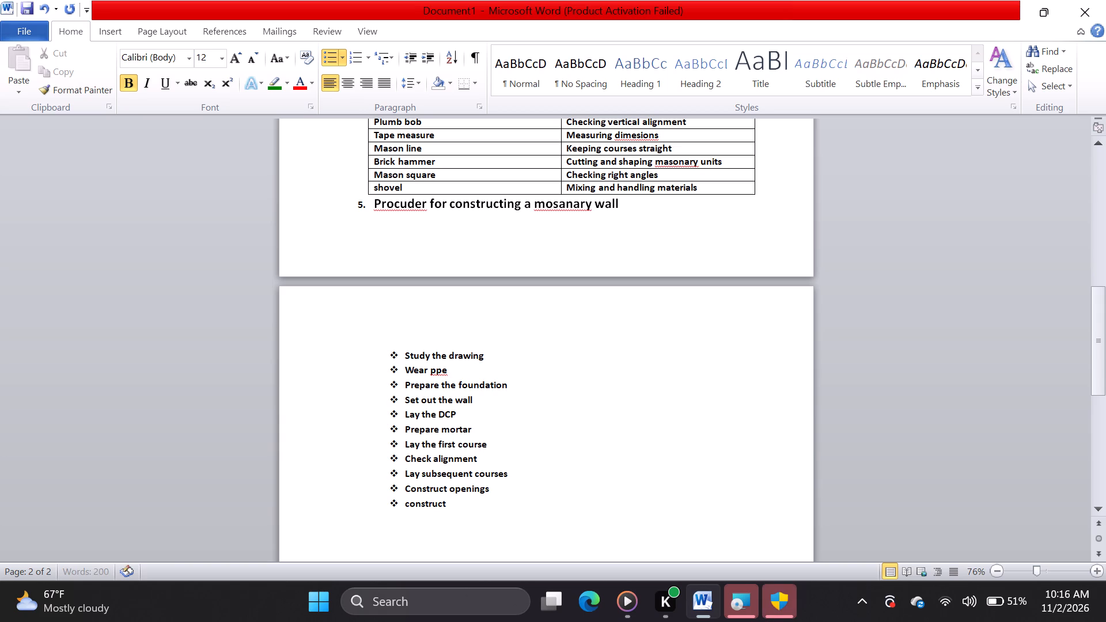
key(space)
text(wall)
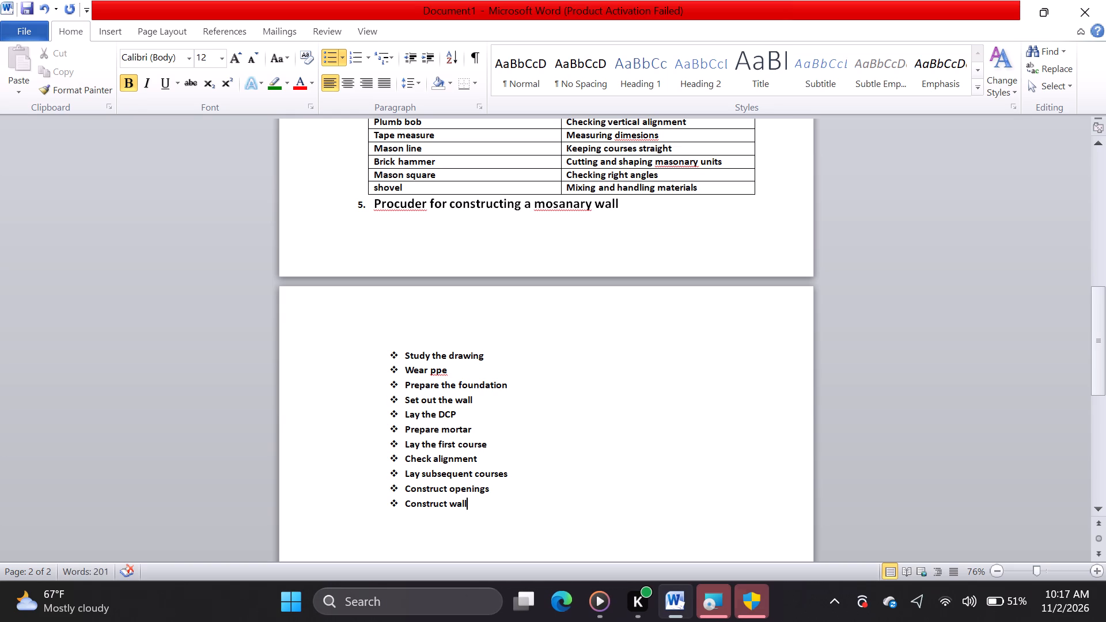
text(juc)
key(BackSpace)
key(BackSpace)
key(BackSpace)
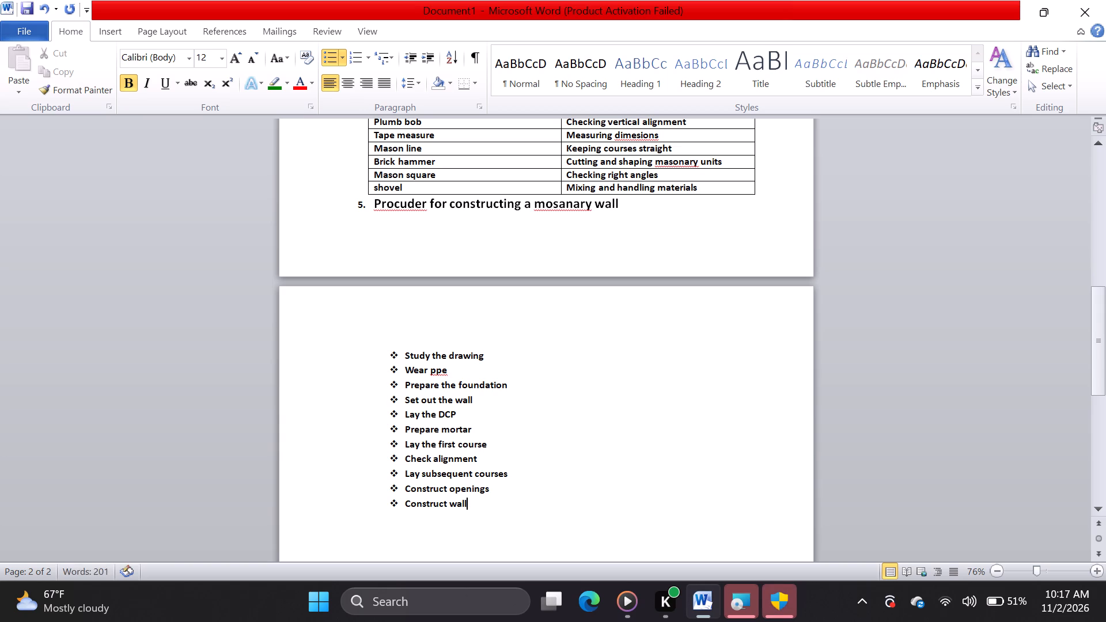
key(space)
text(juction)
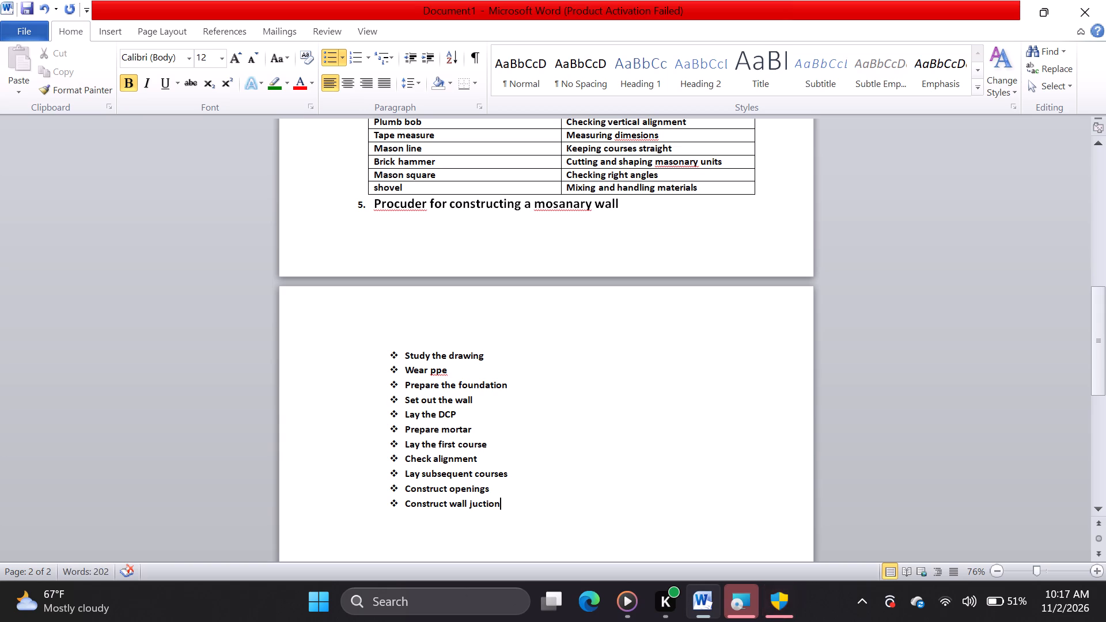
key(s)
key(space)
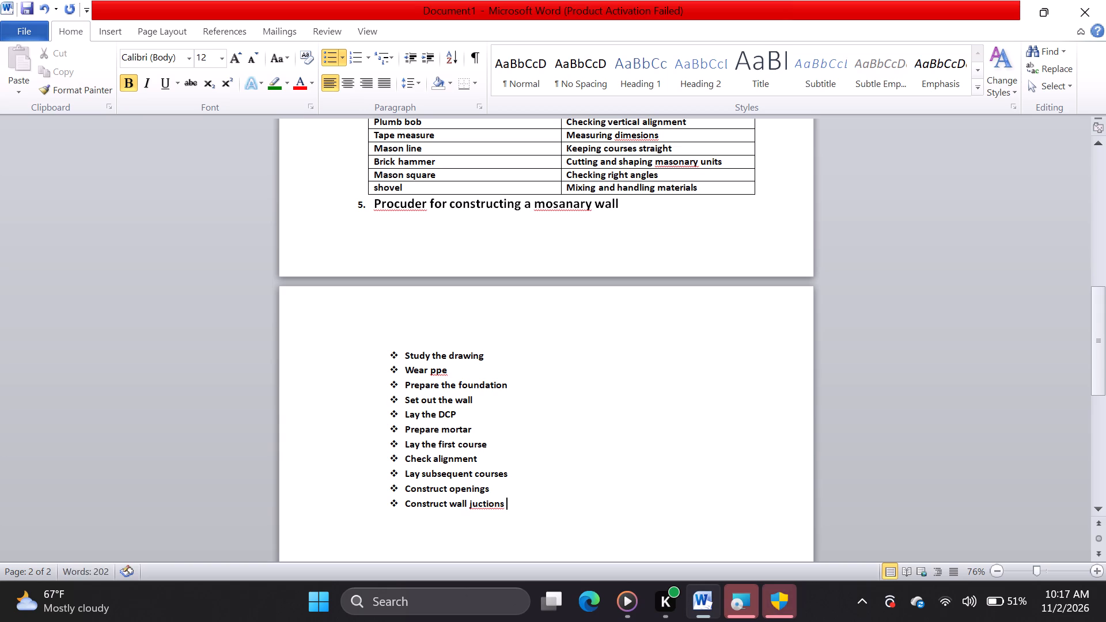
text(and)
key(space)
text(ri)
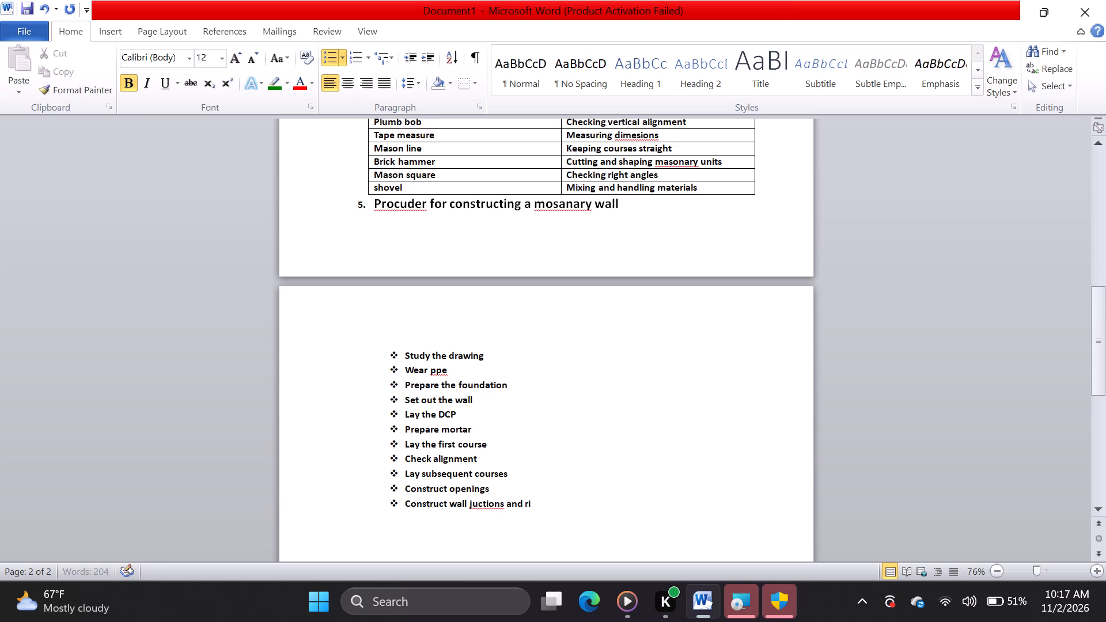
key(BackSpace)
key(BackSpace)
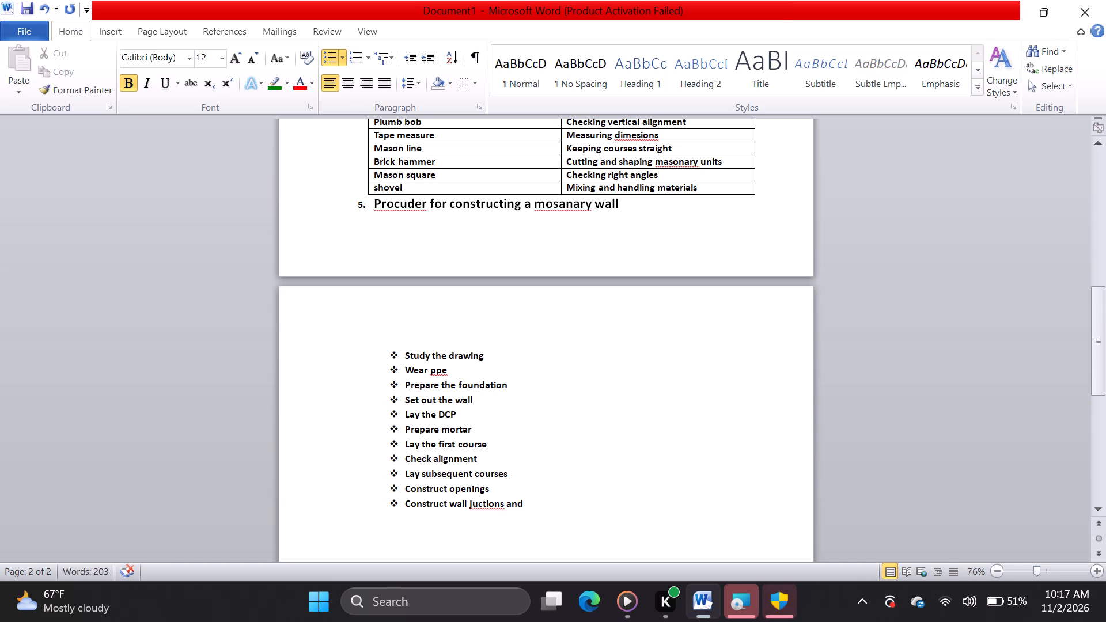
text(br)
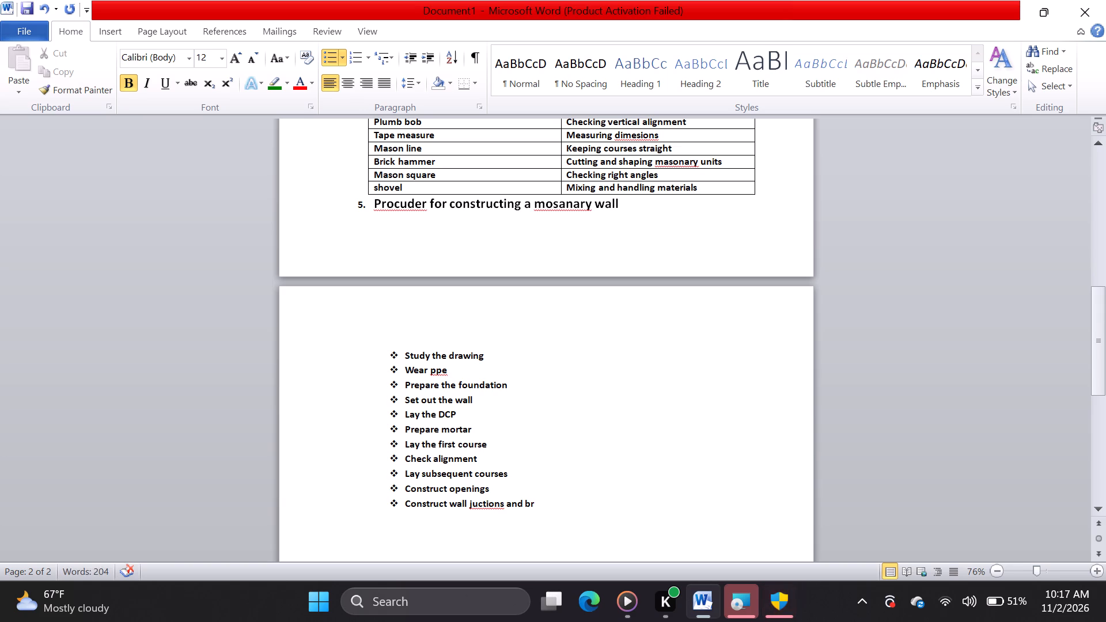
text(id)
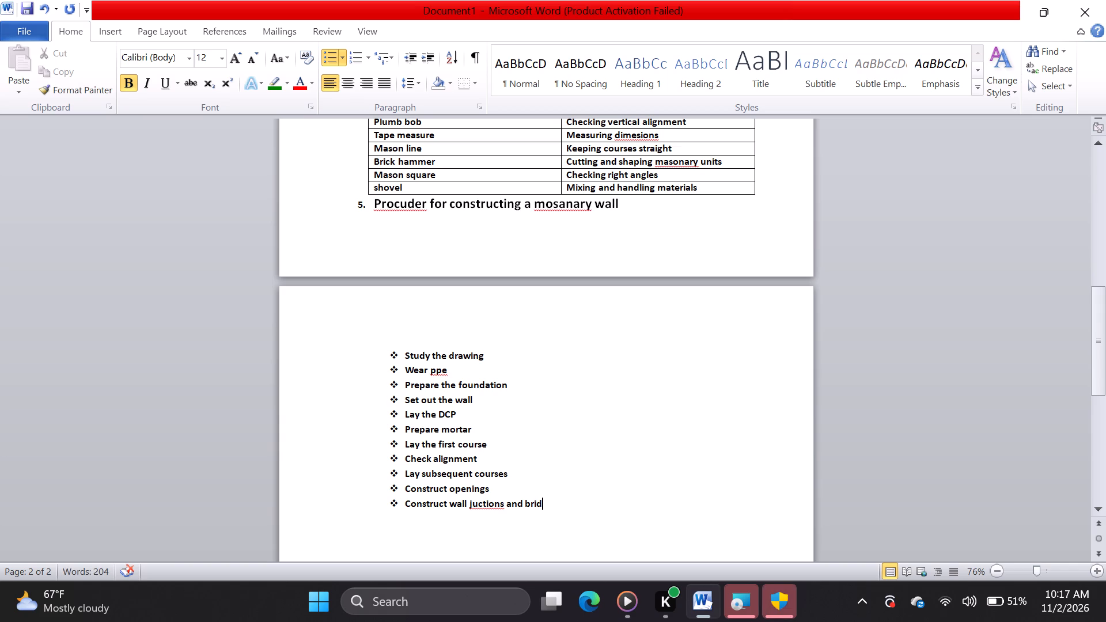
text(ging)
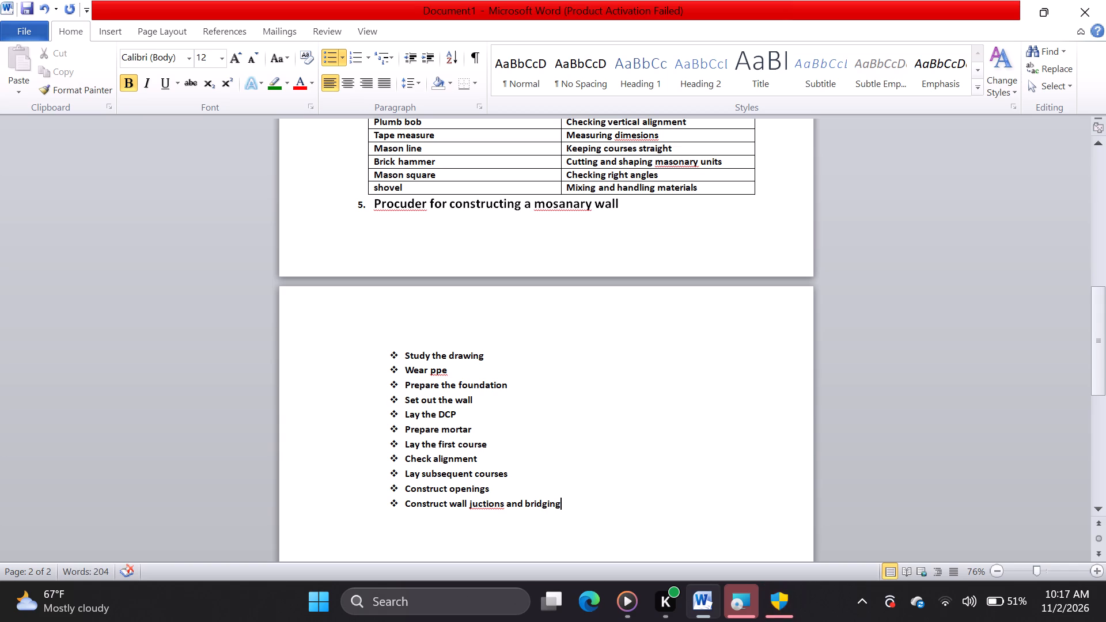
key(Return)
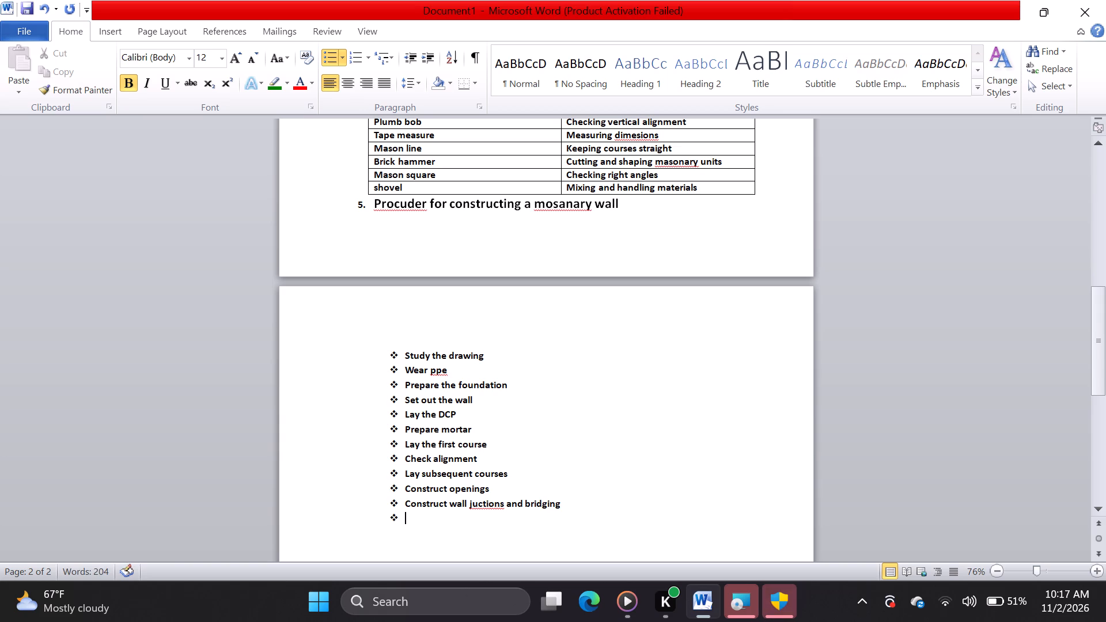
Add the bullets "Finish the joints" and "Cure and protect" to the wall construction procedure list.
text(fini)
text(sh)
key(space)
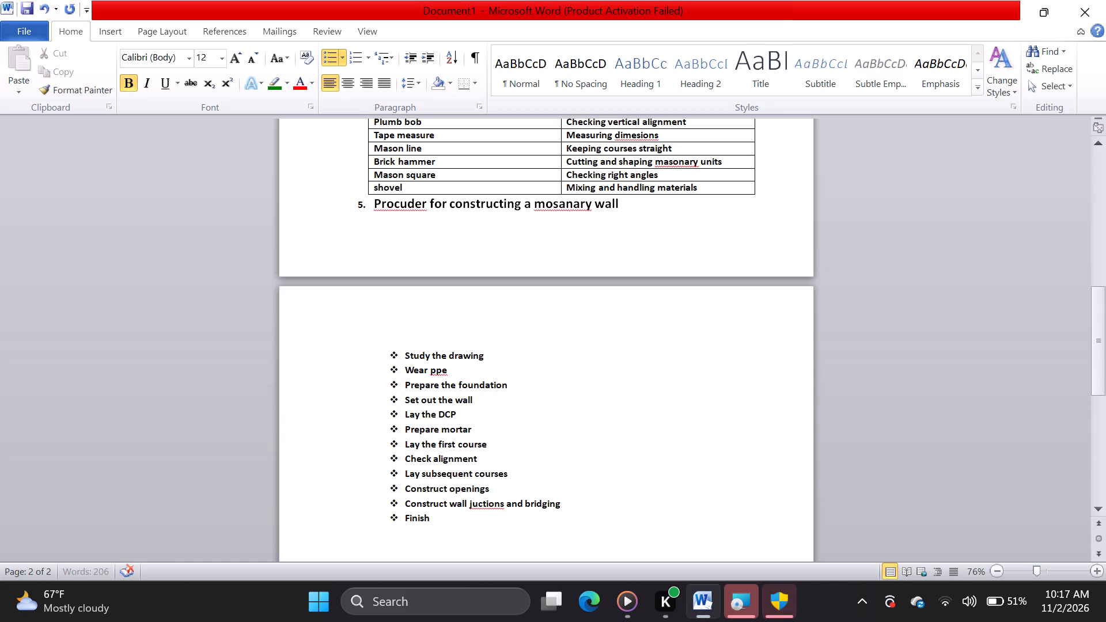
text(the joint)
key(s)
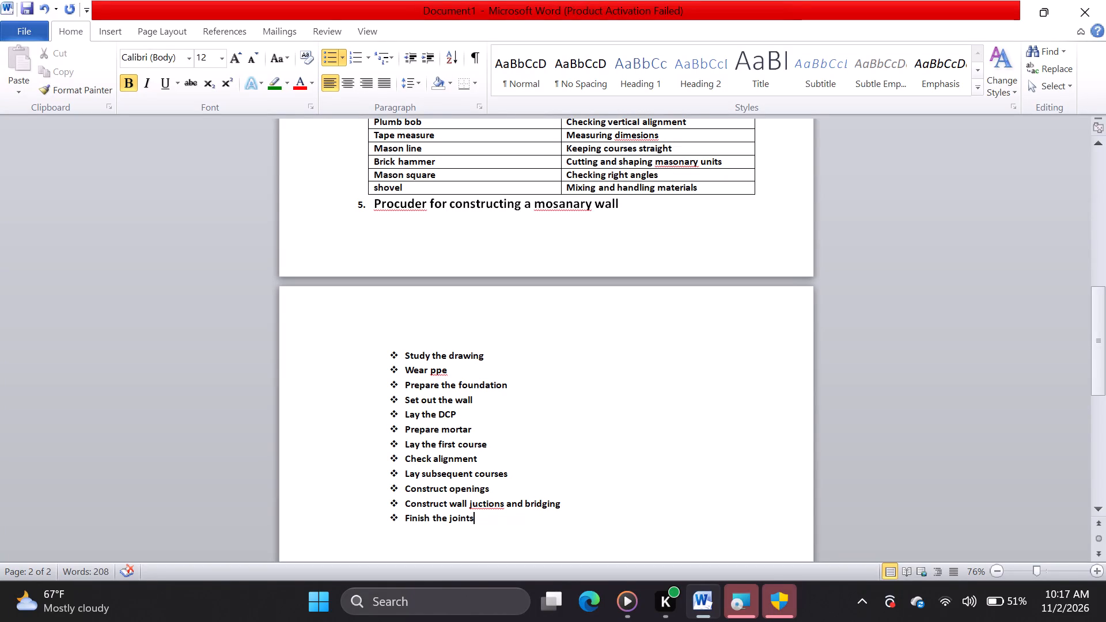
key(Return)
text(cure)
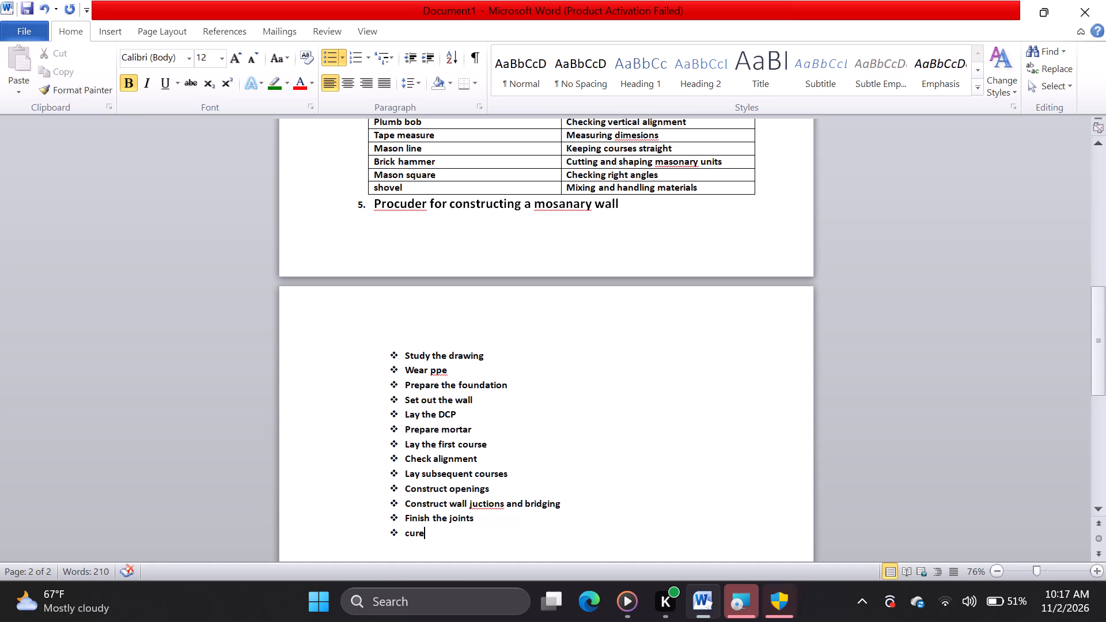
key(space)
text(and)
key(space)
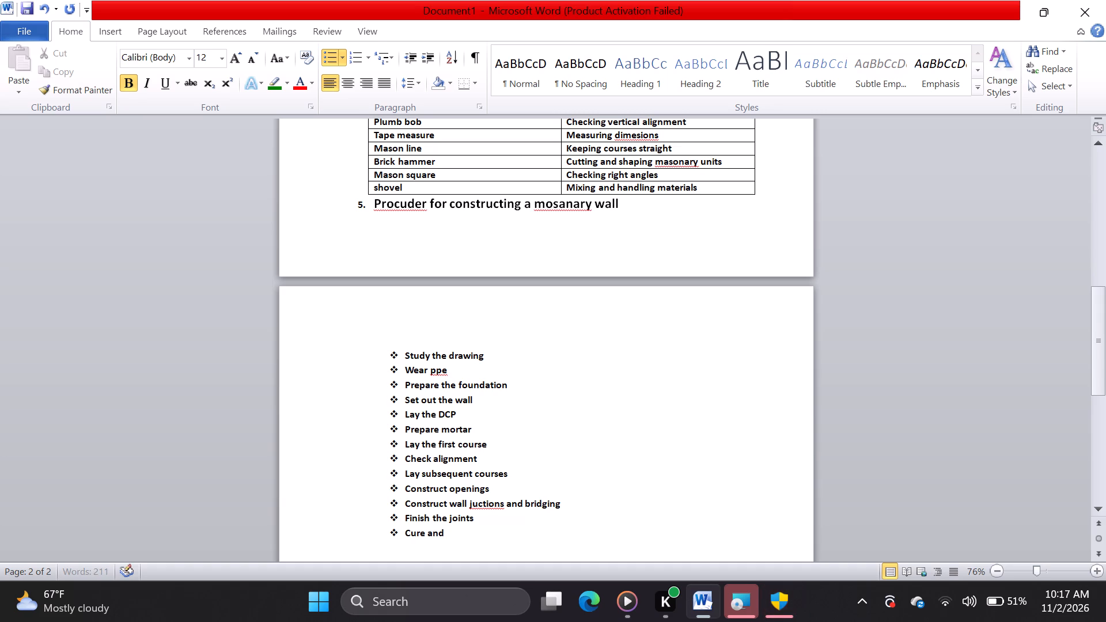
text(protect)
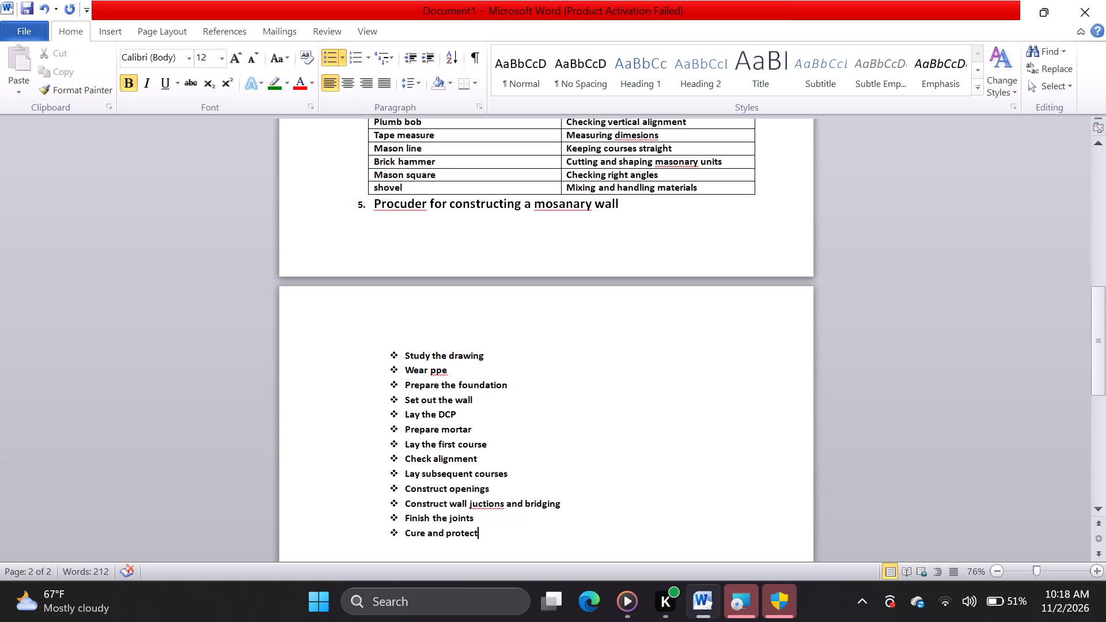
key(Return)
Add the closing bullet "Clean the site" to the wall construction procedure list.
text(clean)
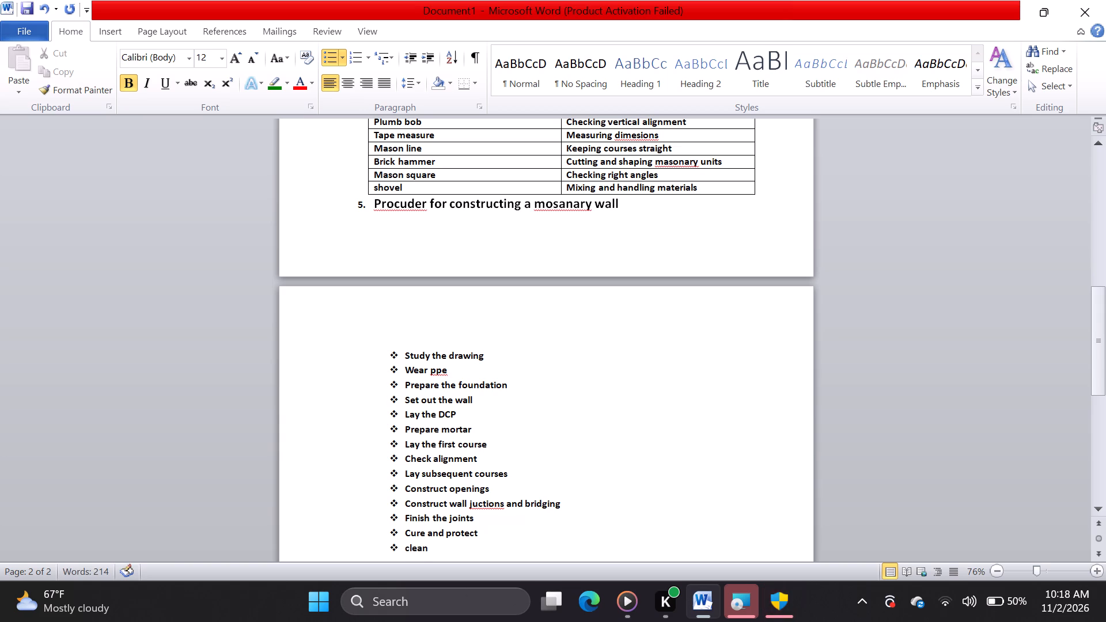
key(space)
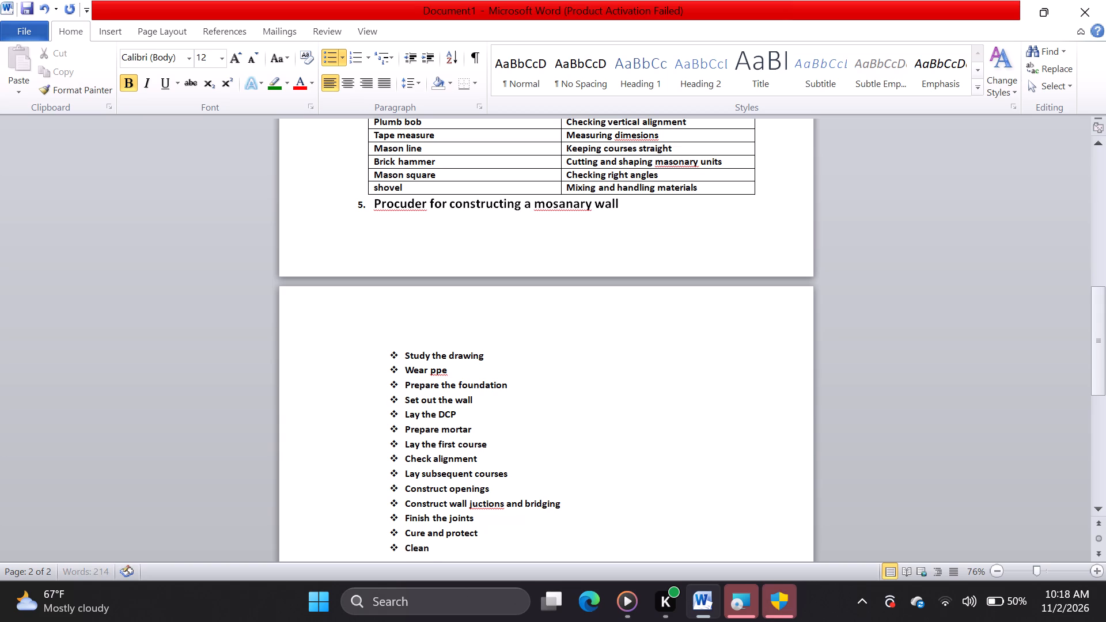
text(the sti)
key(BackSpace)
key(BackSpace)
text(ite)
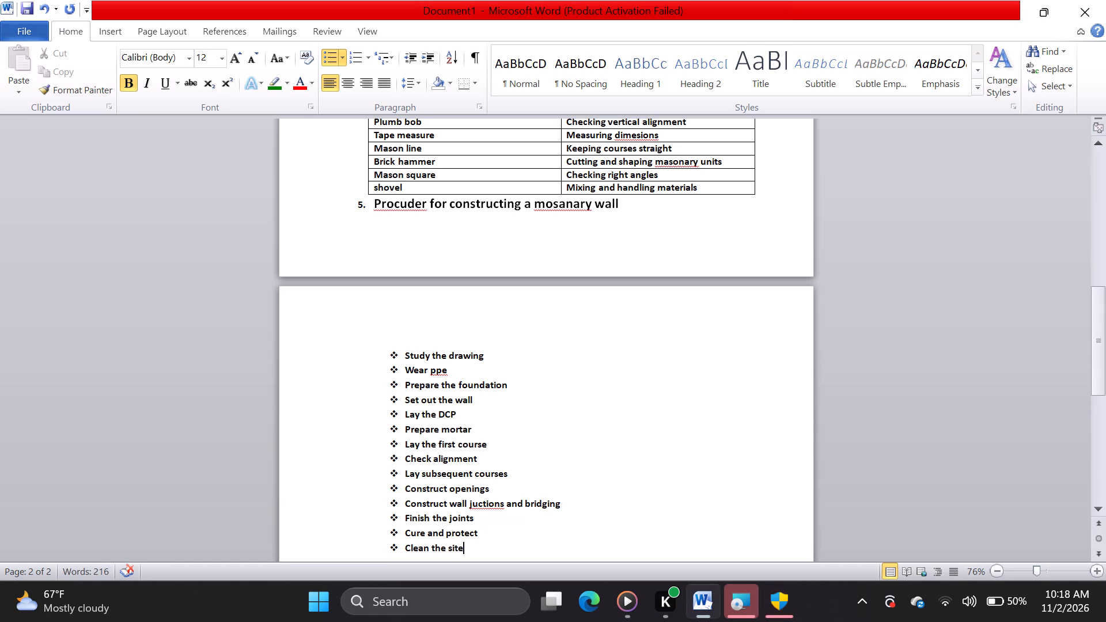
Place the text cursor at the end of the "Study the drawing" bullet.
click(488, 356)
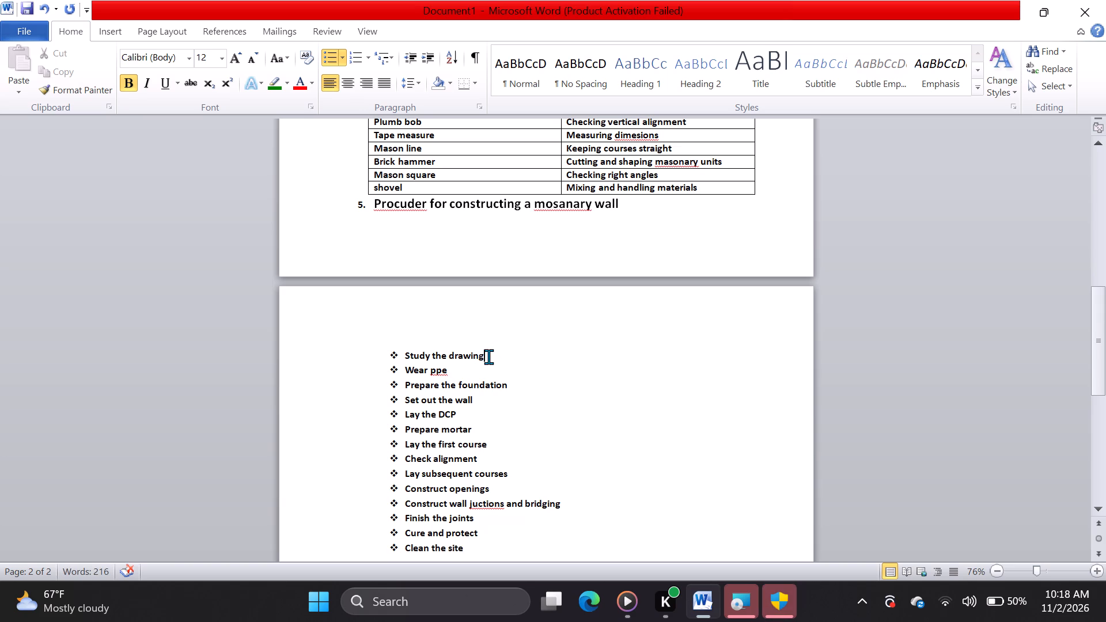
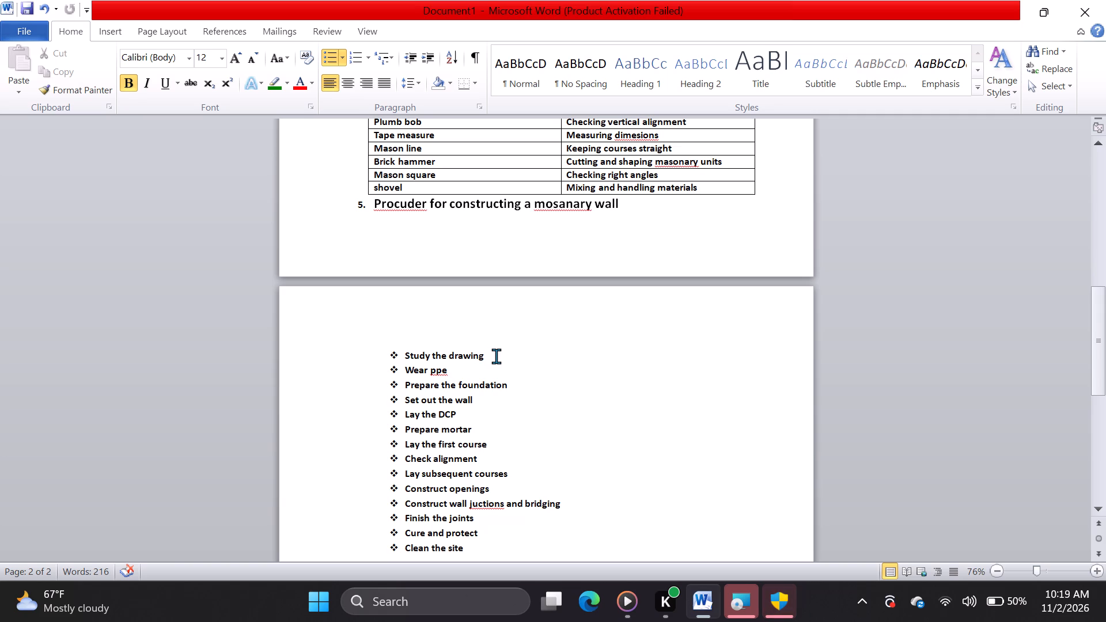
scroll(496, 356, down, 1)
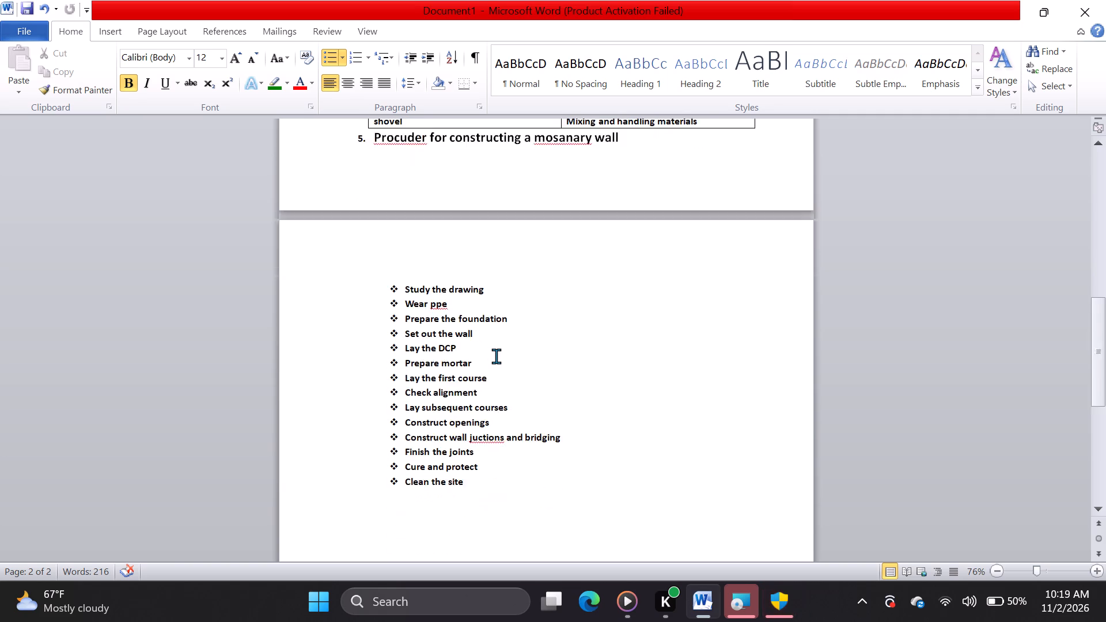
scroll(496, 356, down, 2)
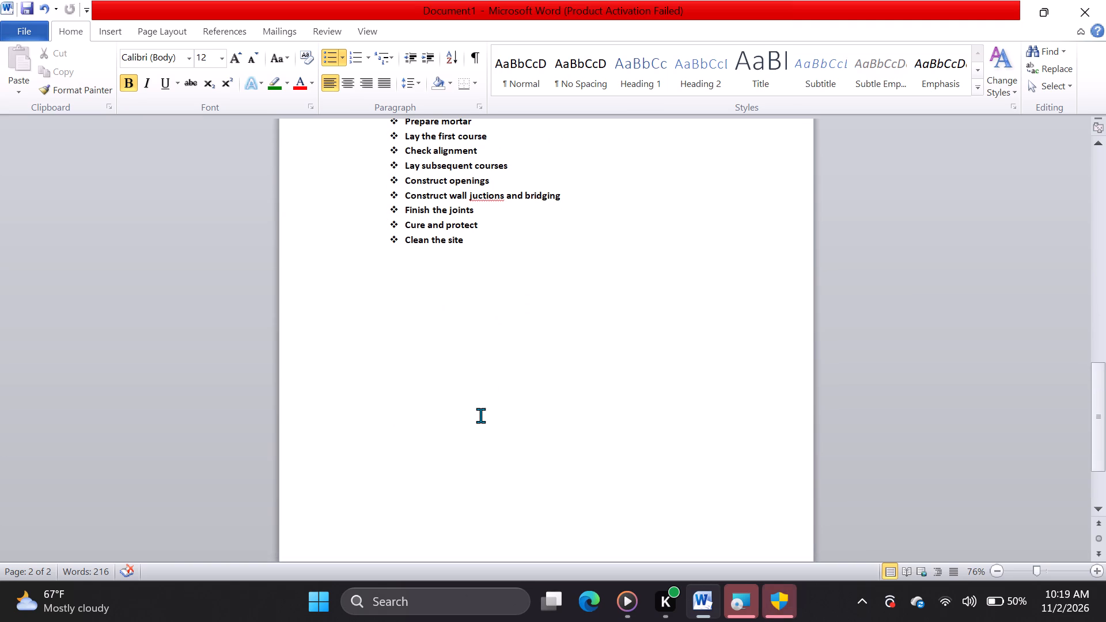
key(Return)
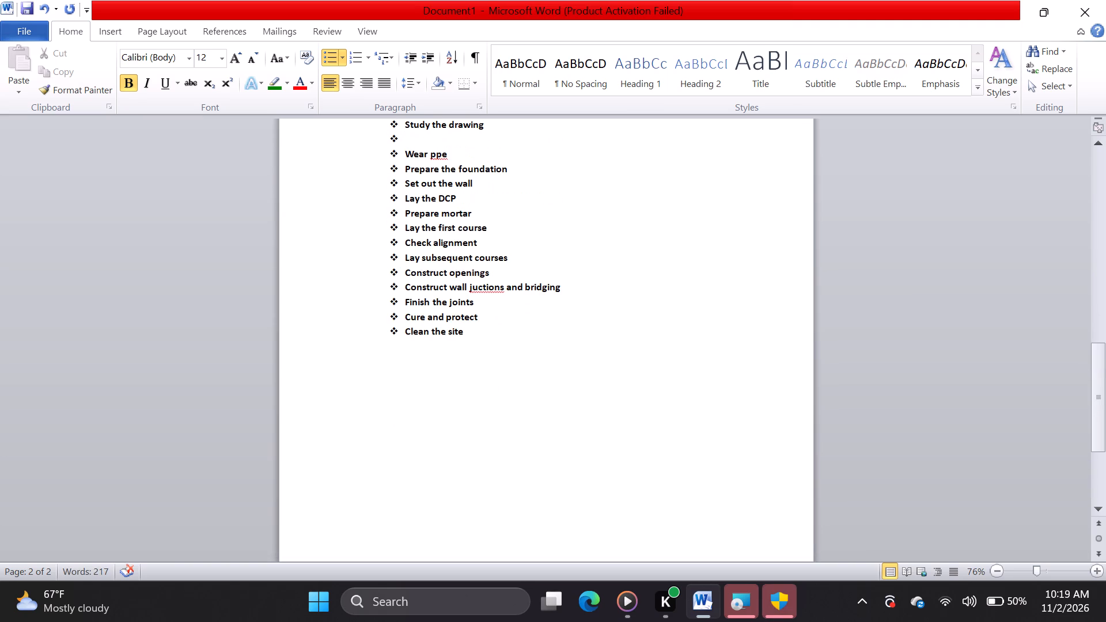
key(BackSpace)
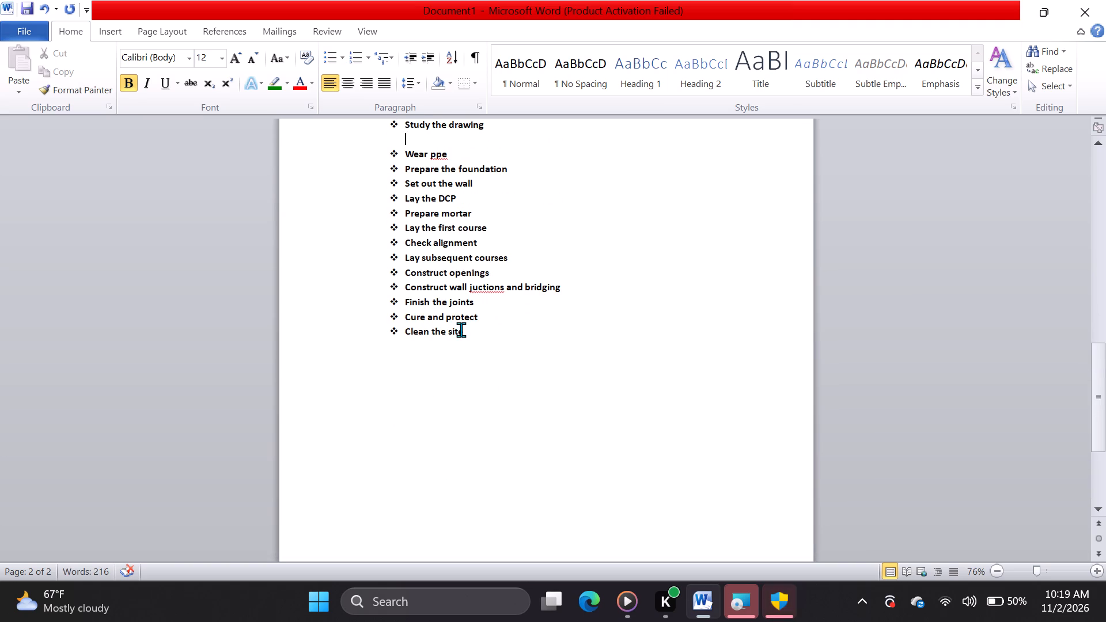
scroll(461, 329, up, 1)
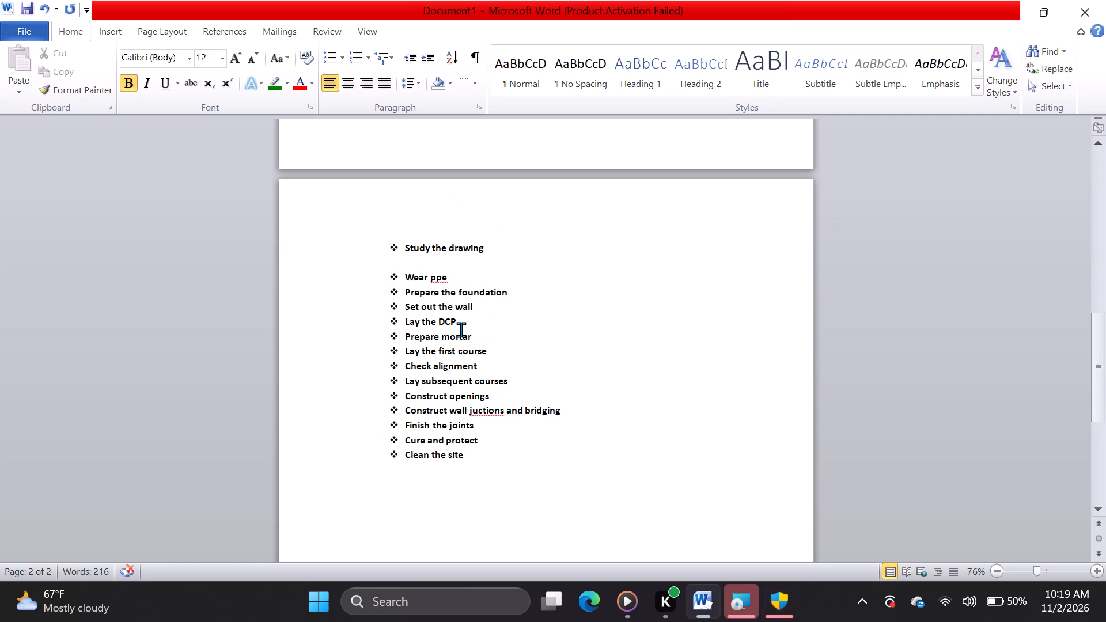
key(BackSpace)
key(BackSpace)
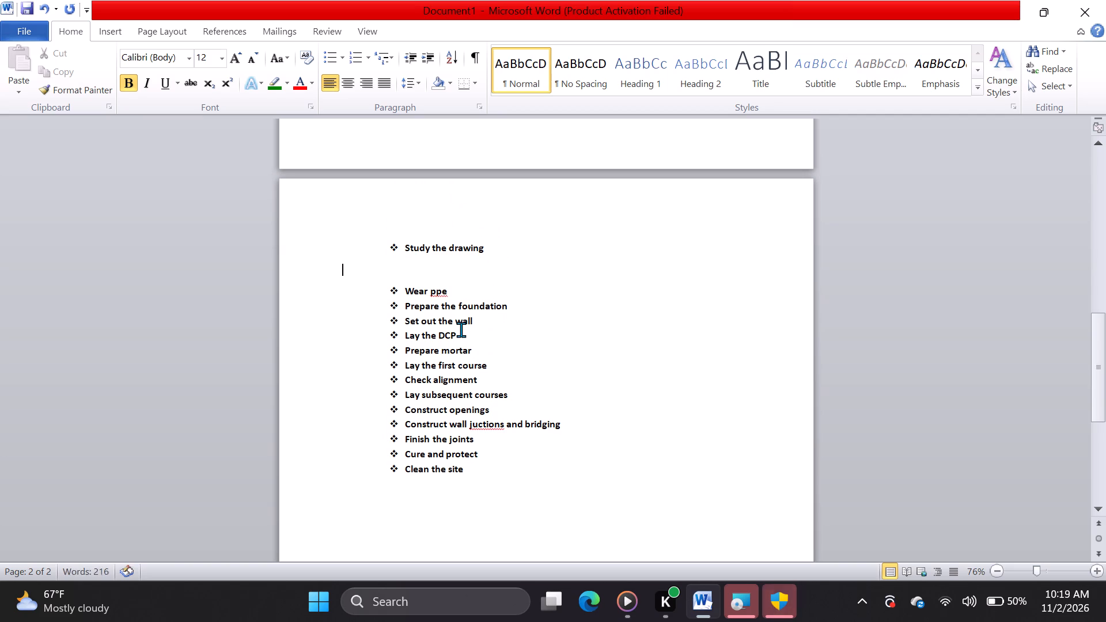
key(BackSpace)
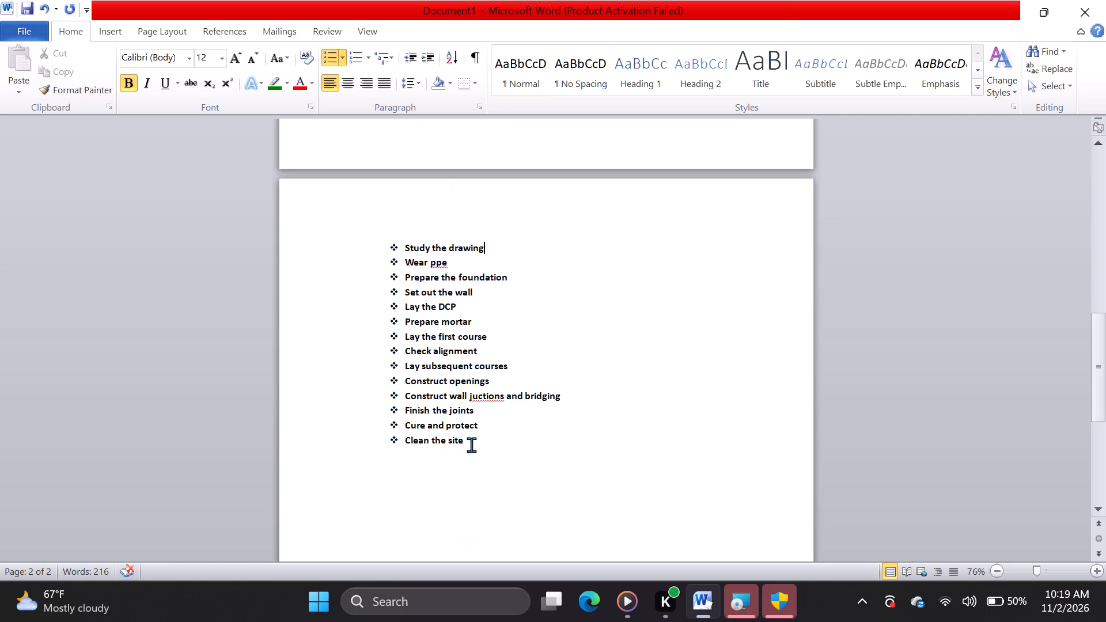
Start numbered item 6 on a new line below the "Clean the site" bullet.
click(467, 445)
key(Return)
key(BackSpace)
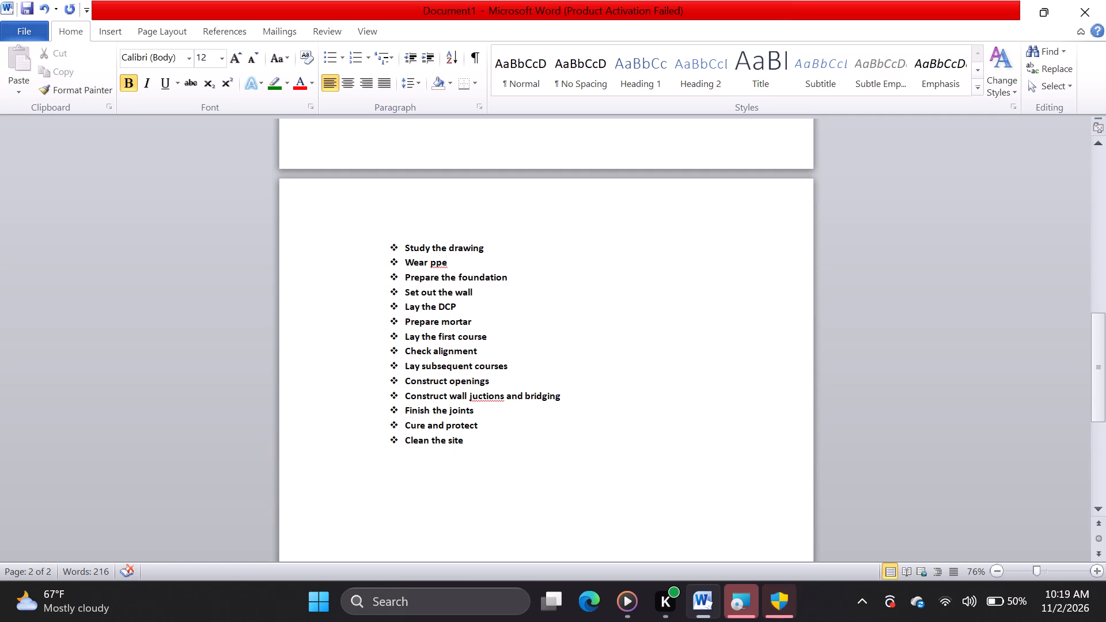
key(6)
text(.)
key(space)
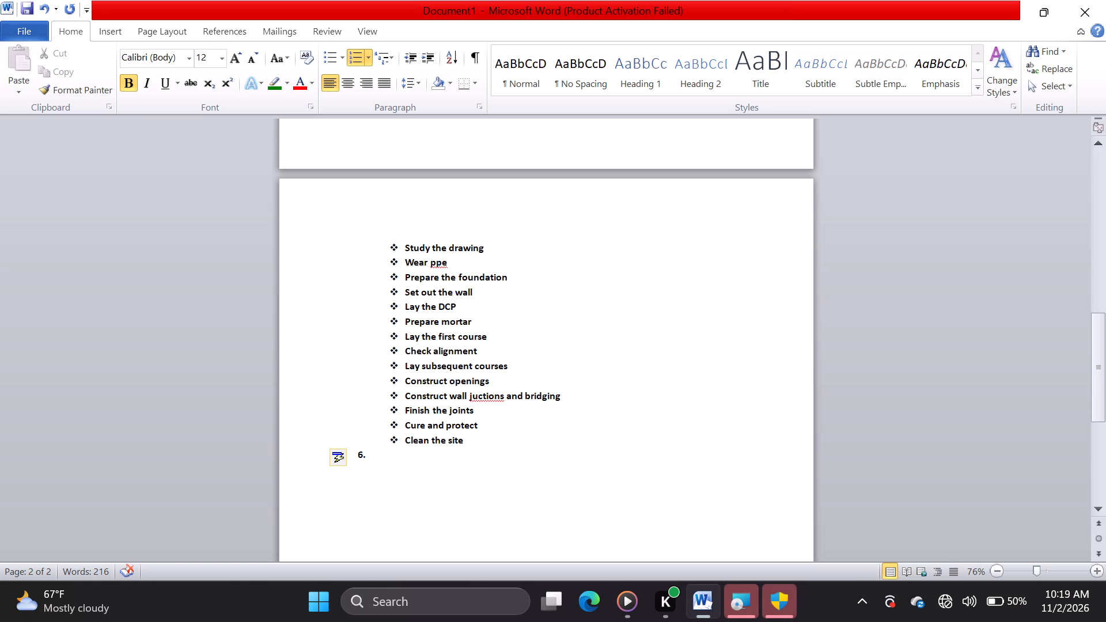
Enter the section 6 heading "Types of masonry bonds" at font size 16.
click(222, 61)
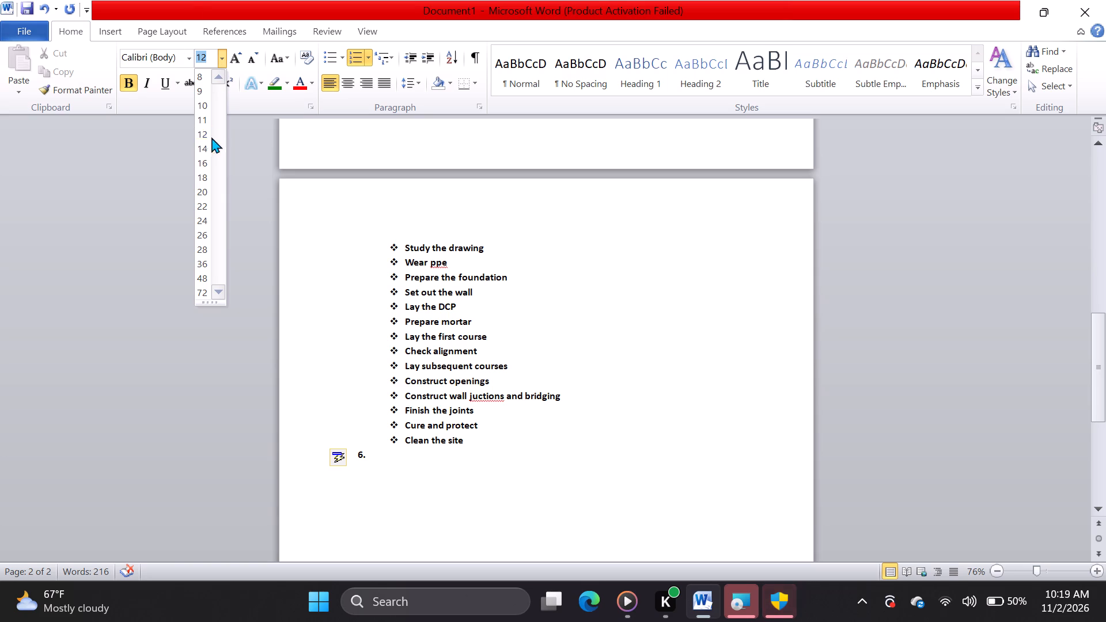
click(200, 160)
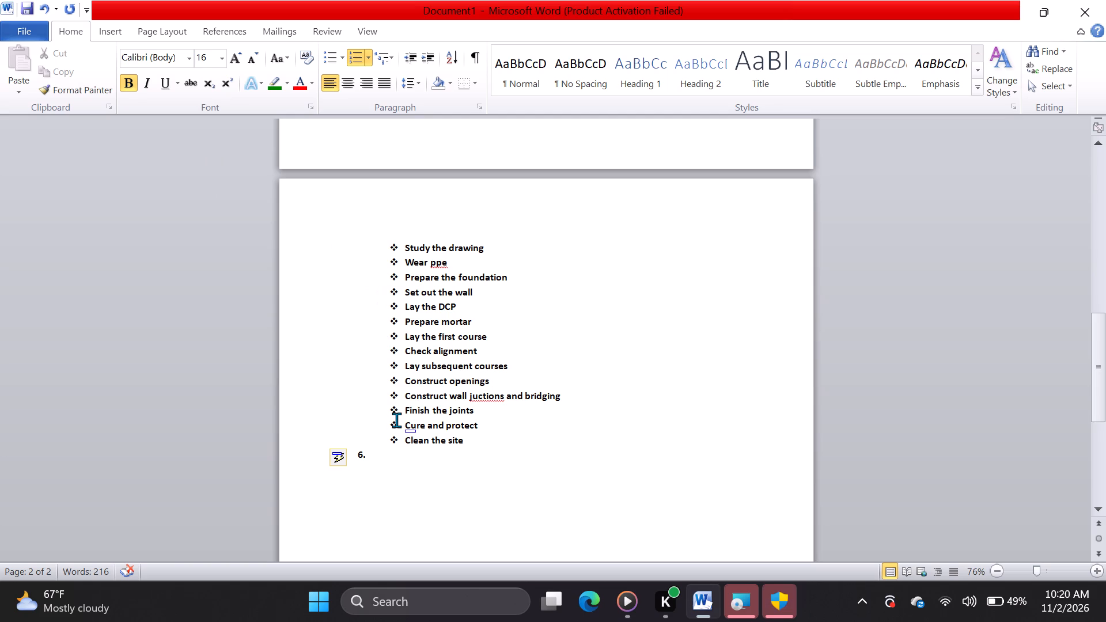
text(types)
key(space)
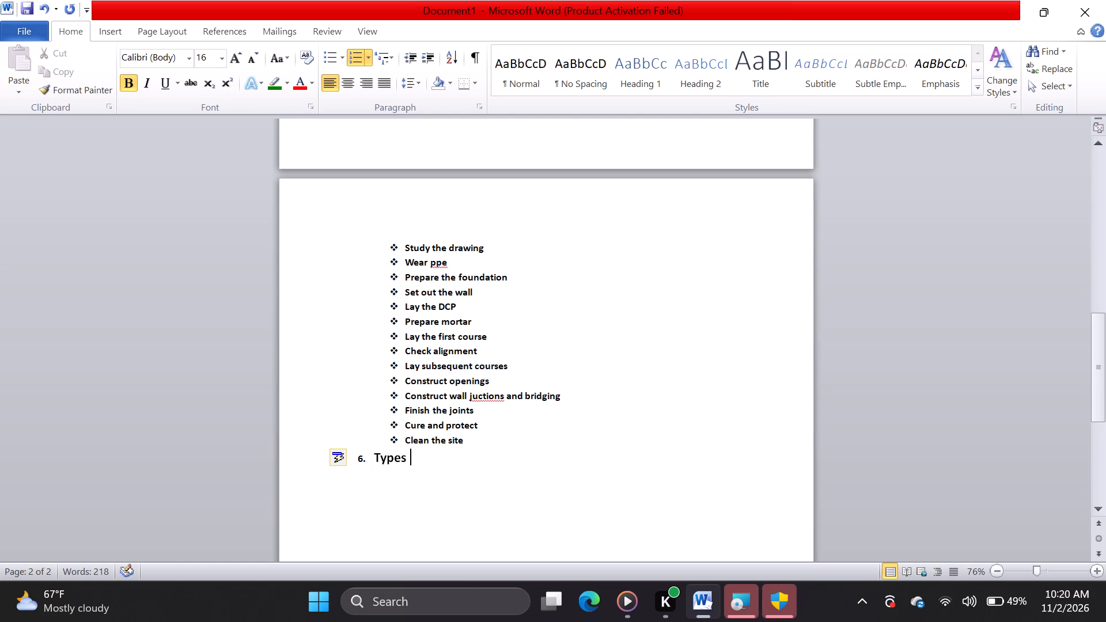
text(of)
key(space)
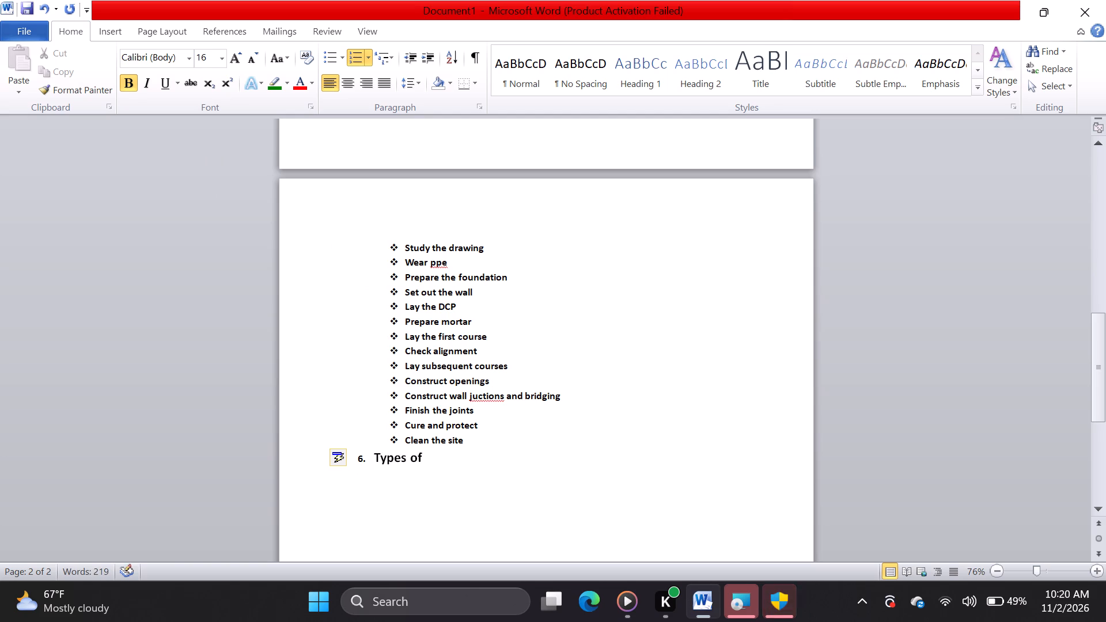
text(mas)
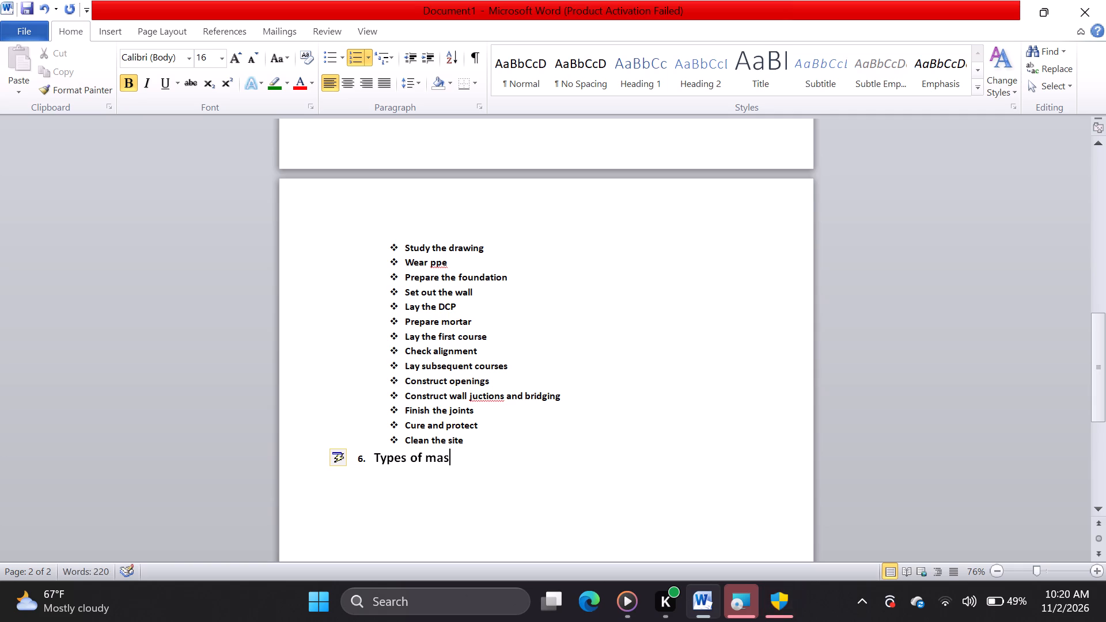
text(on)
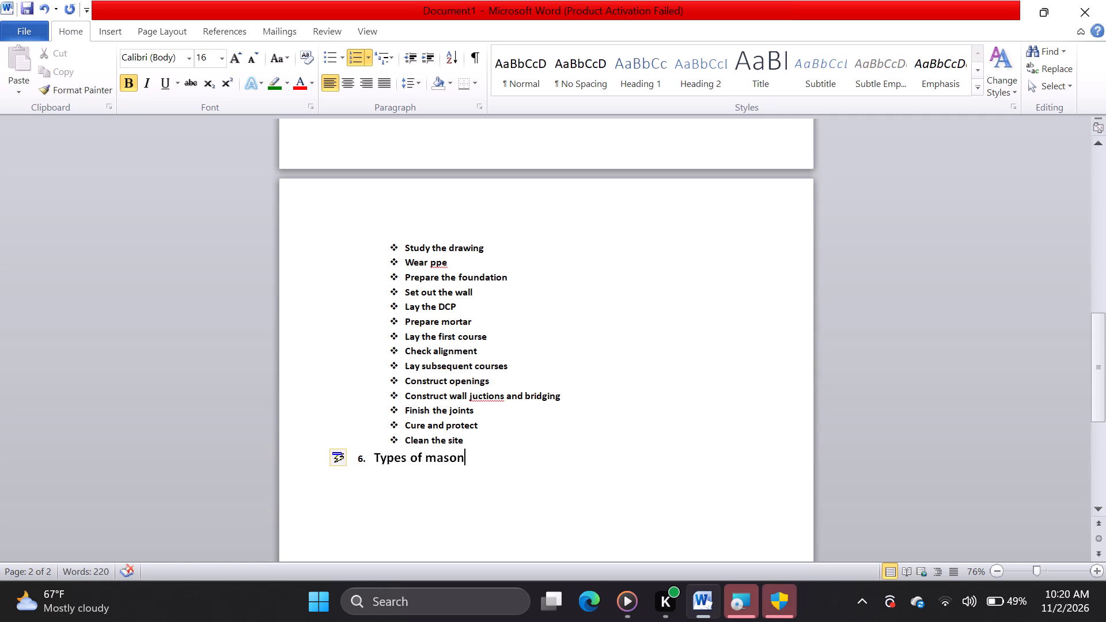
text(ry)
key(space)
text(bonds)
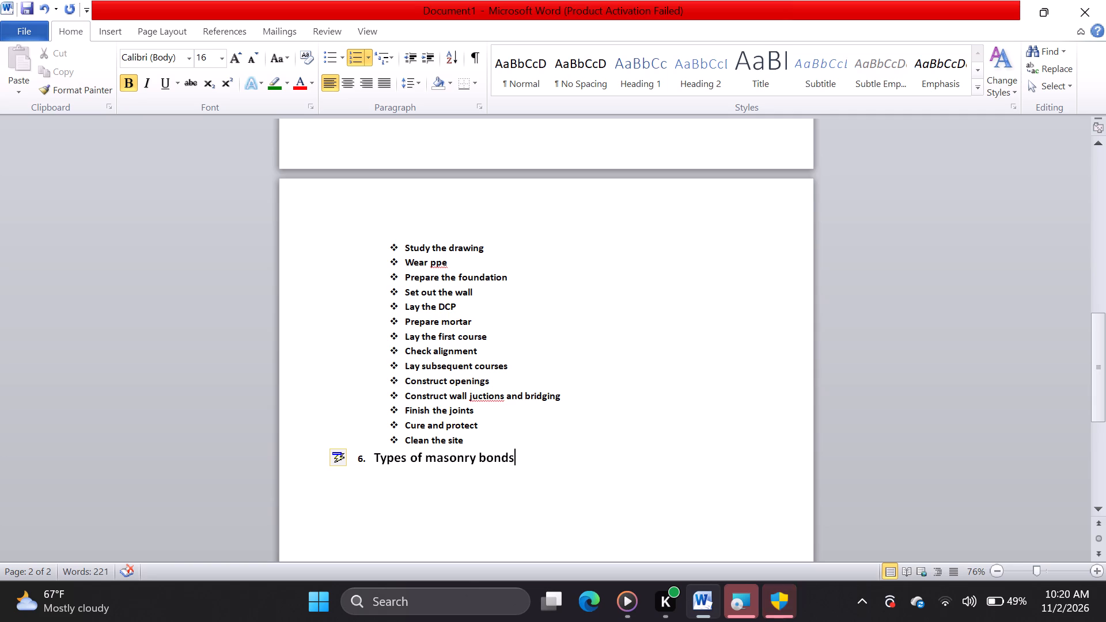
Below the "Types of masonry bonds" heading, start a checkmark bullet list at font size 12 with the bold entry "English bond-".
key(Return)
key(BackSpace)
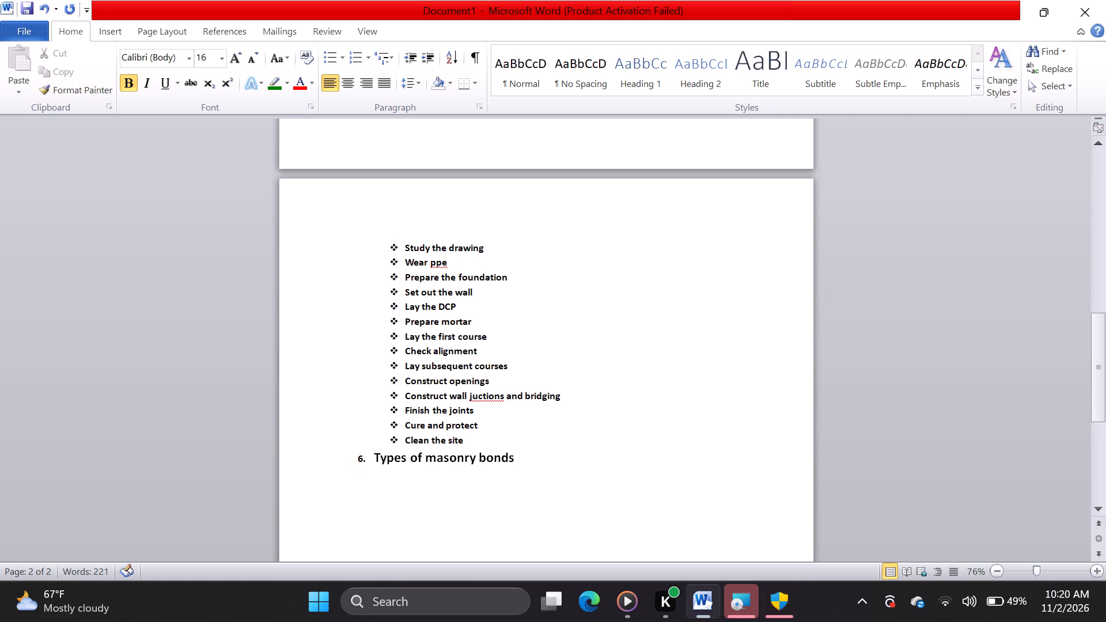
click(219, 54)
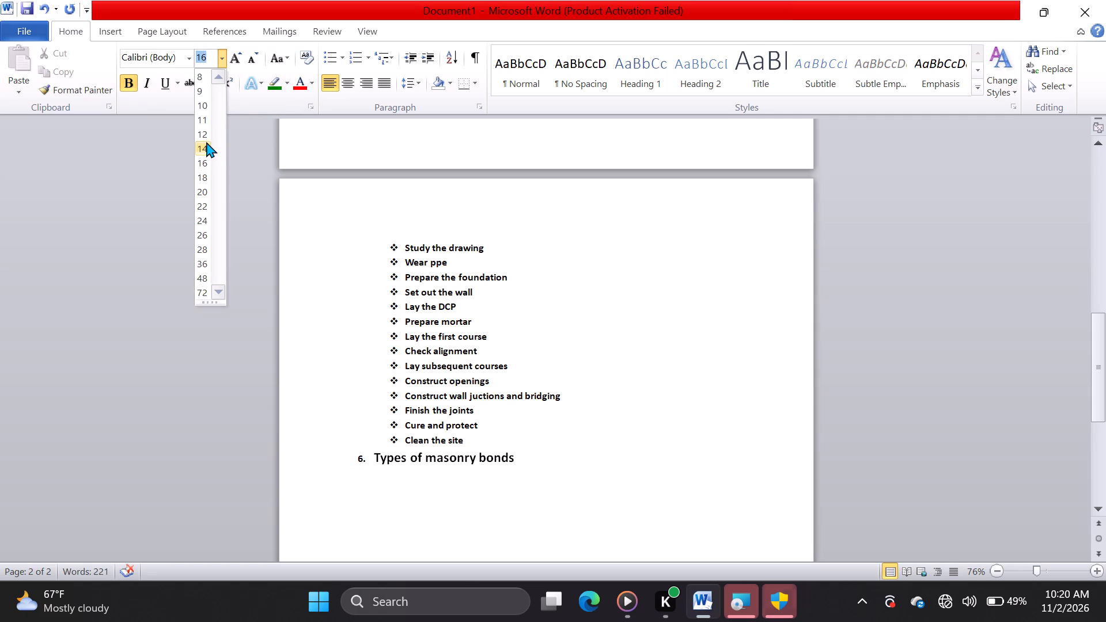
click(206, 136)
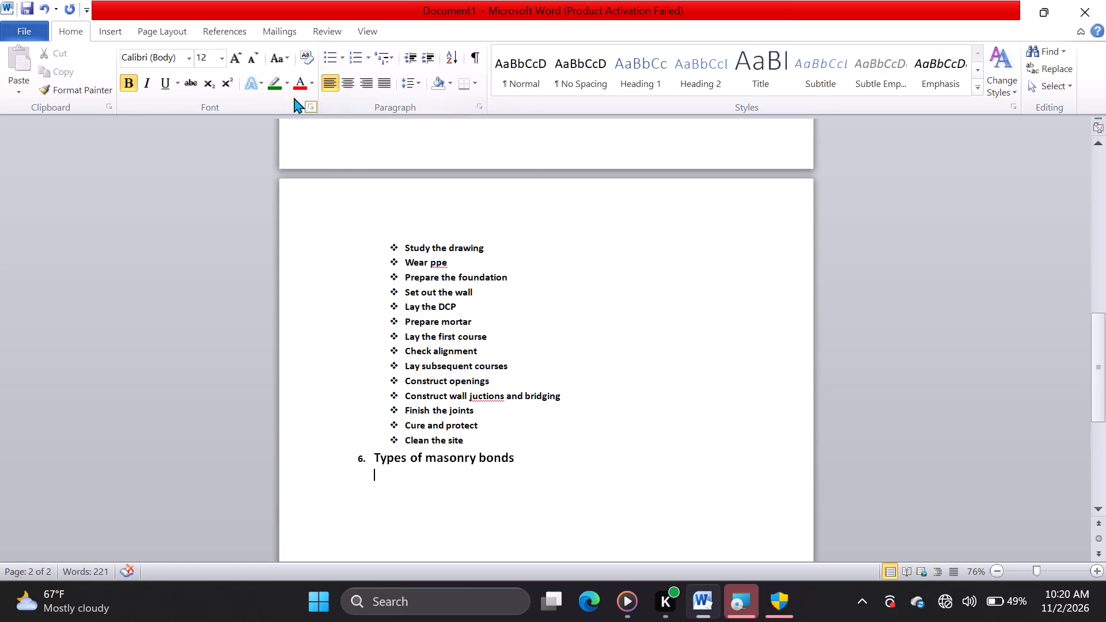
click(341, 55)
click(370, 93)
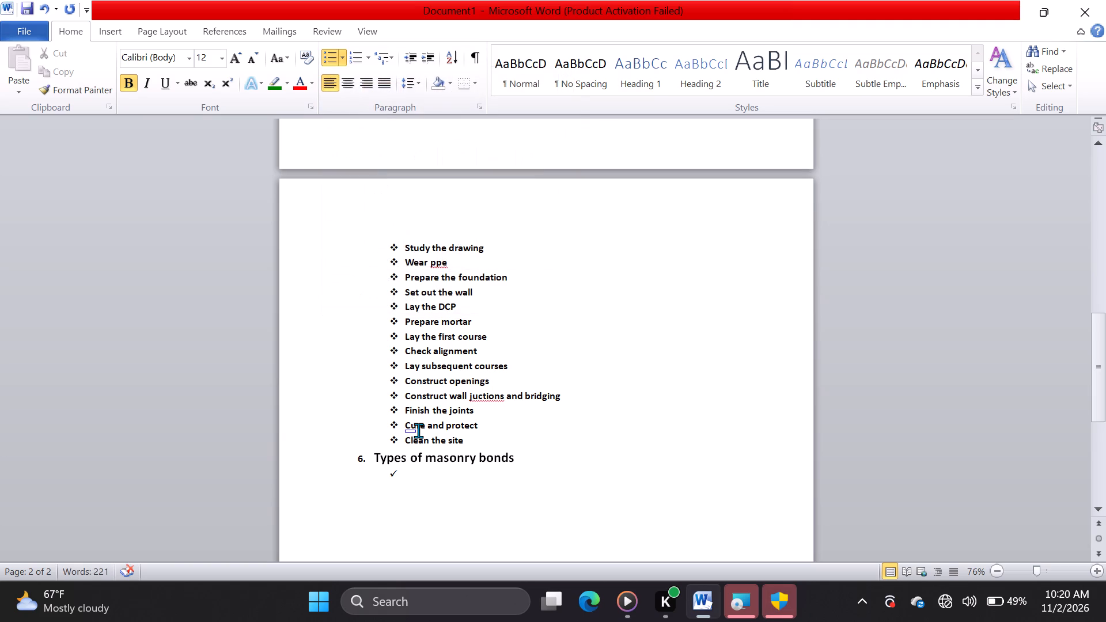
text(engl)
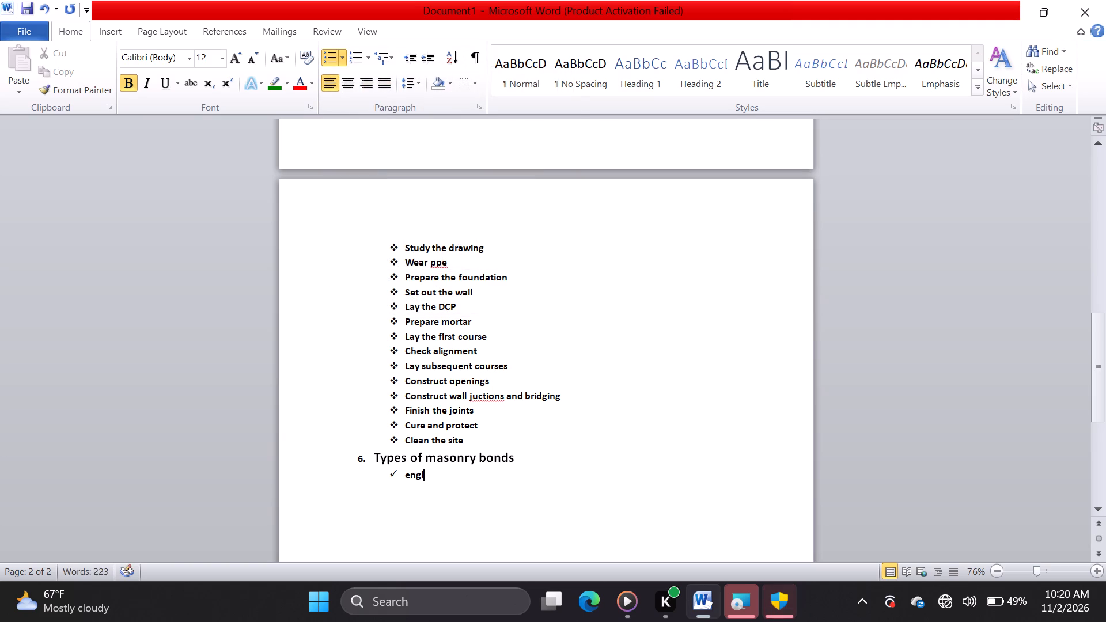
text(ish bo)
text(nf)
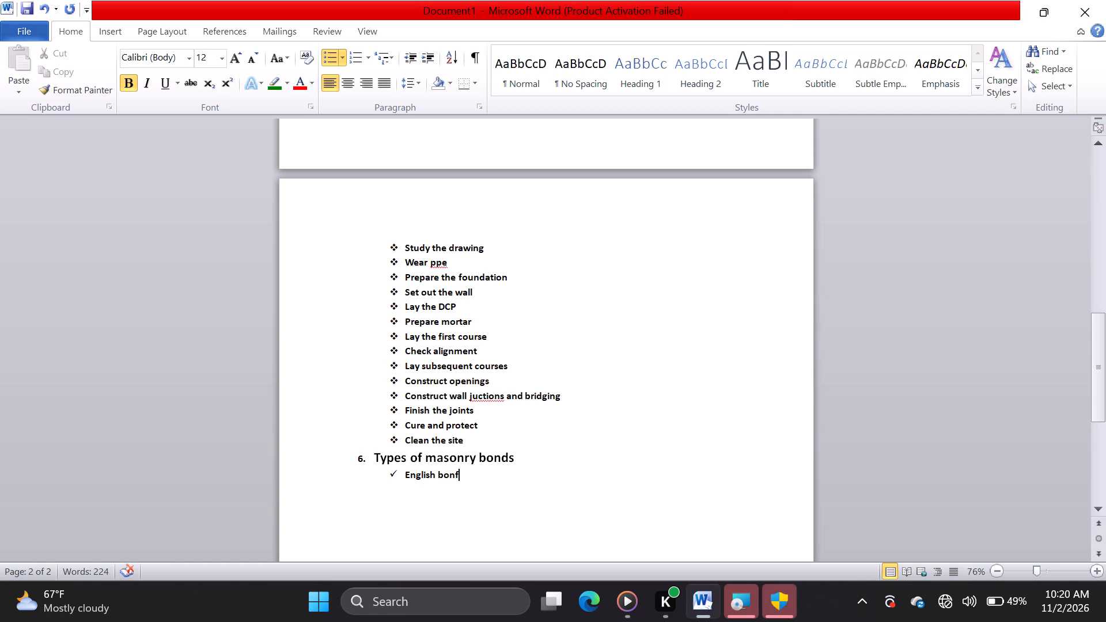
key(BackSpace)
key(d)
key(minus)
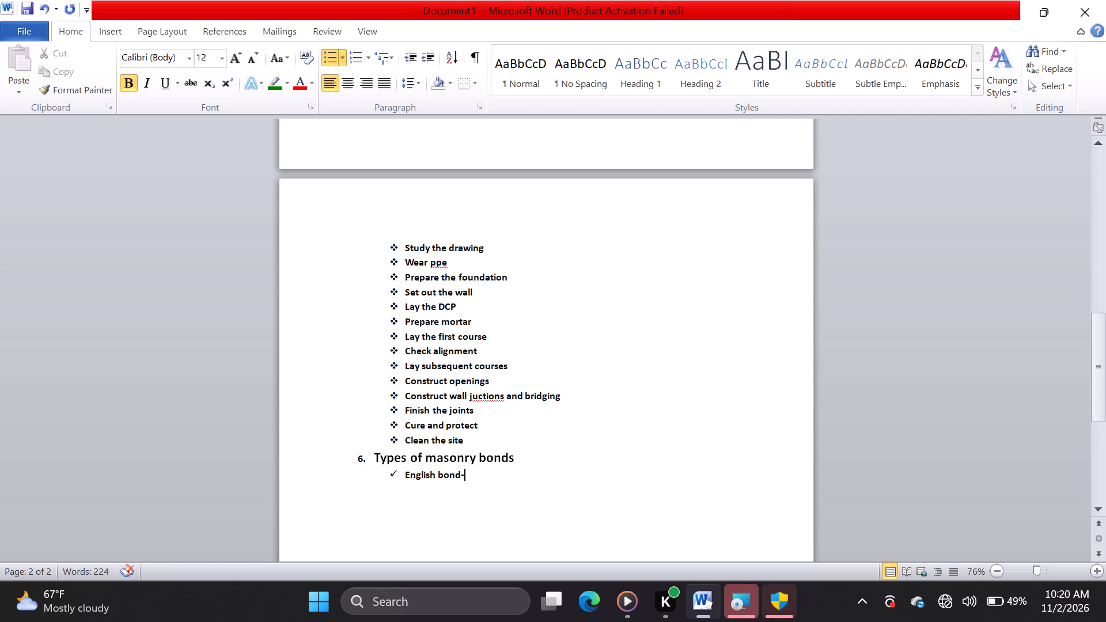
Complete the "English bond-" bullet with the non-bold description "alternating course of headers and stretchers".
click(123, 86)
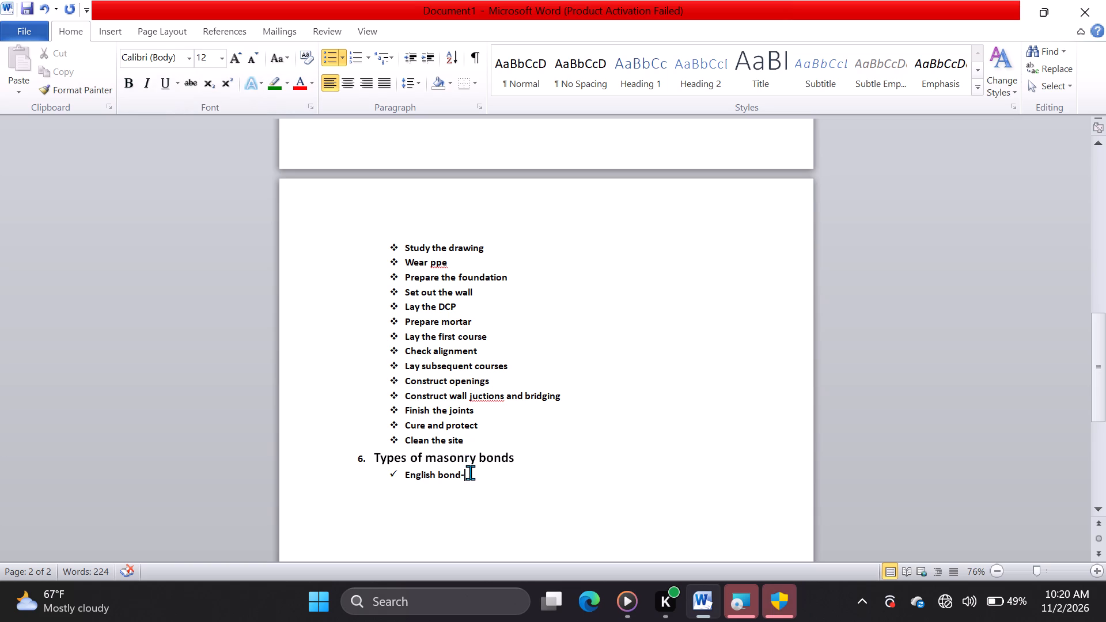
text(alter)
key(n)
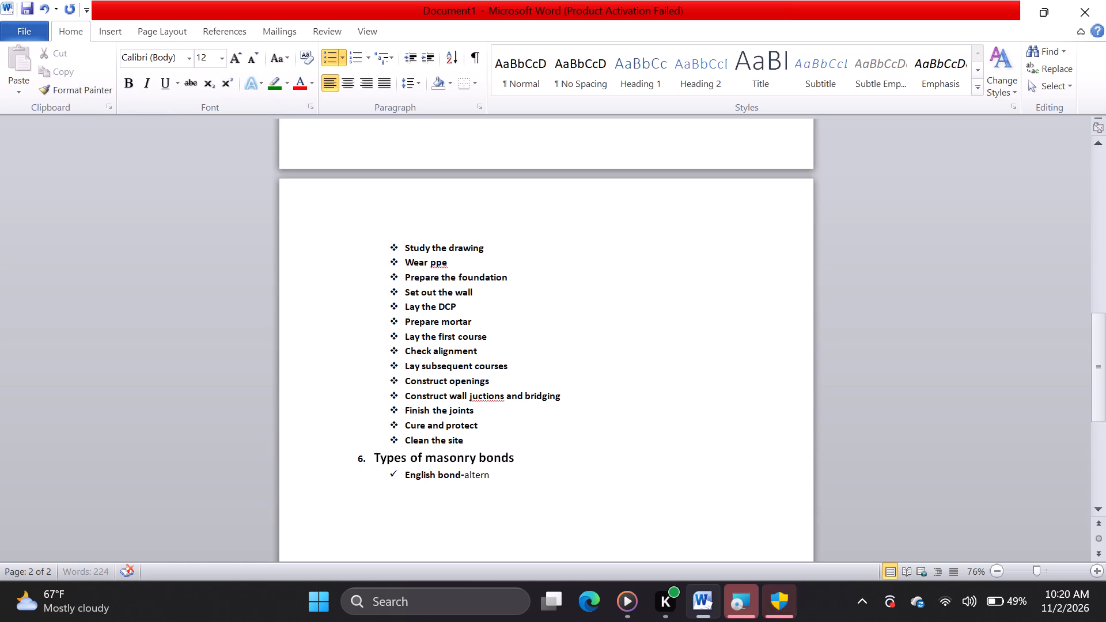
key(a)
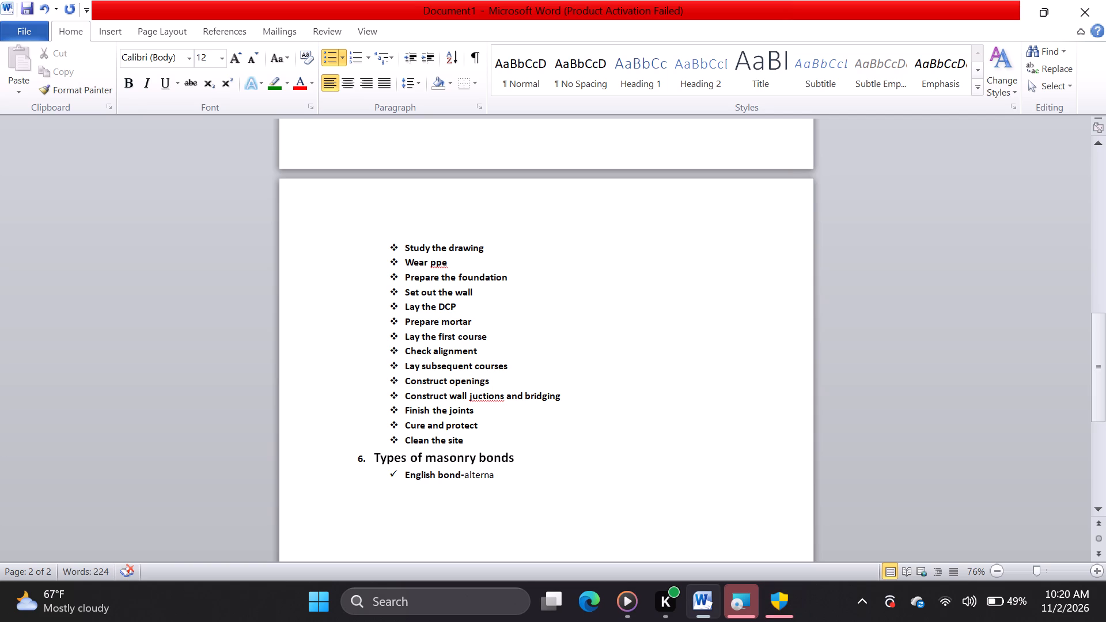
key(r)
key(BackSpace)
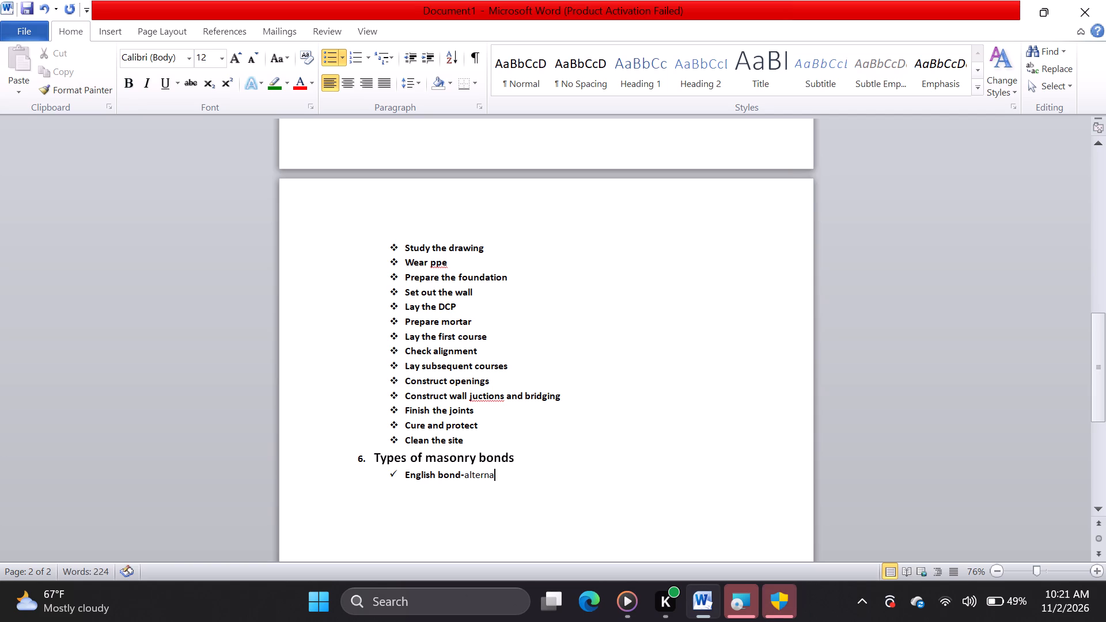
text(ting)
key(space)
text(coures)
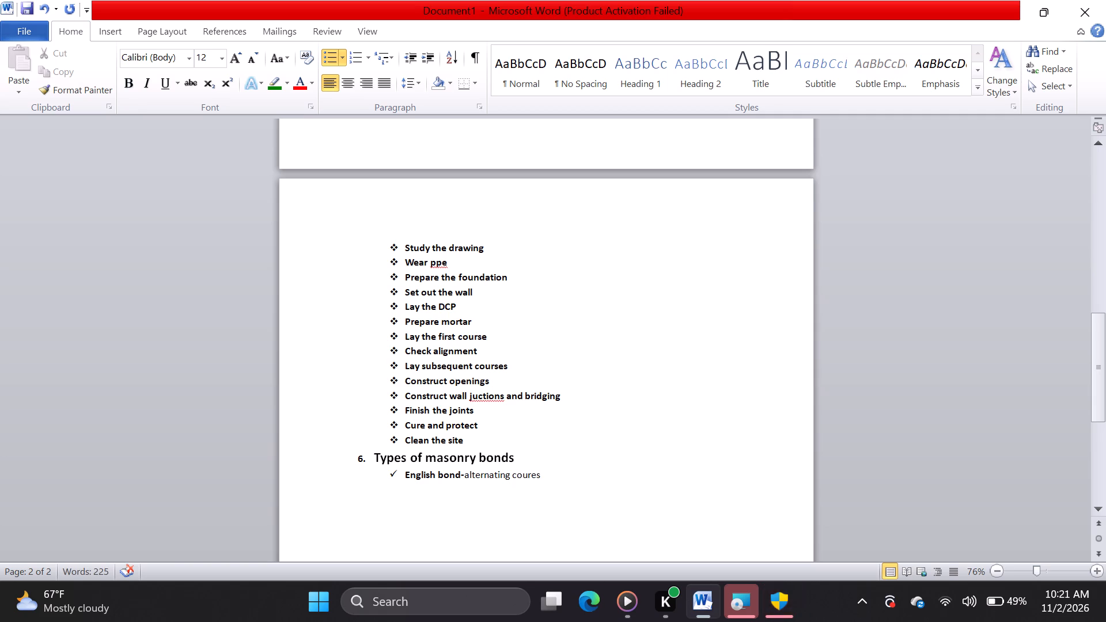
key(space)
text(of)
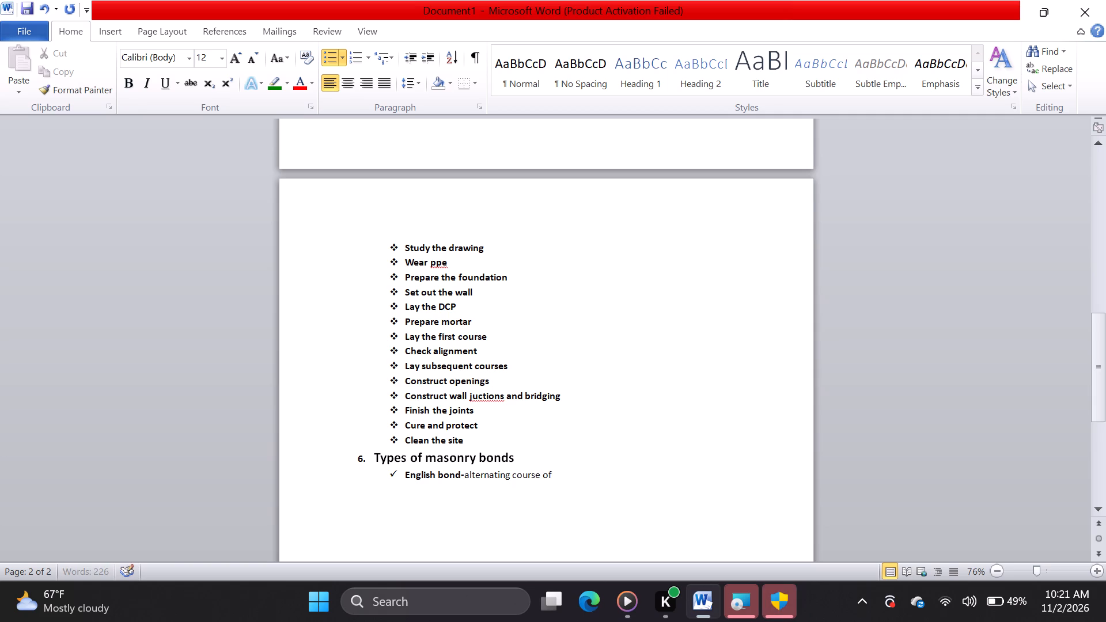
key(space)
text(header)
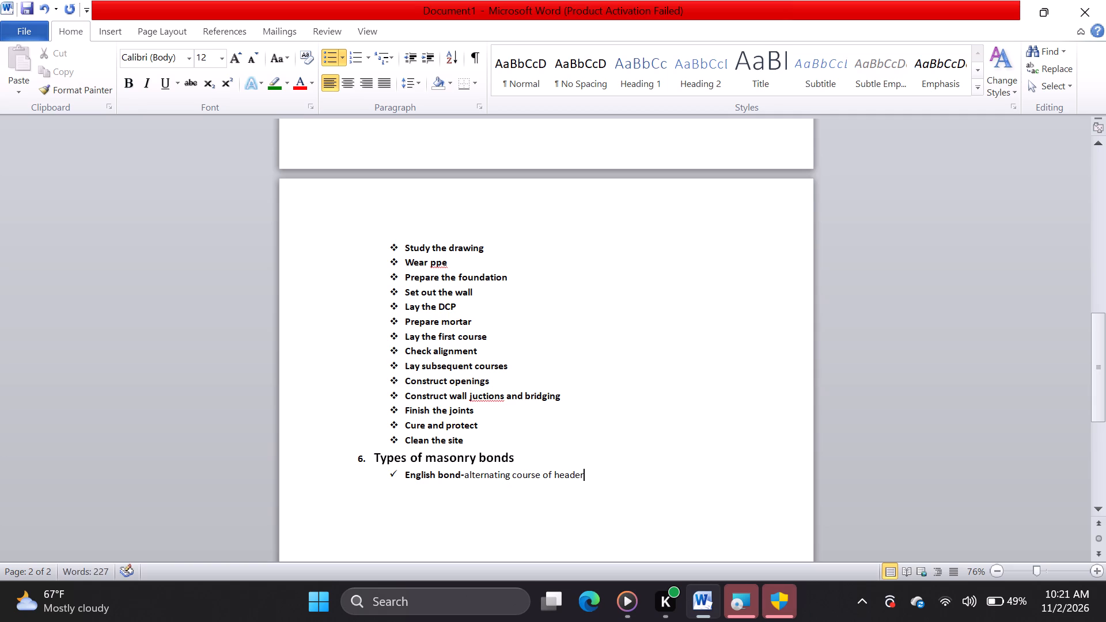
text(s)
key(space)
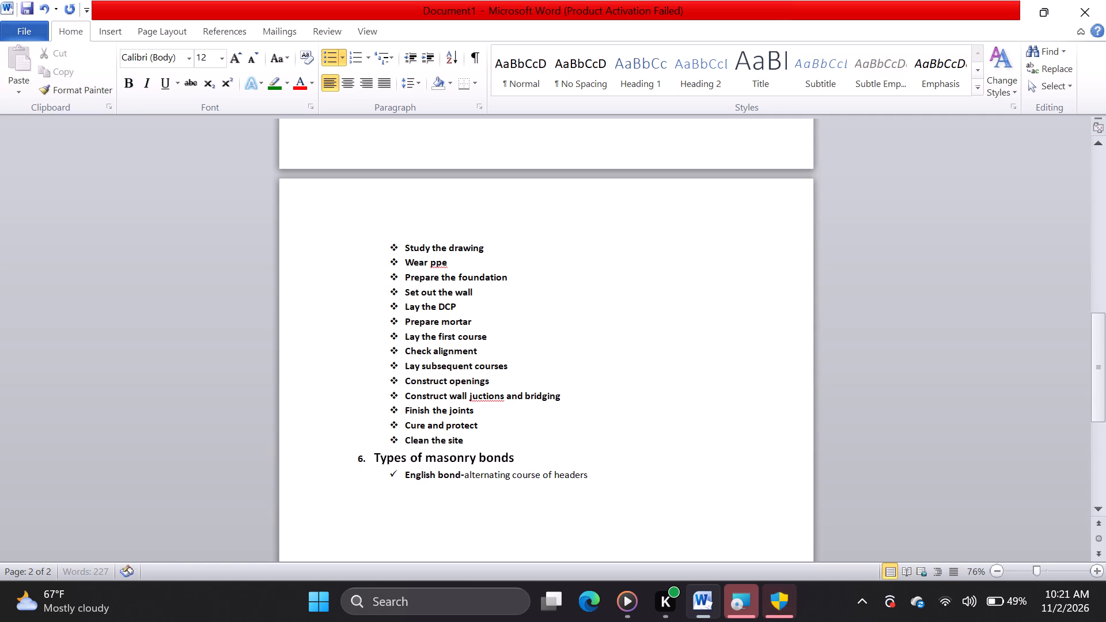
text(and)
key(space)
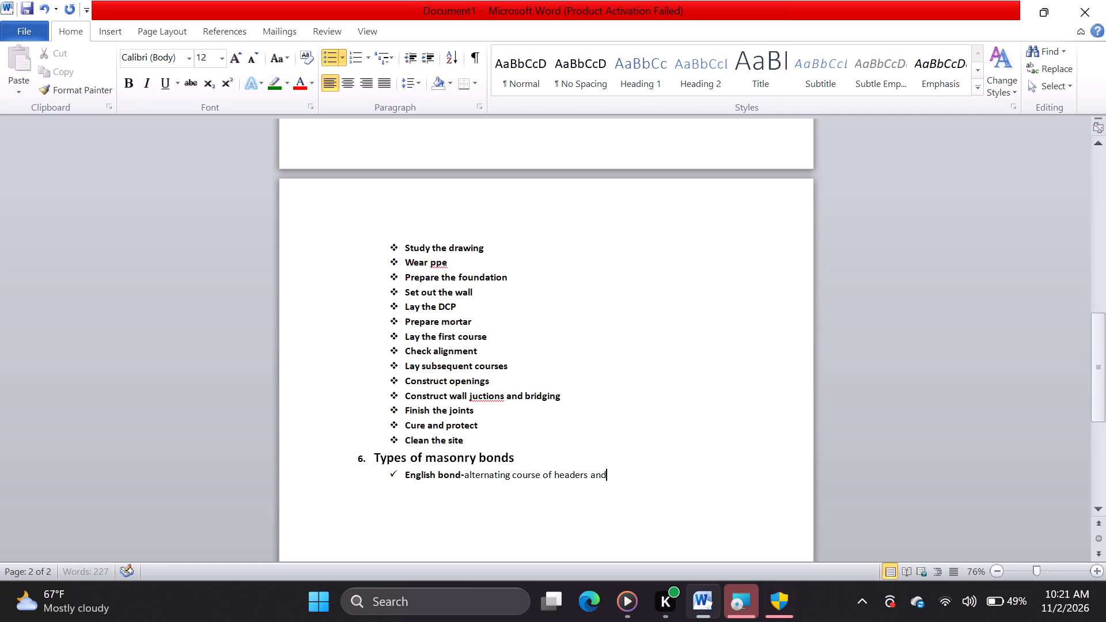
text(st)
text(retch)
key(e)
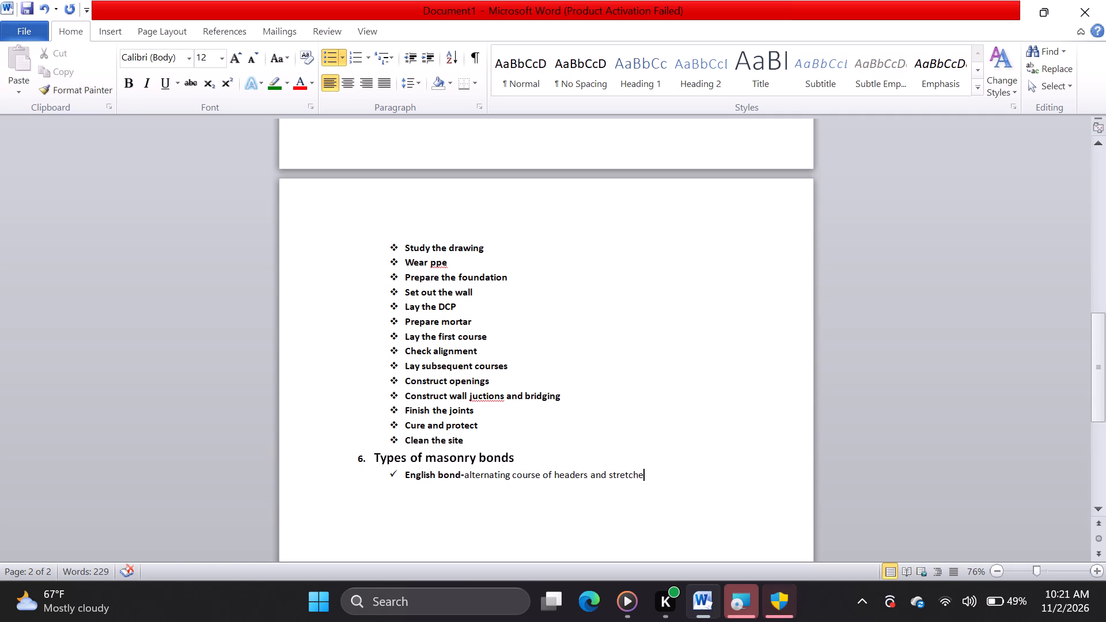
text(rs)
Add a second checkmark bullet below the English bond entry with the bold text "Flemish bond-".
key(Return)
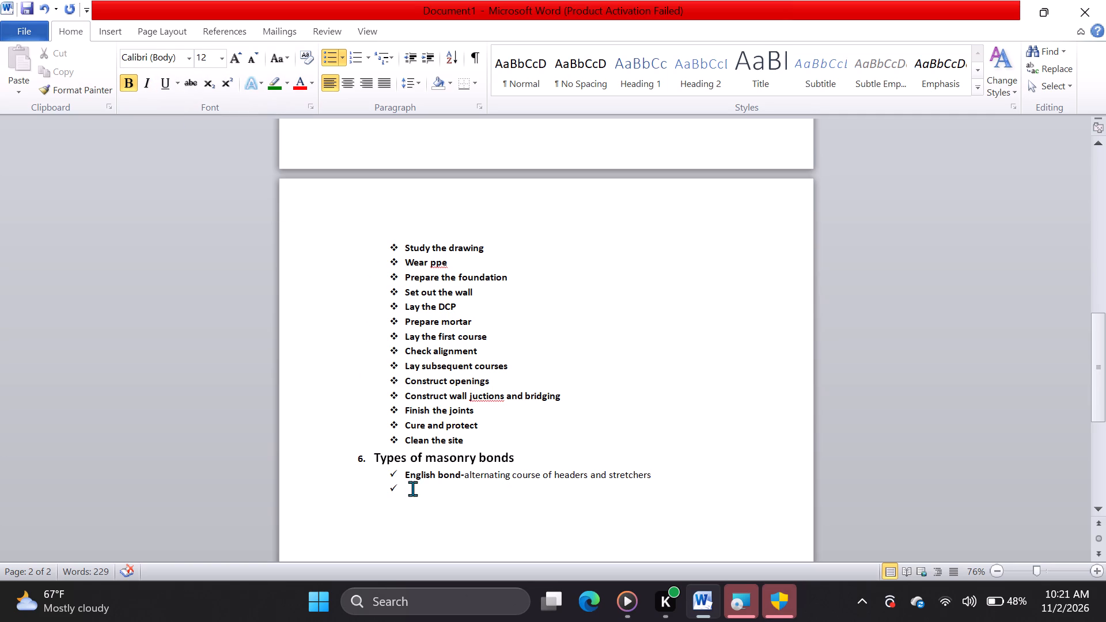
text(flemish)
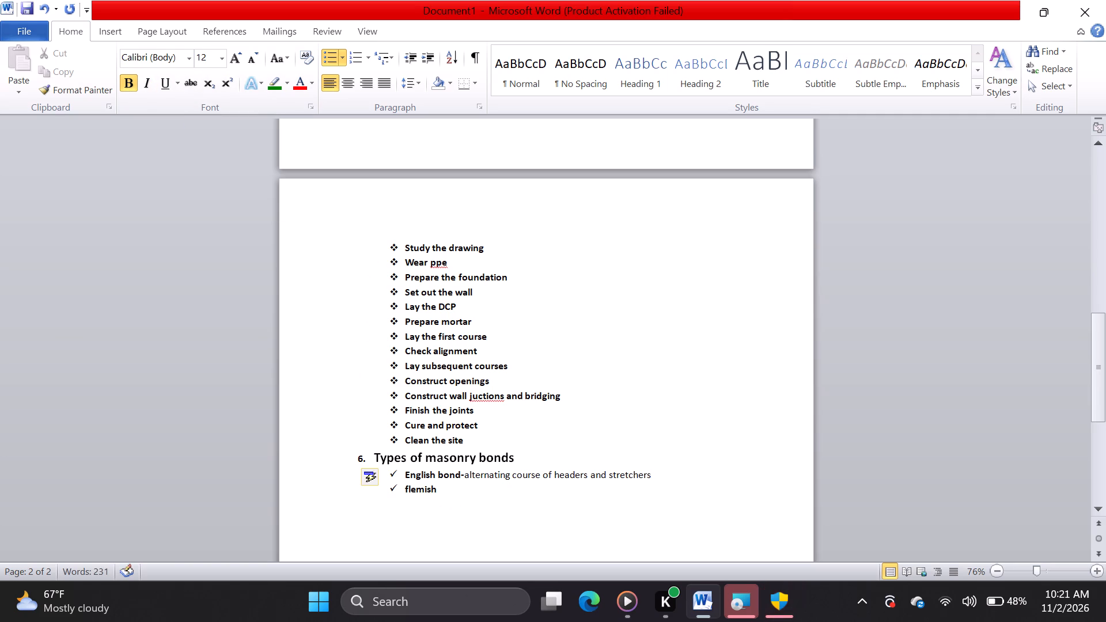
key(space)
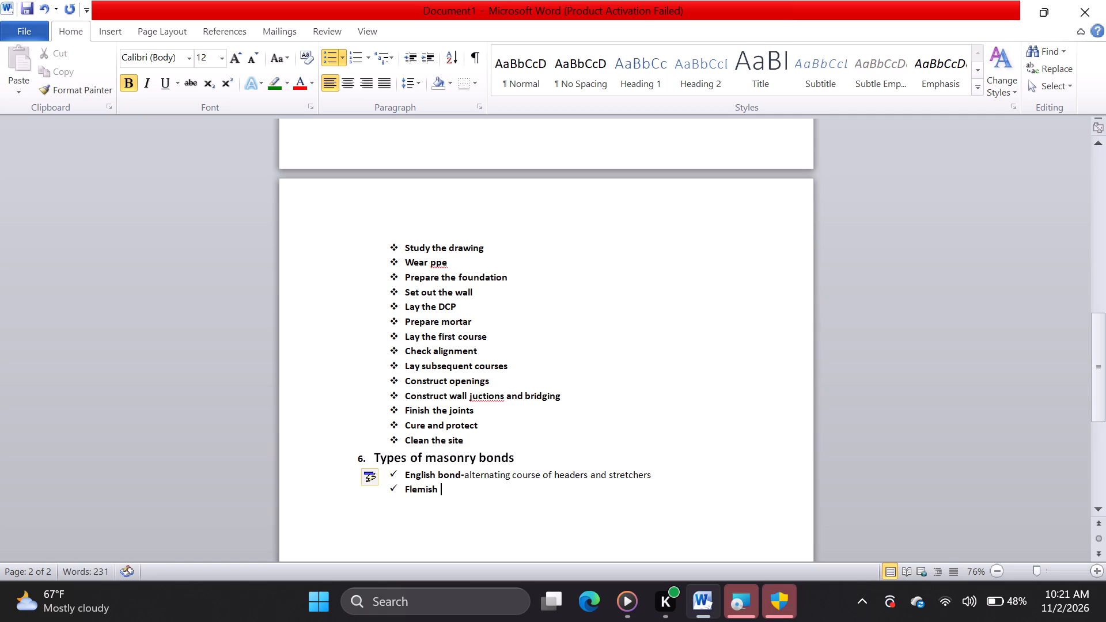
key(b)
text(ond)
key(minus)
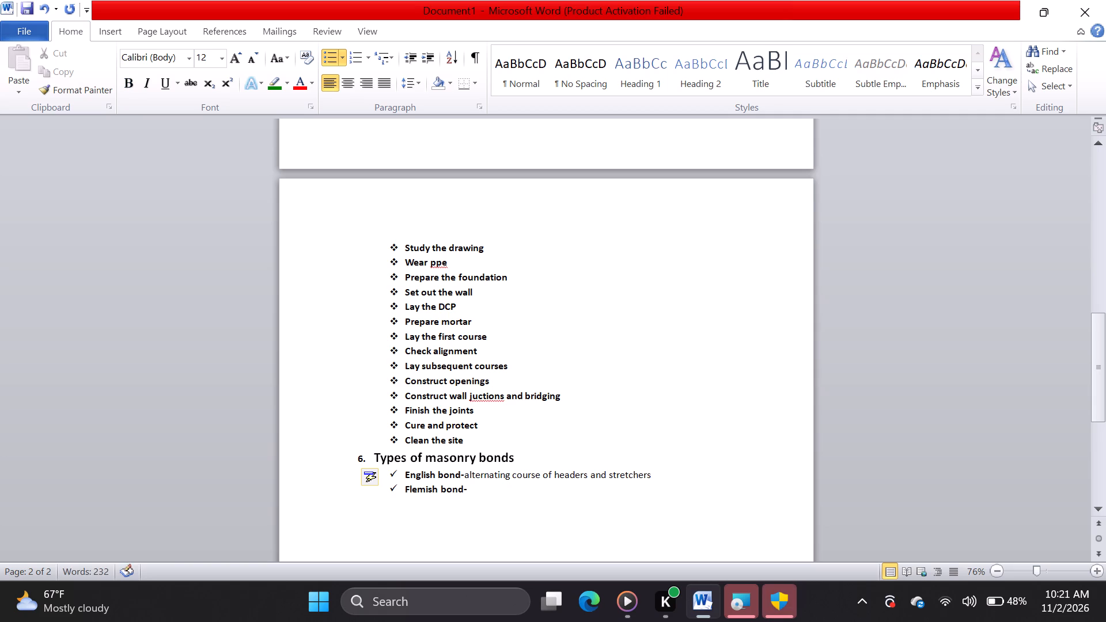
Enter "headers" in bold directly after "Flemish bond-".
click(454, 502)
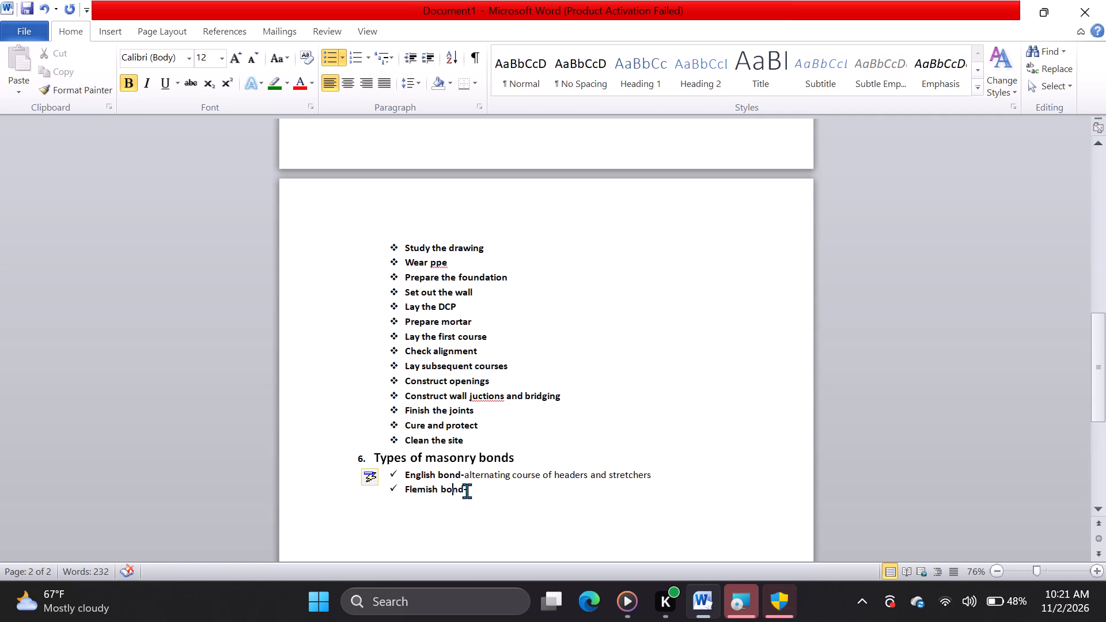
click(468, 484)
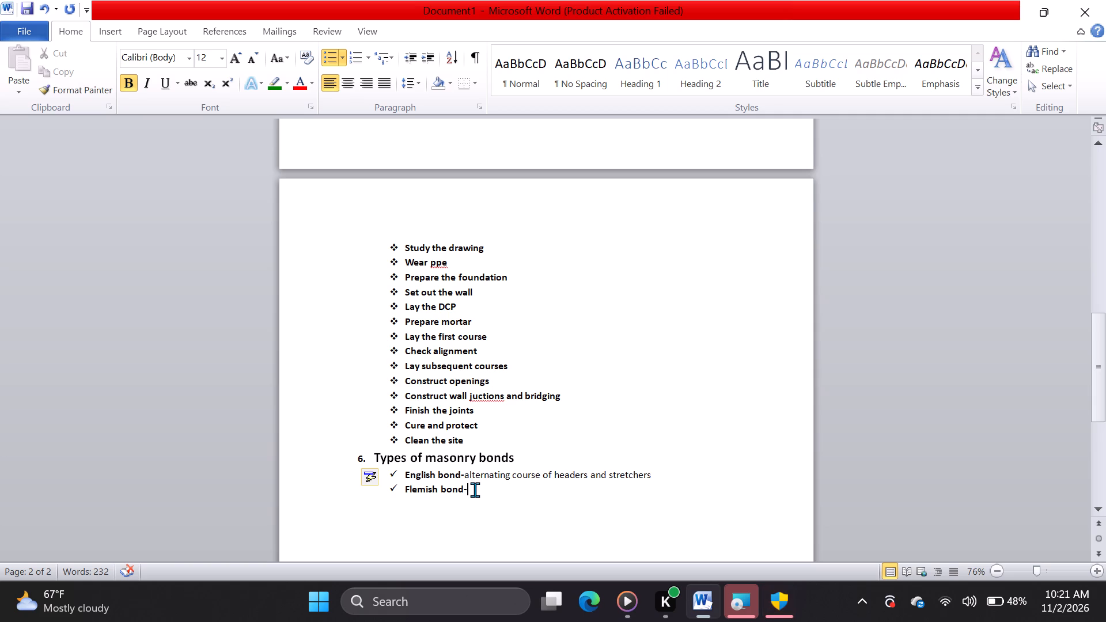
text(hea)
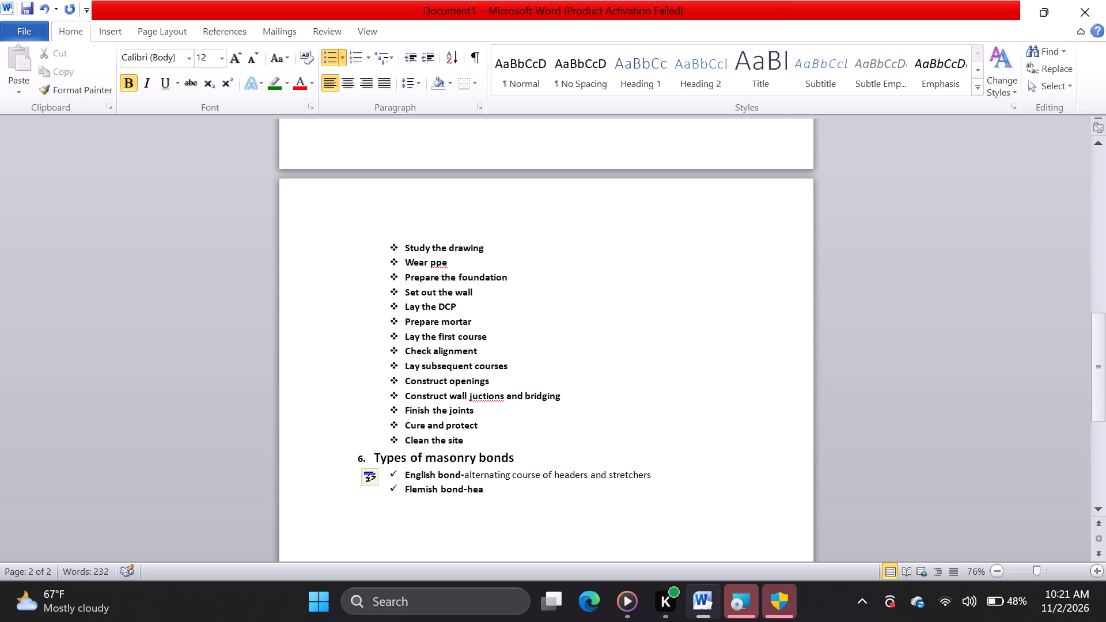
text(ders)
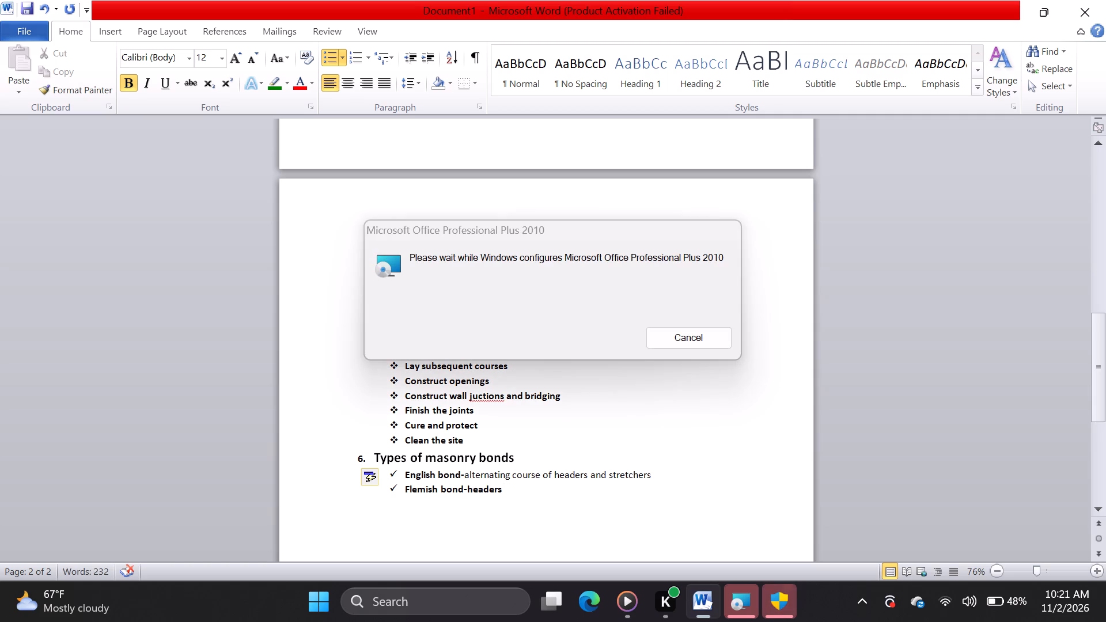
Cancel the Microsoft Office Professional Plus 2010 configuration and dismiss its follow-up dialogs.
click(679, 335)
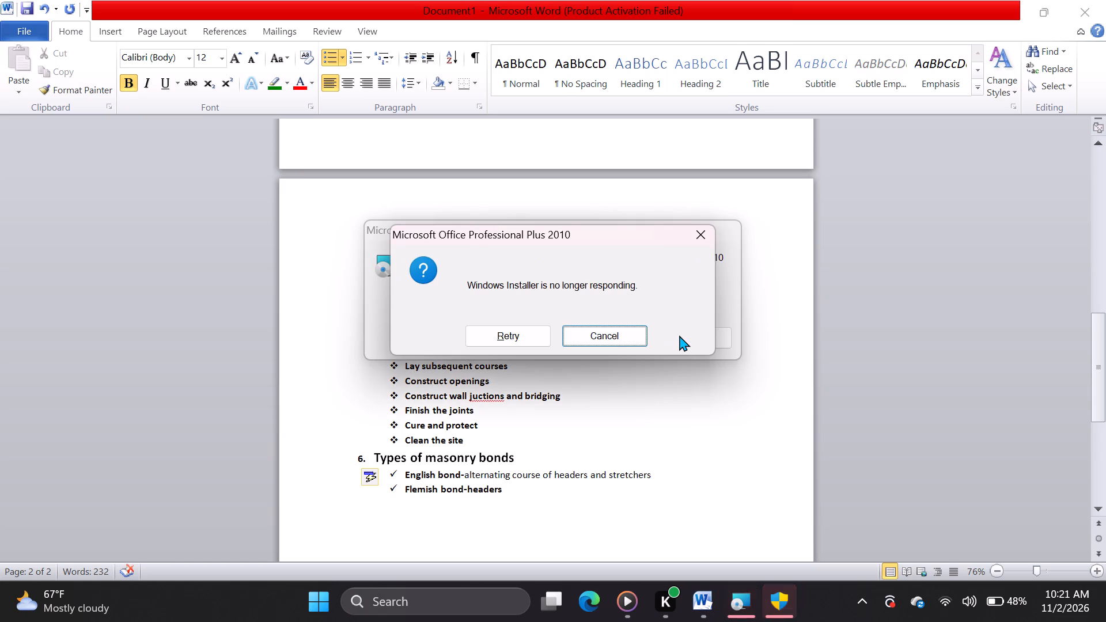
click(615, 333)
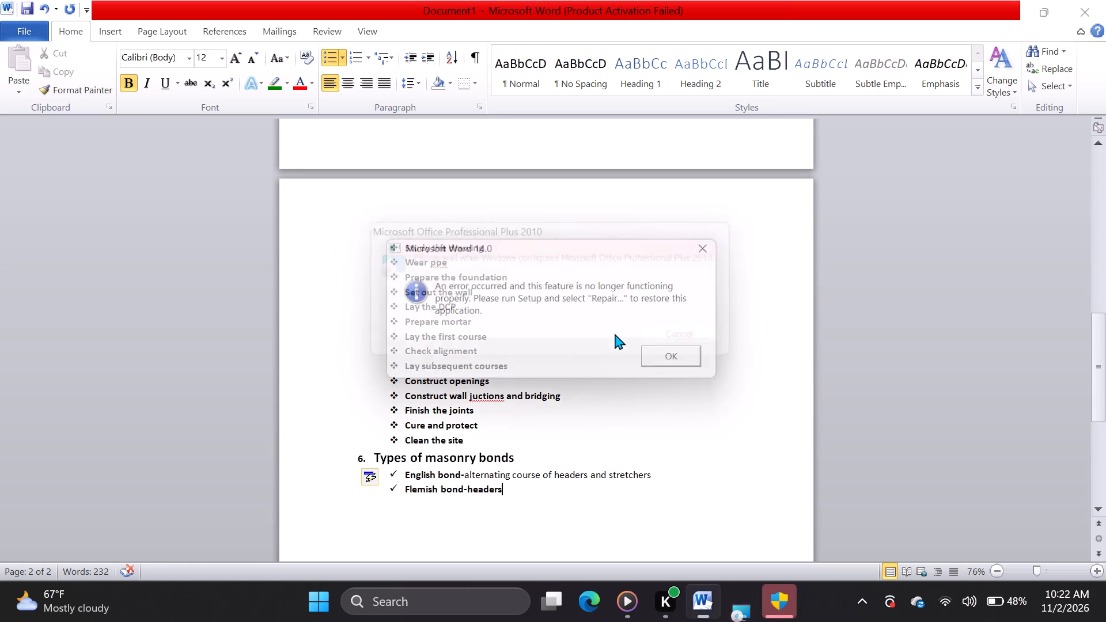
click(671, 357)
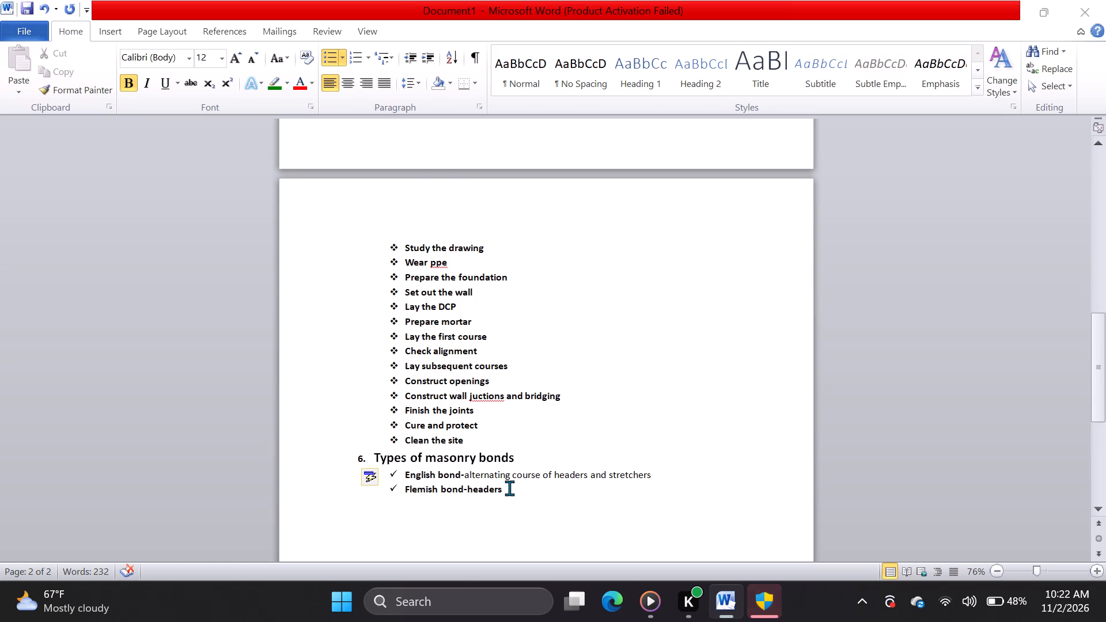
key(BackSpace)
key(BackSpace)
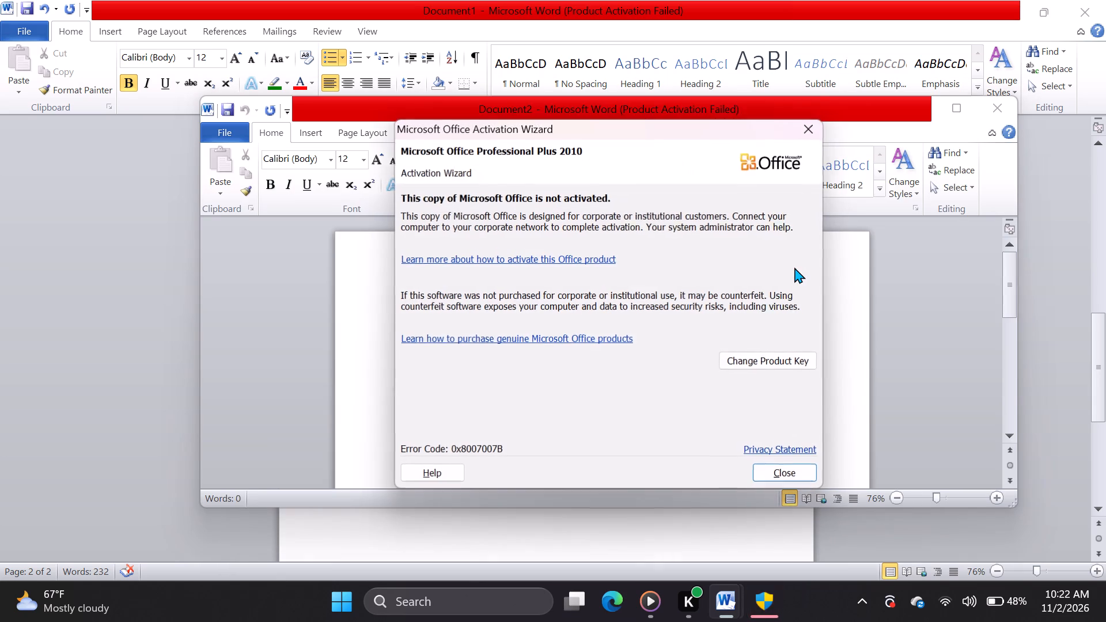
Dismiss the Office Activation Wizard and close the blank Document2 without saving it.
click(812, 129)
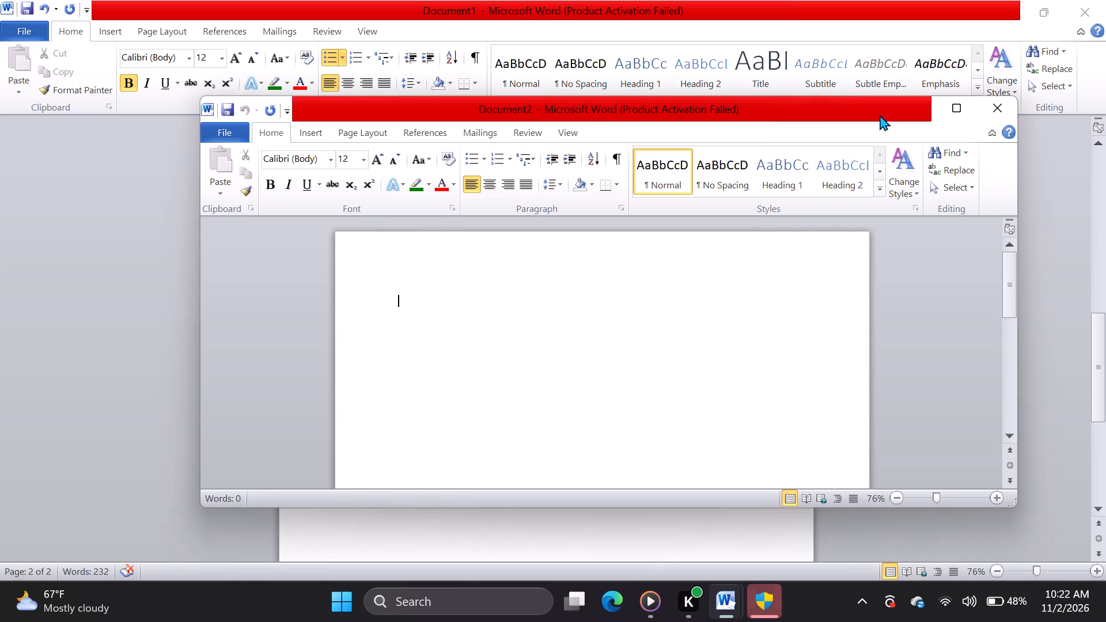
click(1002, 107)
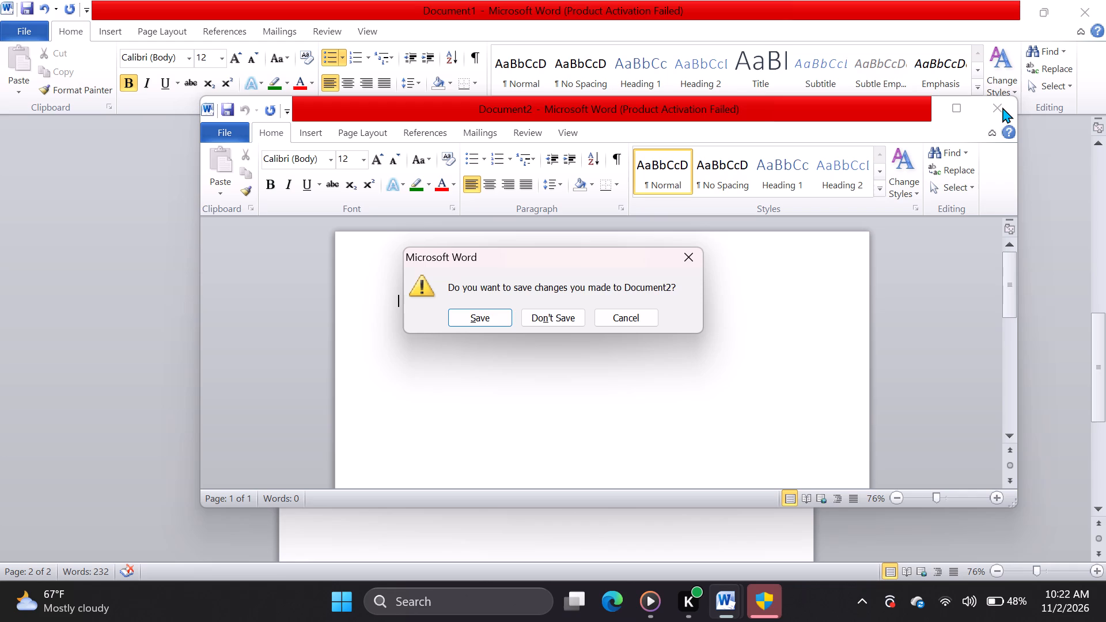
click(569, 317)
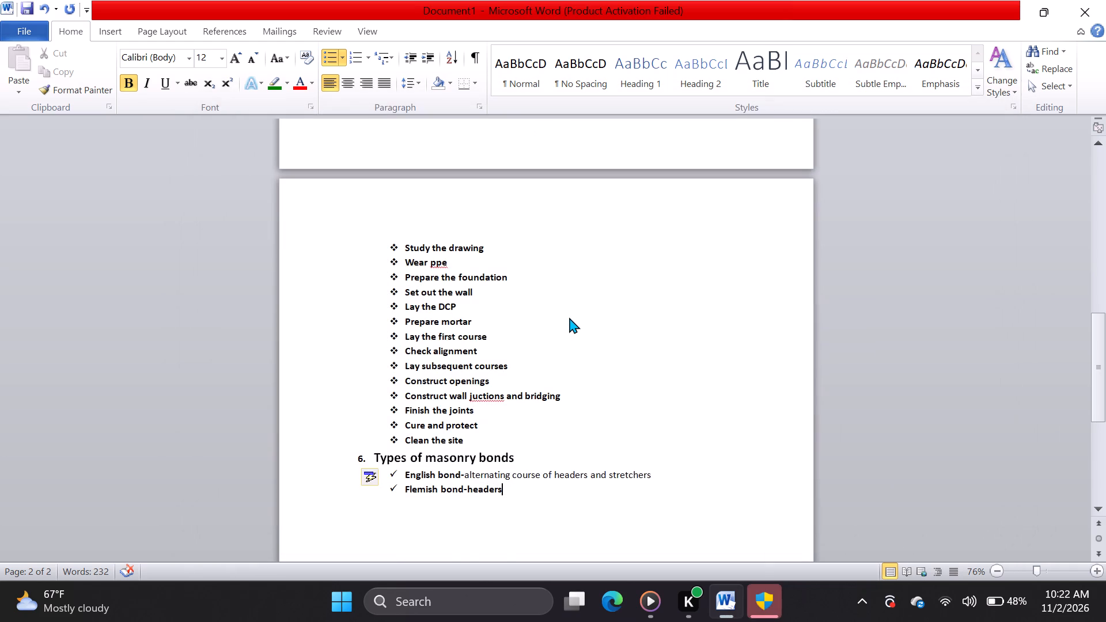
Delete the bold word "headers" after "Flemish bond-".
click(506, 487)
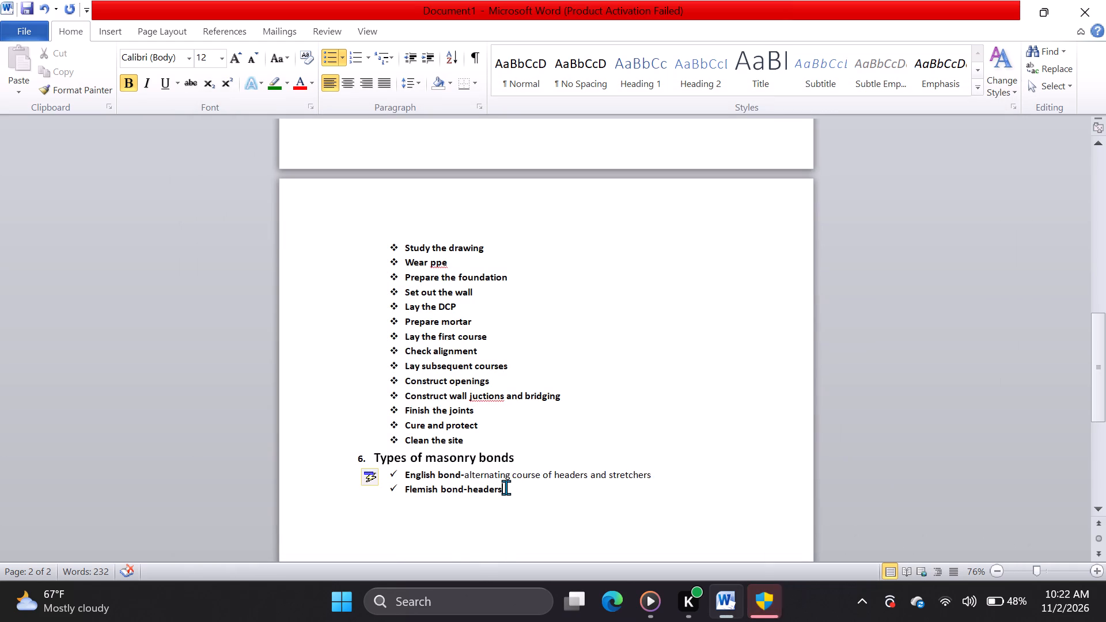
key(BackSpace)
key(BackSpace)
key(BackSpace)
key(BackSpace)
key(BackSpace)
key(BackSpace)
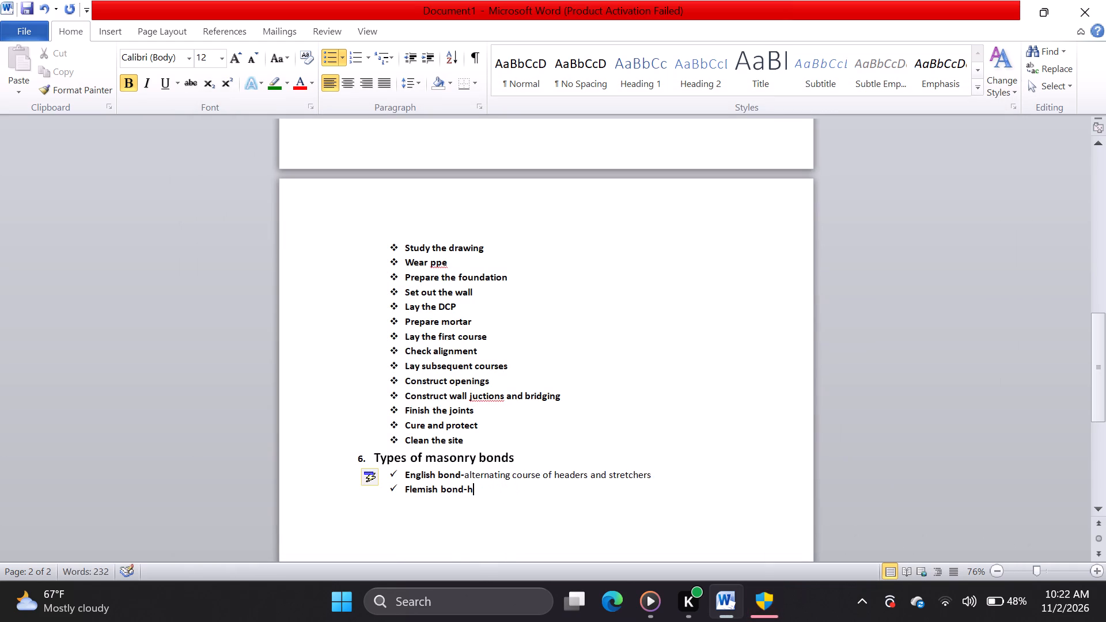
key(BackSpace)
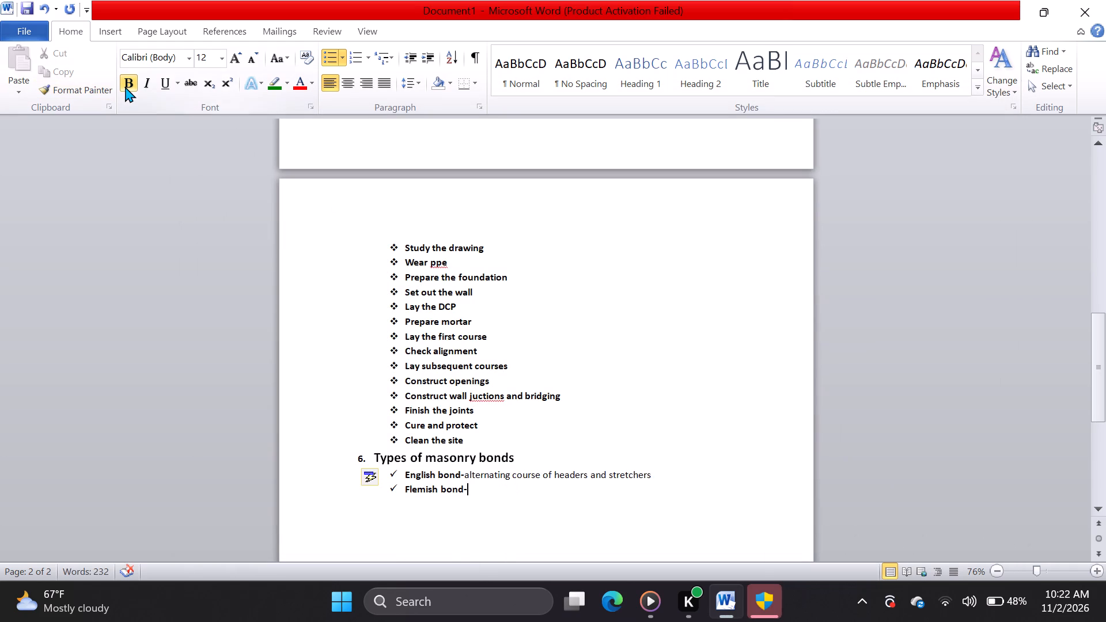
Describe the Flemish bond in non-bold text directly after its dash as "headers and stretches alternate within each course".
click(125, 86)
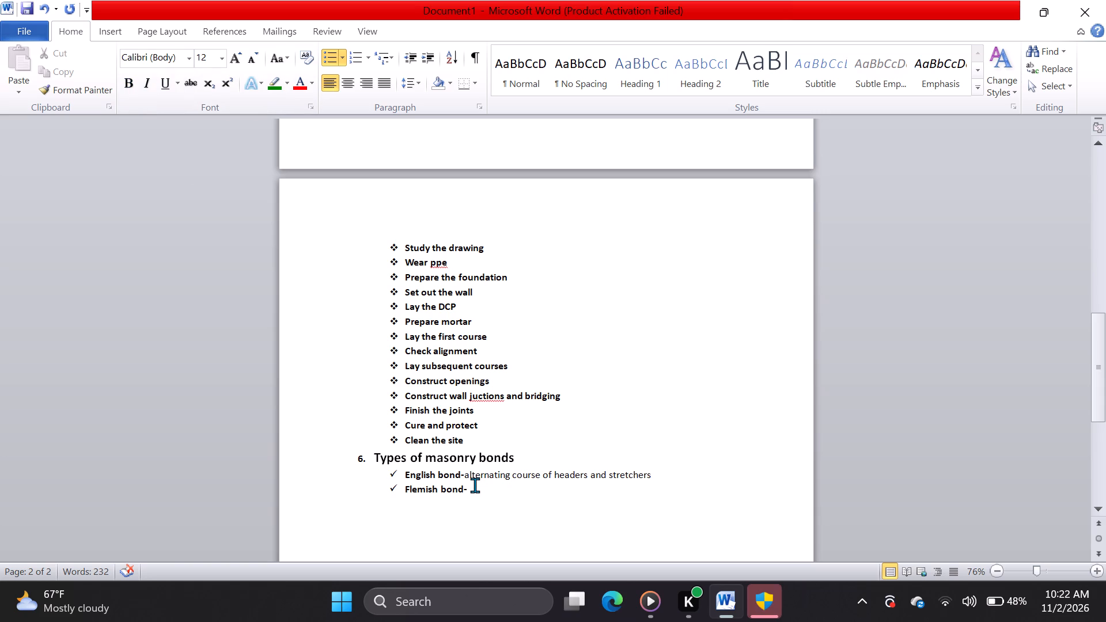
text(headers)
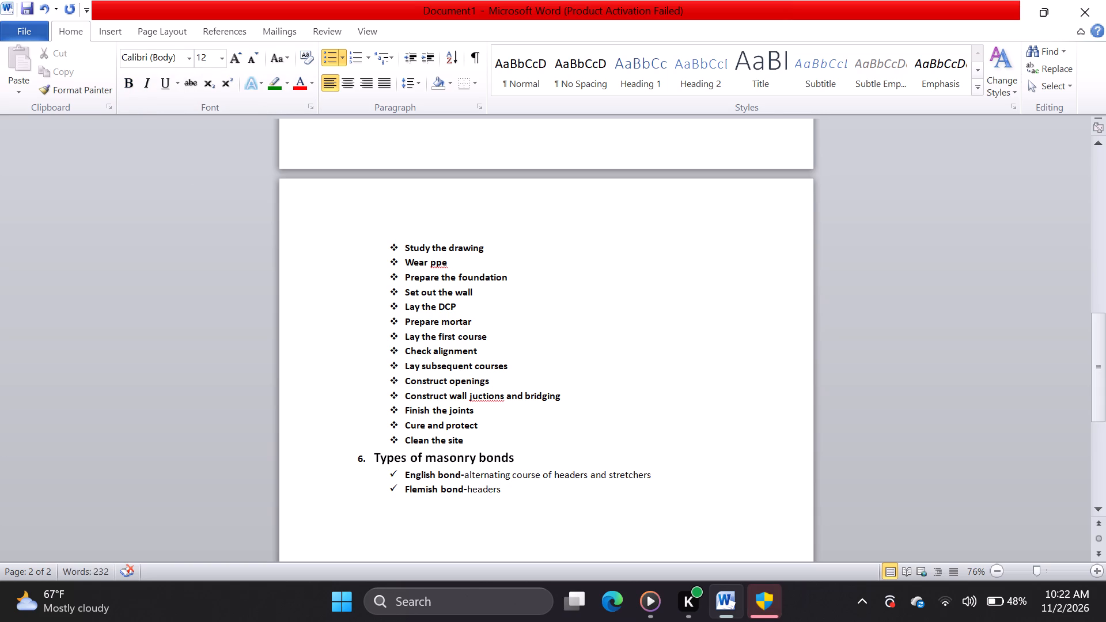
key(space)
text(and)
key(space)
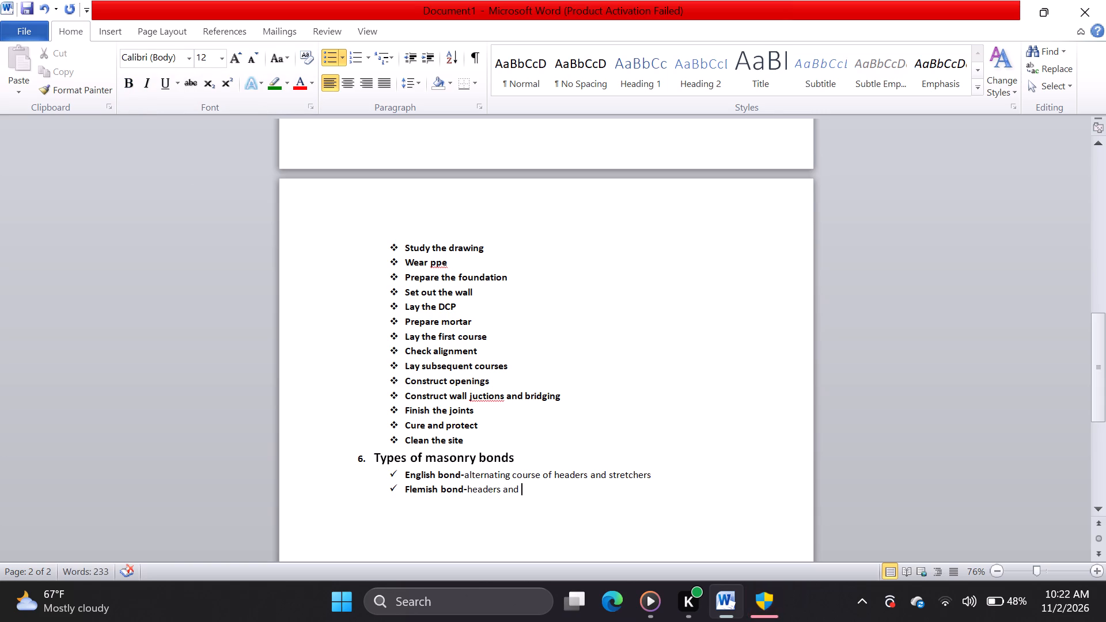
text(streches)
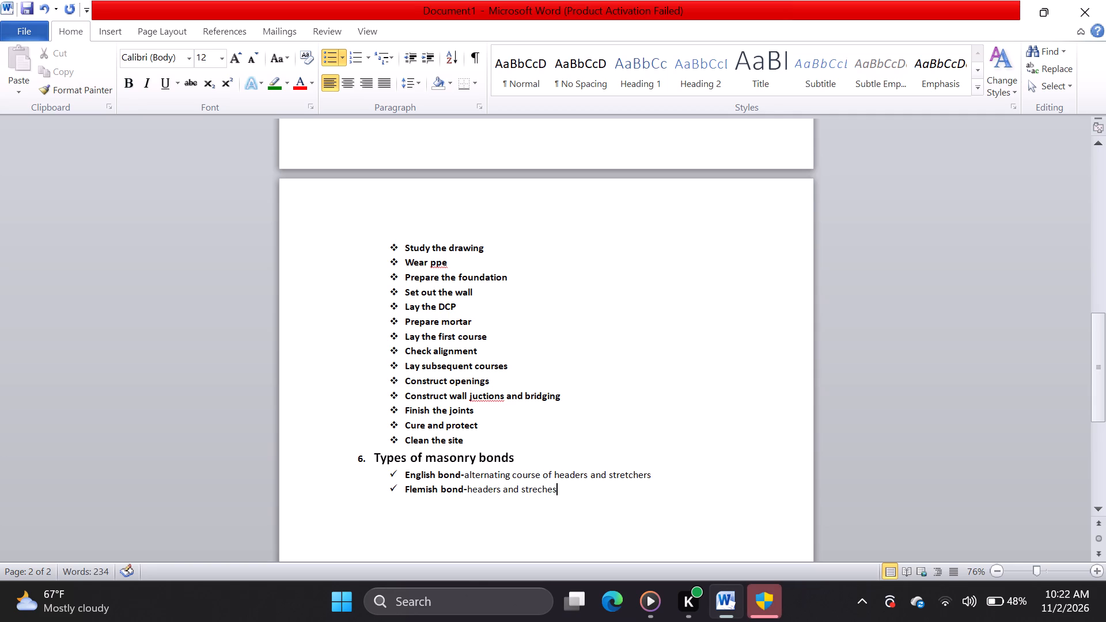
key(space)
text(al)
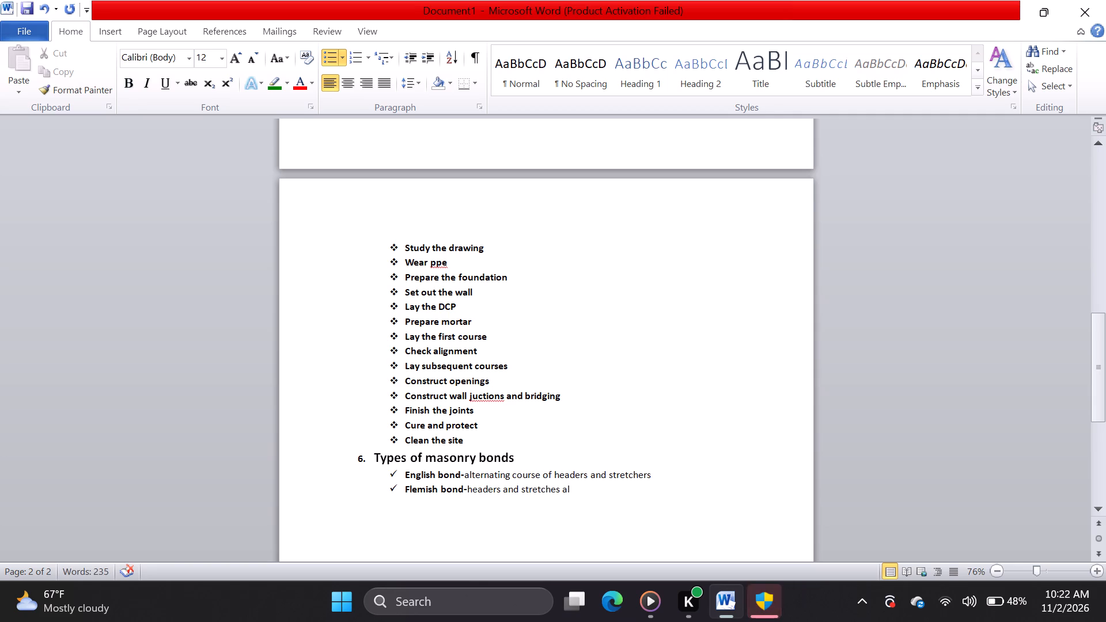
key(t)
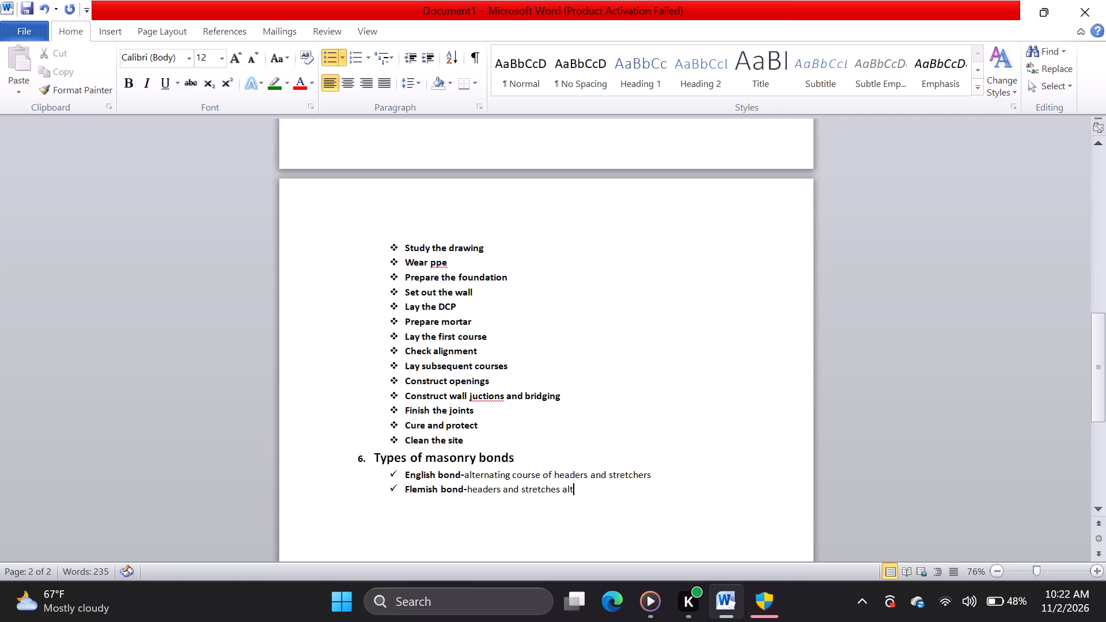
text(er)
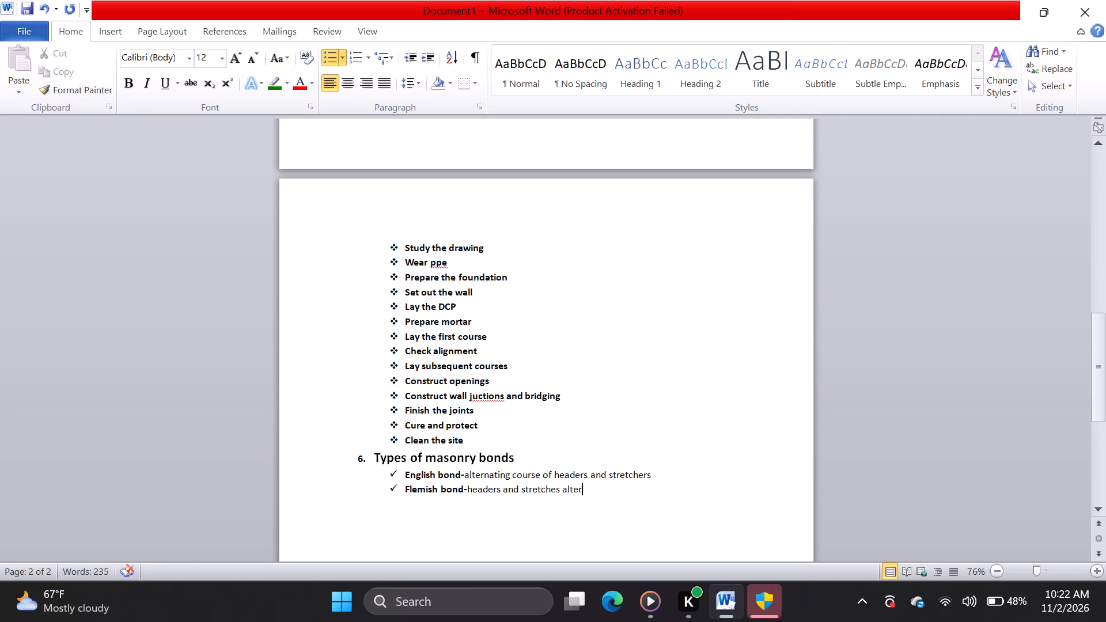
text(nate)
key(space)
text(within)
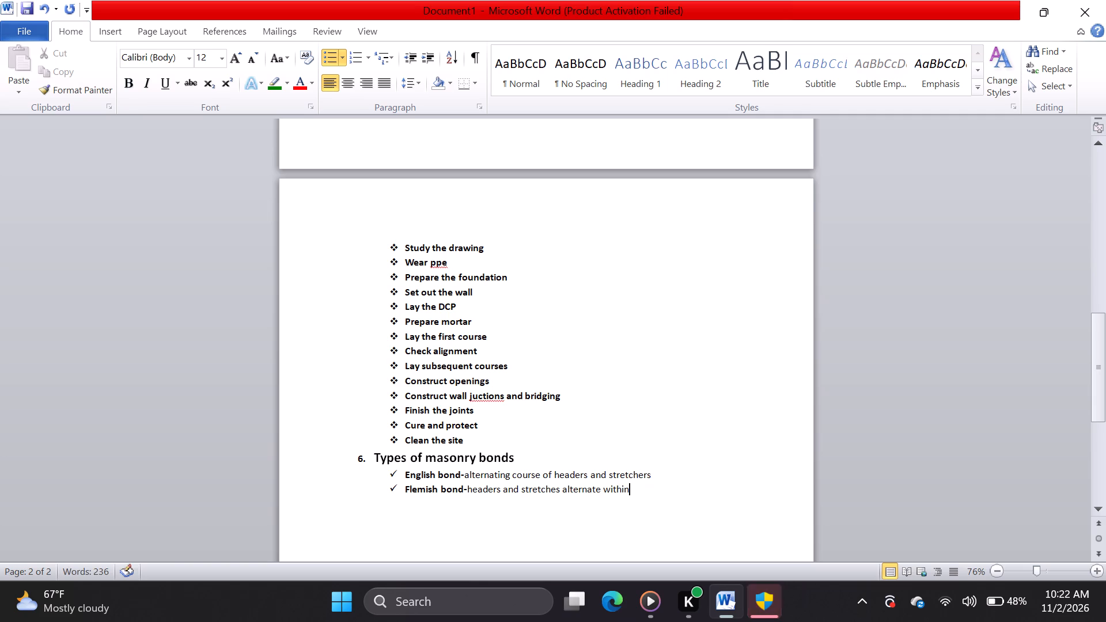
key(space)
text(each)
key(space)
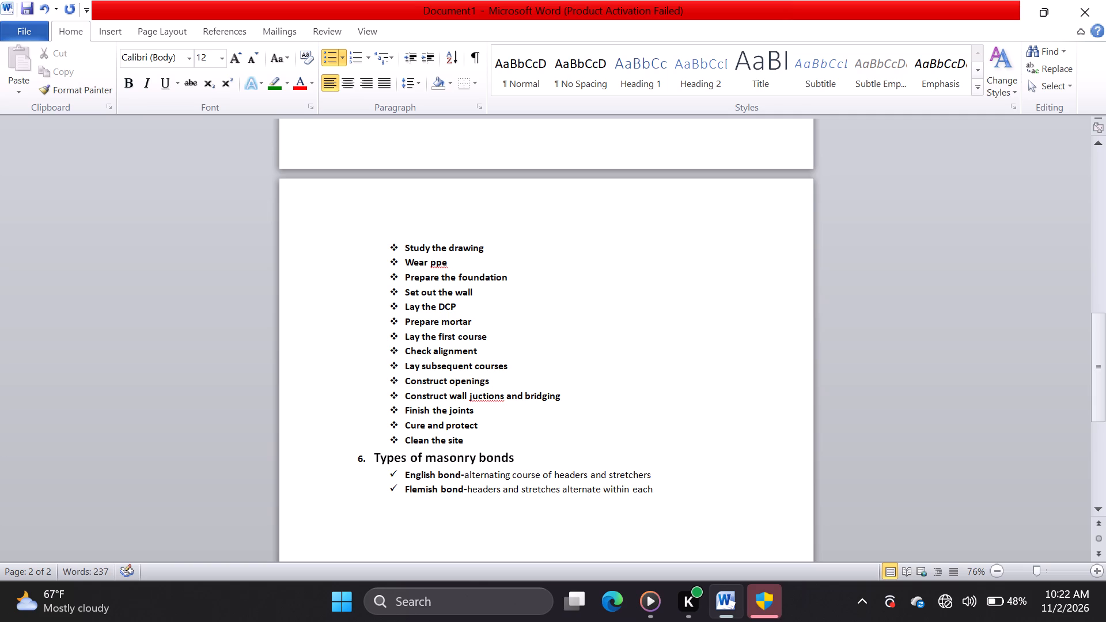
text(cou)
text(se)
key(BackSpace)
key(BackSpace)
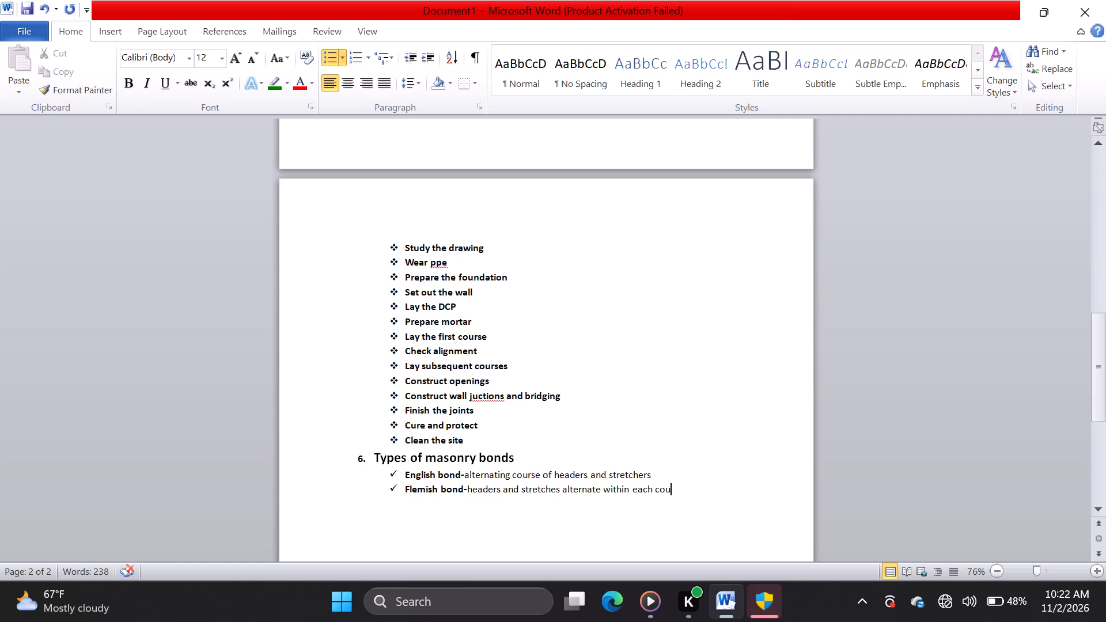
text(rse)
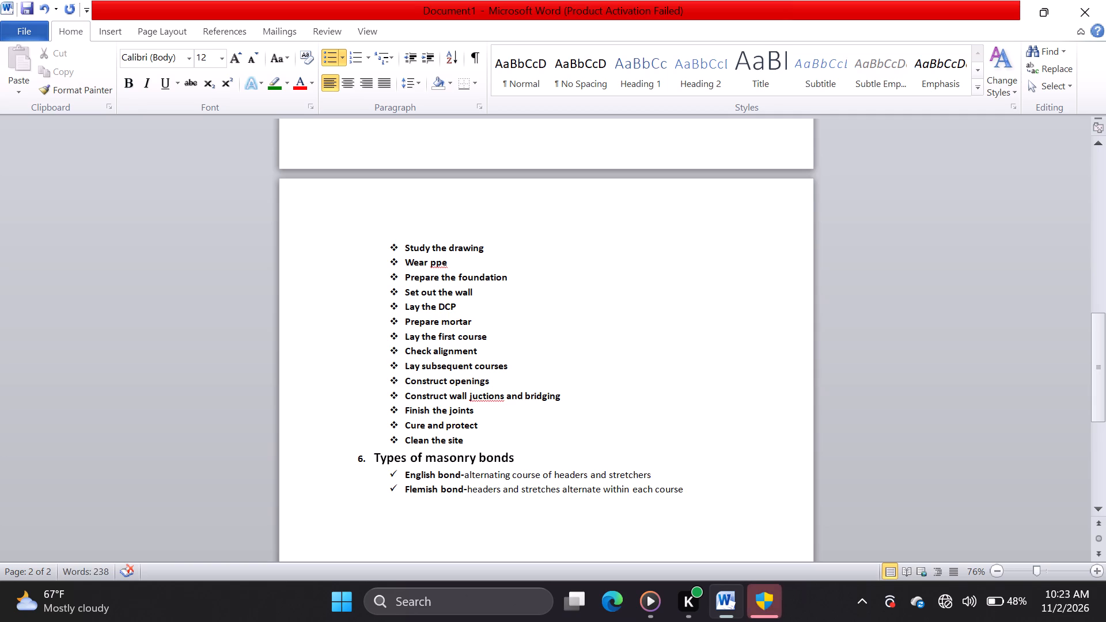
Add a bold check-mark bullet "Stretcher bond-" below the Flemish bond entry.
key(Return)
text(strex)
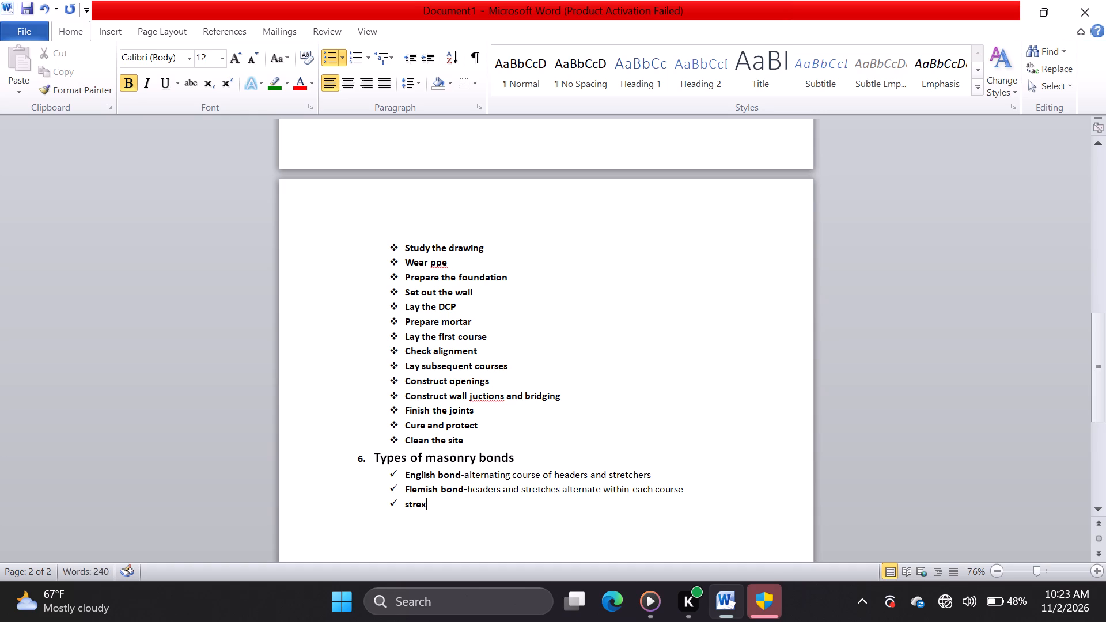
key(BackSpace)
text(ch)
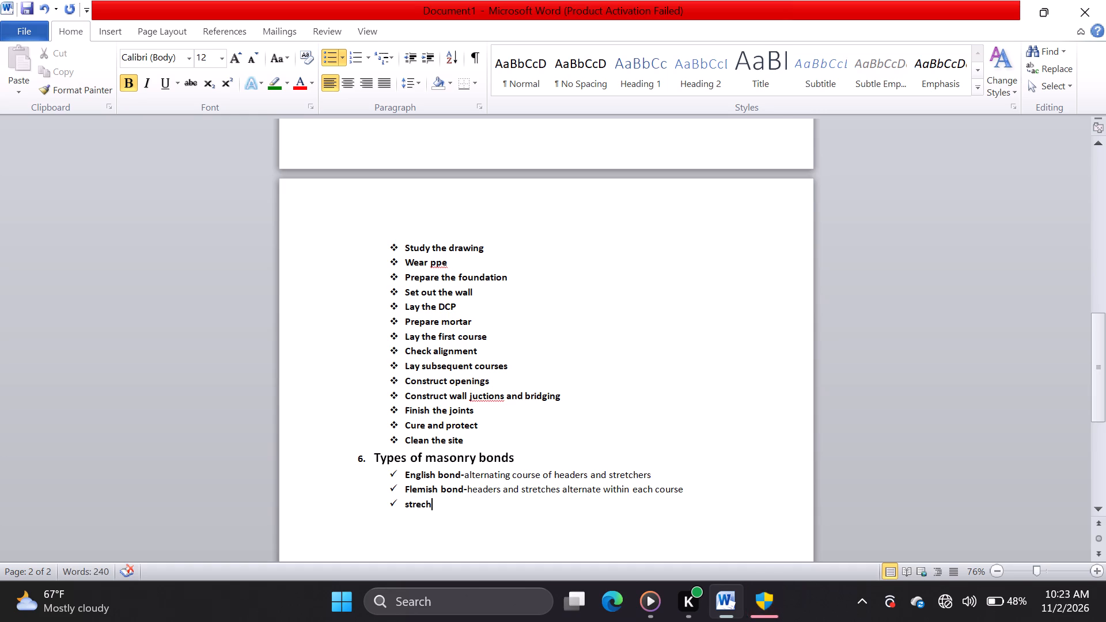
key(BackSpace)
key(BackSpace)
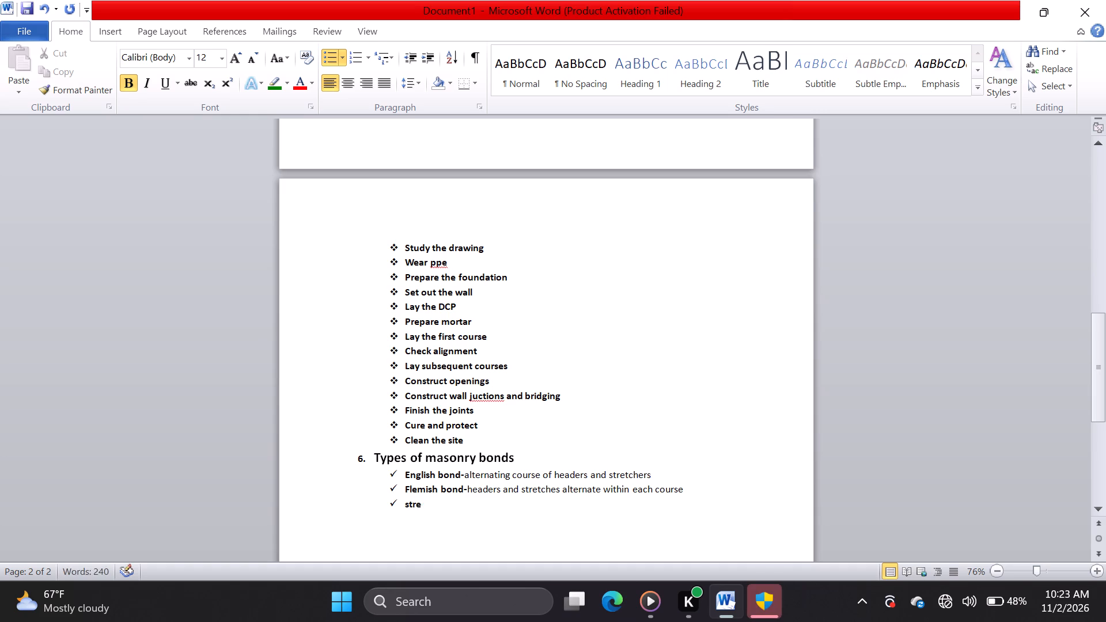
key(t)
text(cher)
key(space)
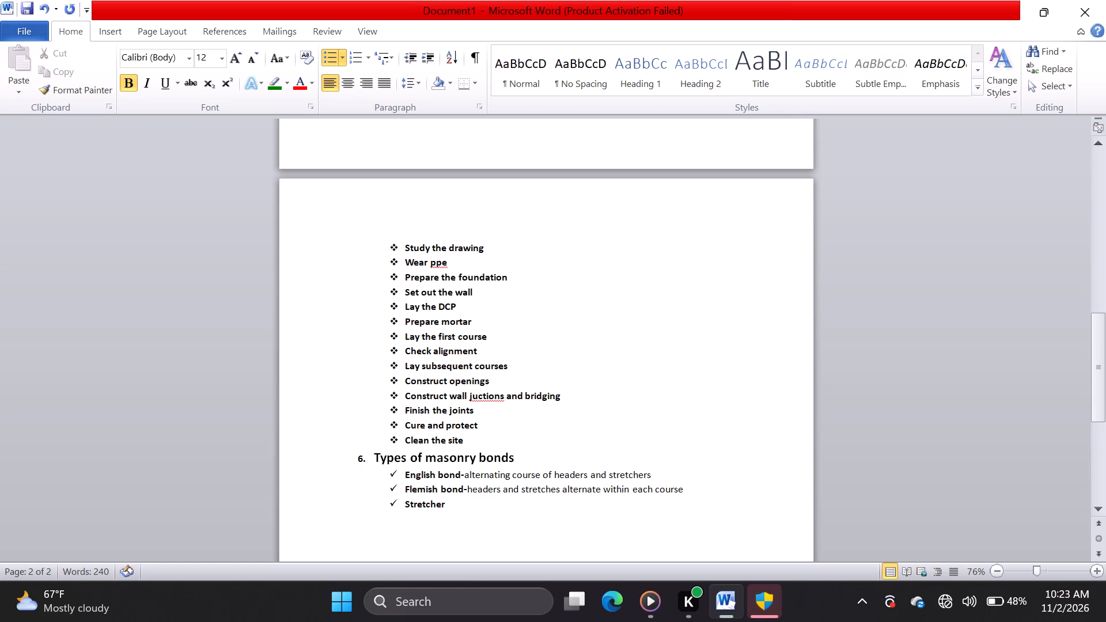
text(bond)
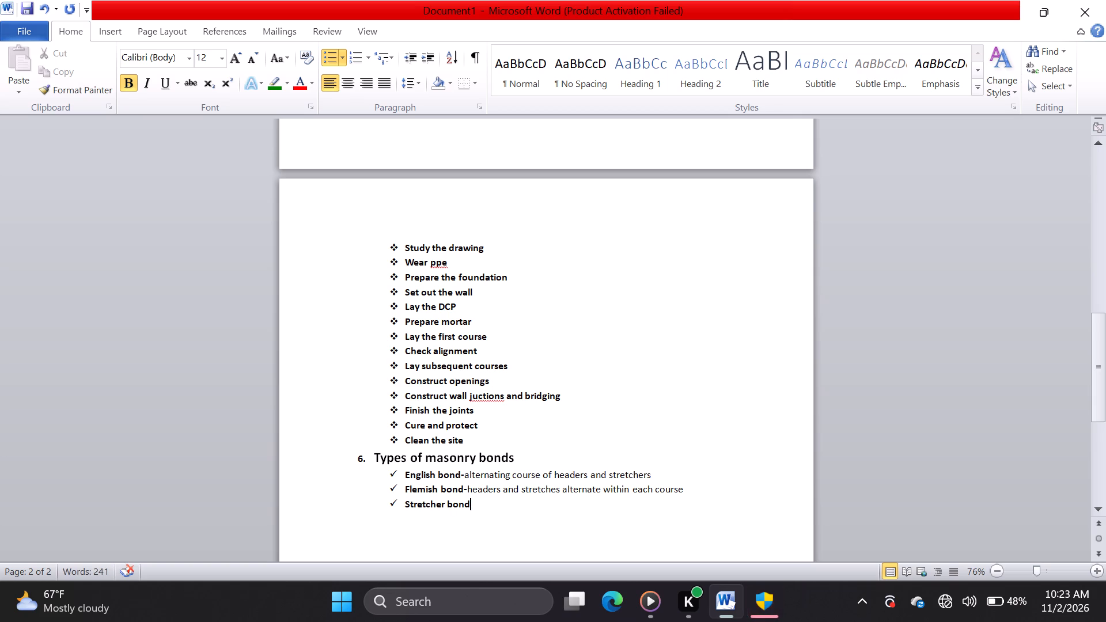
key(minus)
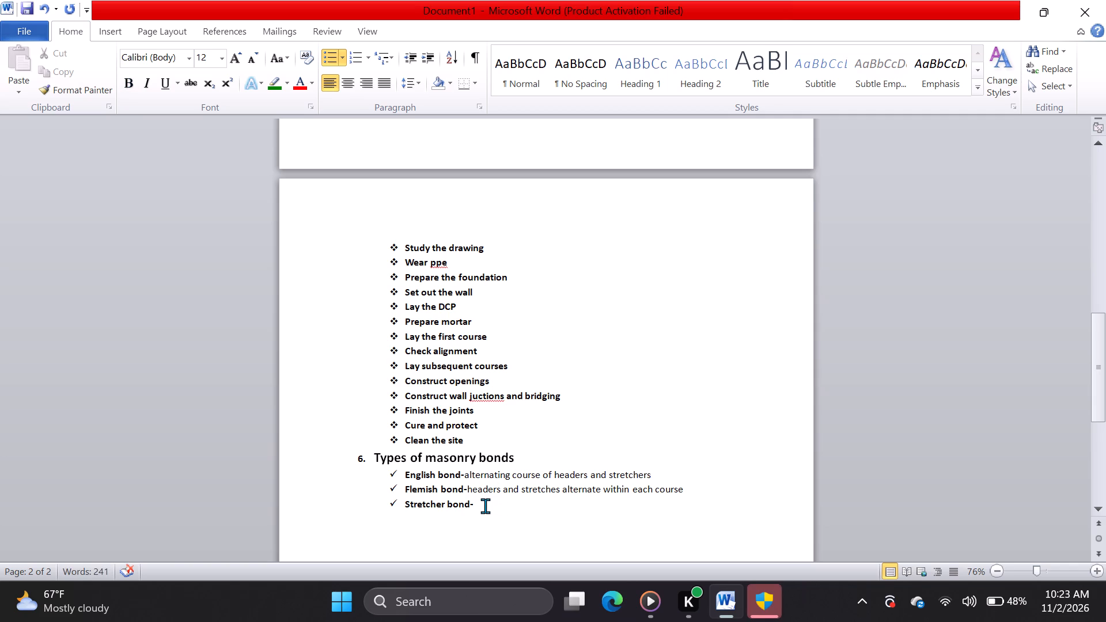
Describe the Stretcher bond in non-bold text after its dash as "all bricks are laid with their long faced visible".
key(a)
text(ll)
key(space)
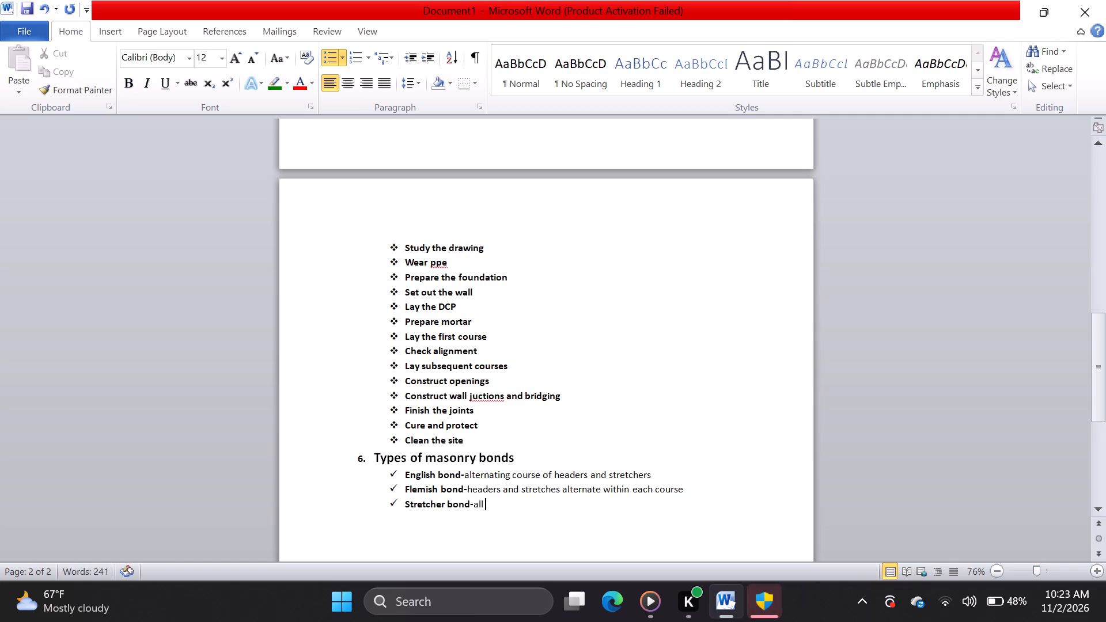
text(bricks)
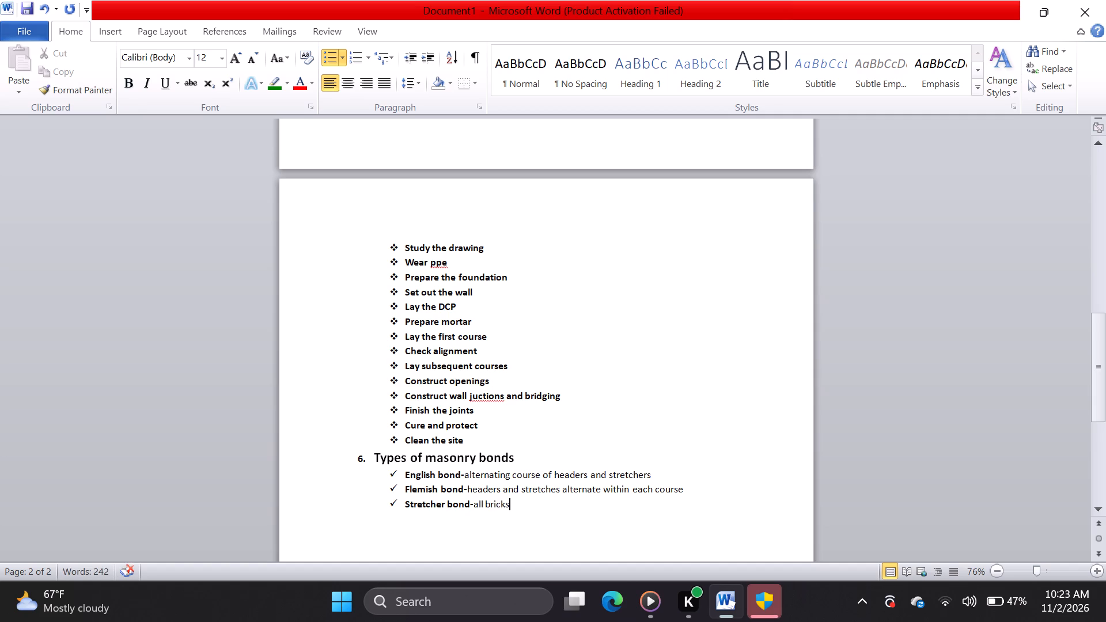
key(space)
text(are laid)
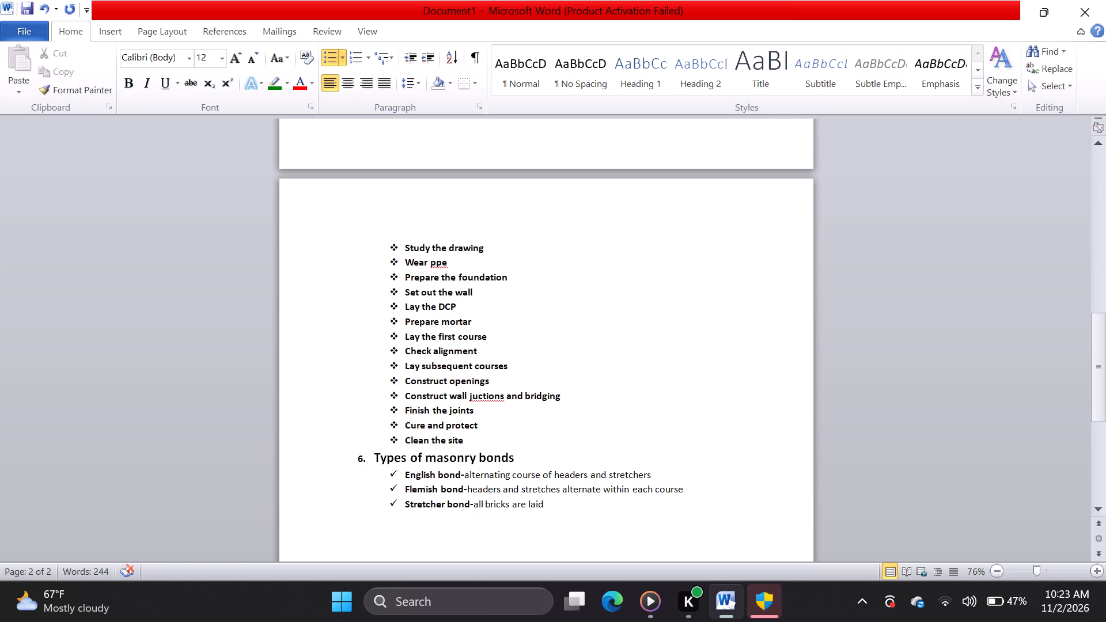
key(space)
text(e)
key(BackSpace)
text(with)
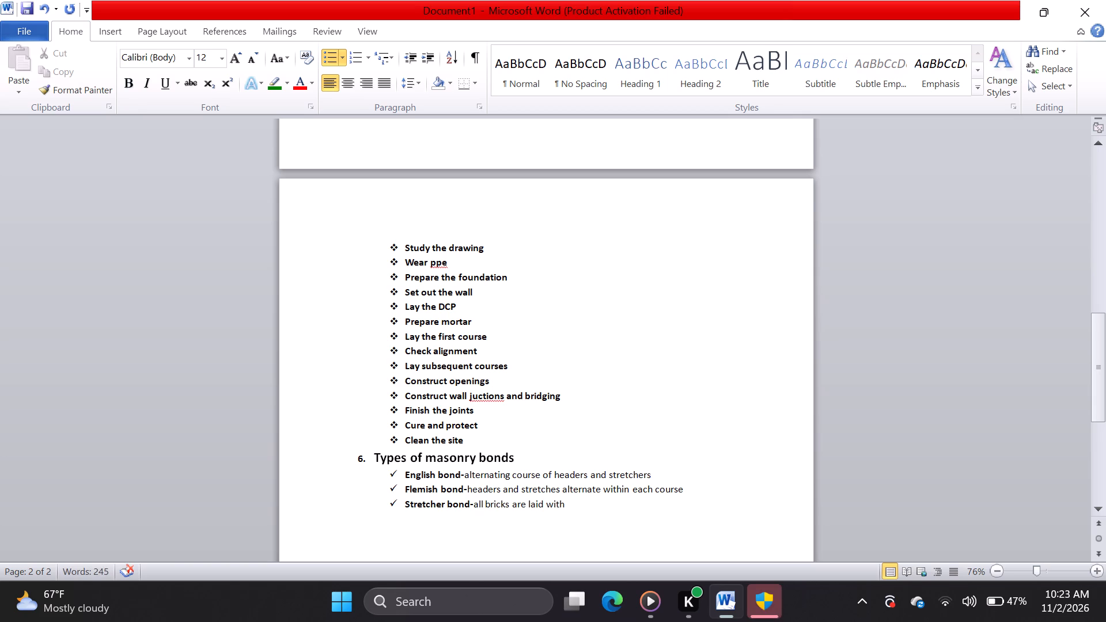
key(space)
text(the)
text(ir)
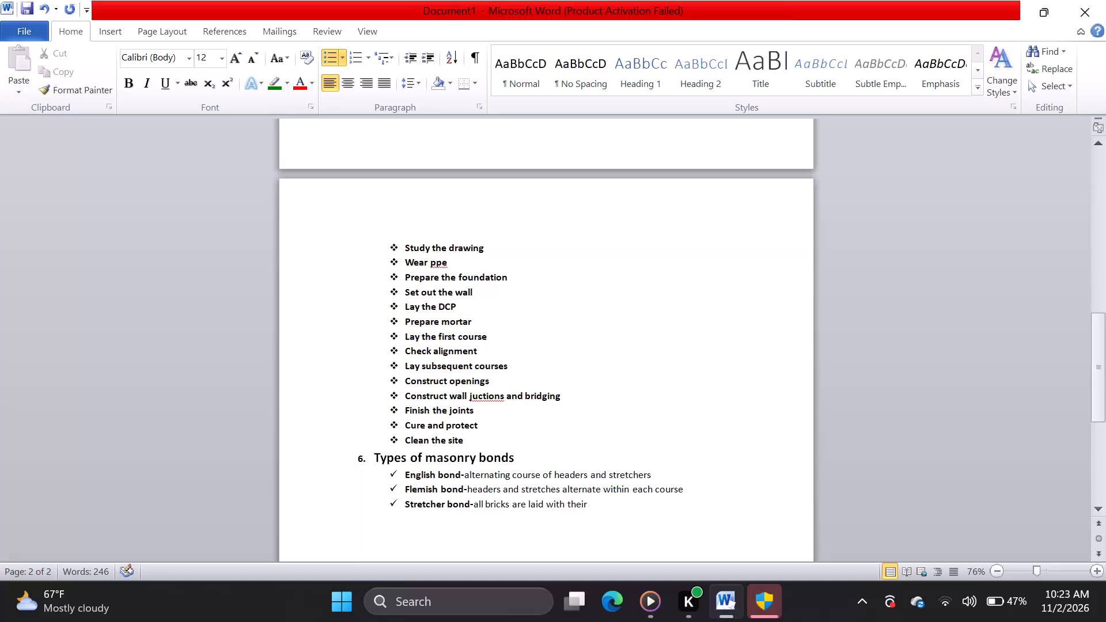
key(space)
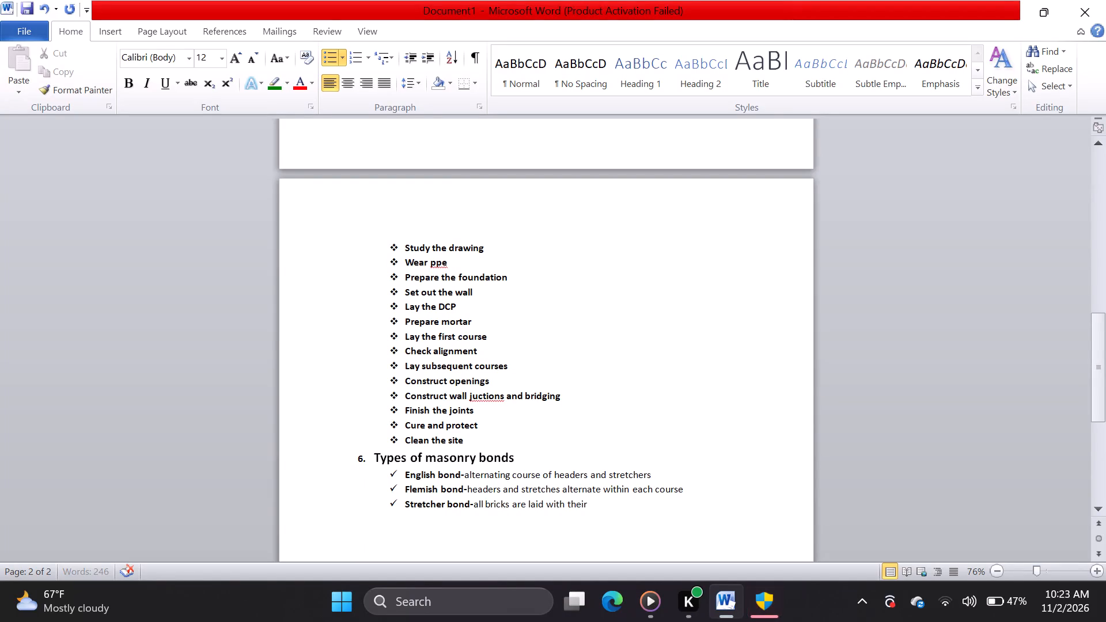
text(long)
key(space)
text(faced)
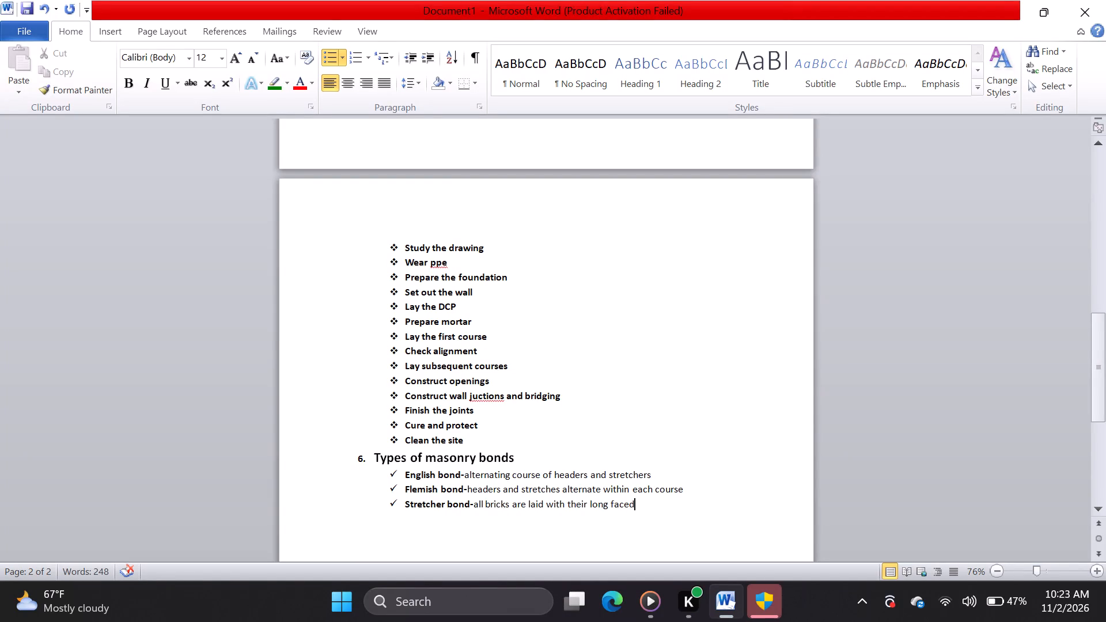
key(space)
text(visib)
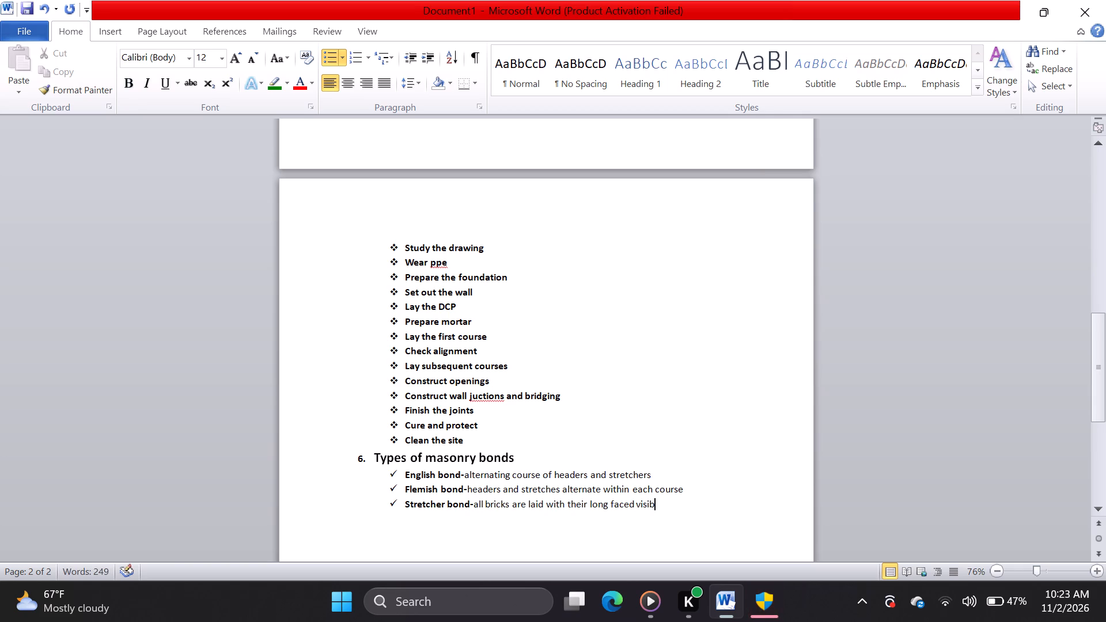
key(l)
key(e)
Add a bold check-mark bullet "Header bond-" below the Stretcher bond entry.
key(Return)
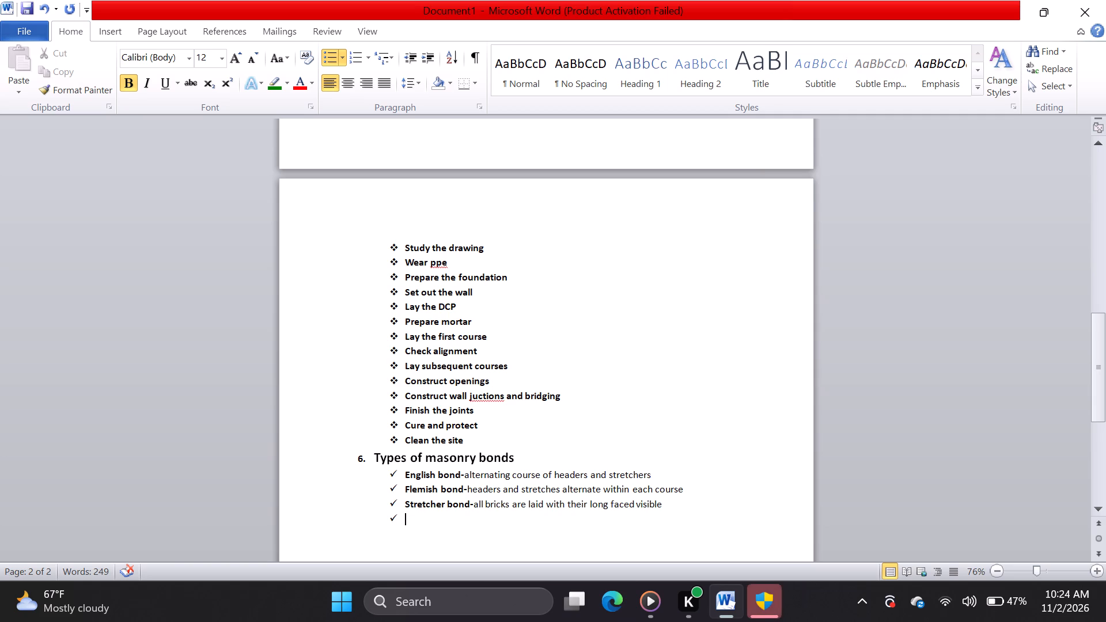
text(header)
key(space)
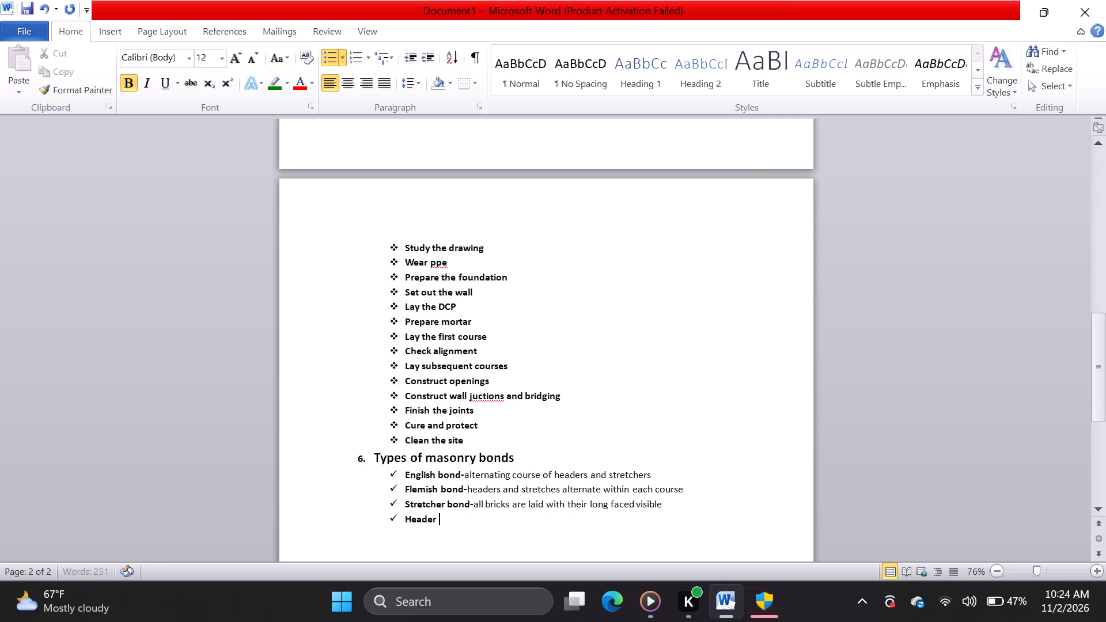
text(bond)
key(minus)
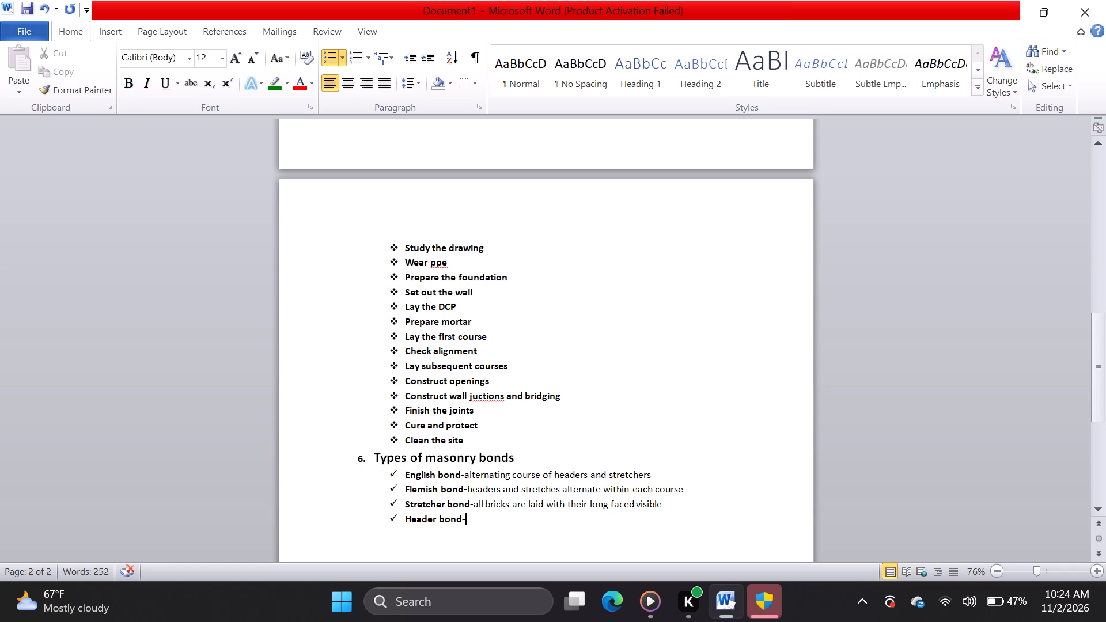
Describe the Header bond in non-bold text after its dash as "bricks are laid with their short ends visible".
text(bricks)
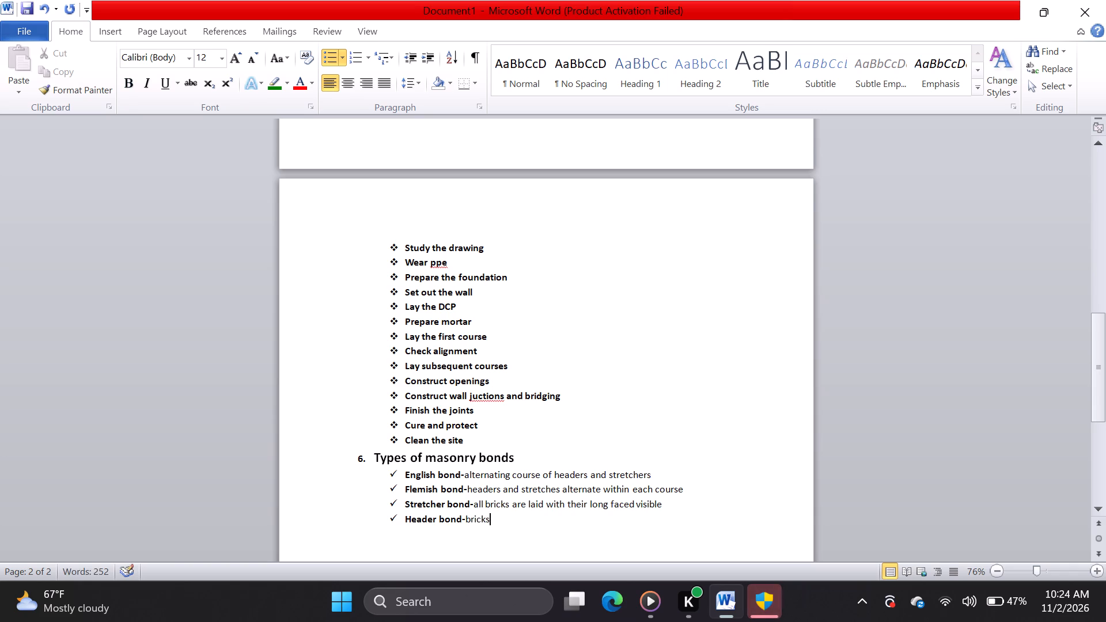
key(space)
text(are lai)
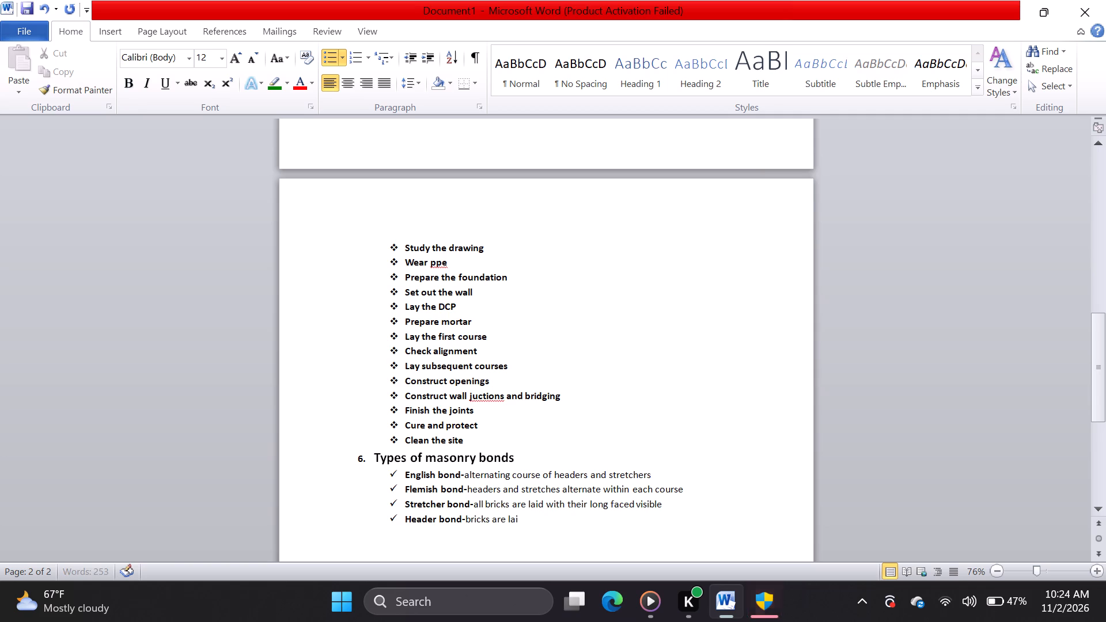
key(d)
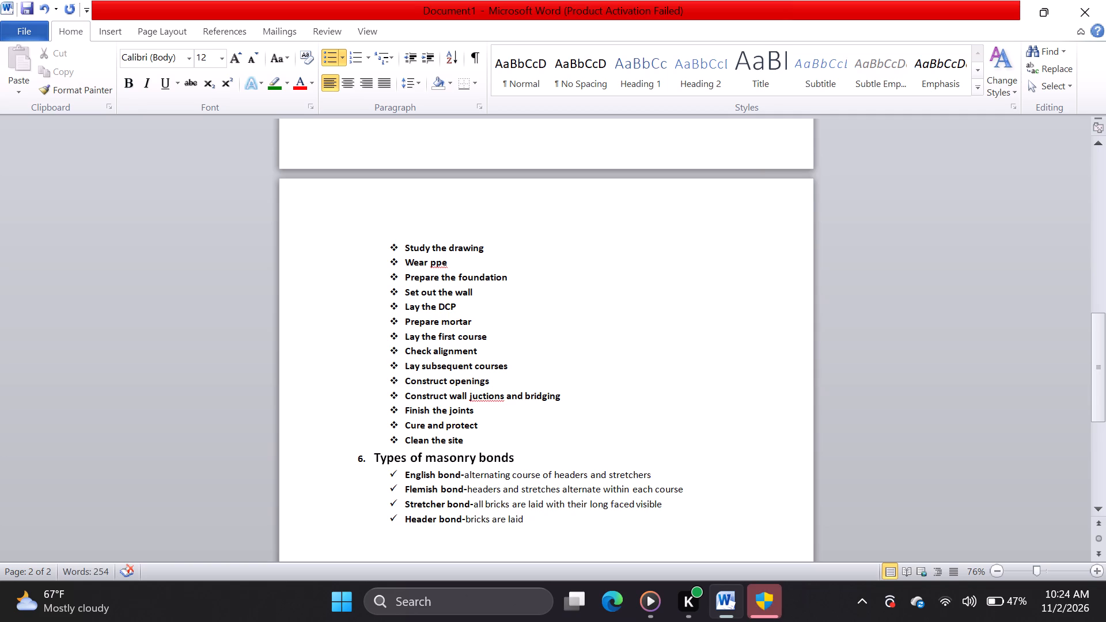
key(space)
text(with)
key(space)
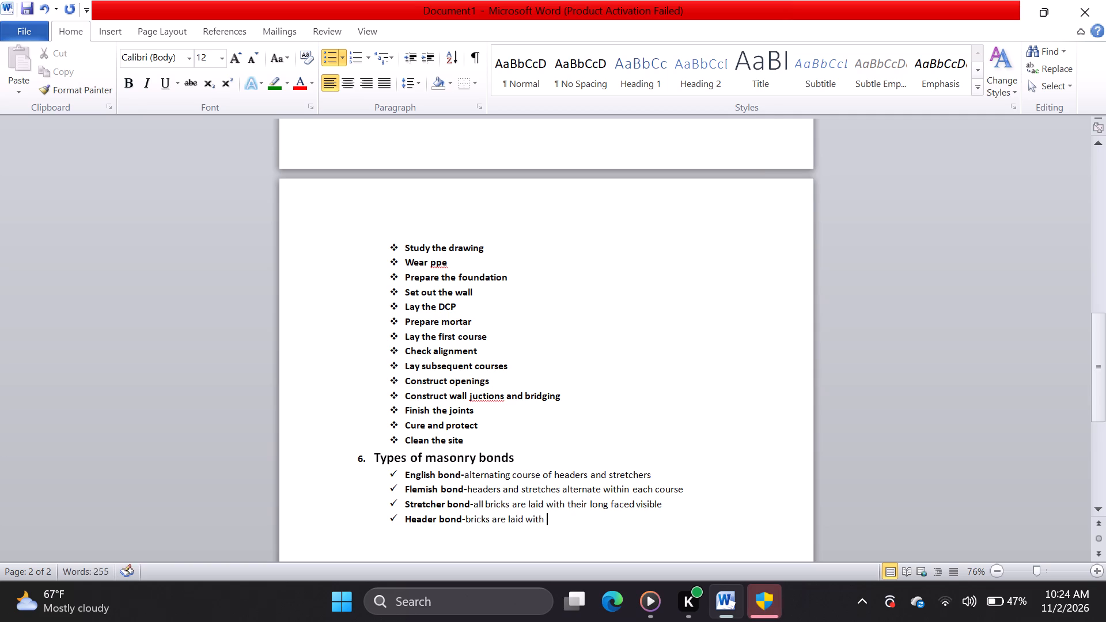
text(thei)
key(r)
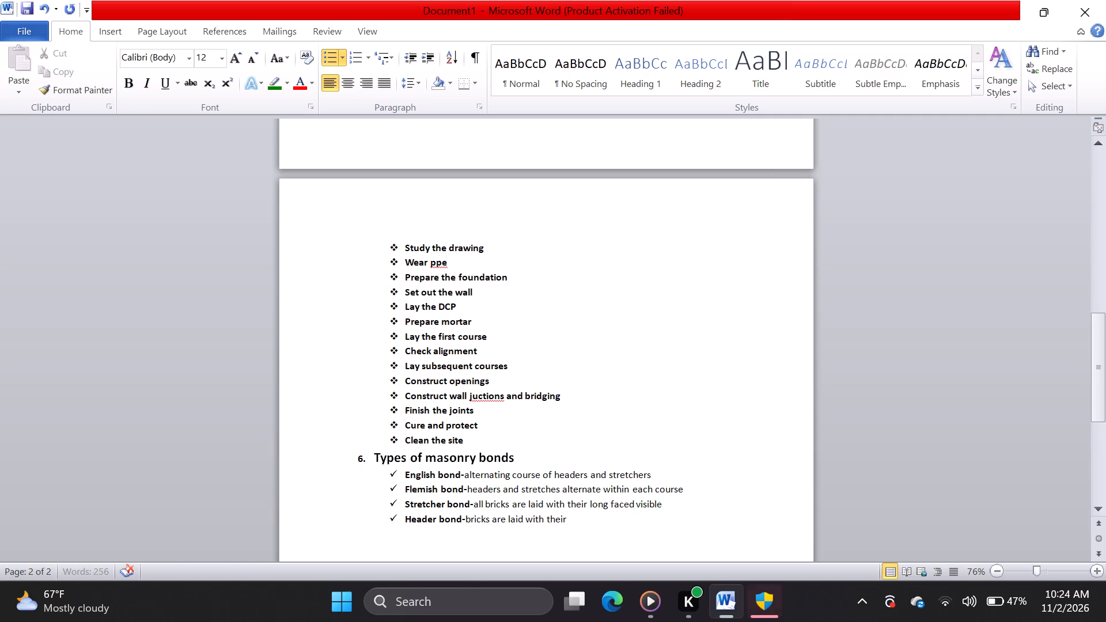
key(space)
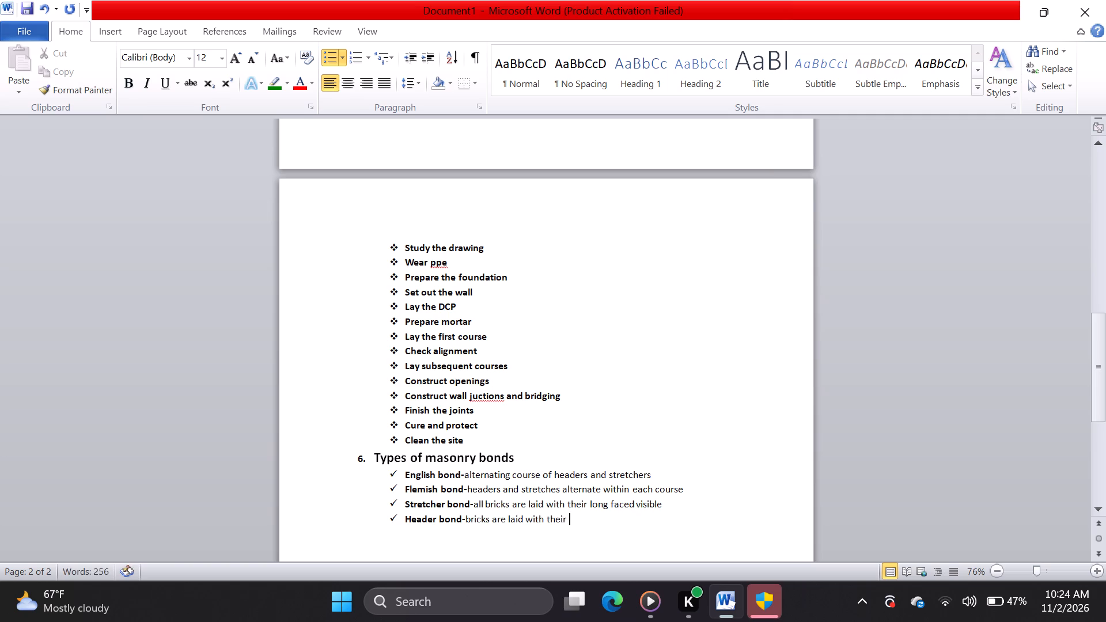
text(short)
key(space)
text(ends)
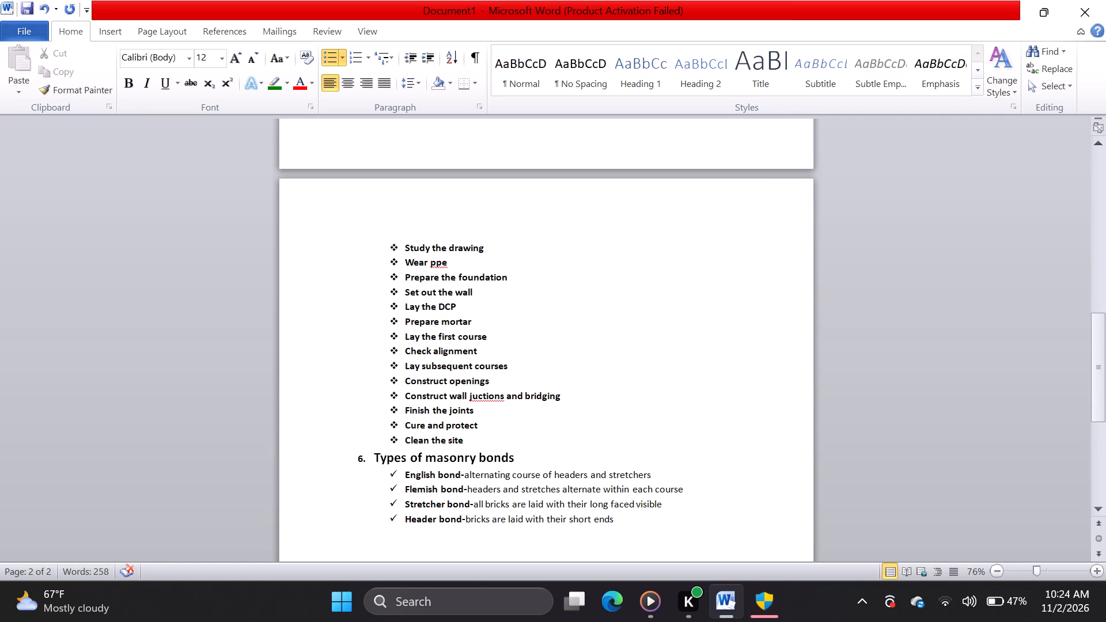
key(space)
text(visible)
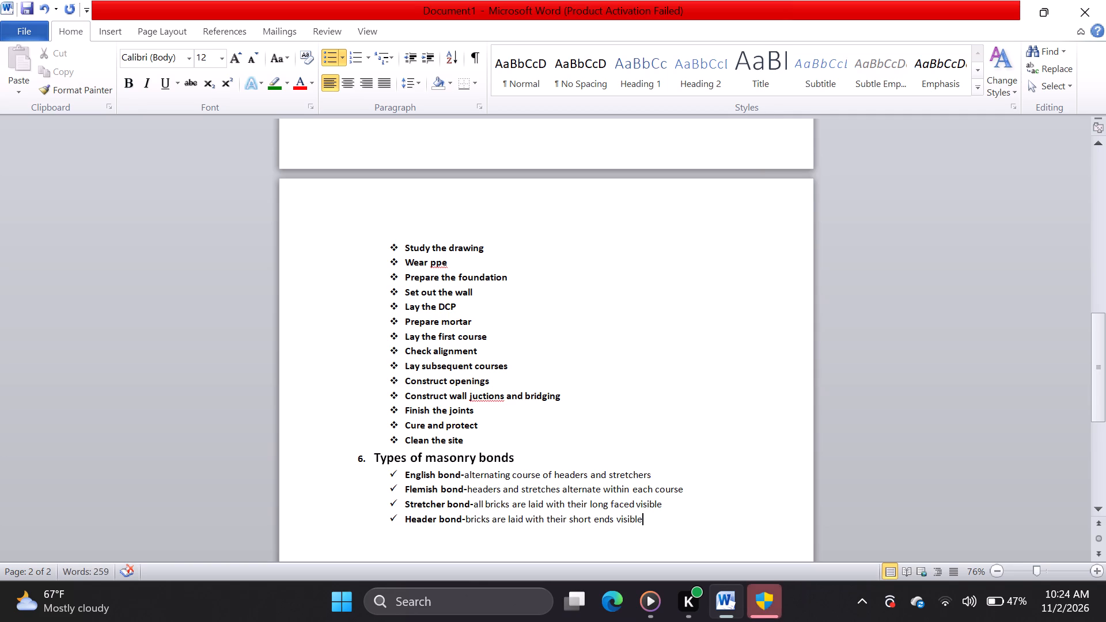
key(BackSpace)
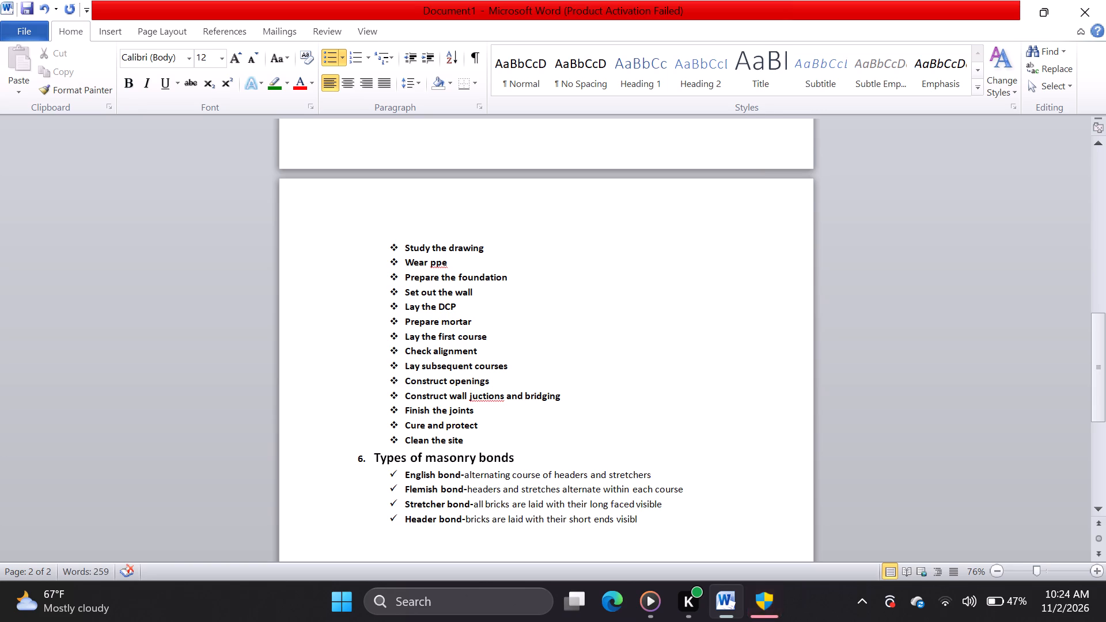
key(e)
Start numbered item 7 below the Header bond entry and set its text size to 16.
key(Return)
key(BackSpace)
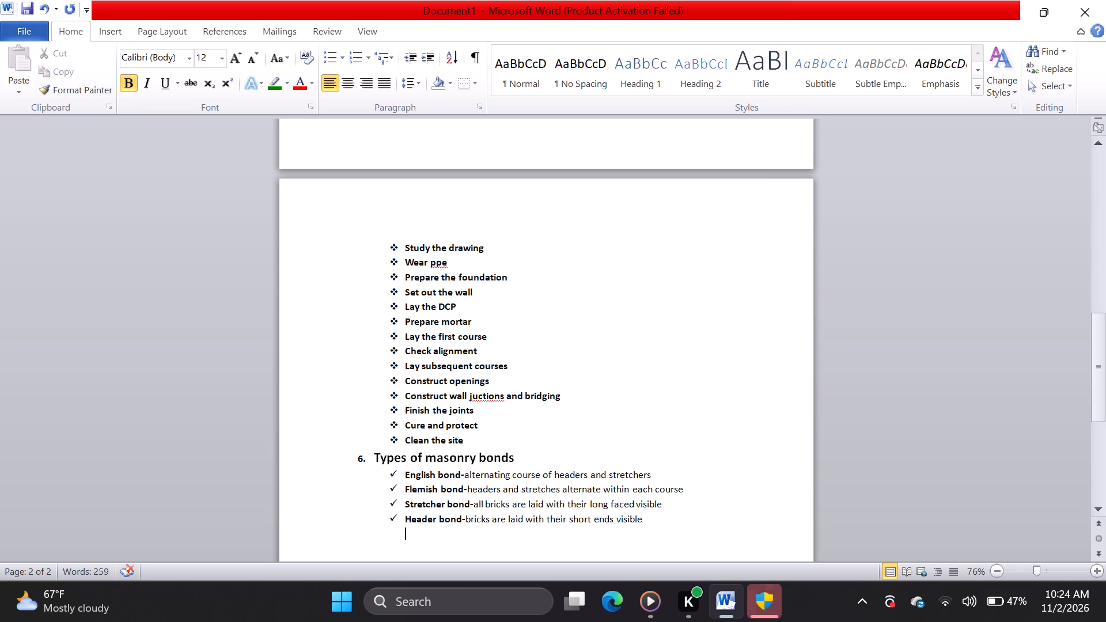
text(7.)
key(space)
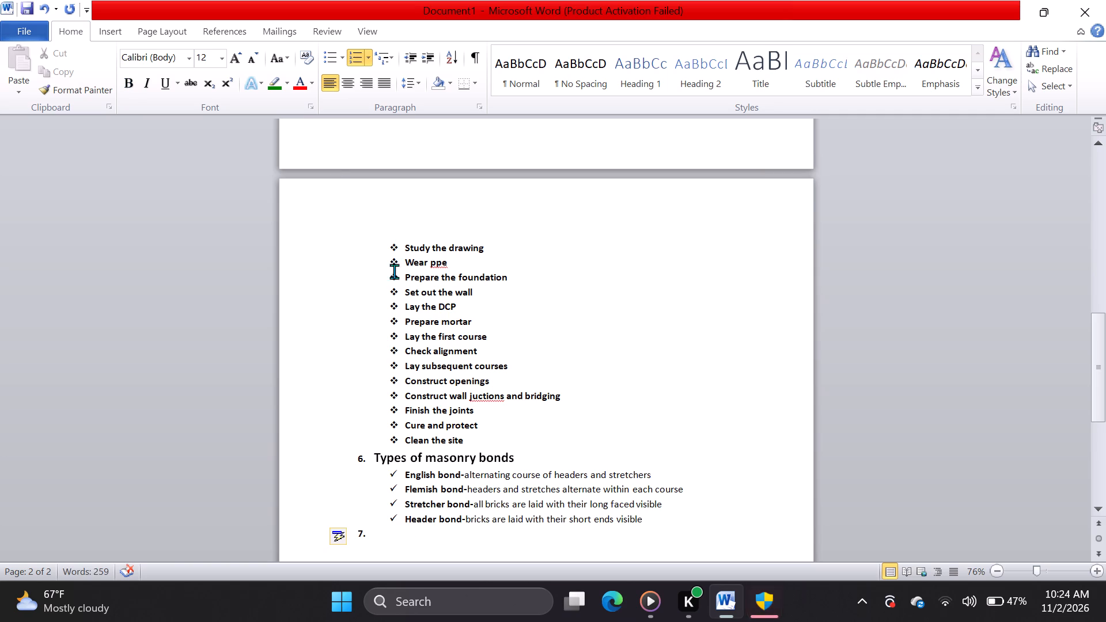
click(218, 60)
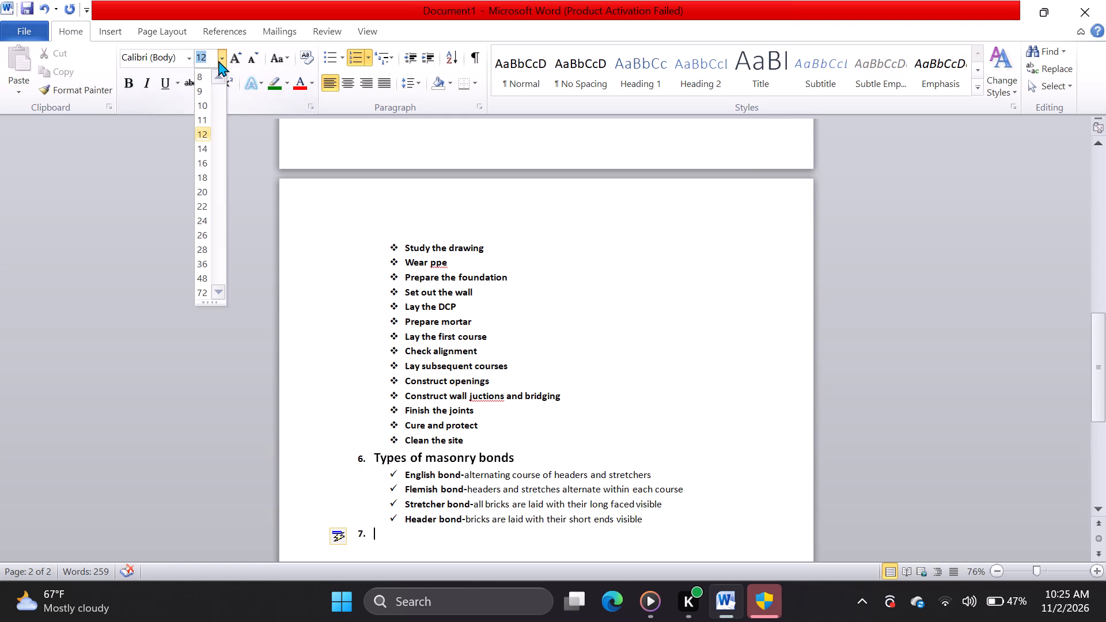
click(204, 165)
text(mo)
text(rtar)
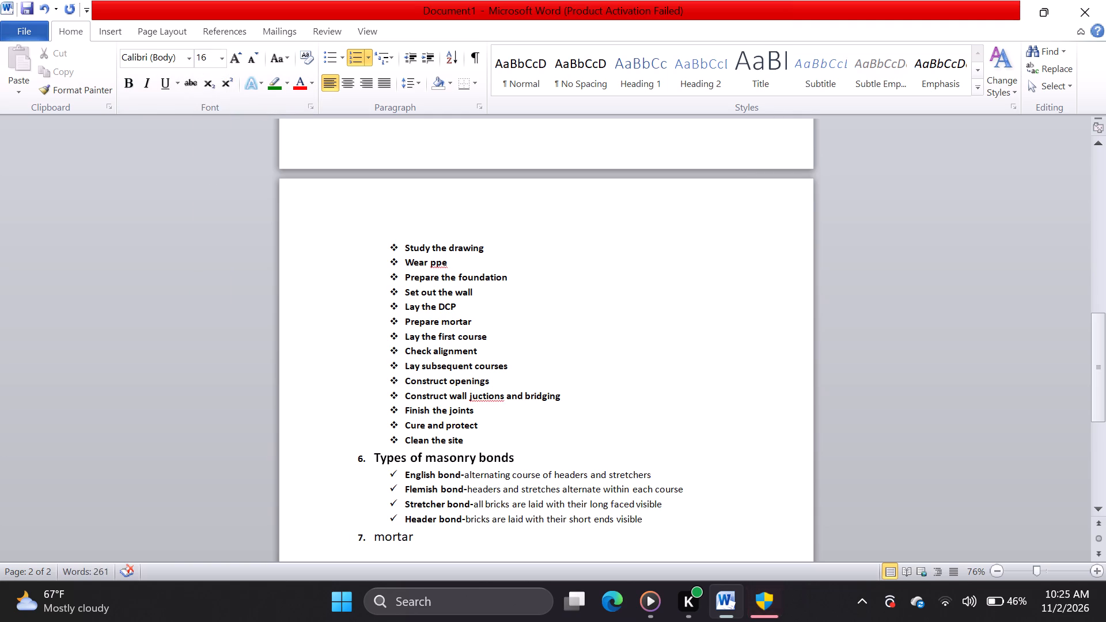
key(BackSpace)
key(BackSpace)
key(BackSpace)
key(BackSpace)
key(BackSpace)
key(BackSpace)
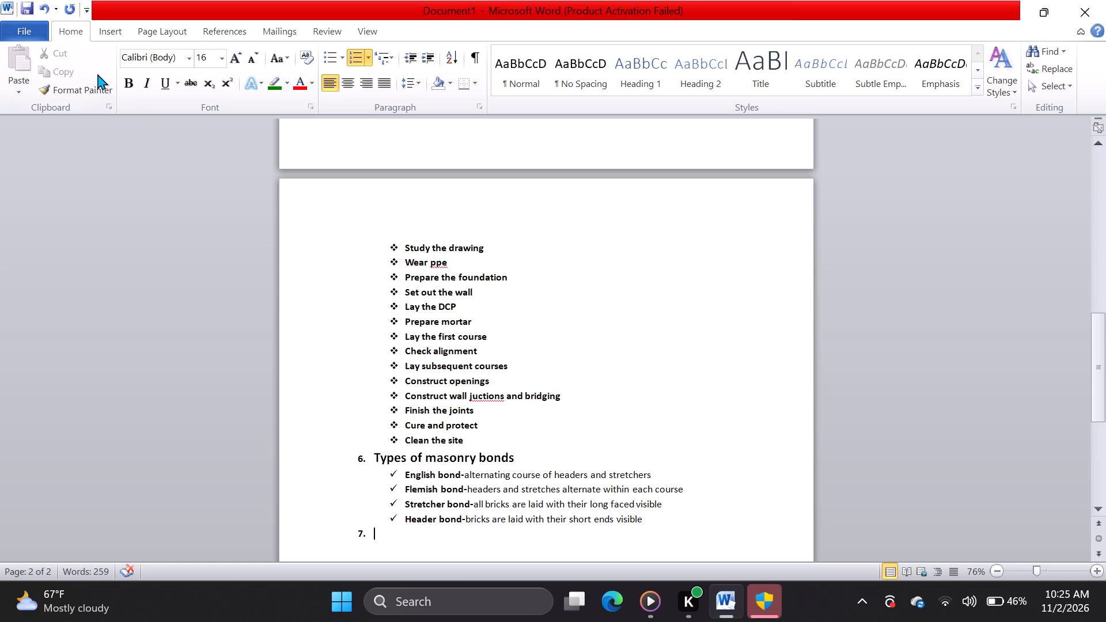
Enter the bold section 7 heading "Mortar and its fuctions".
click(128, 77)
text(mortar)
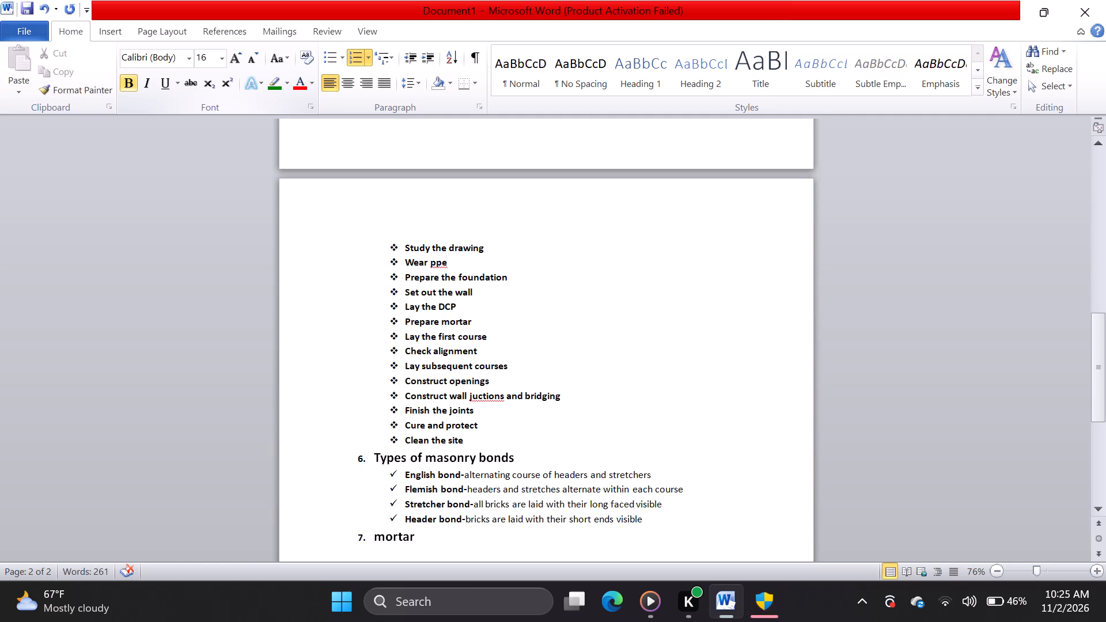
key(space)
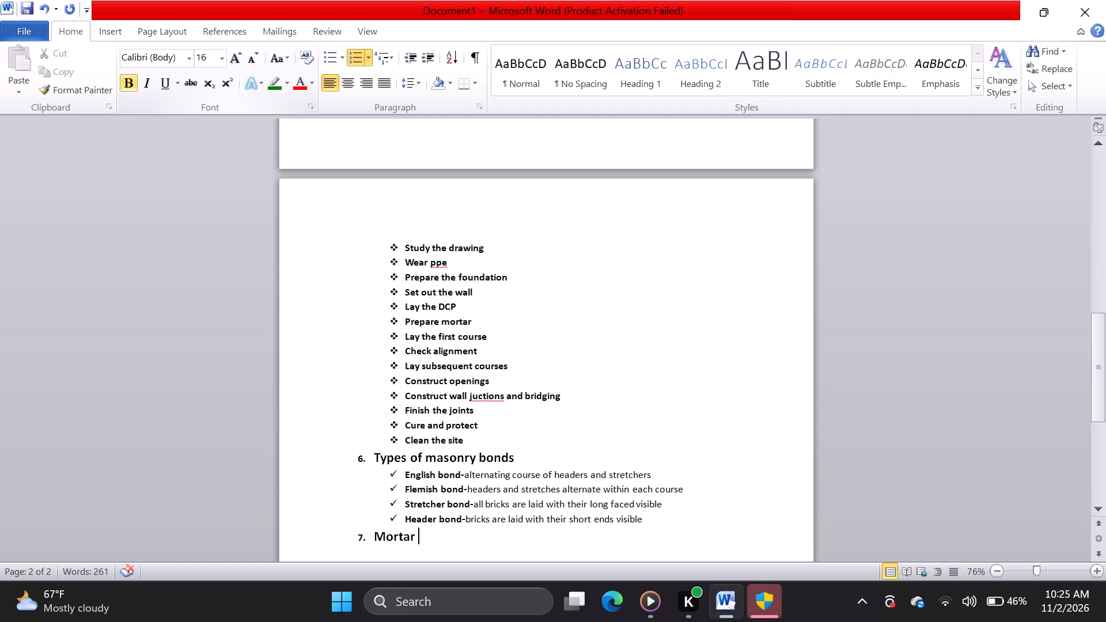
text(and)
key(space)
text(its fuctions)
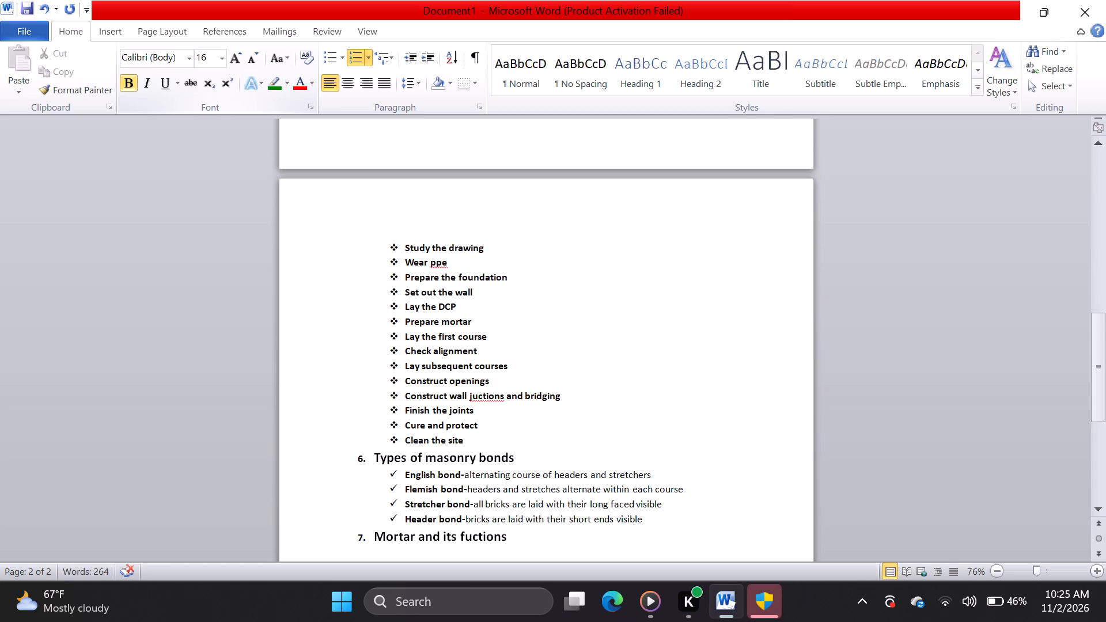
Add an indented bold "fuction" subheading, without number or bullet, on a new line below the section 7 heading.
key(Return)
key(BackSpace)
scroll(128, 77, down, 1)
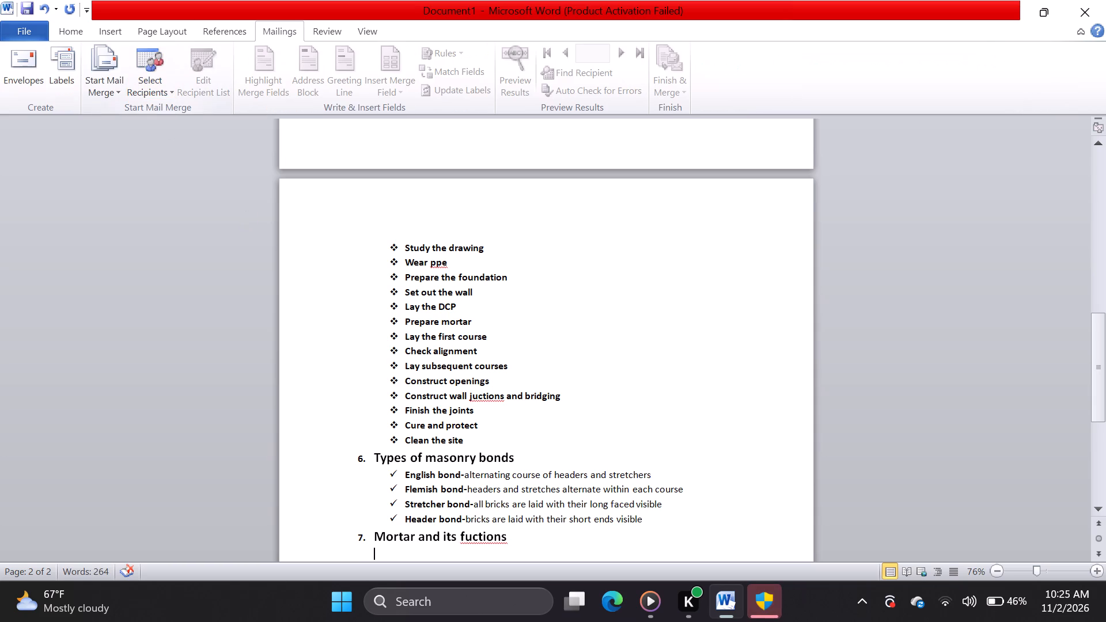
click(73, 26)
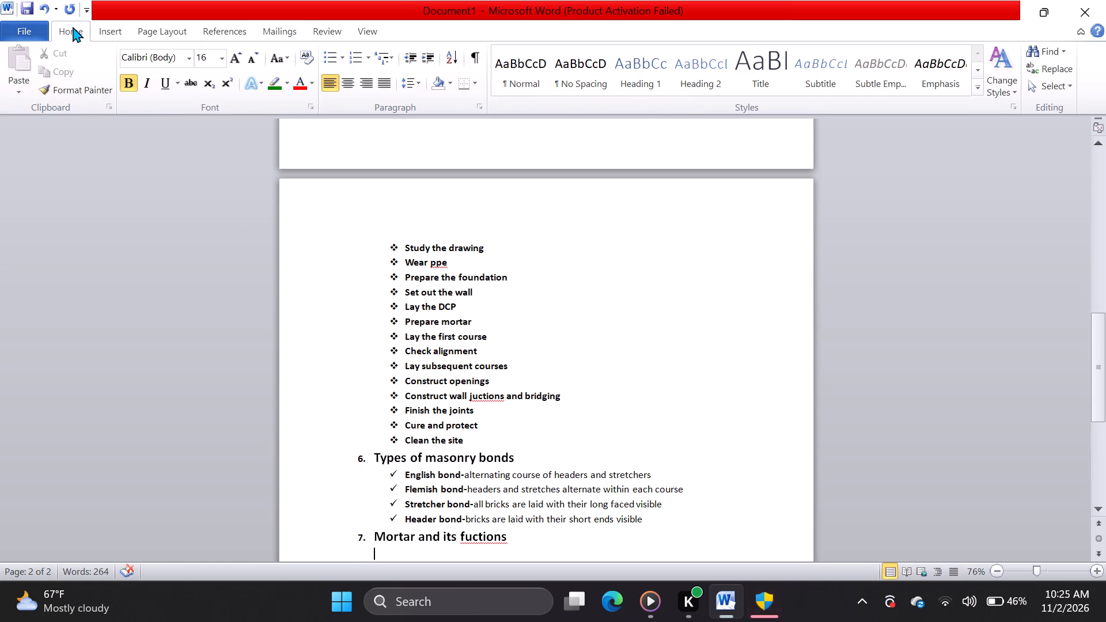
scroll(395, 377, down, 2)
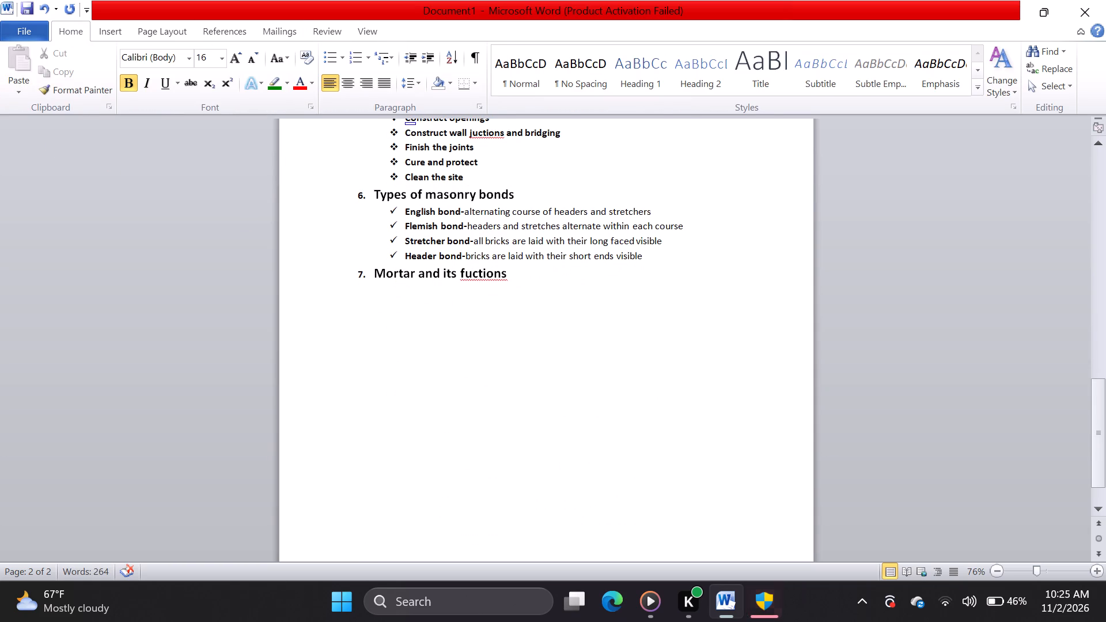
click(346, 59)
click(456, 156)
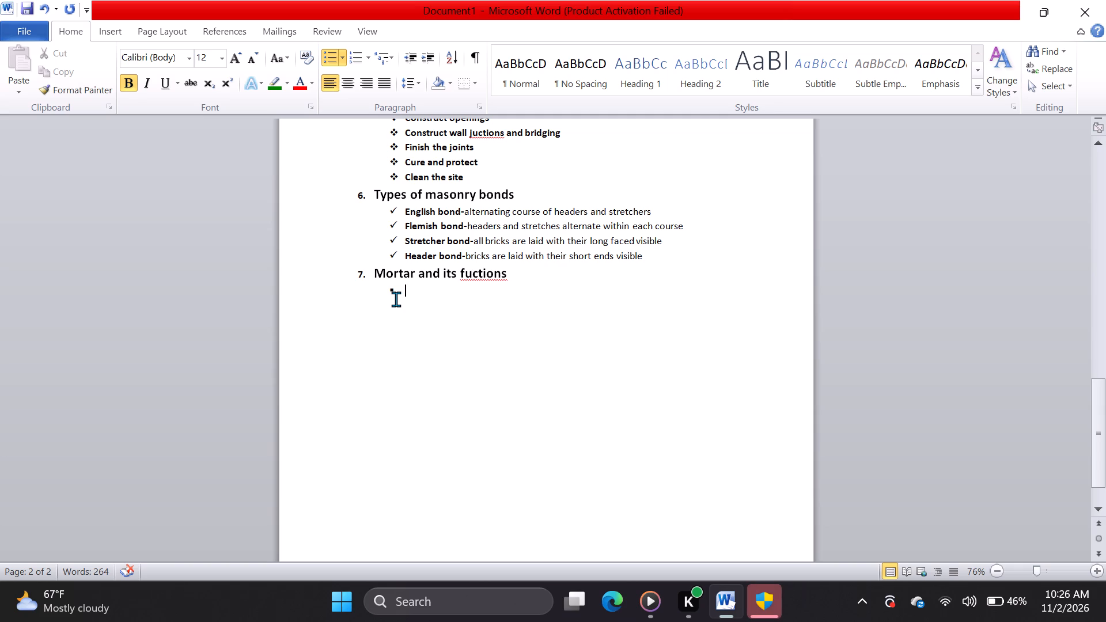
key(BackSpace)
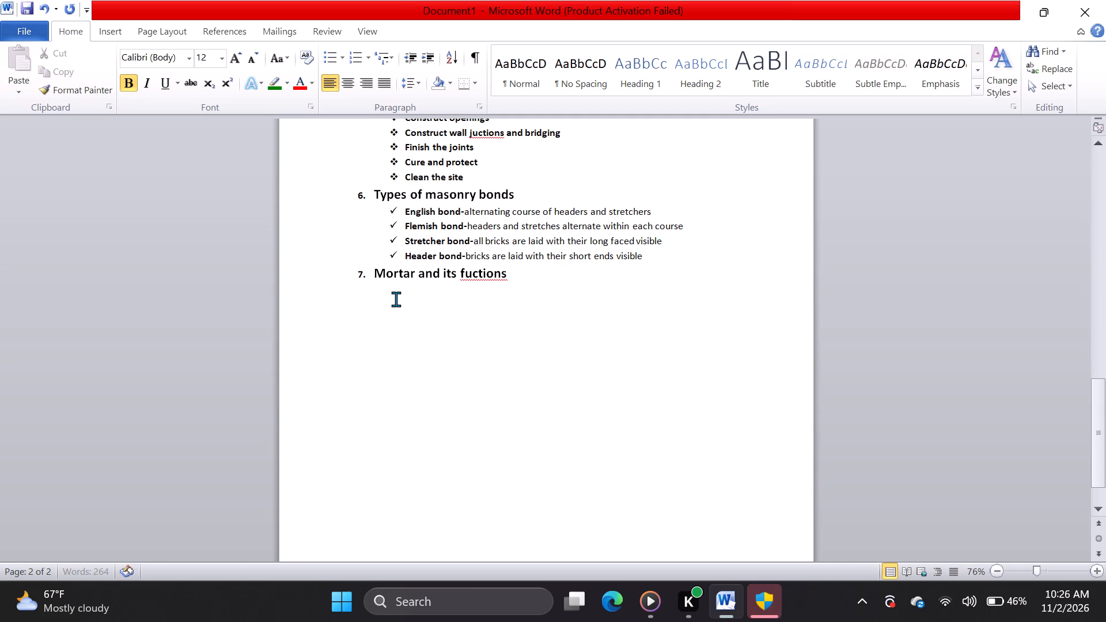
text(fu)
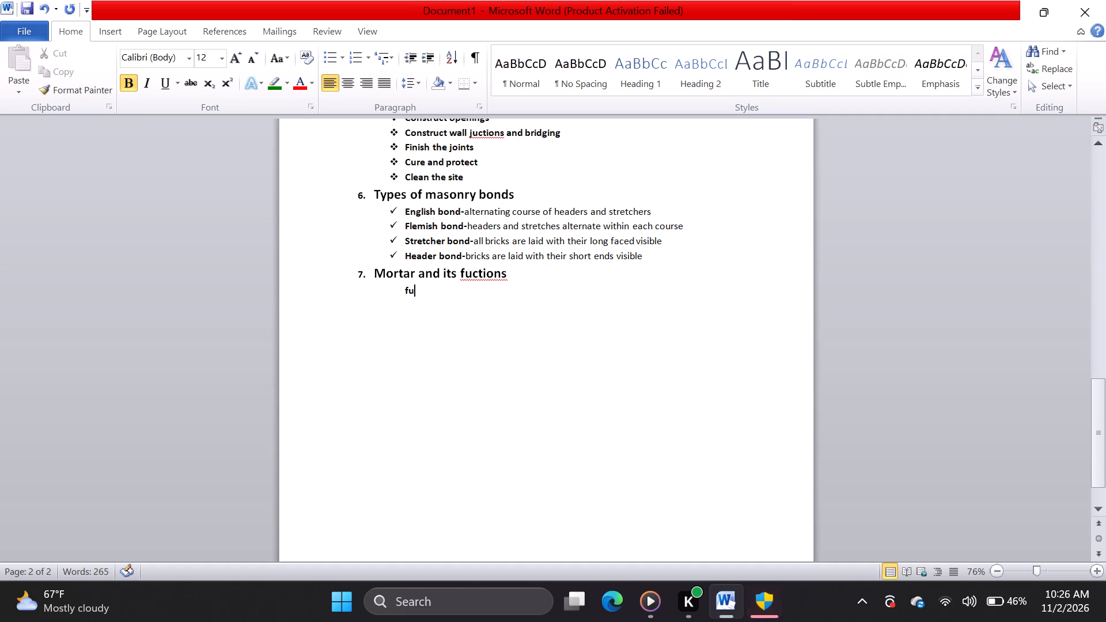
key(c)
text(tion)
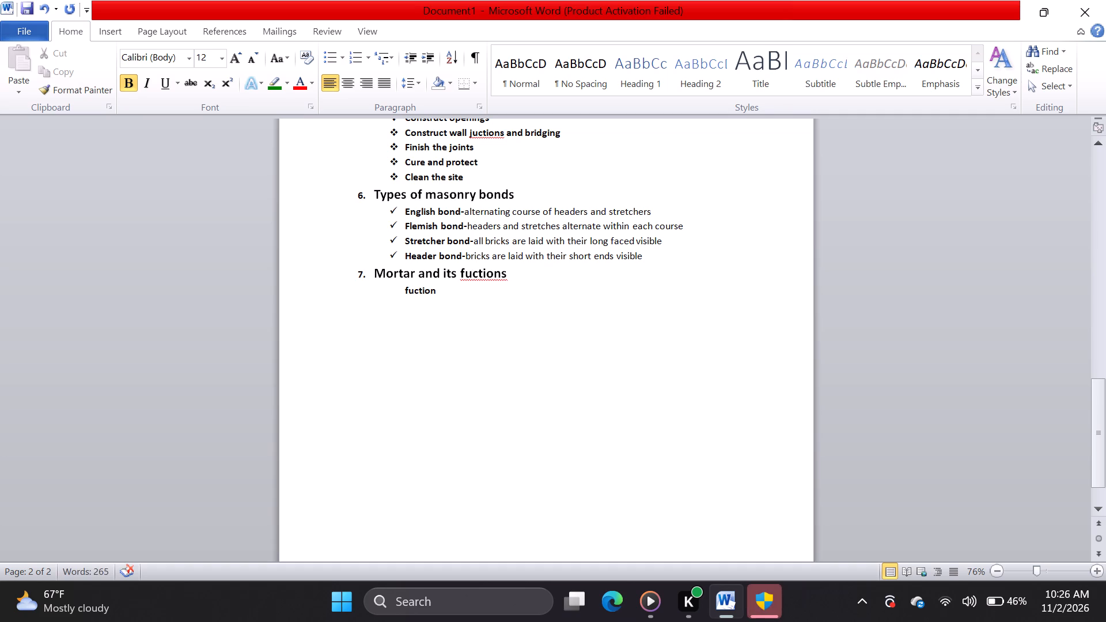
Start a square-bulleted list below the "Fuction" subheading with the bold item "blinding".
key(Return)
click(343, 61)
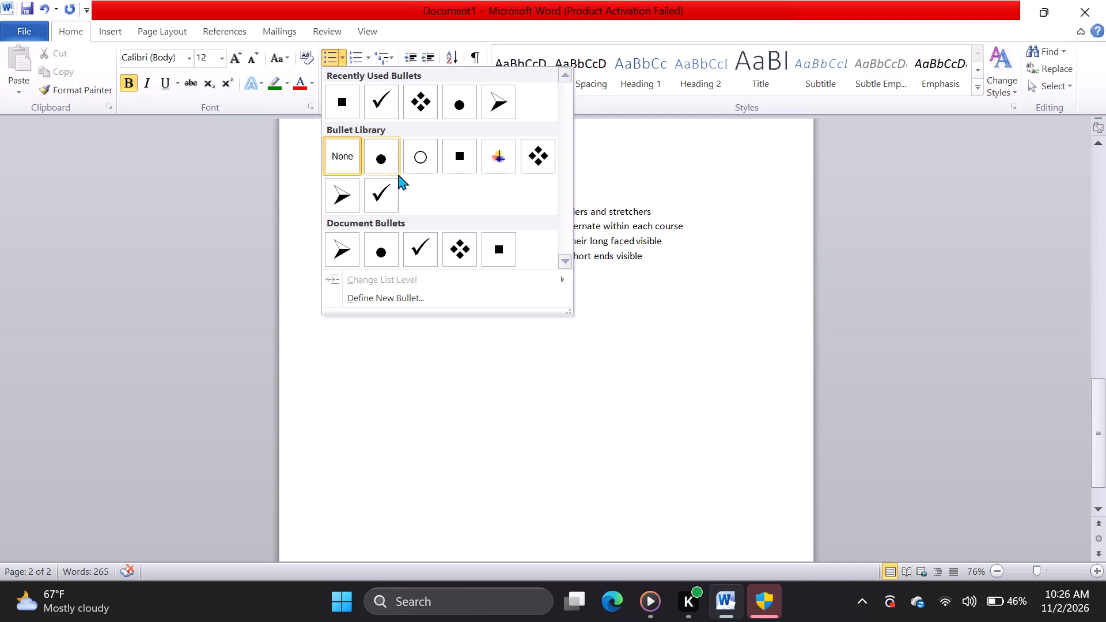
click(452, 165)
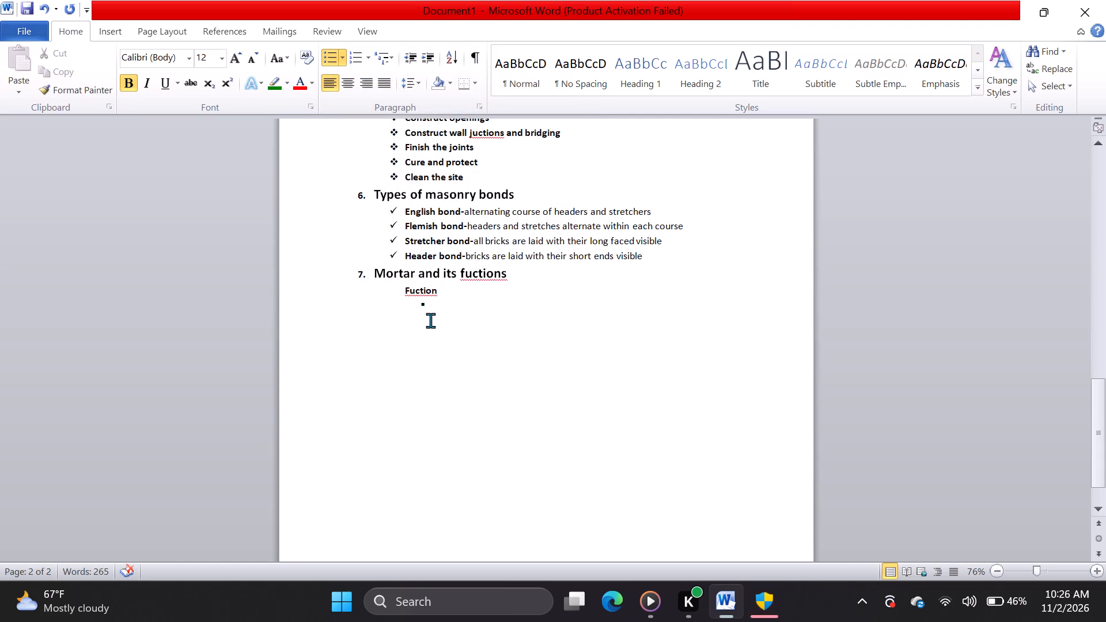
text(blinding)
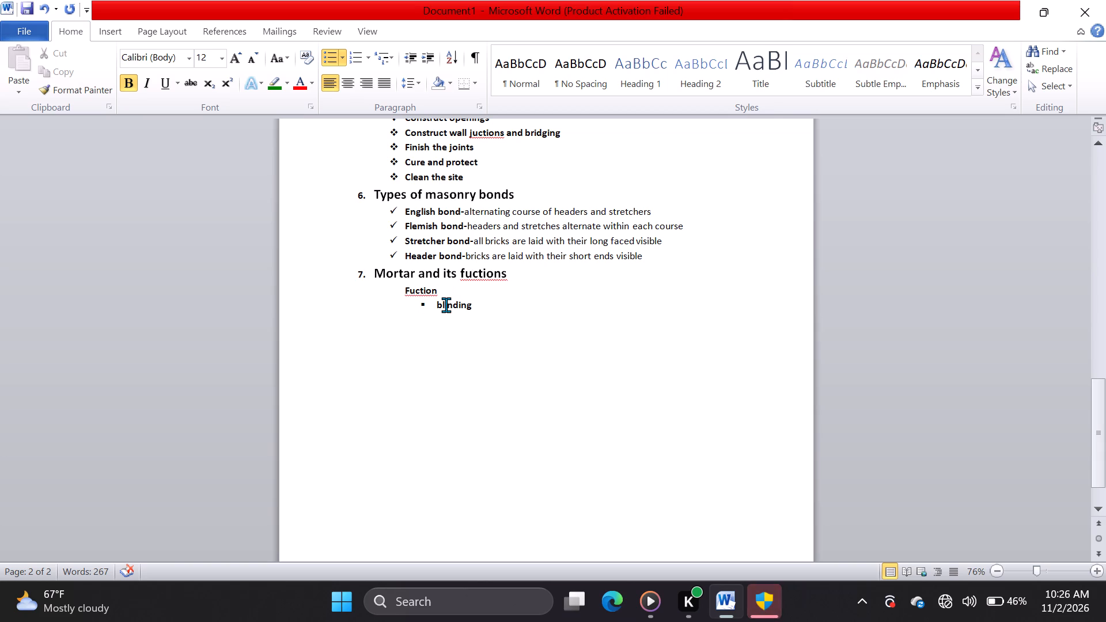
Correct the misspelled "blinding" bullet under the Fuction subheading and extend it to read "Binding bricks".
click(446, 305)
key(BackSpace)
key(BackSpace)
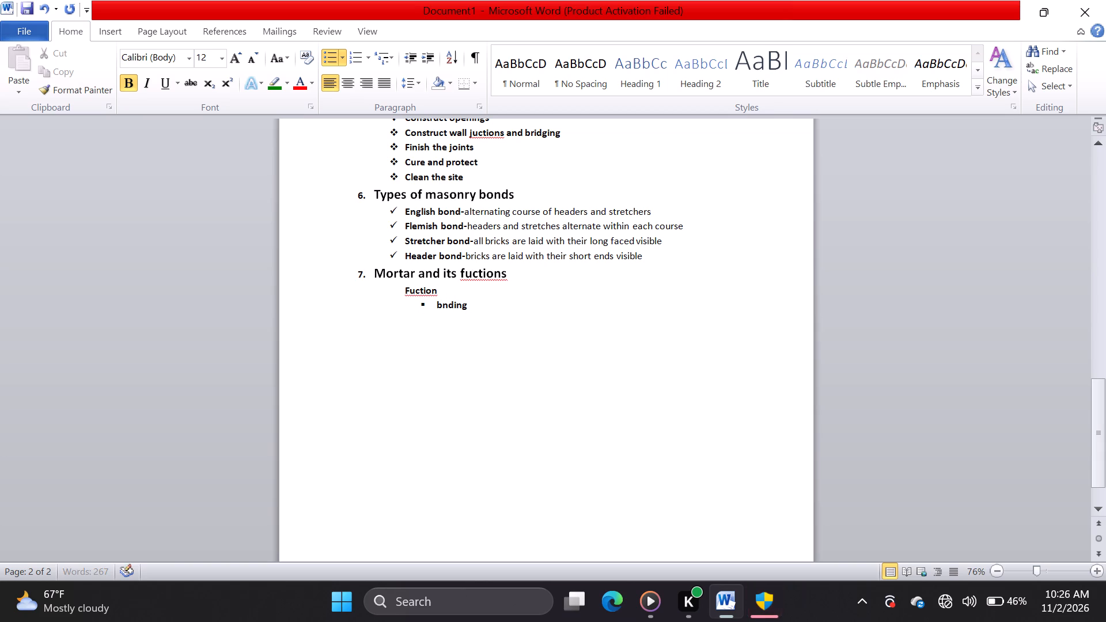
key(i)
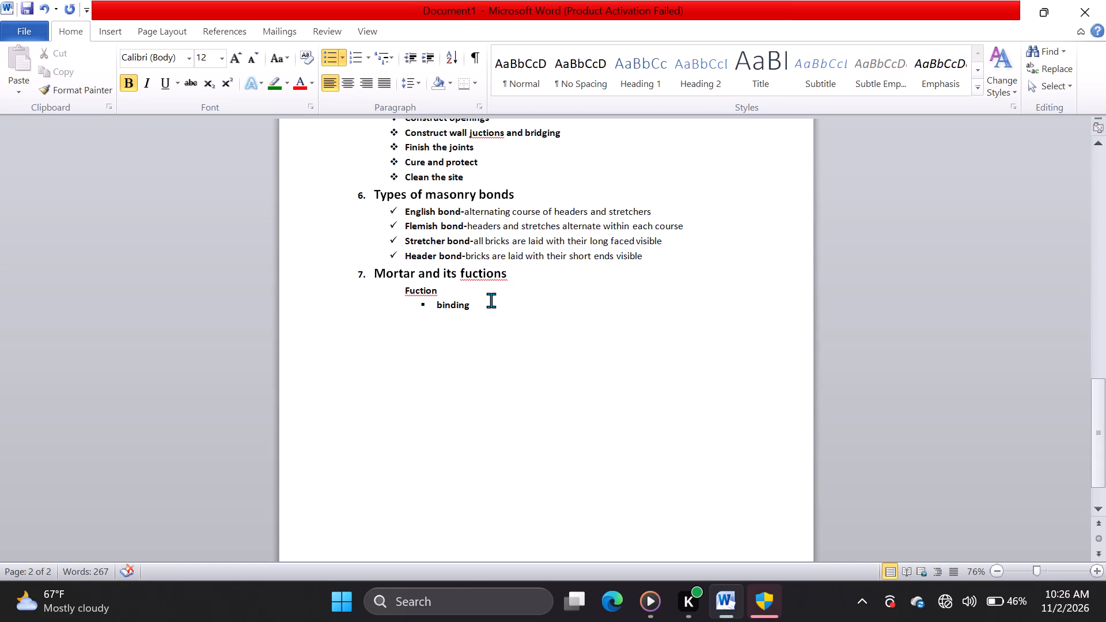
click(491, 300)
click(491, 300)
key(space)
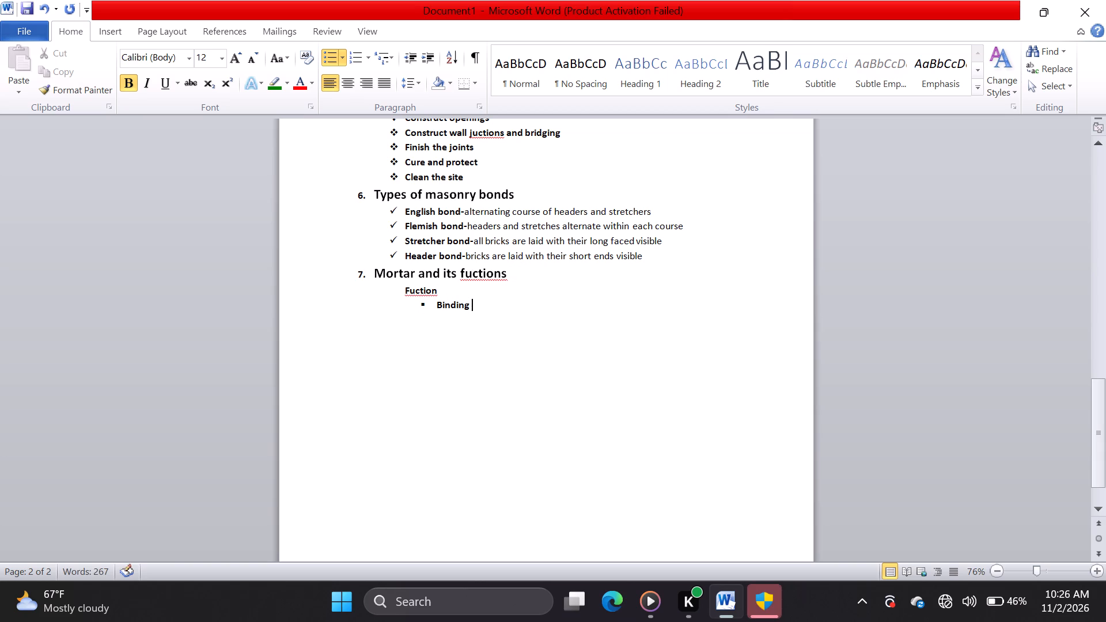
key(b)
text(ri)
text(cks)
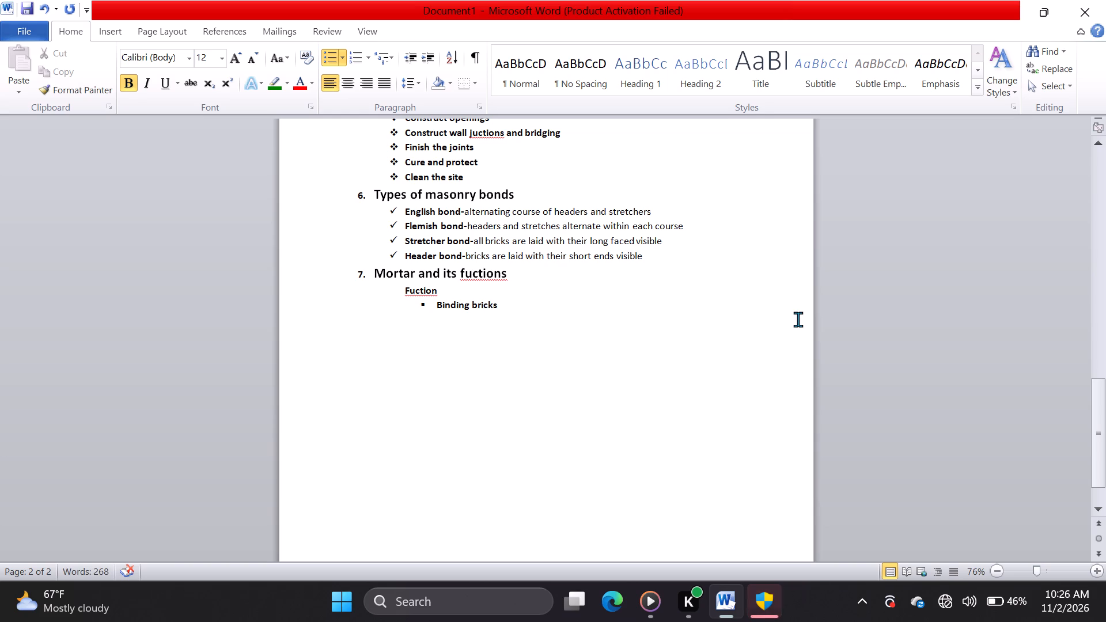
Lower the display brightness to about half in the Windows quick settings, and return to the document.
click(1001, 609)
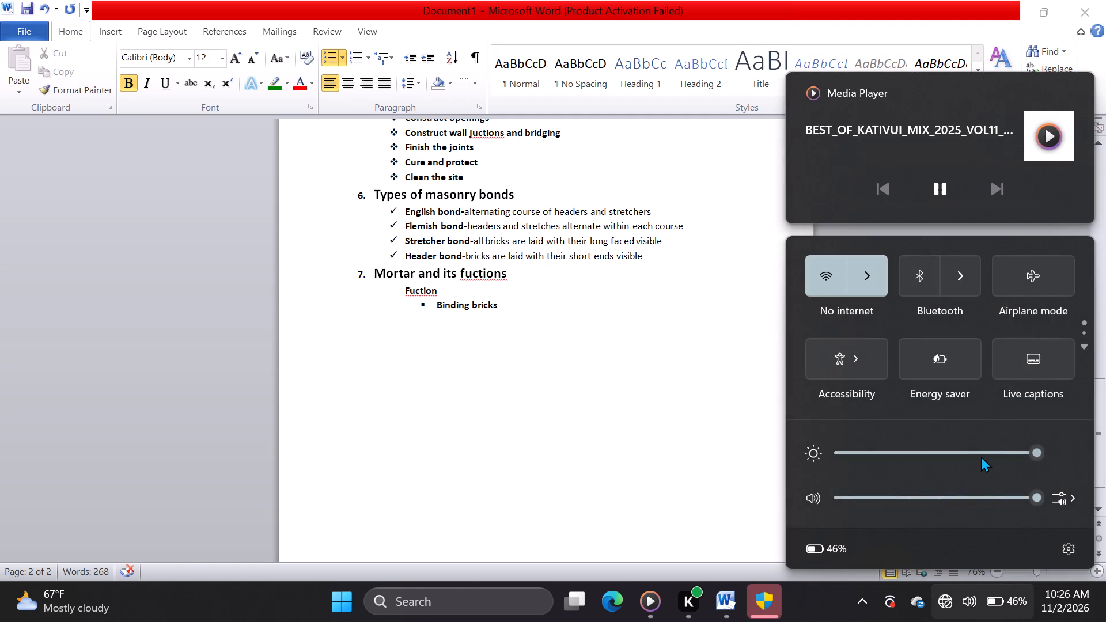
click(980, 456)
click(947, 449)
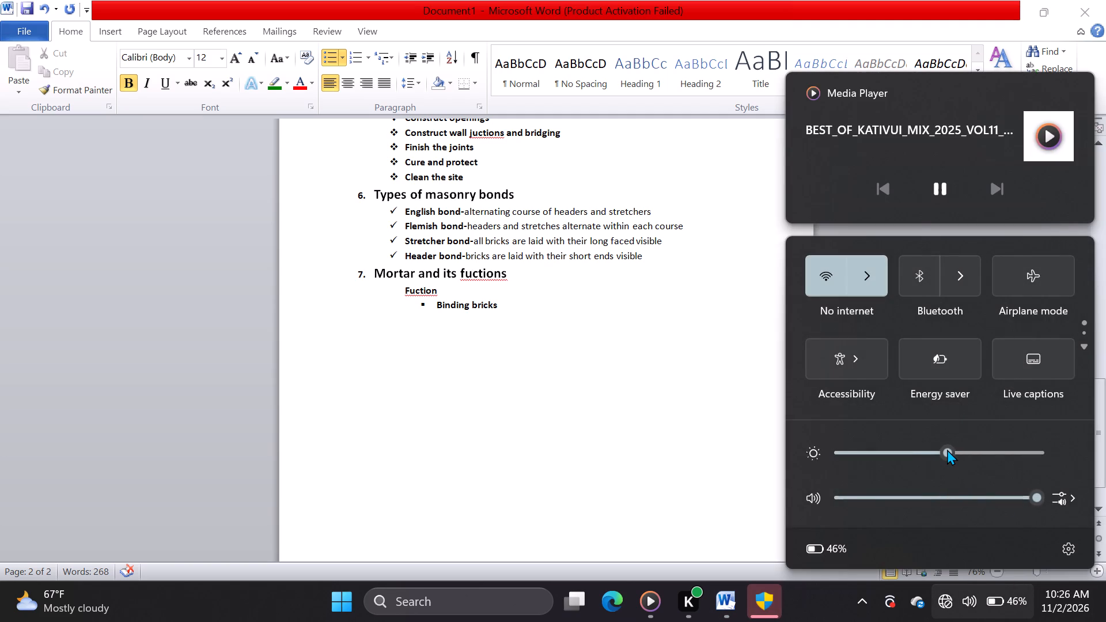
click(938, 449)
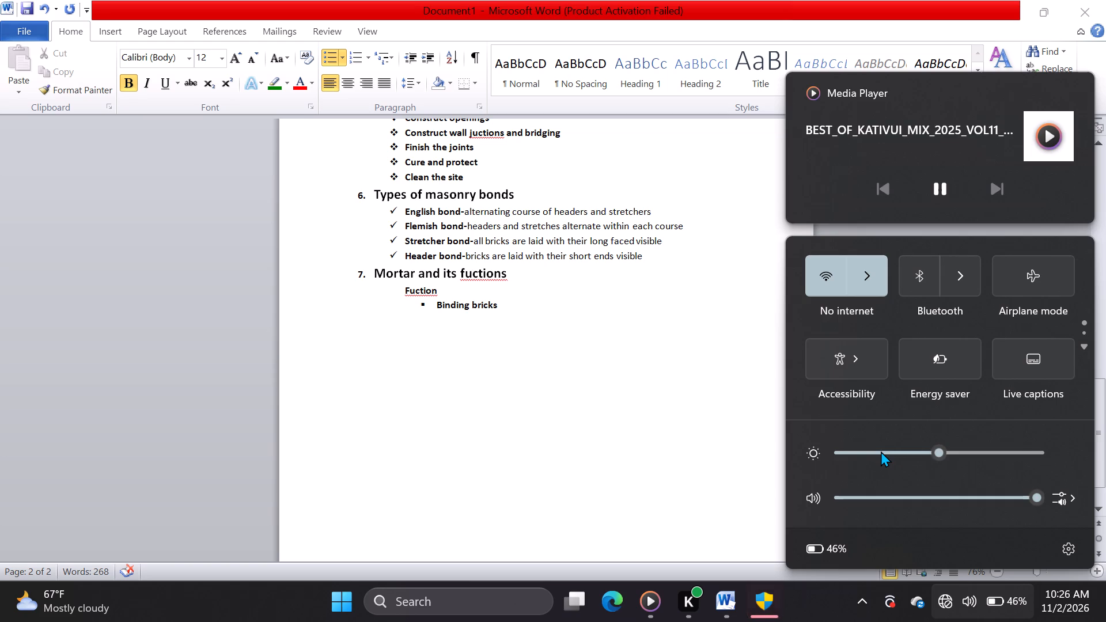
click(1023, 594)
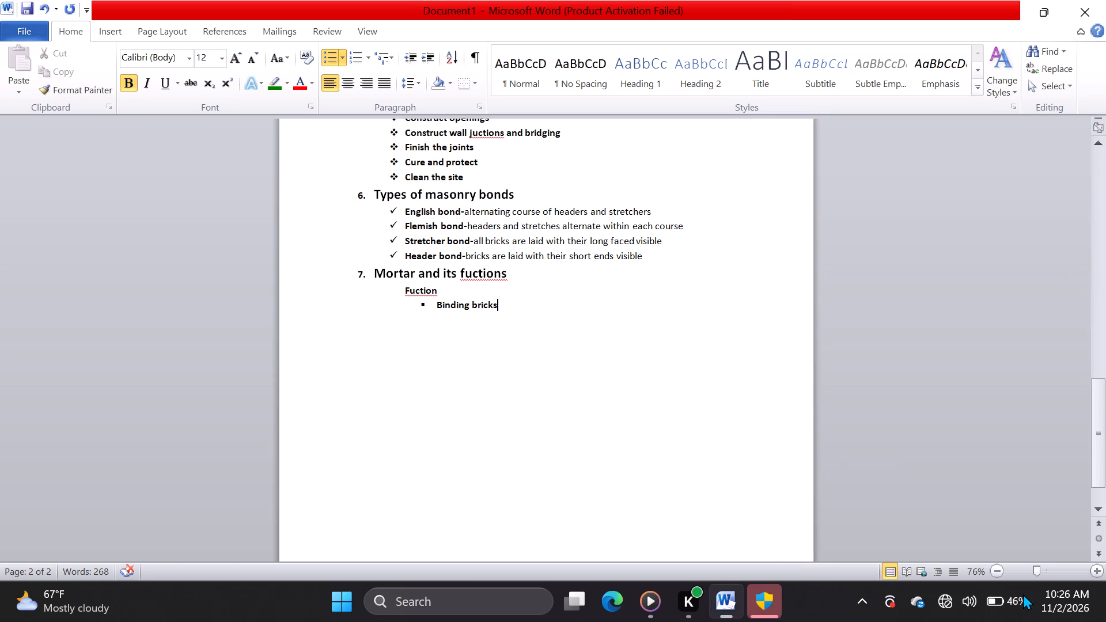
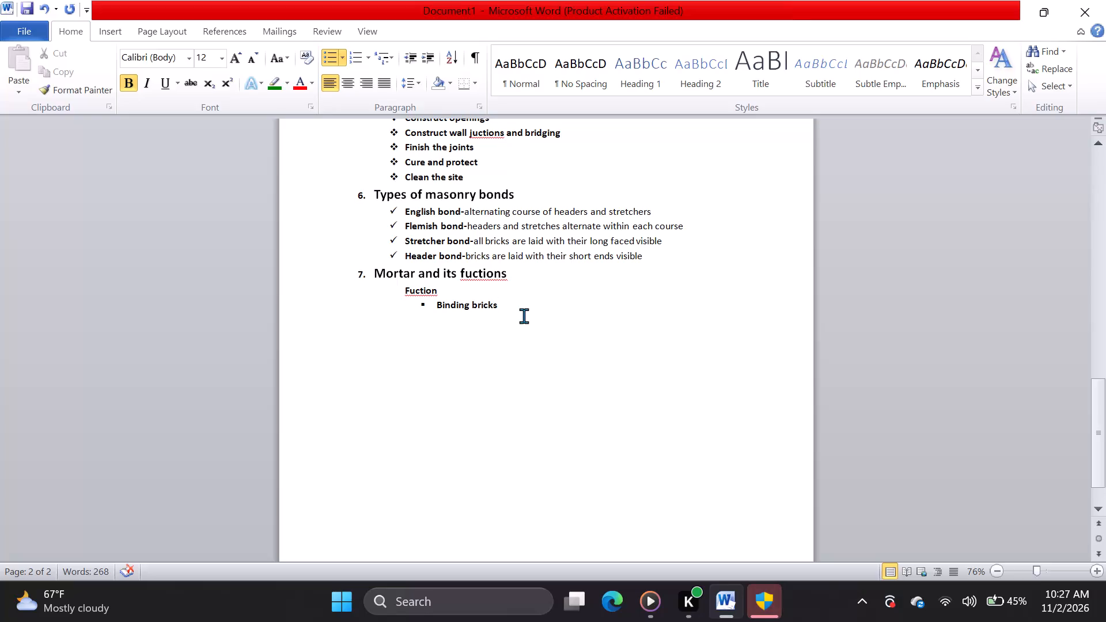
Complete the first bullet under "Fuction" so it reads "Binding bricks,stones or blocks together".
key(space)
key(BackSpace)
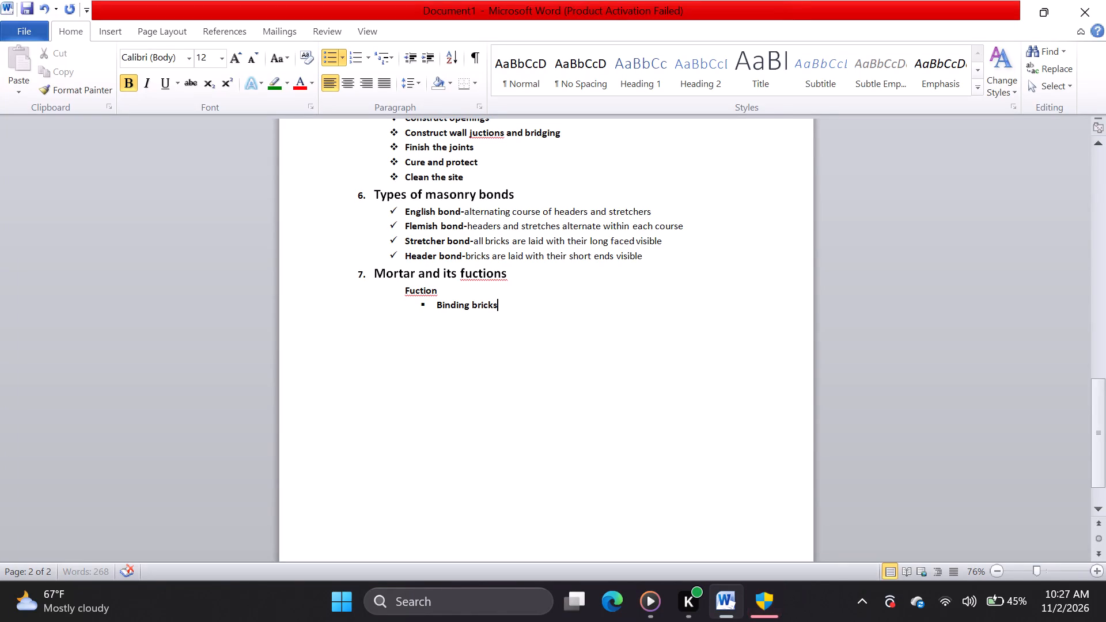
key(comma)
text(stones)
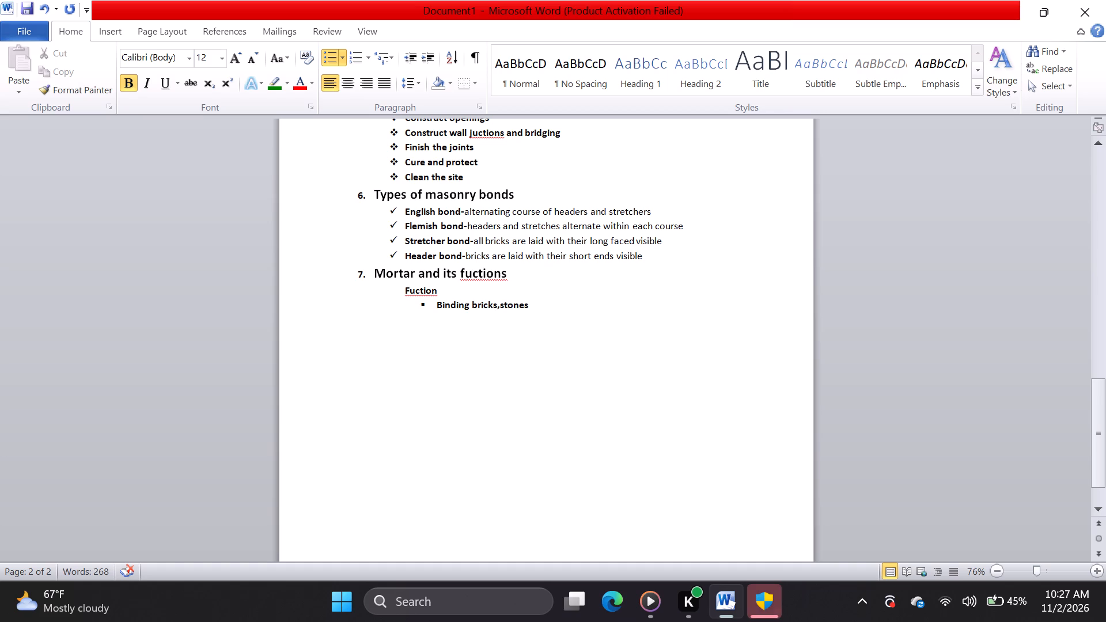
key(space)
text(or)
key(space)
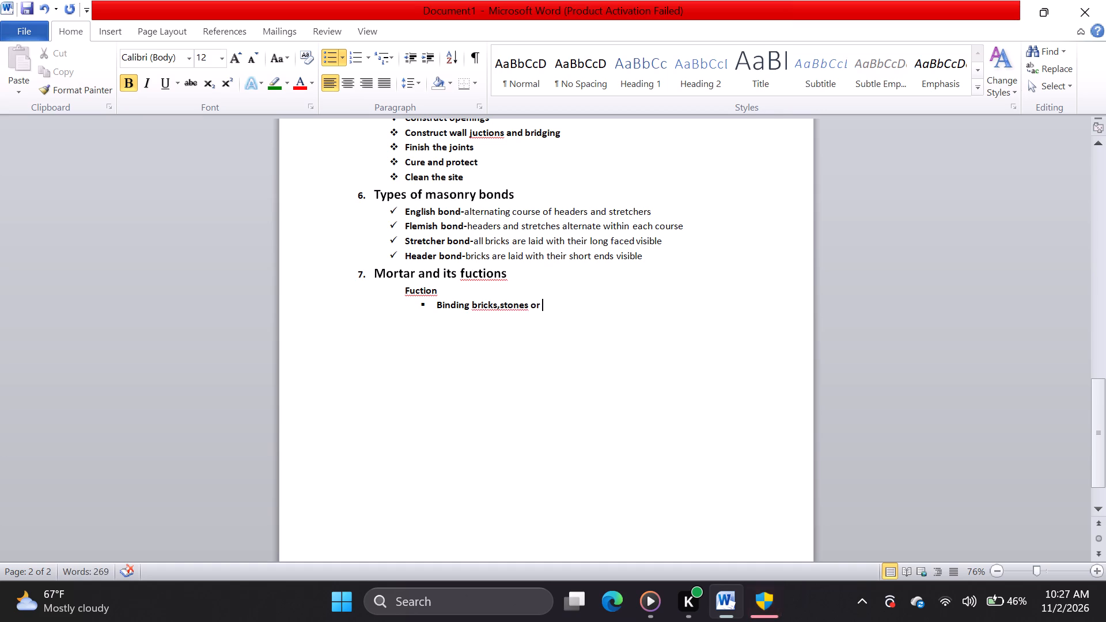
text(blocke)
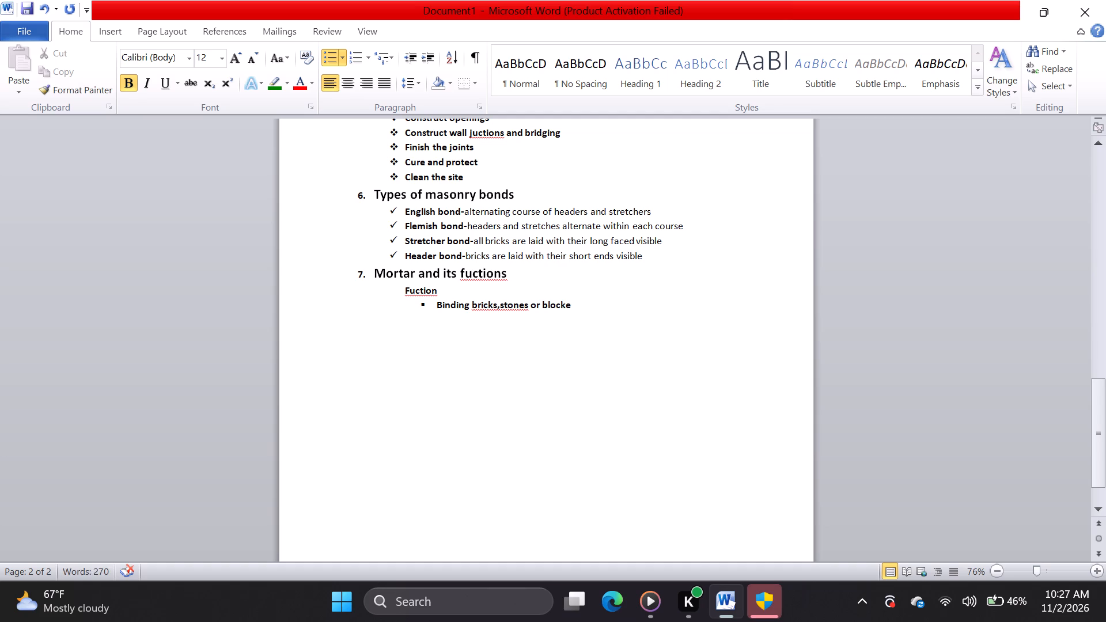
key(BackSpace)
key(s)
key(space)
text(to)
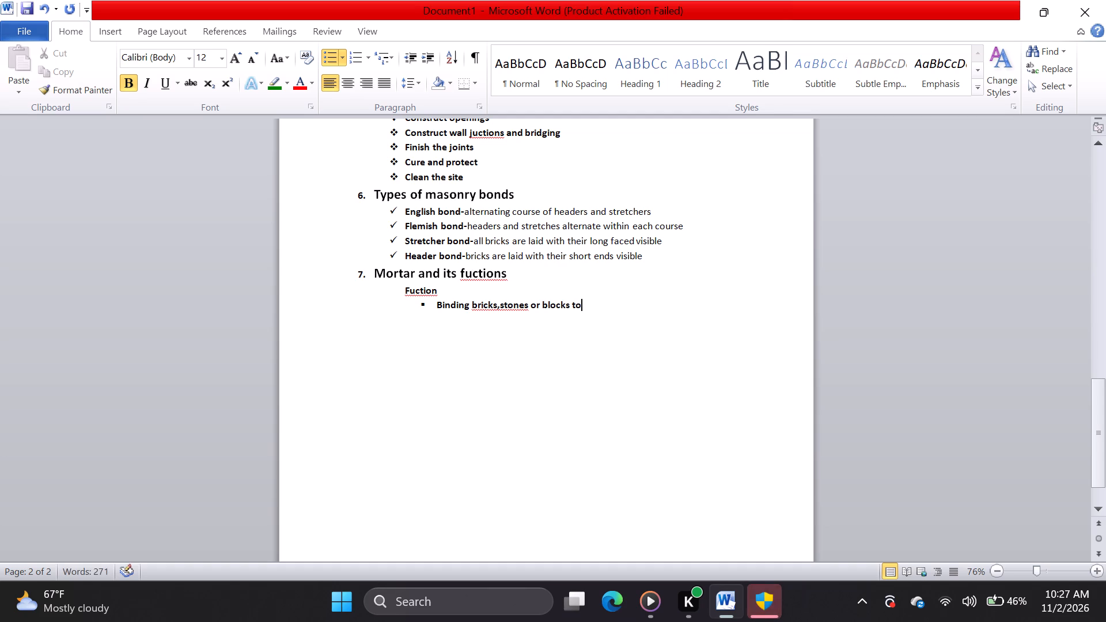
text(gether)
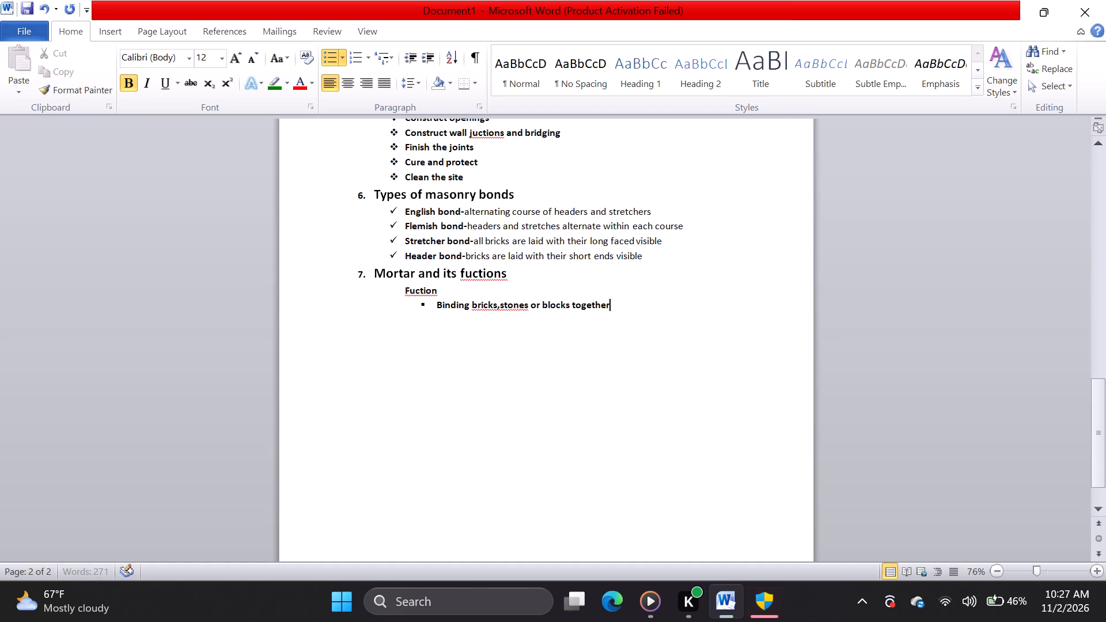
Add a second bold bullet under "Fuction" reading "Filling spece between masonary units".
key(Return)
text(filling)
key(space)
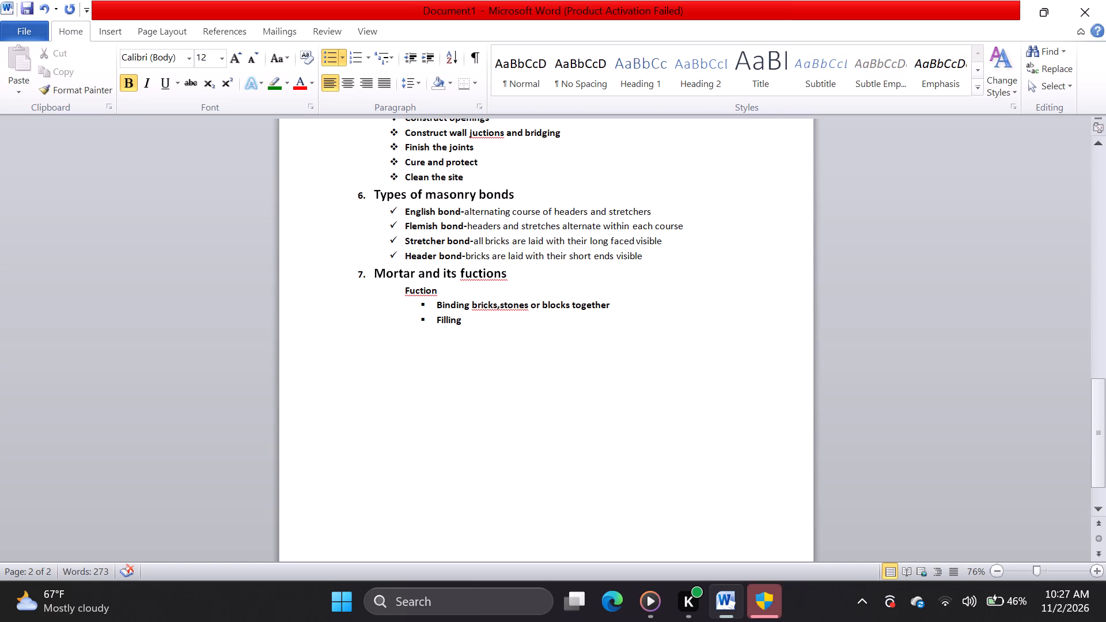
key(s)
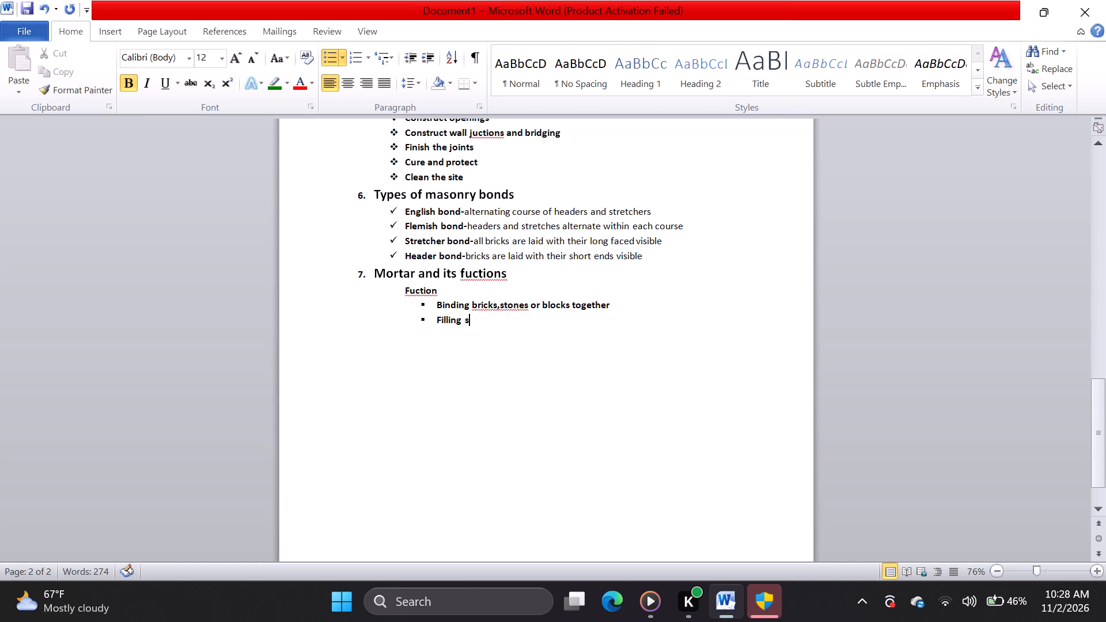
text(pece)
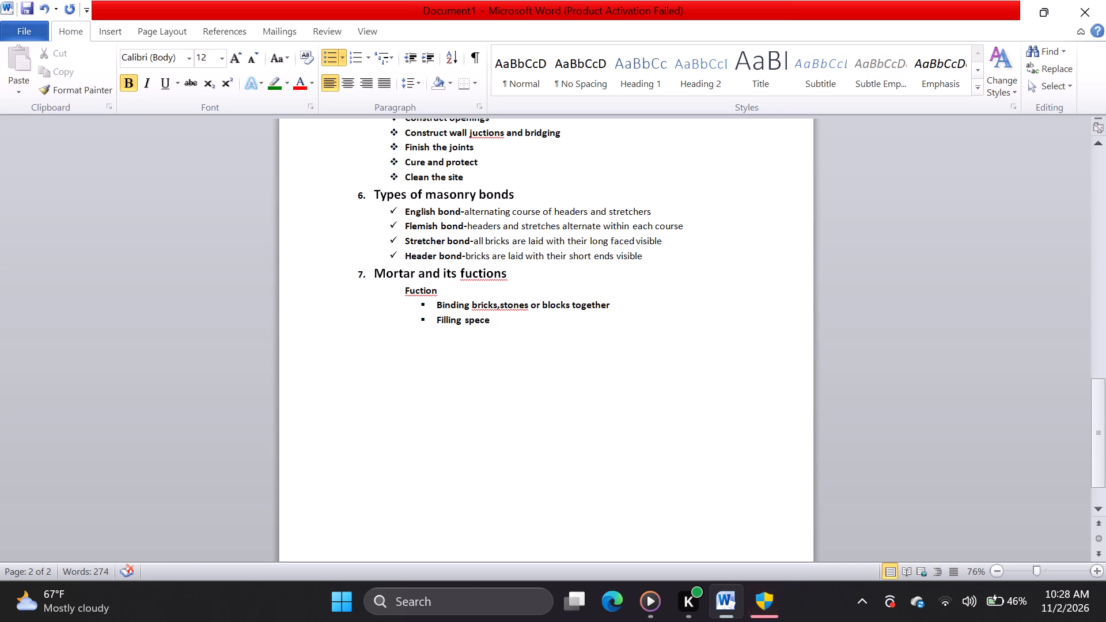
key(space)
text(bet)
text(ween)
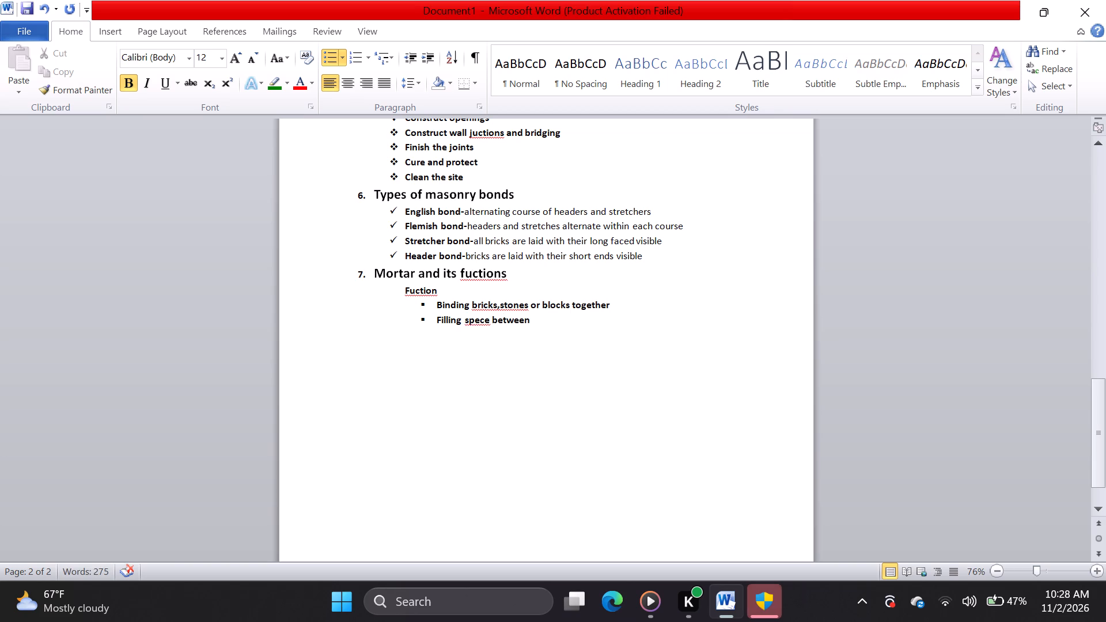
key(space)
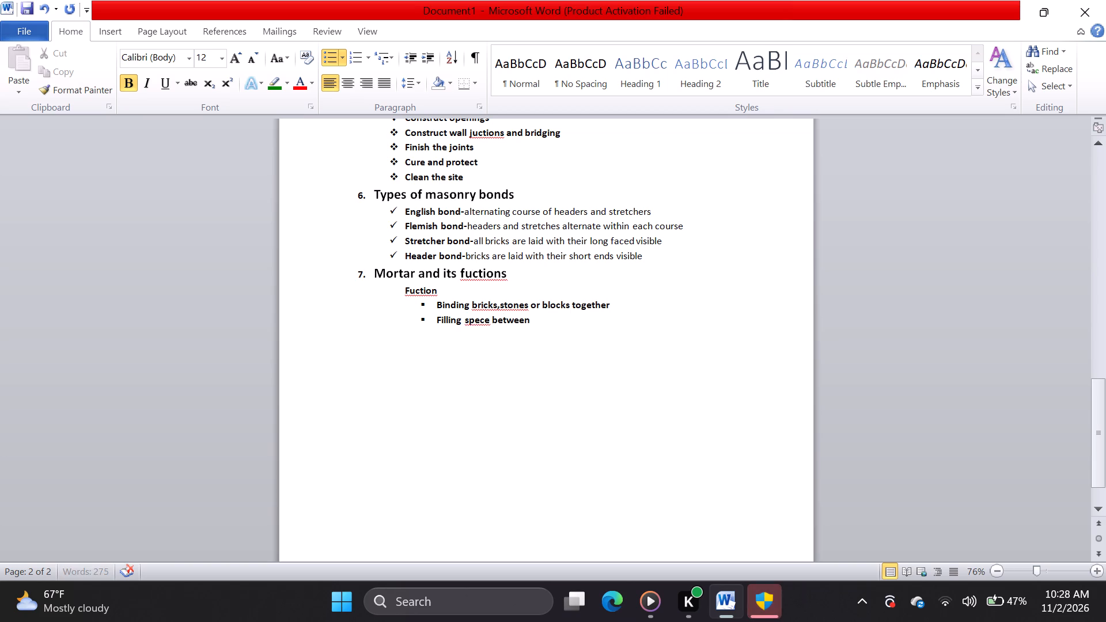
text(m)
text(as)
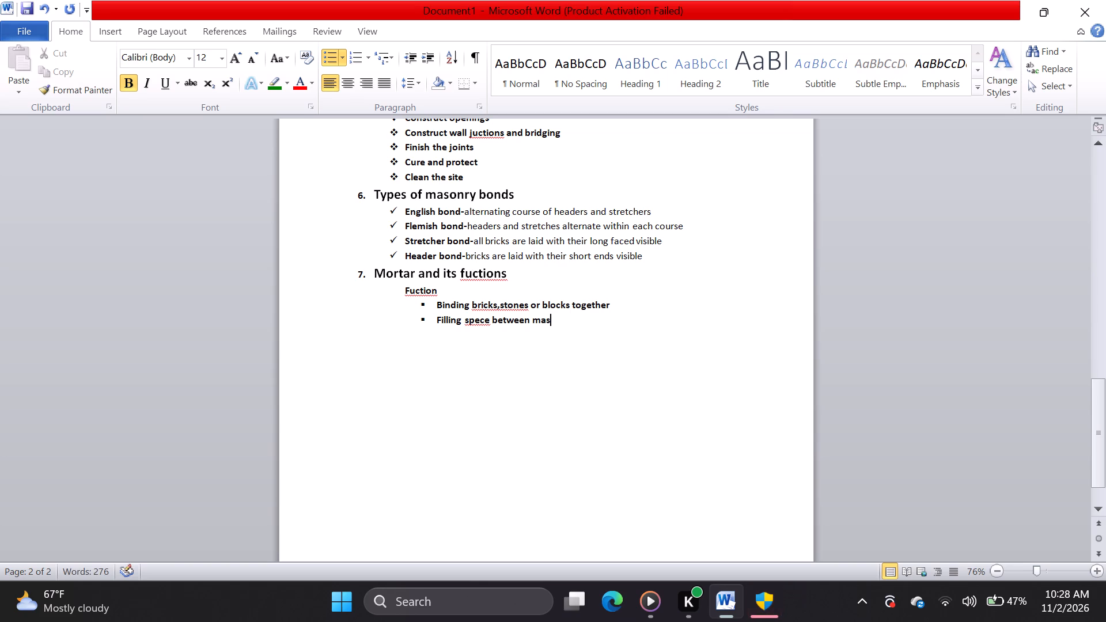
text(onary)
key(space)
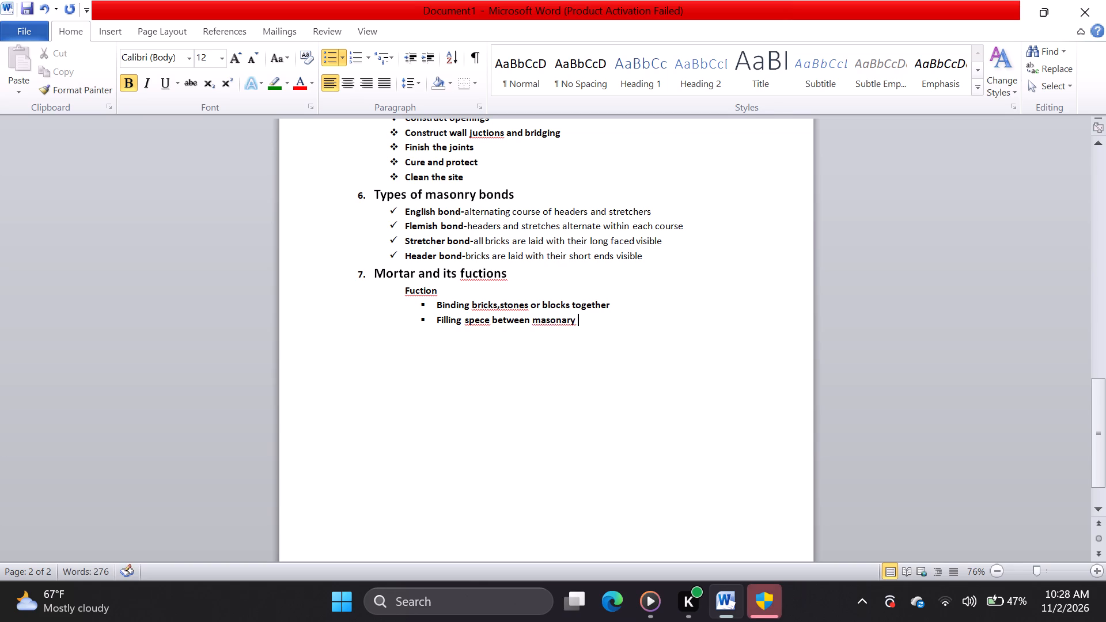
text(units)
Add a third bold bullet under "Fuction" reading "Helping distribute loads across contact surface".
key(Return)
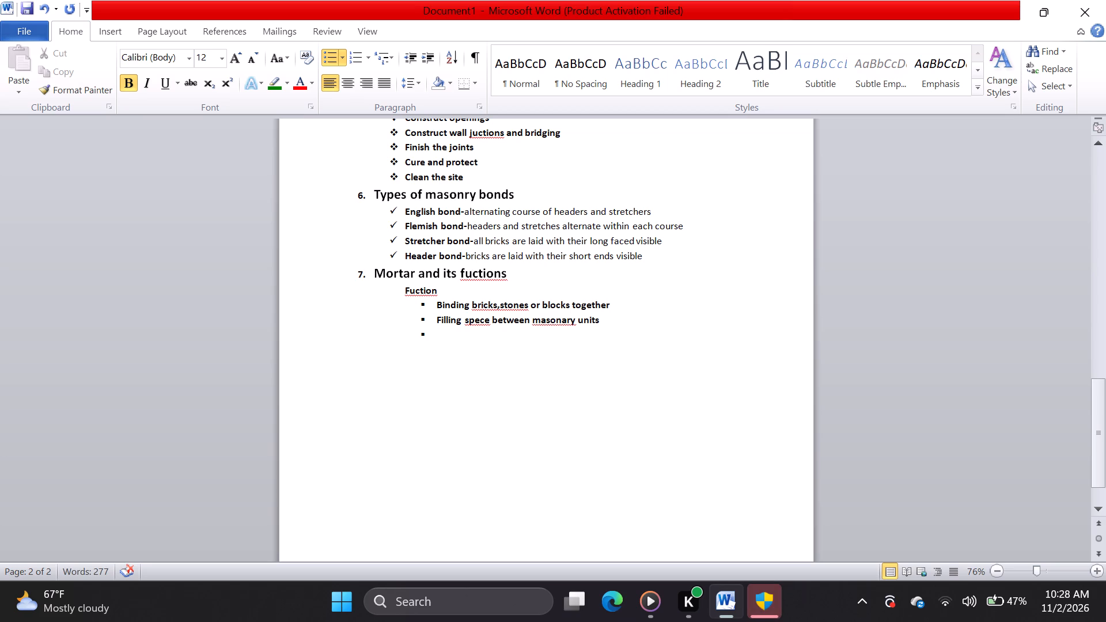
text(he)
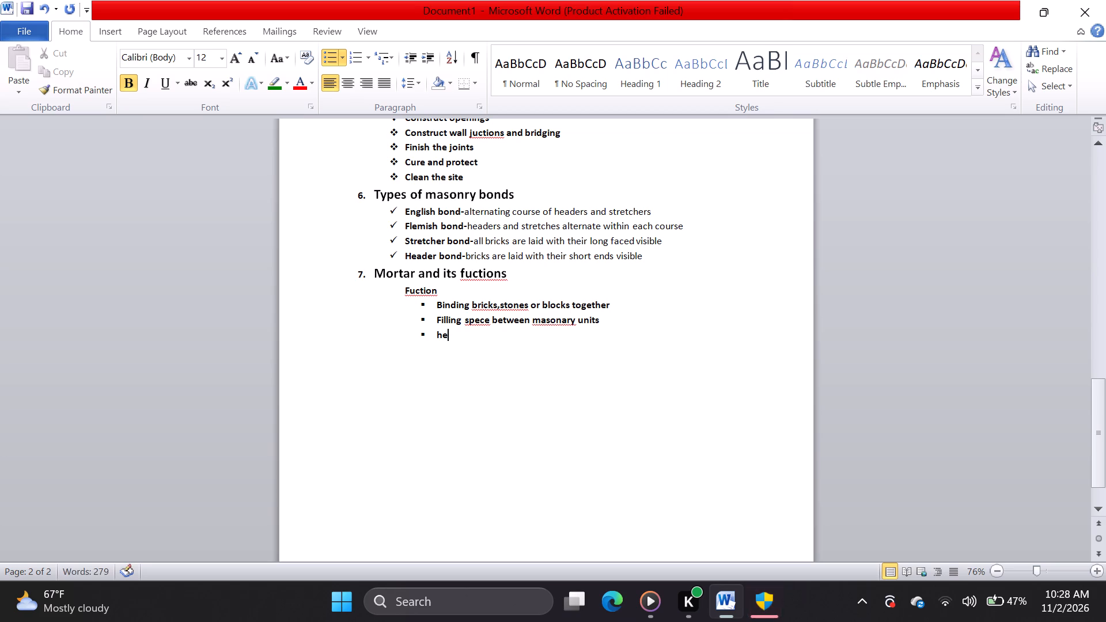
text(lping)
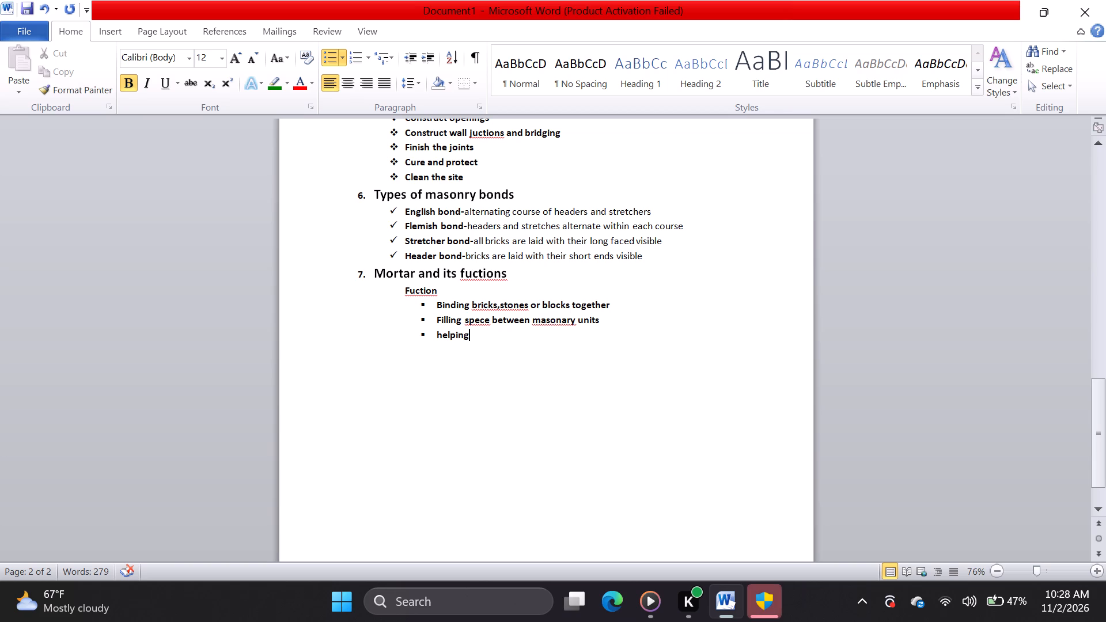
key(space)
text(di)
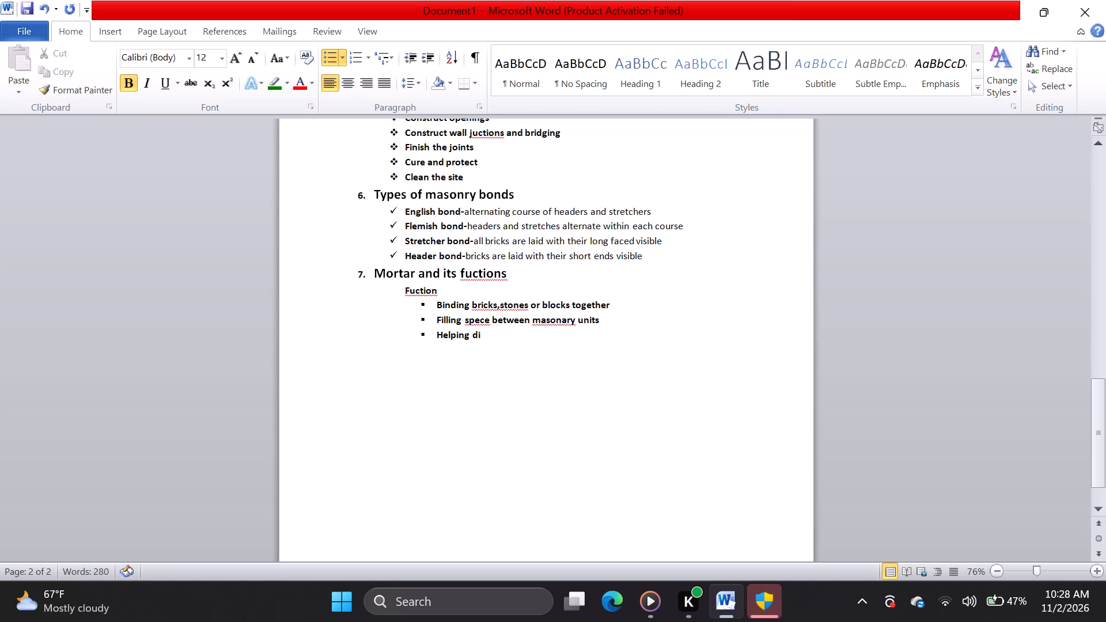
text(stribute)
key(space)
text(loads)
key(space)
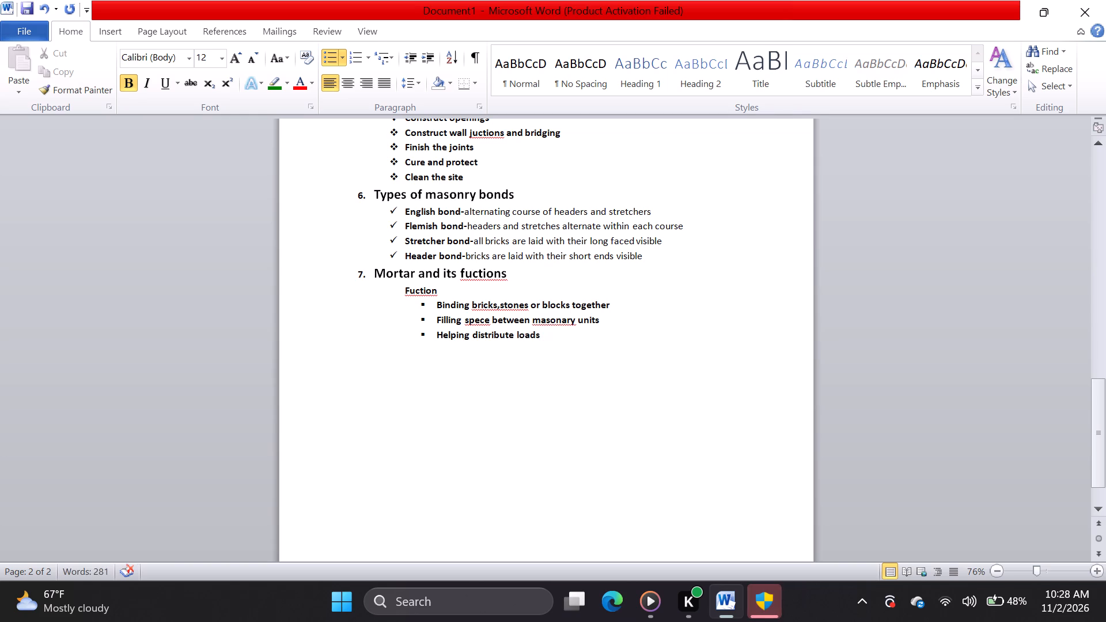
text(across)
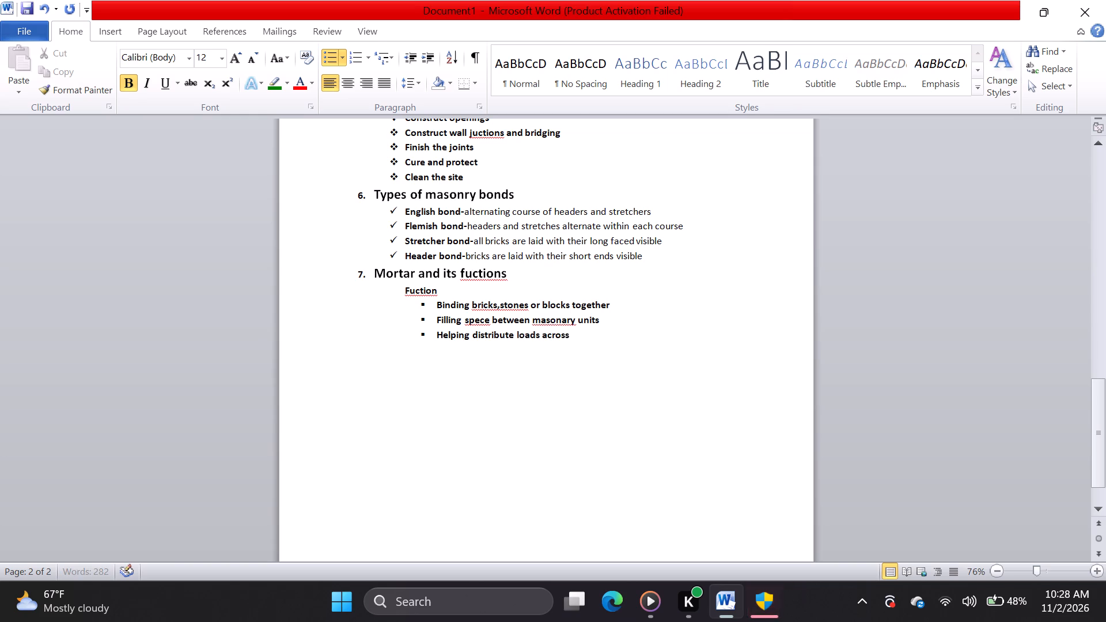
key(space)
text(co)
text(ntact)
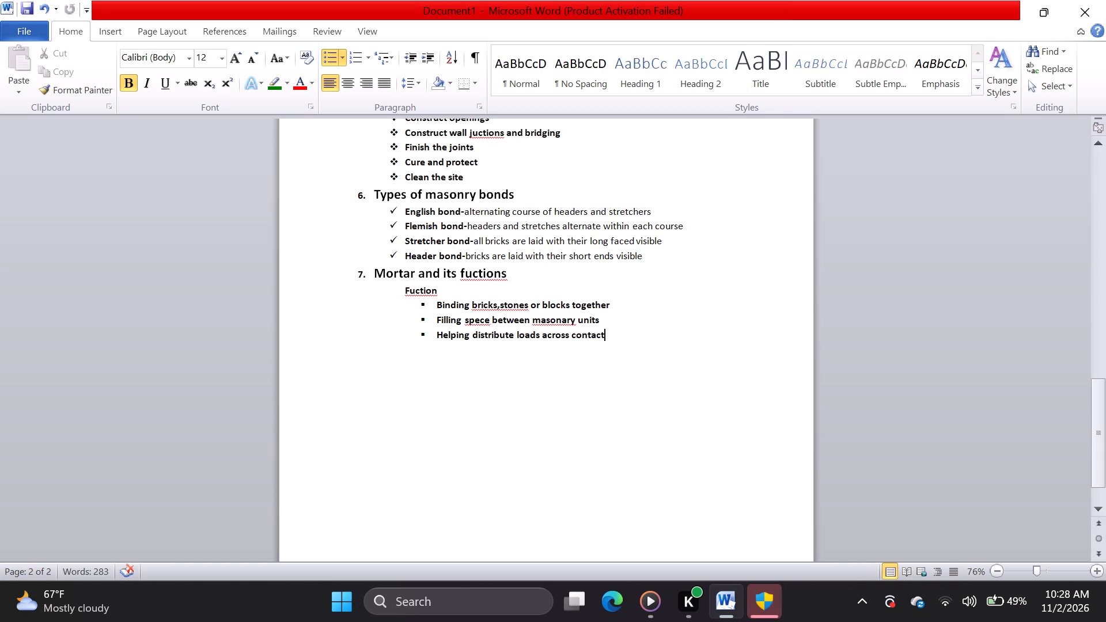
key(space)
text(surface)
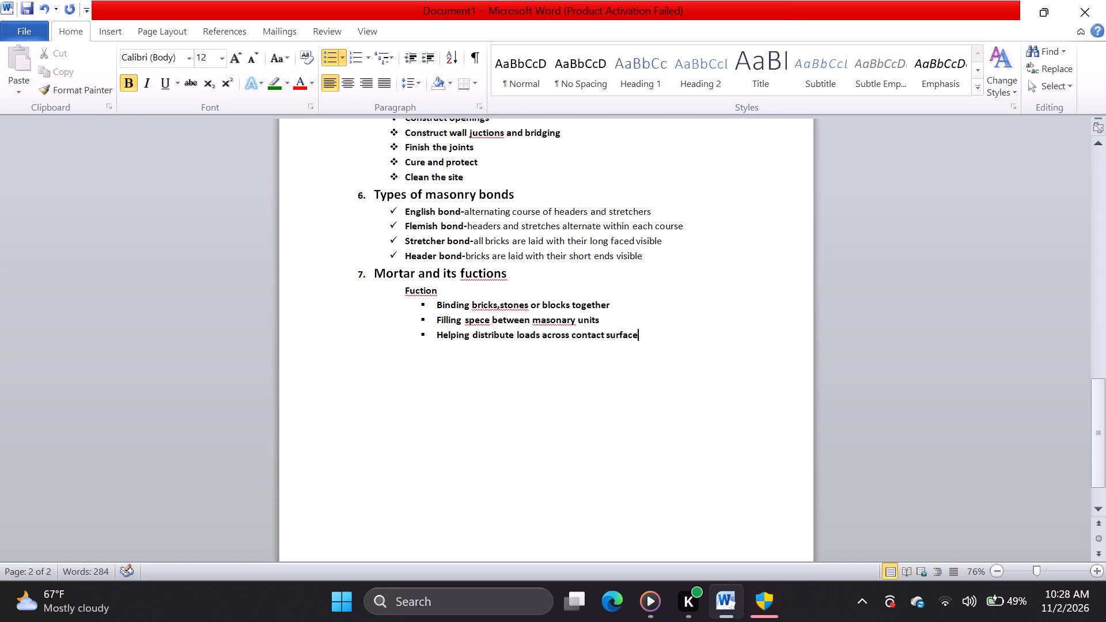
Add a fourth bold bullet under "Fuction" reading "Providing a suitable surface for finishing".
key(Return)
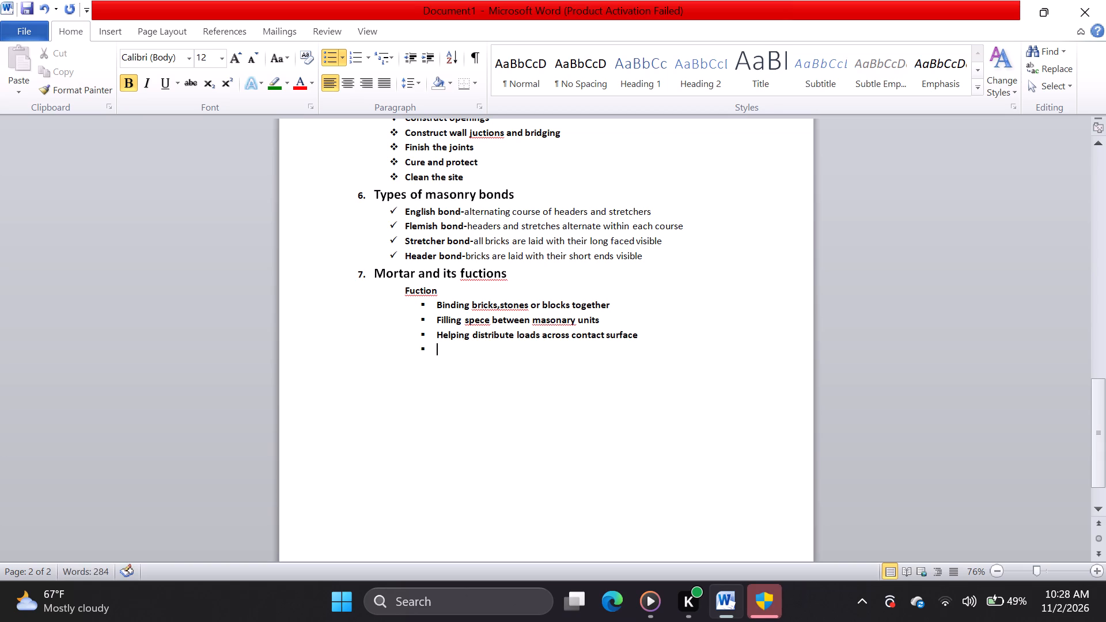
key(p)
text(ro)
text(vind)
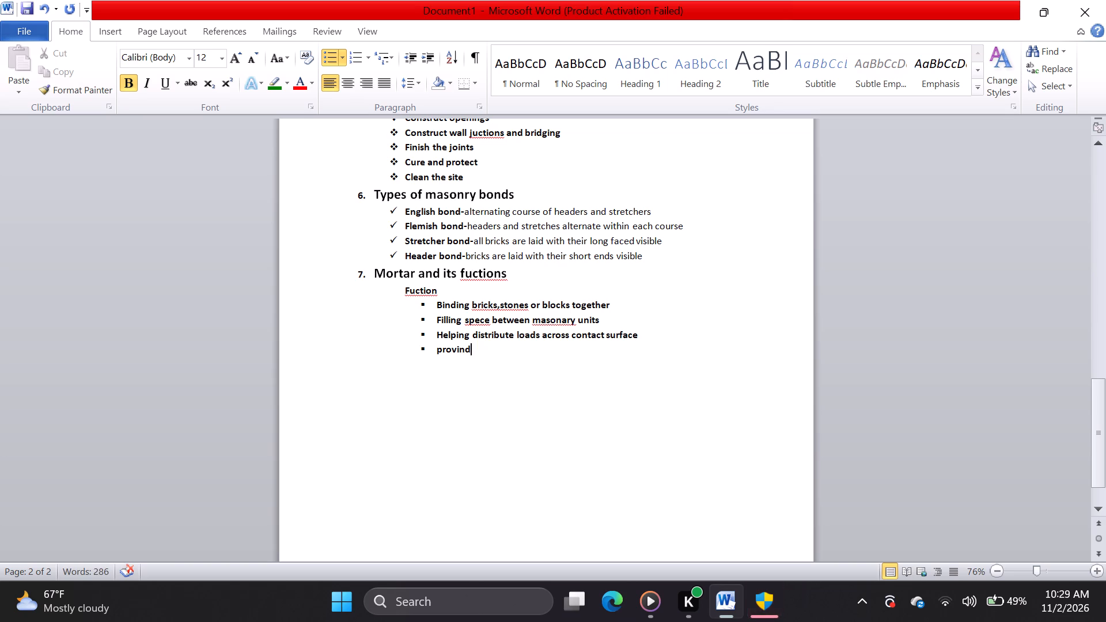
text(ing)
key(space)
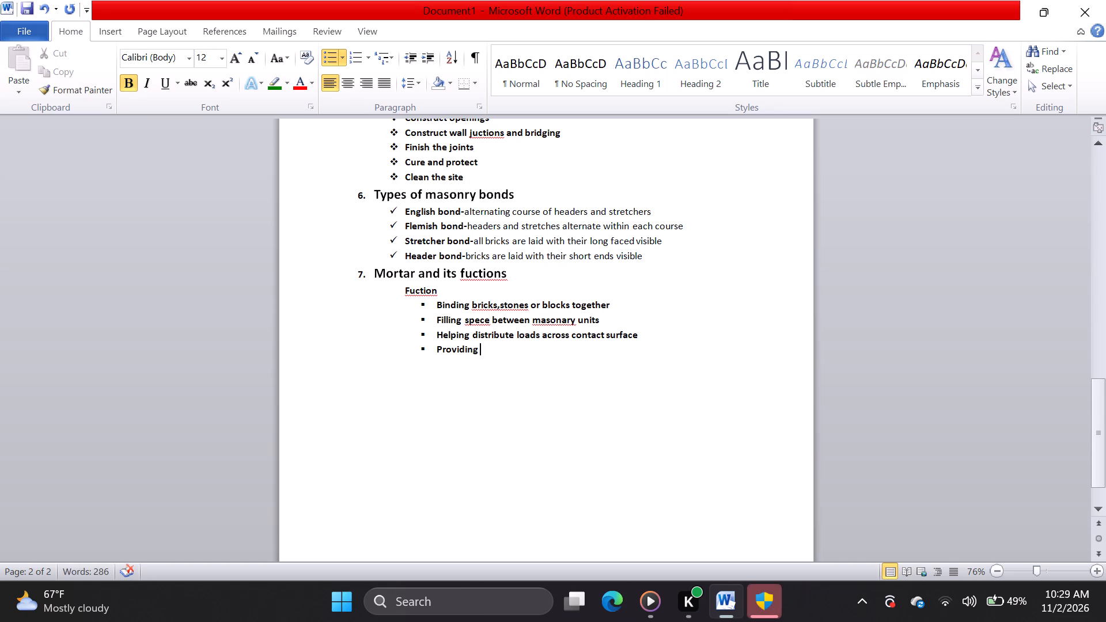
text(a suitable)
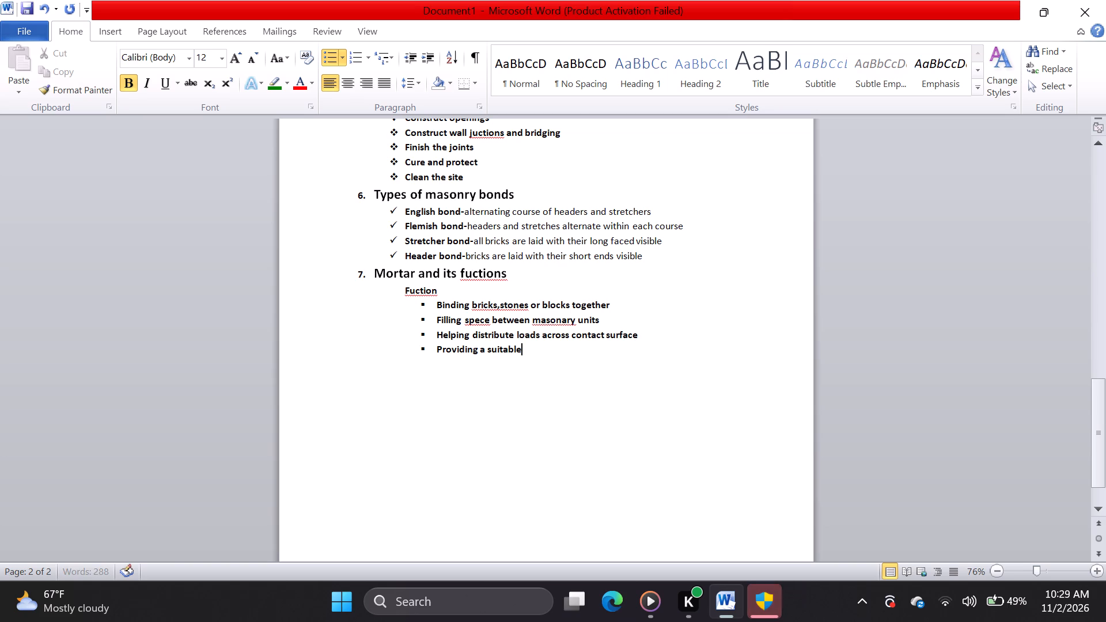
key(space)
text(surface)
key(space)
text(for)
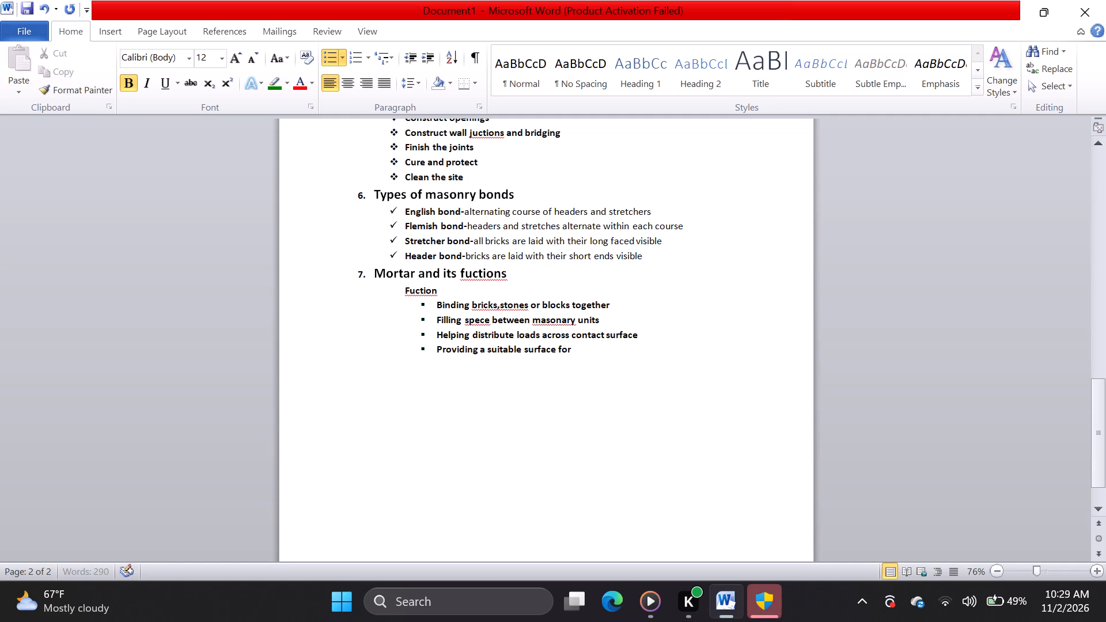
key(space)
text(fini)
text(sh)
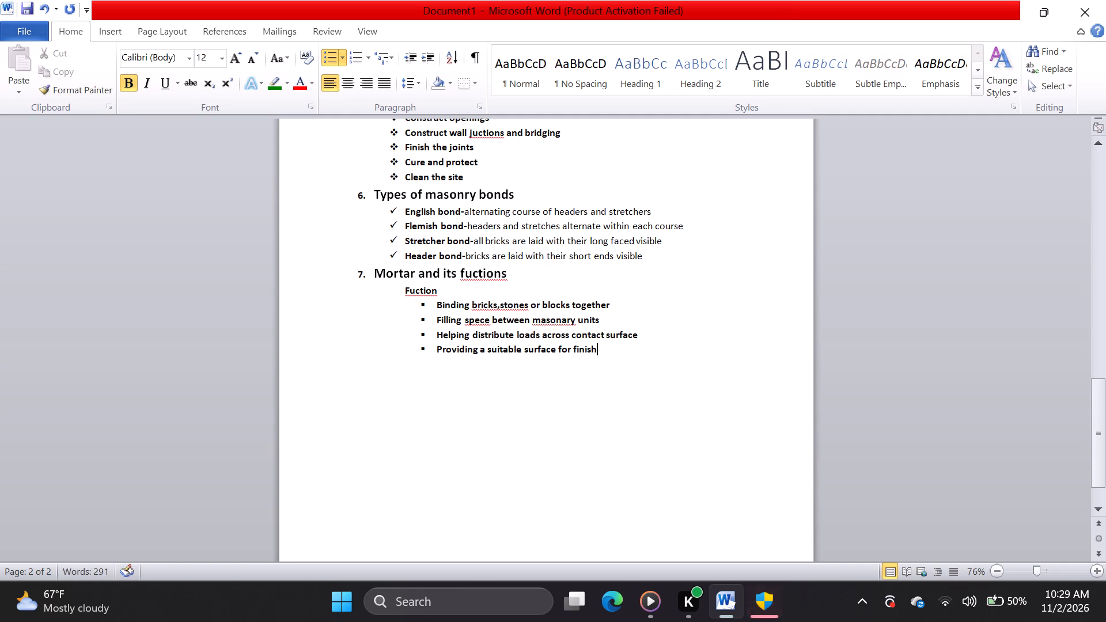
text(ing)
Add a fifth bold bullet under "Fuction" reading "Improving resistence to water penetraction".
key(Return)
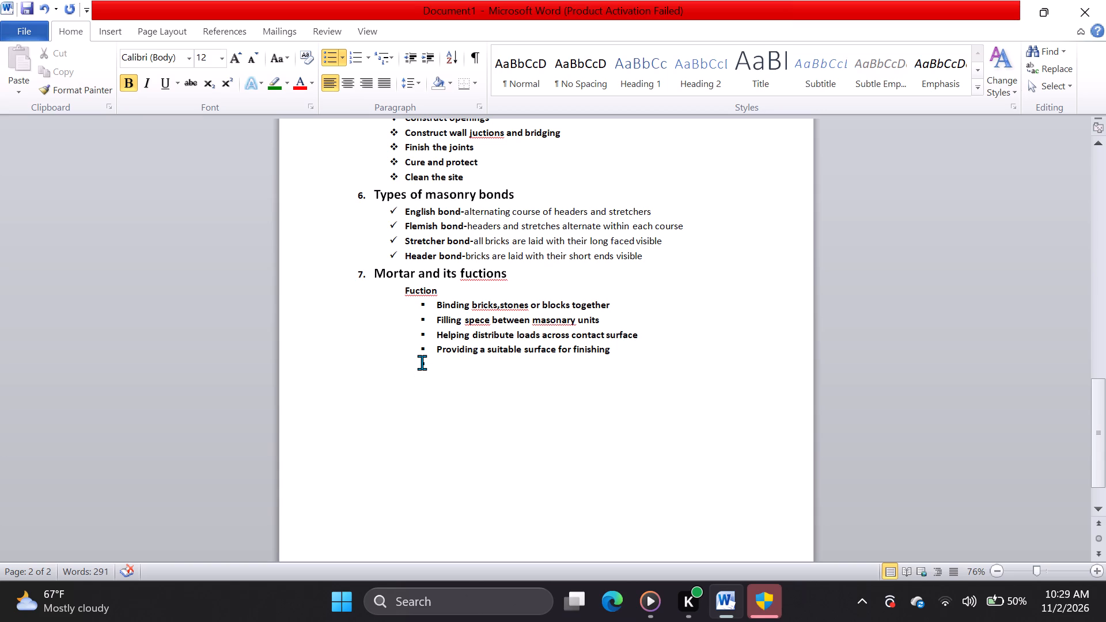
text(impro)
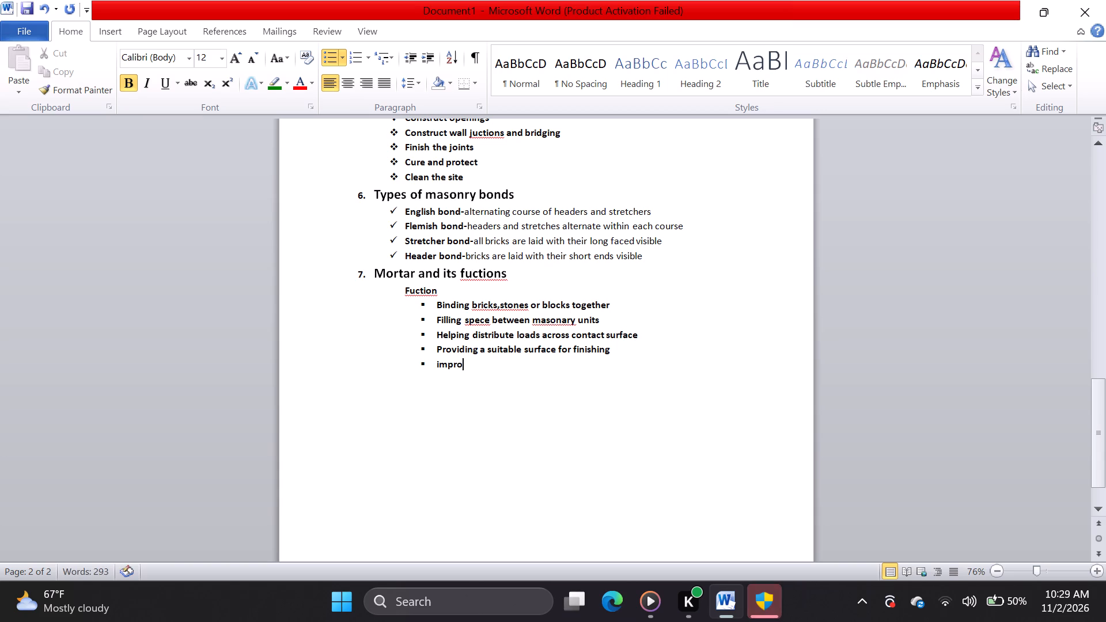
text(ving)
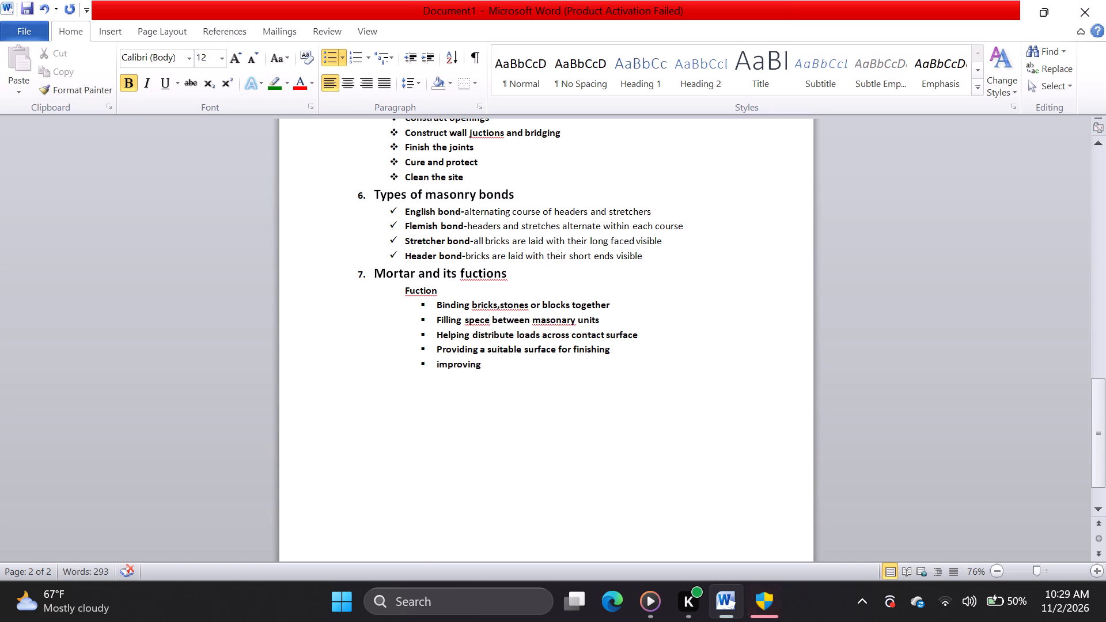
key(space)
text(res)
text(istence)
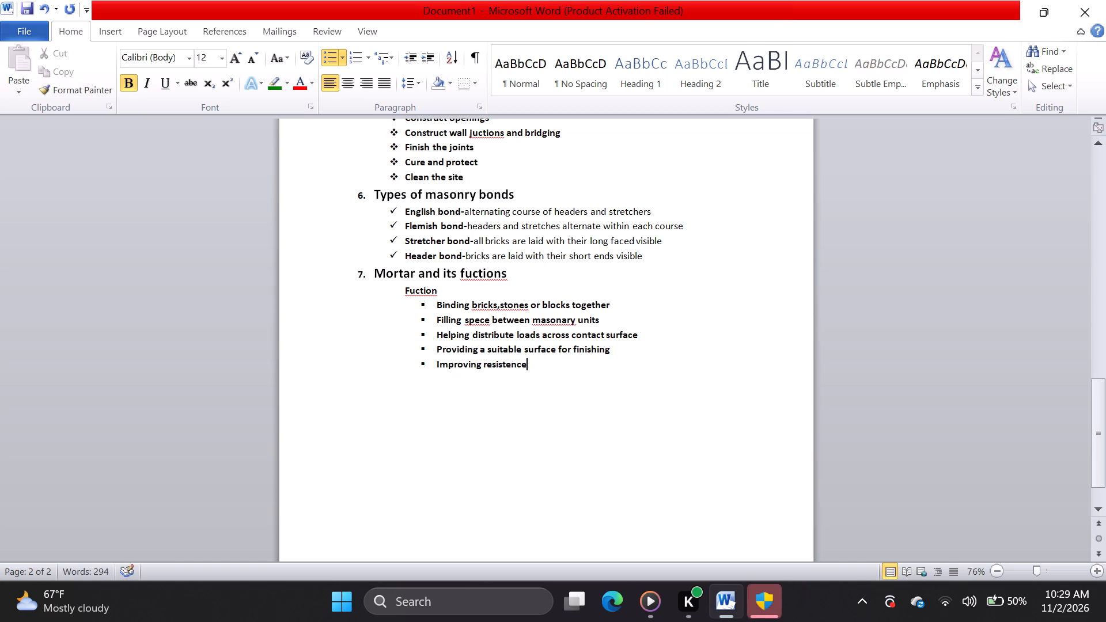
key(space)
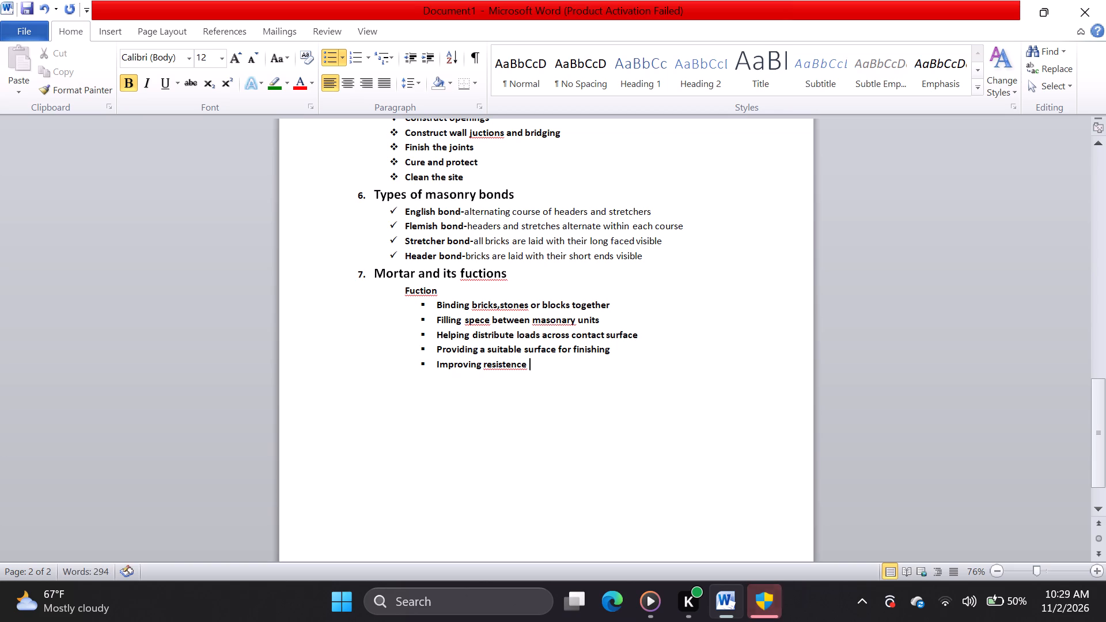
text(yo)
key(BackSpace)
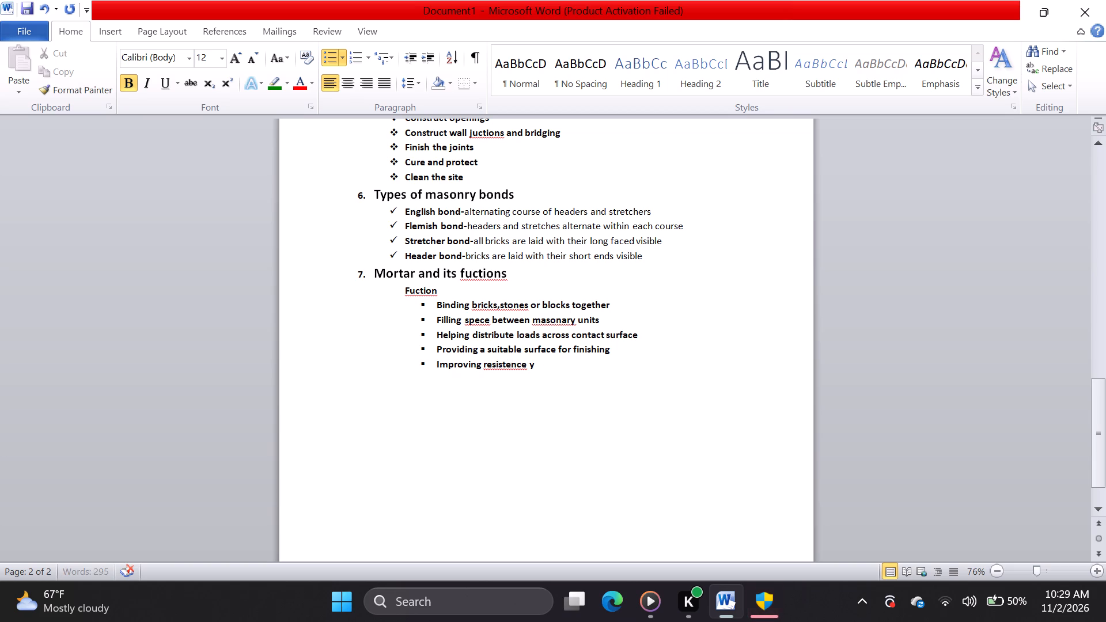
key(BackSpace)
text(to)
key(space)
text(water)
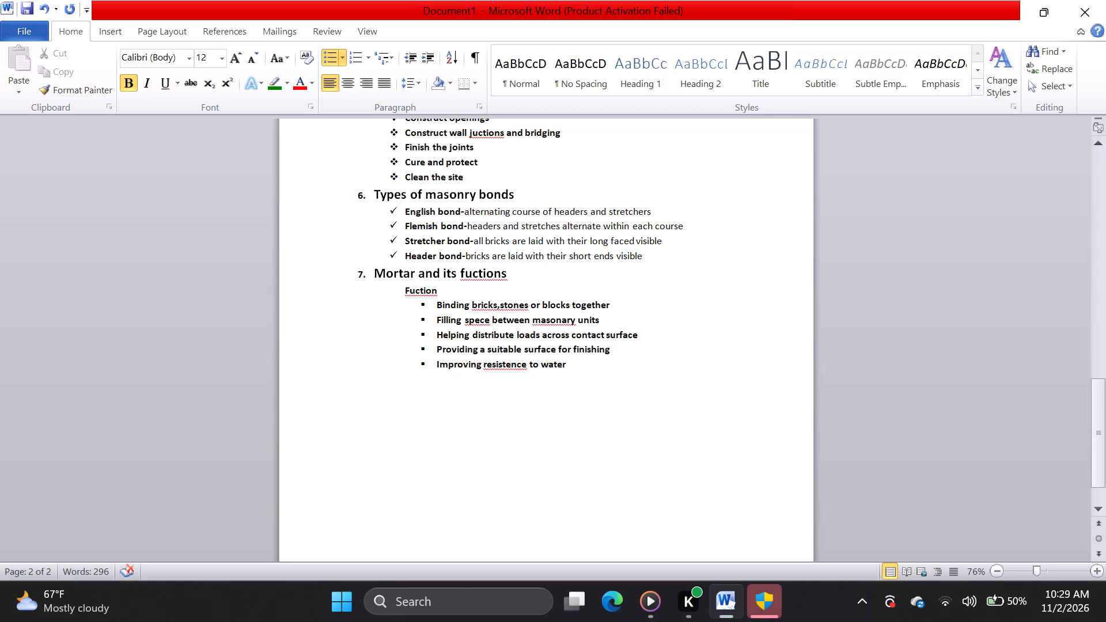
key(space)
text(pene)
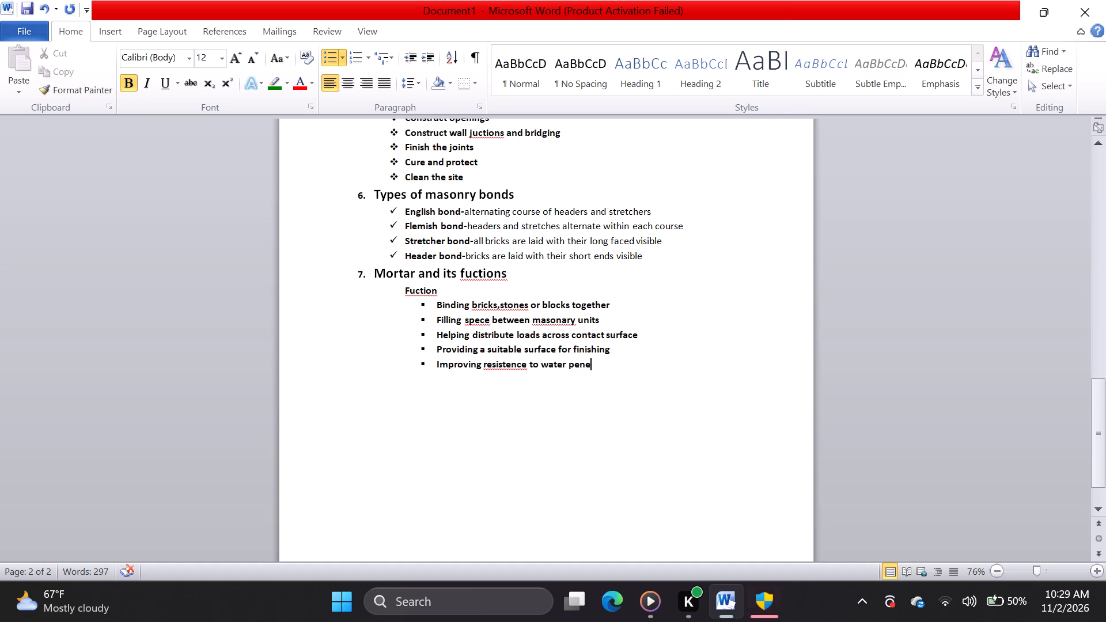
key(t)
key(r)
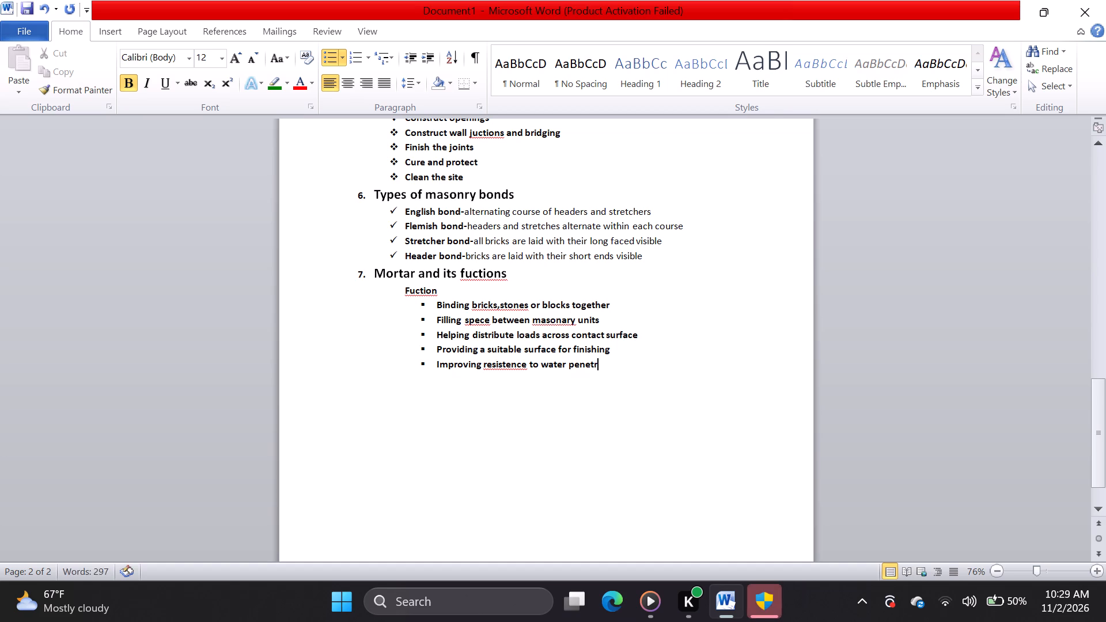
key(a)
text(ction)
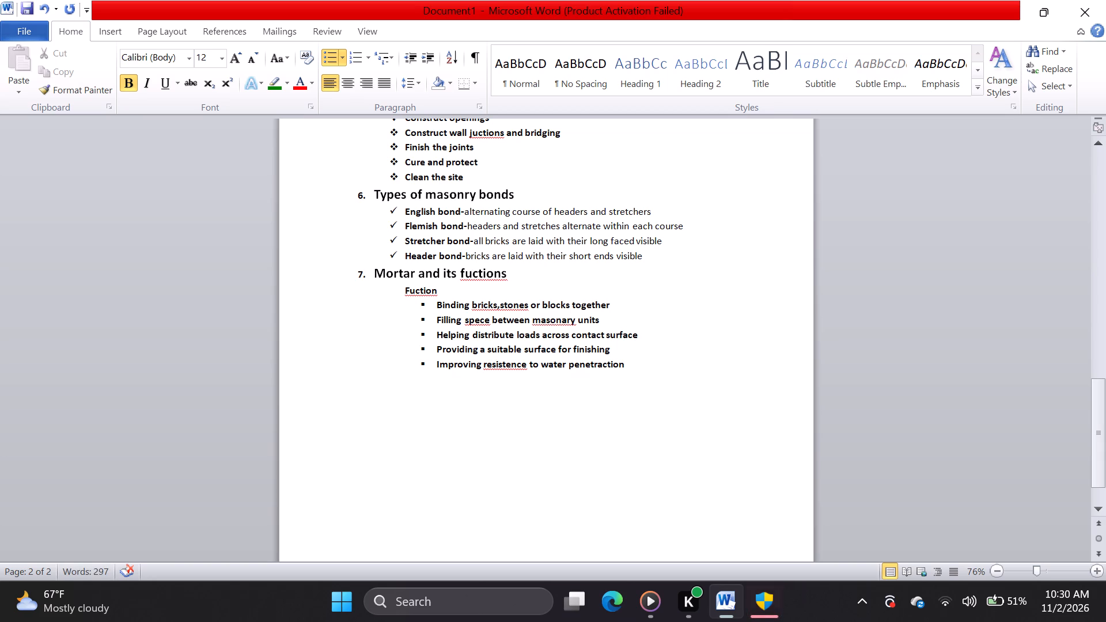
Extend the fifth bullet under "Fuction" with the words "when properly designed and constructed".
key(space)
text(when)
key(space)
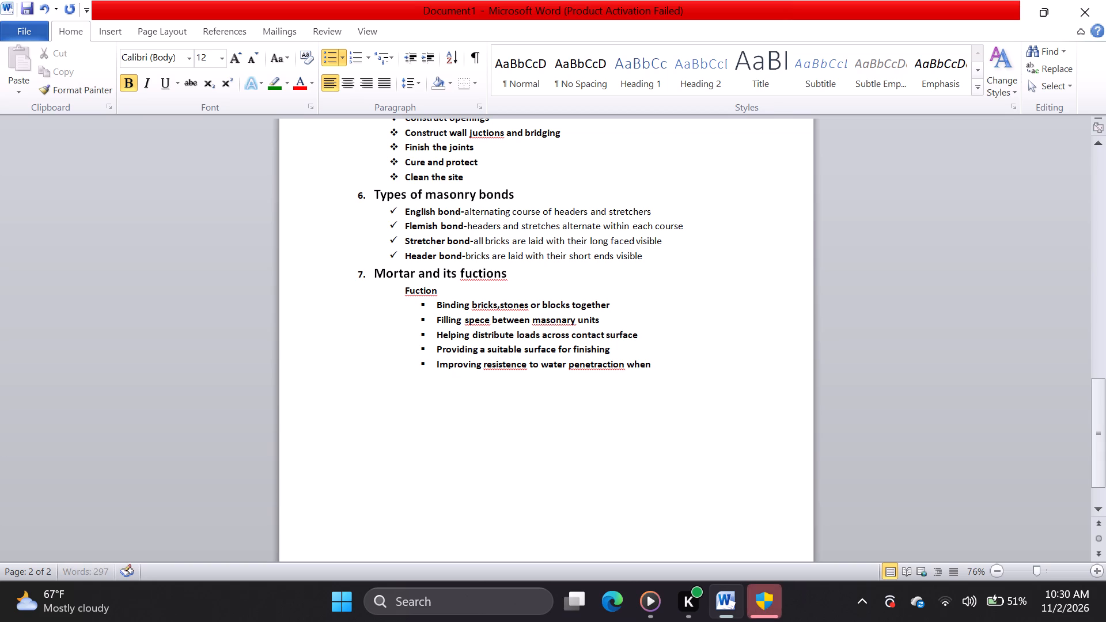
text(proper)
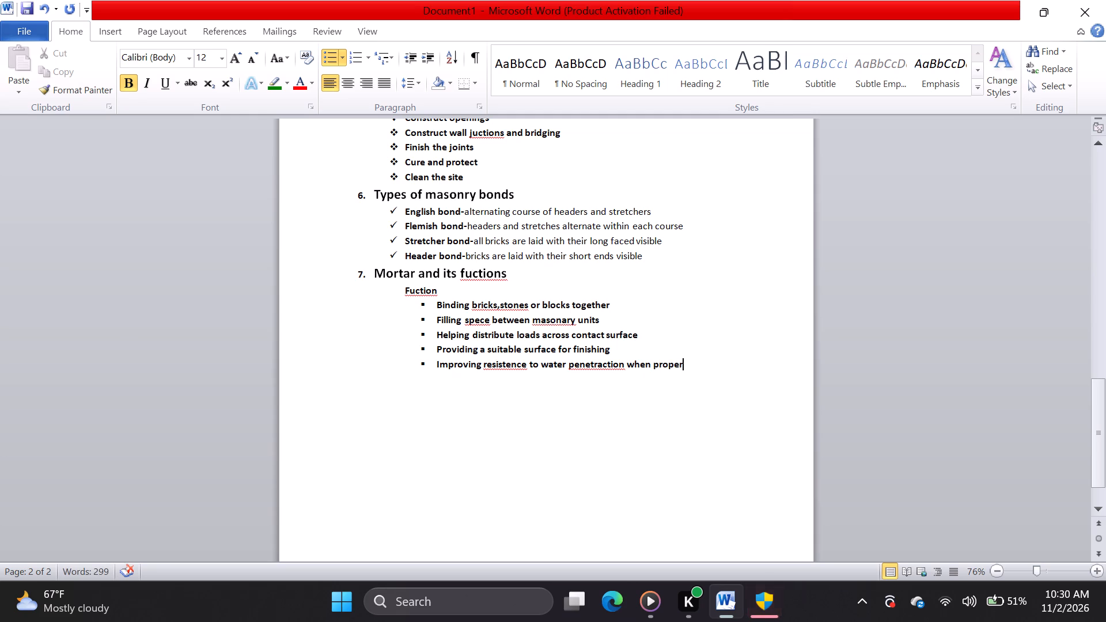
text(ly)
key(space)
text(desighen)
key(BackSpace)
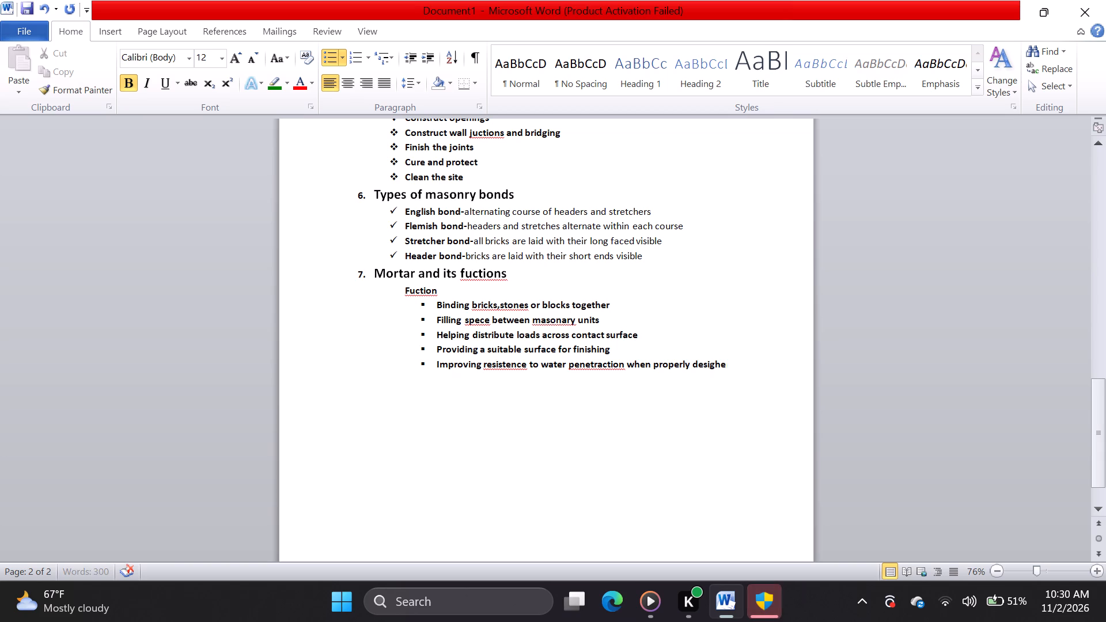
key(BackSpace)
key(BackSpace)
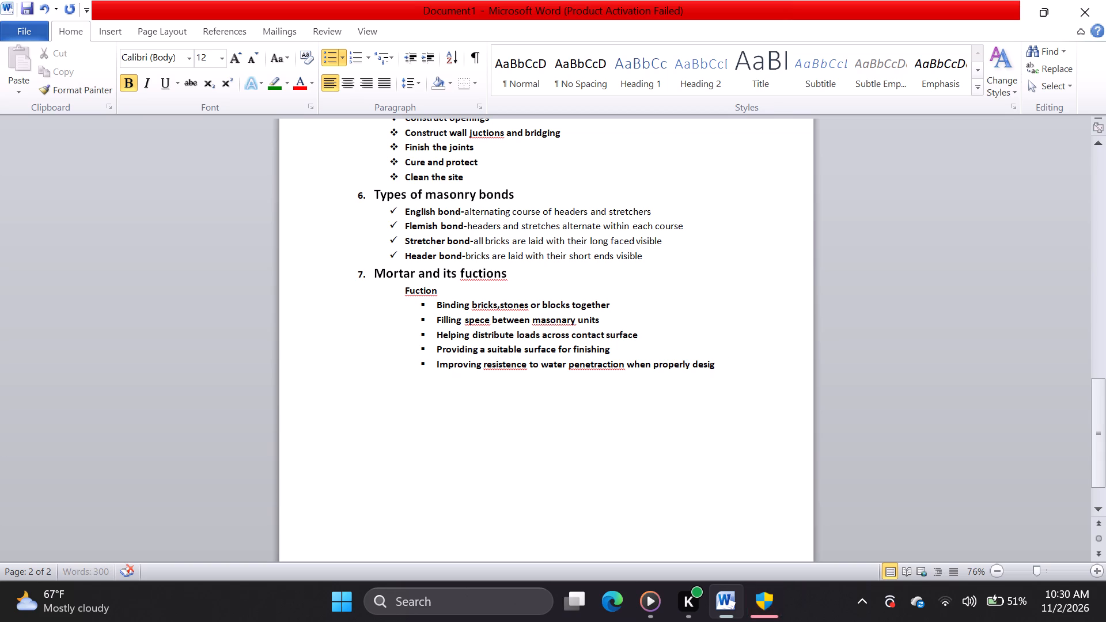
text(ned)
key(space)
text(and)
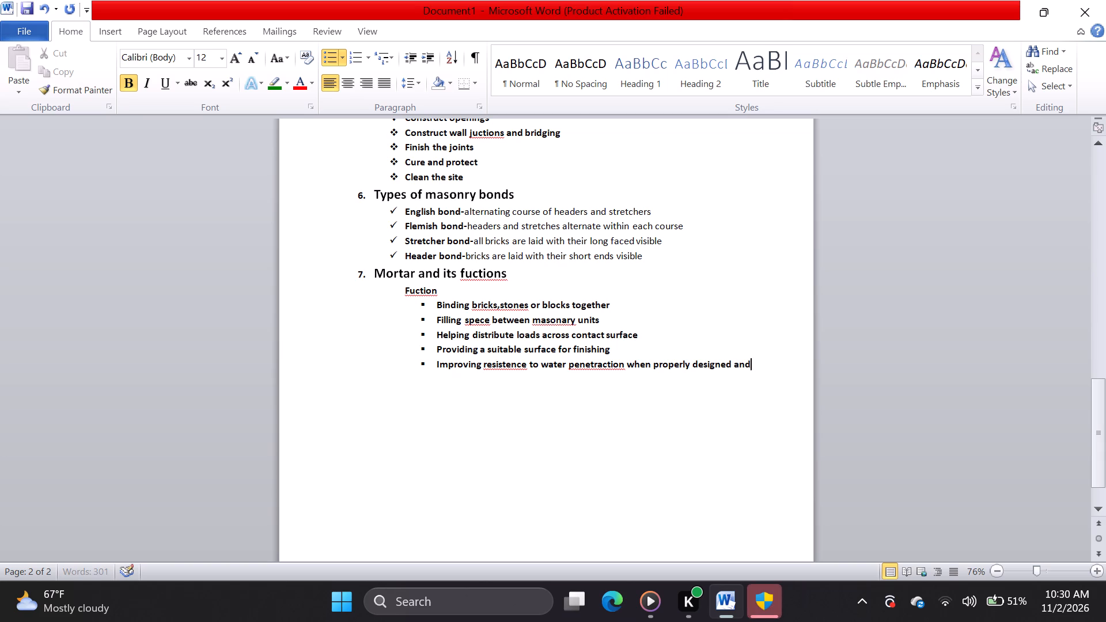
key(space)
text(constructed)
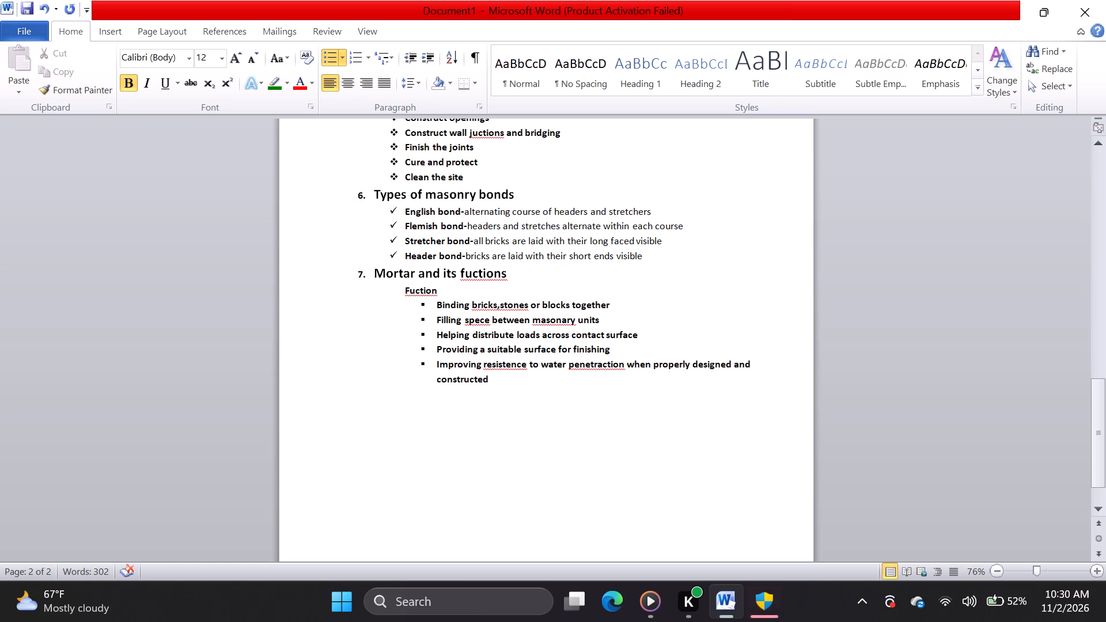
Add section heading number 8 below the "Fuction" bullets, reading "Safety precations" in bold 16 pt.
key(Return)
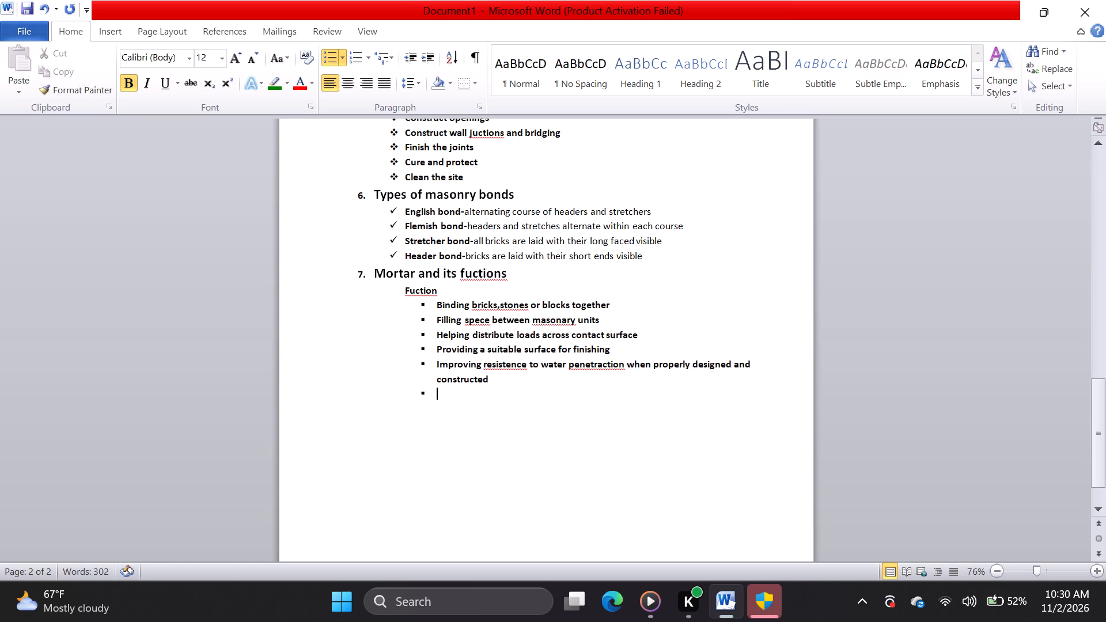
key(BackSpace)
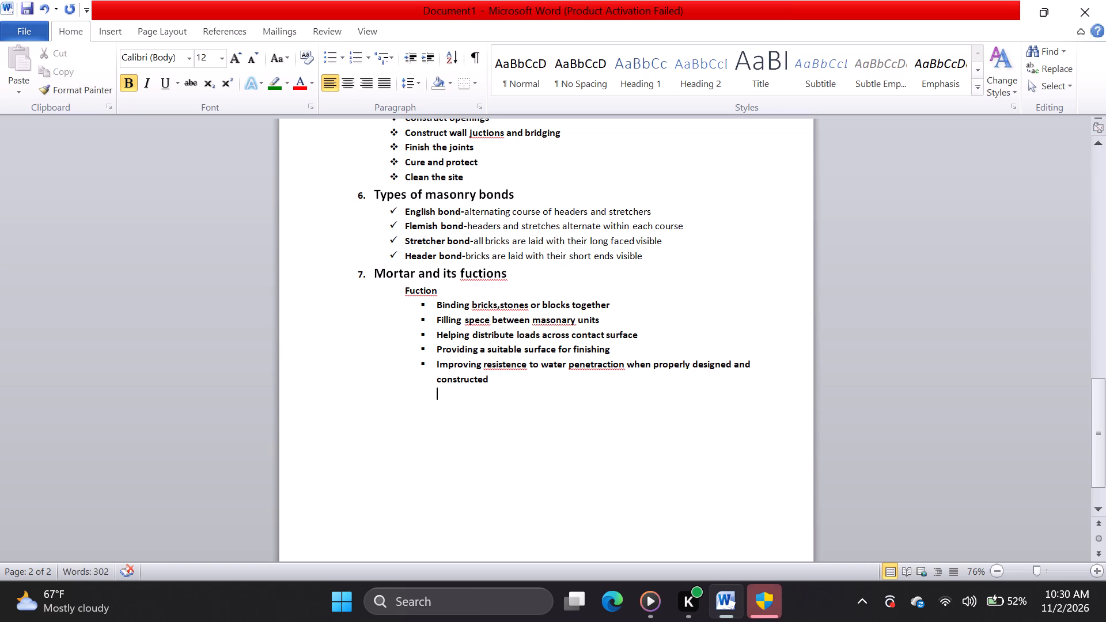
key(8)
key(period)
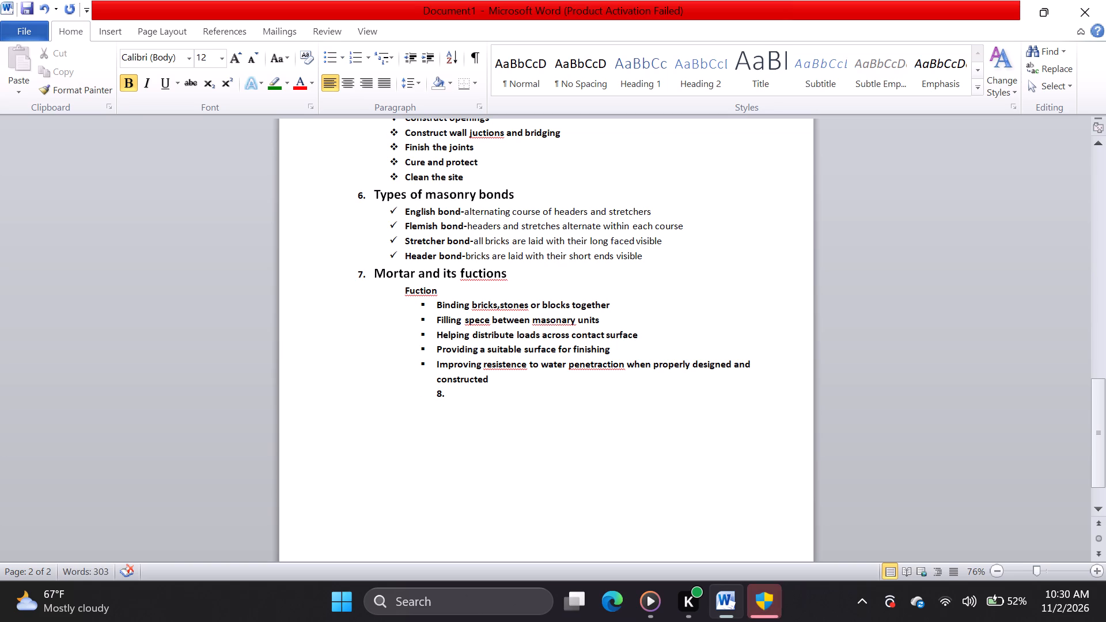
key(space)
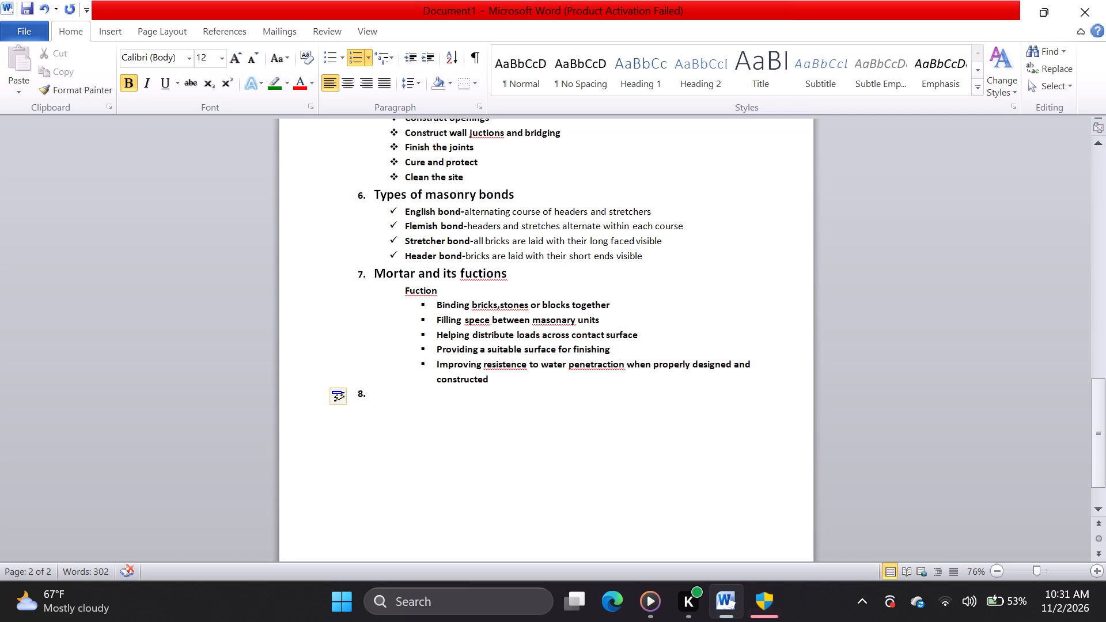
click(226, 65)
click(207, 160)
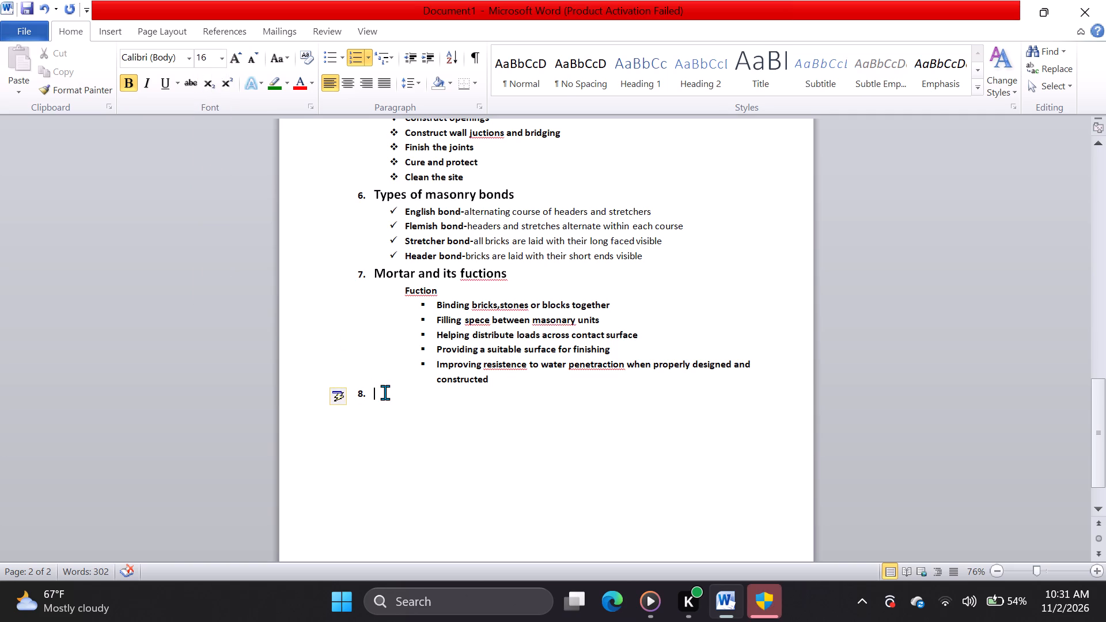
text(safety)
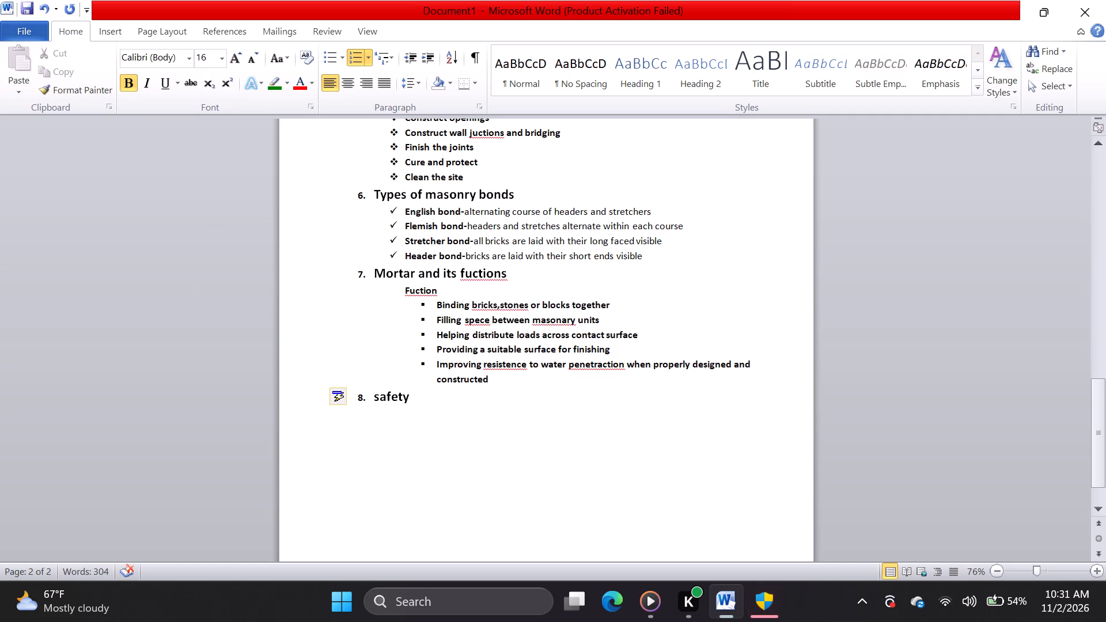
key(space)
text(precation)
key(s)
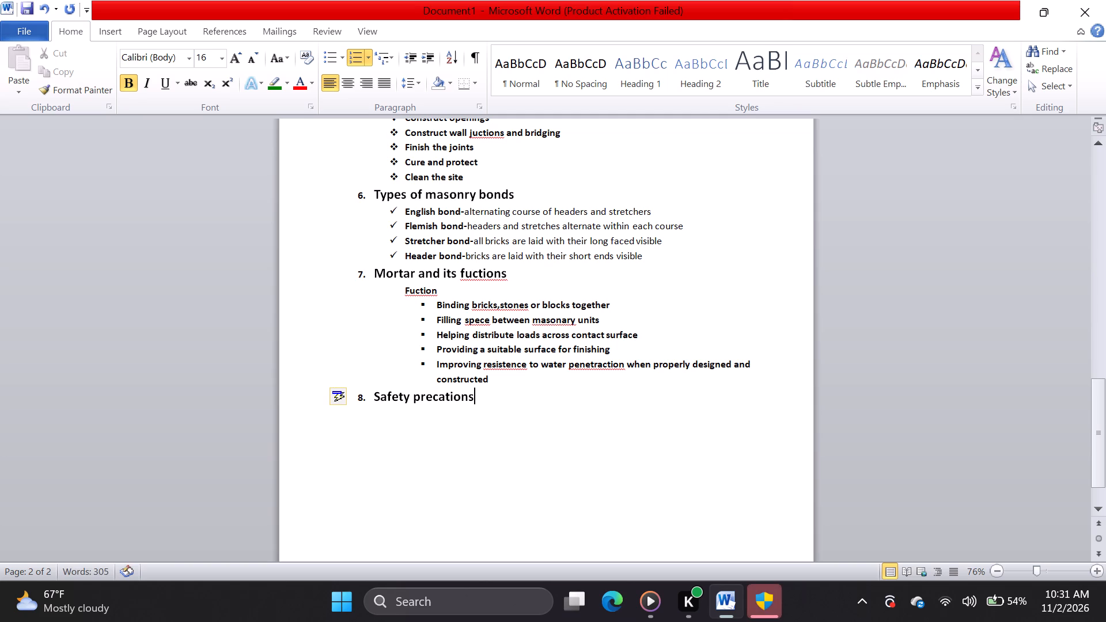
Start an uppercase Roman-numeral list (I., II., III.) on a new line under the "Safety precations" heading.
key(Return)
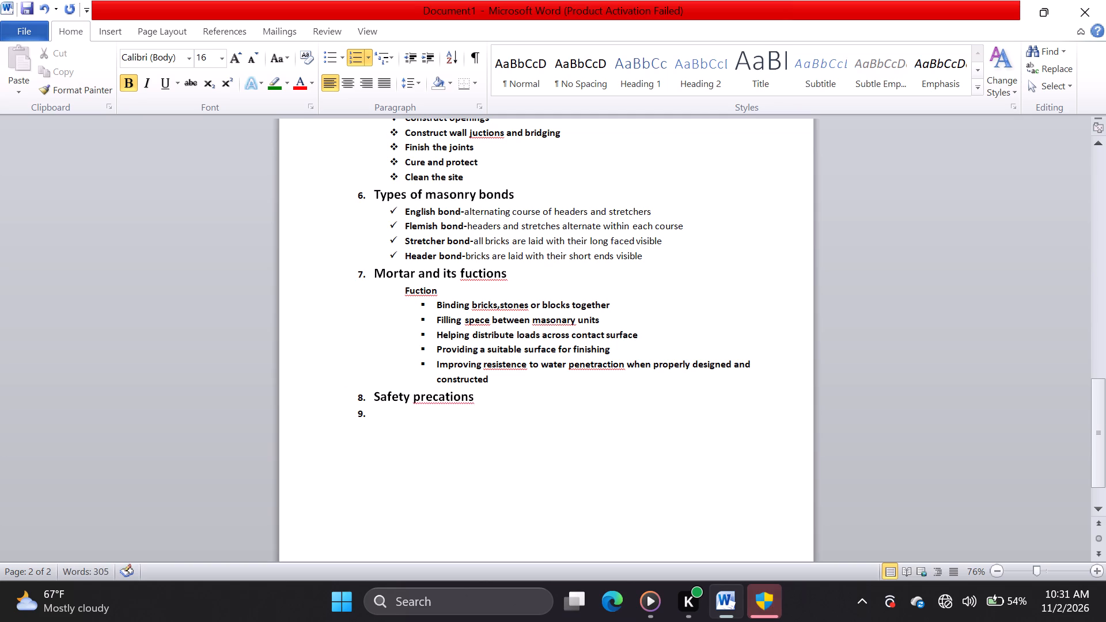
key(BackSpace)
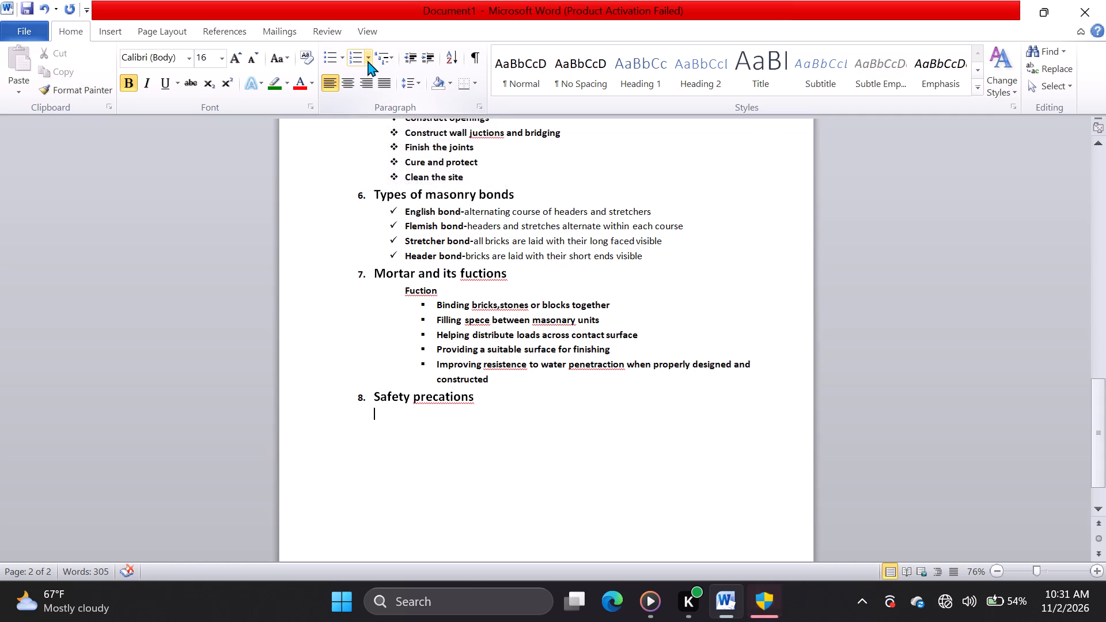
click(368, 60)
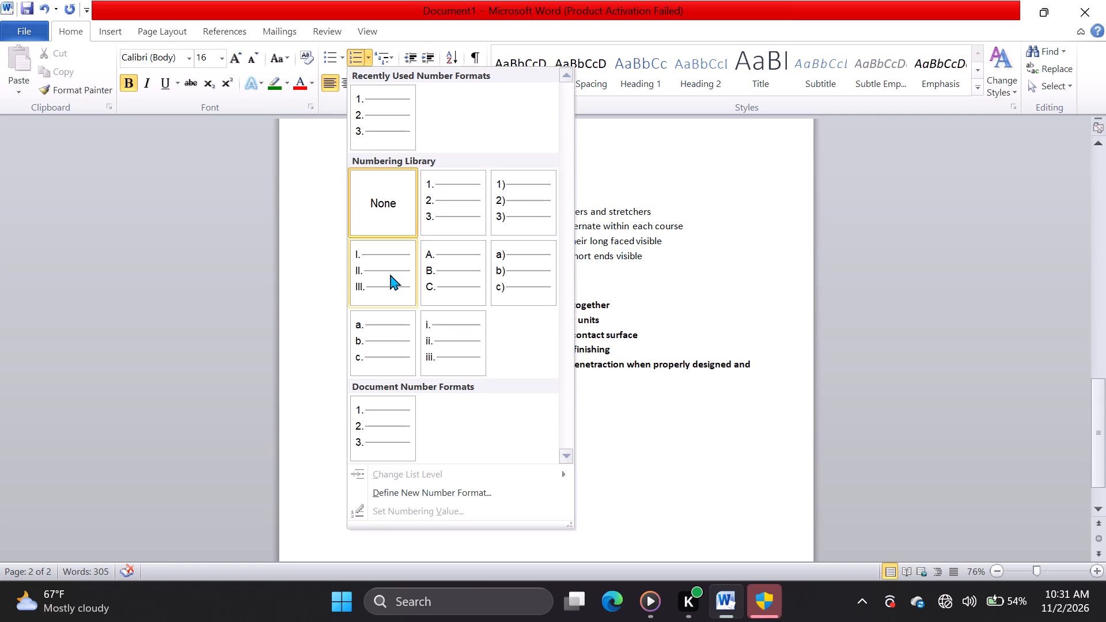
click(387, 279)
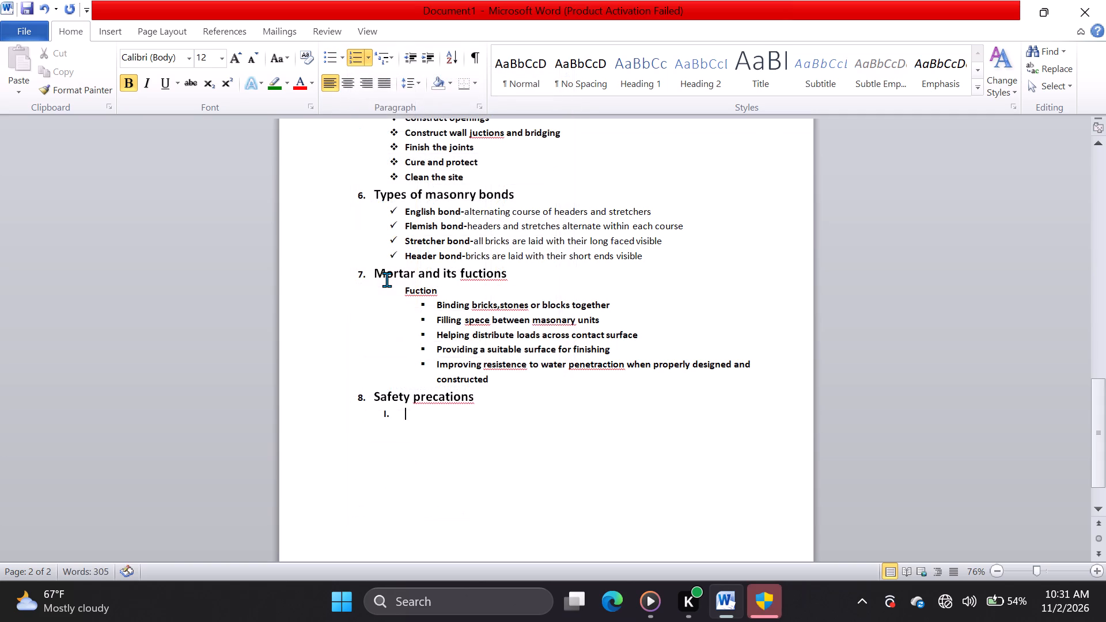
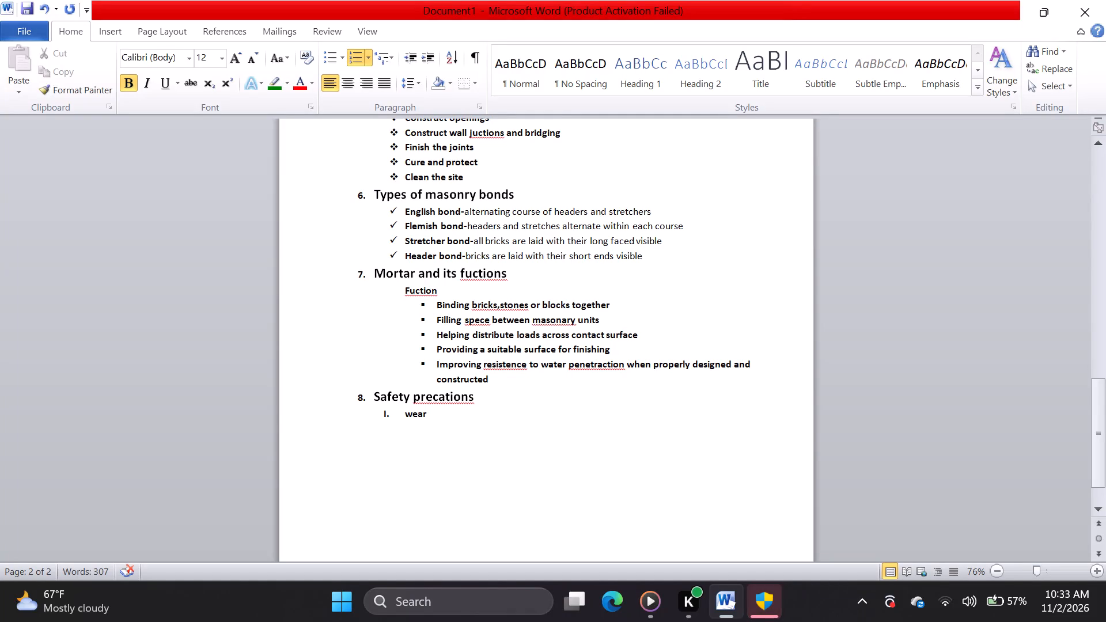
Complete item I under "Safety precations" so it reads "Wear ppe", and start item II.
key(space)
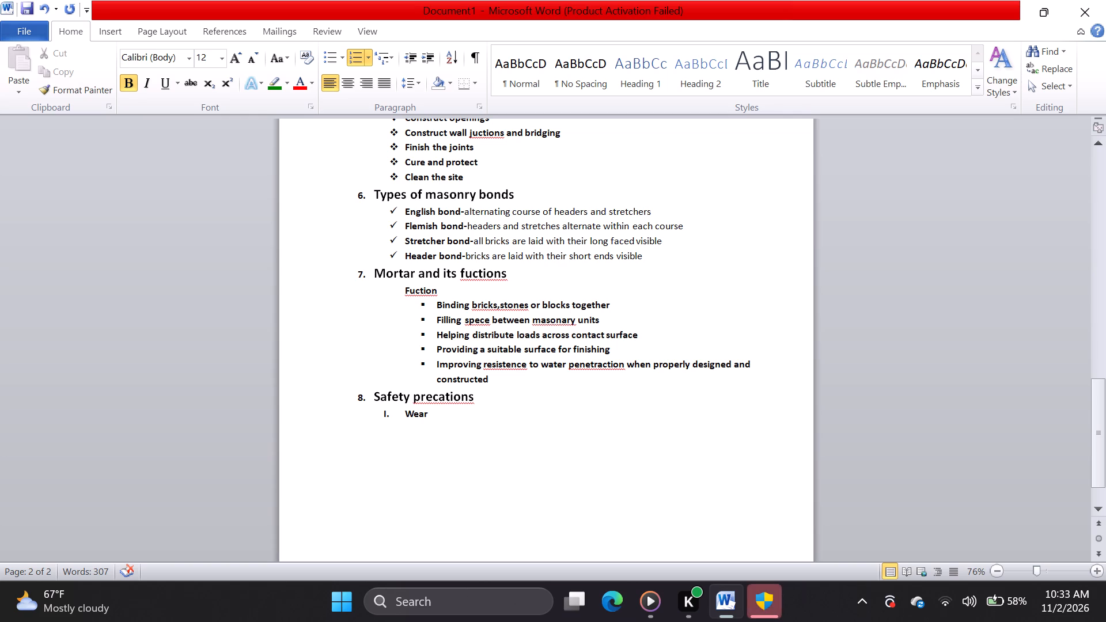
text(ppe)
key(Return)
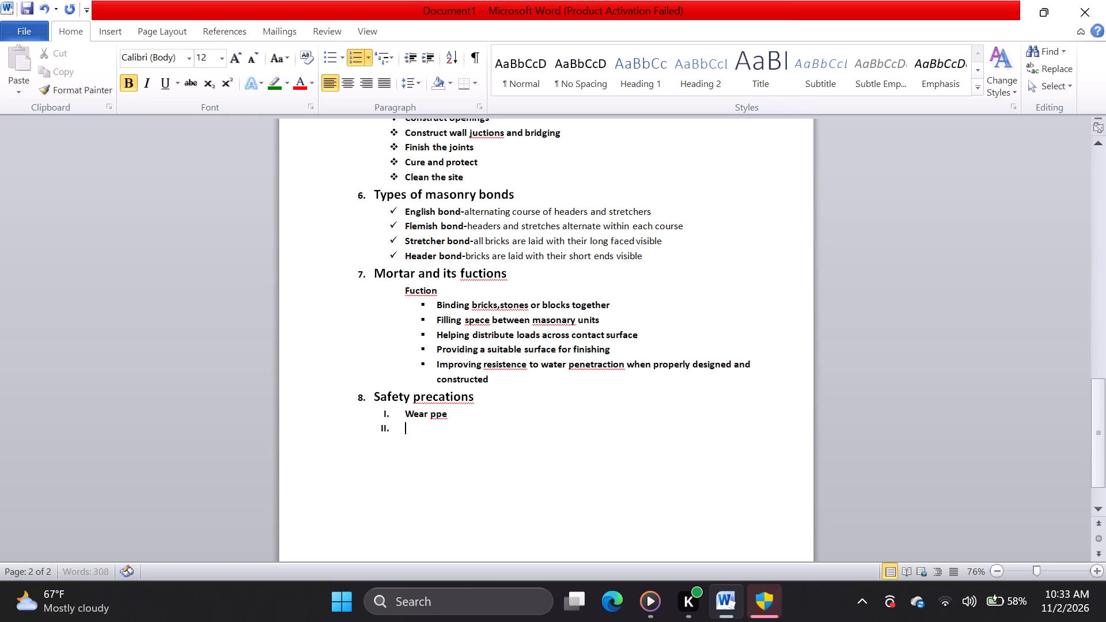
Write "Lift heavy blocks" as item II of the "Safety precations" list.
text(lift)
text(nheaver)
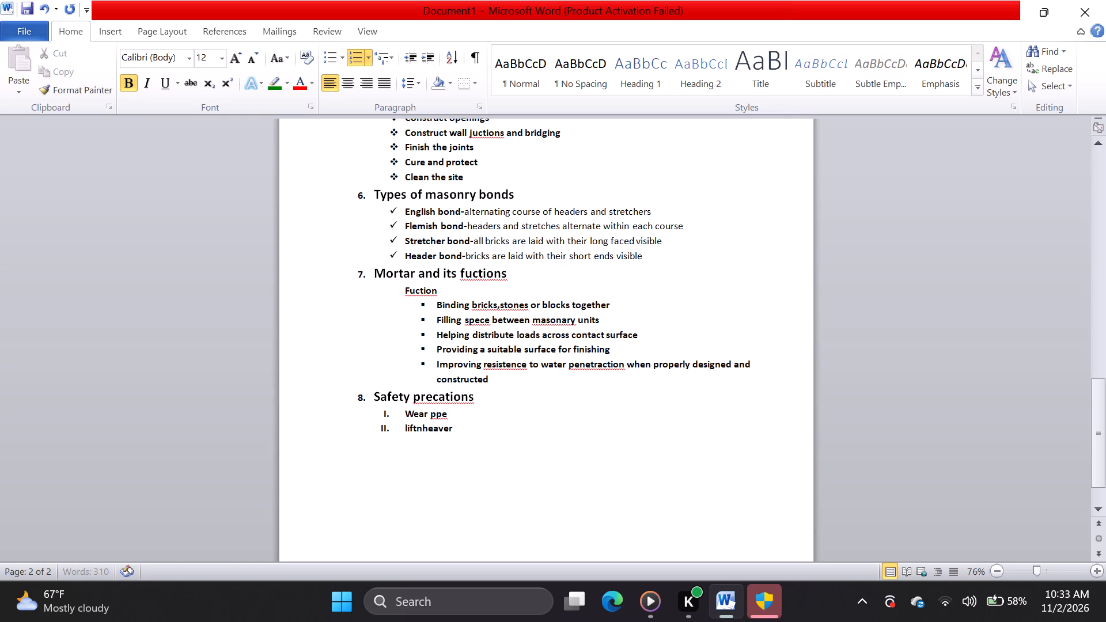
key(BackSpace)
key(BackSpace)
key(BackSpace)
key(BackSpace)
key(BackSpace)
key(BackSpace)
key(BackSpace)
key(space)
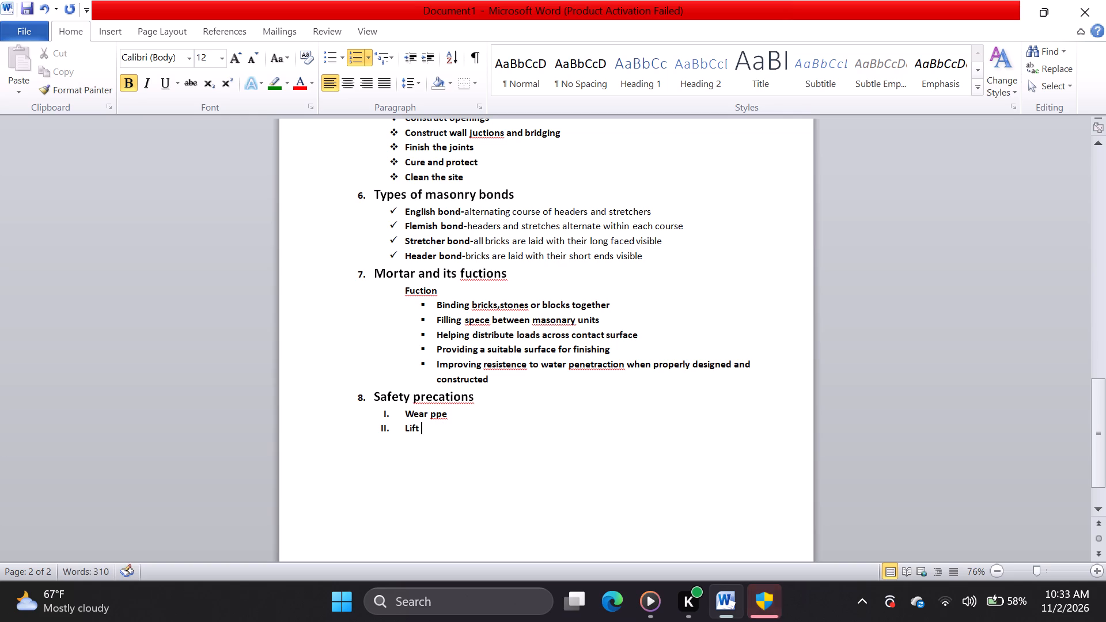
text(heave)
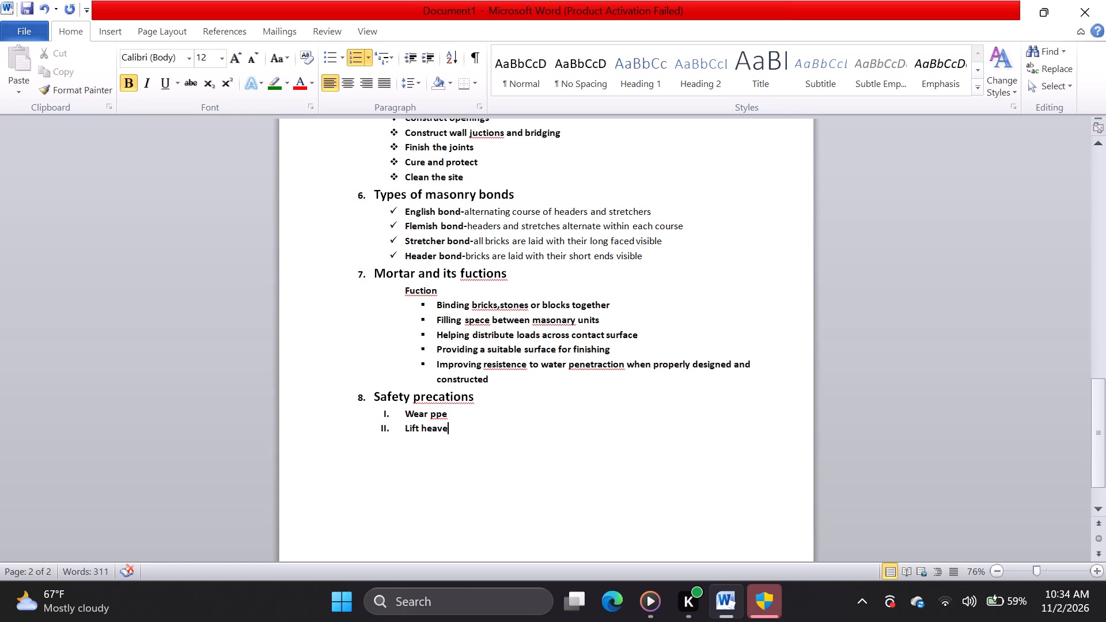
key(BackSpace)
key(y)
key(space)
text(blocks)
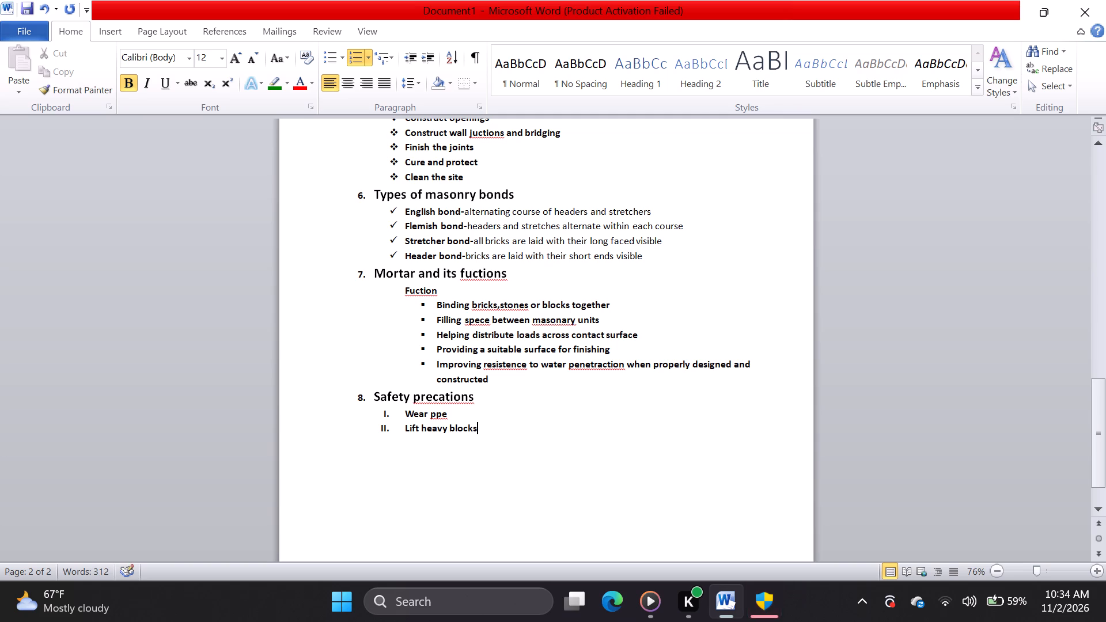
Extend item II of the safety list with "using safeliftg techniques" and start item III.
key(space)
text(using)
key(space)
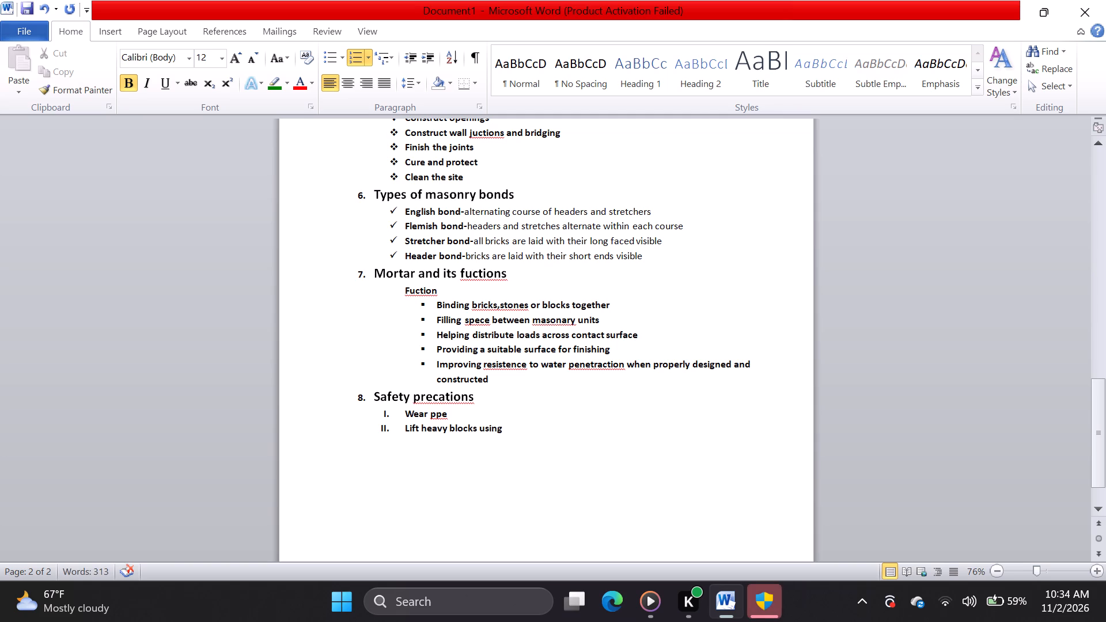
text(sate)
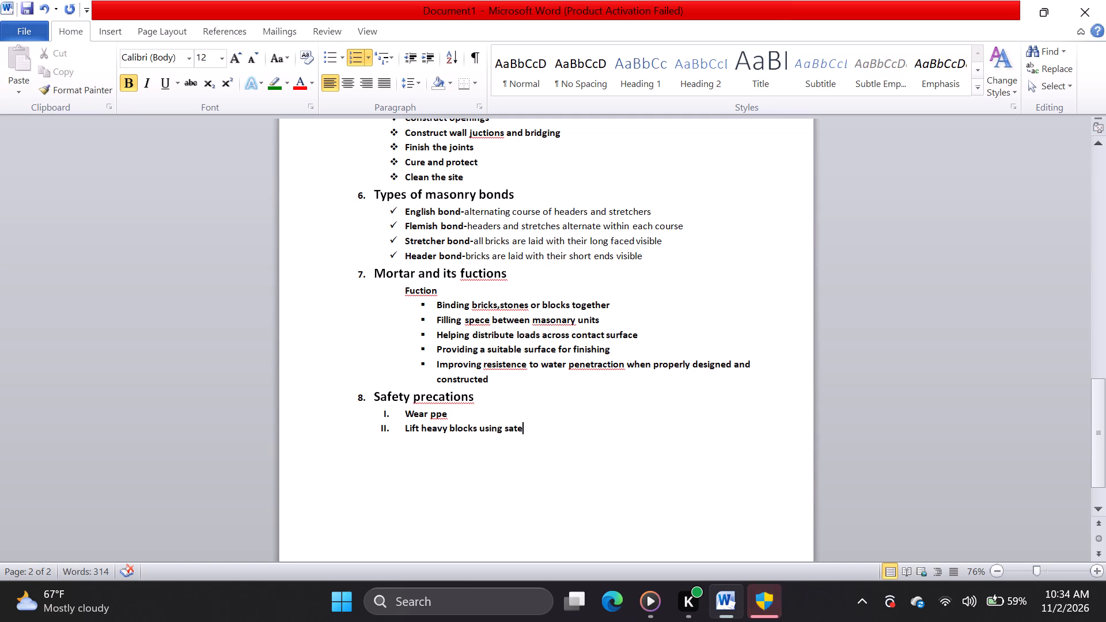
key(BackSpace)
key(BackSpace)
text(fe)
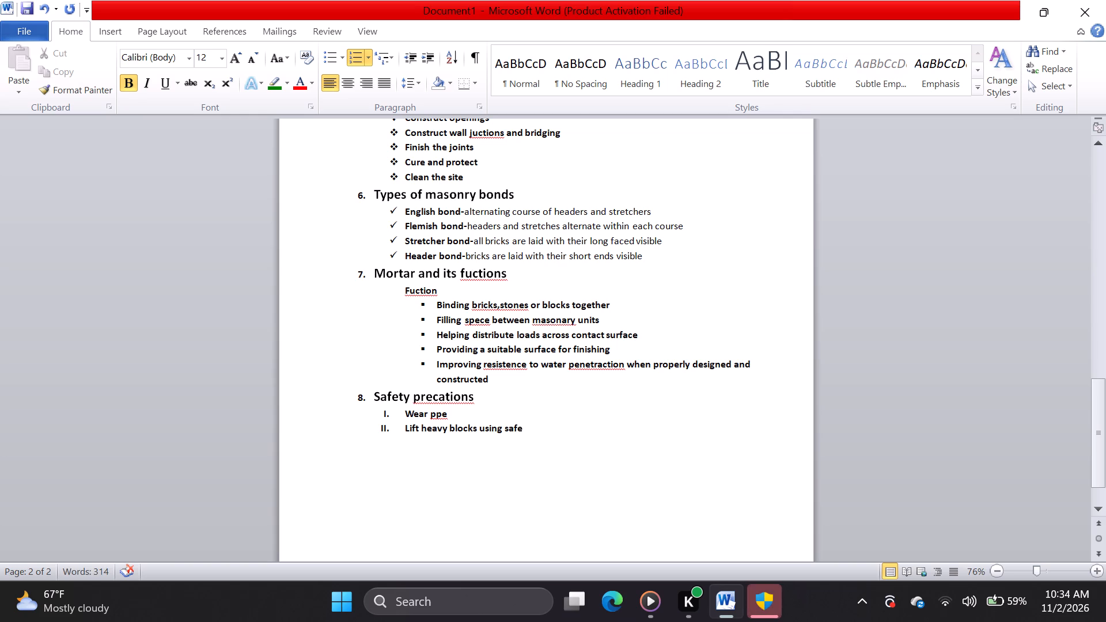
text(liftig)
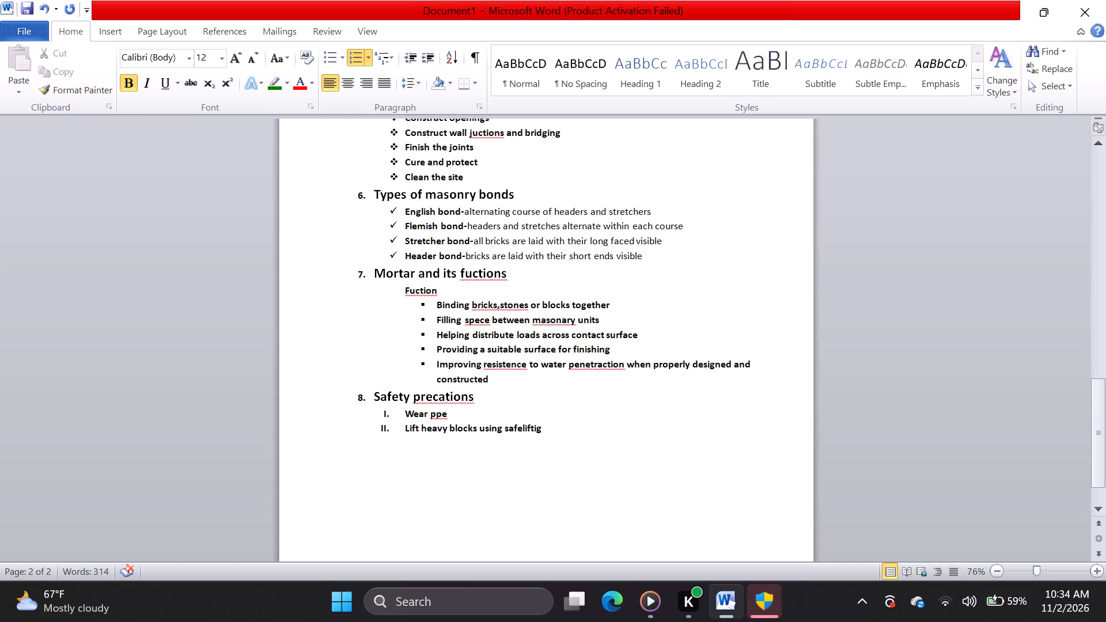
key(BackSpace)
key(BackSpace)
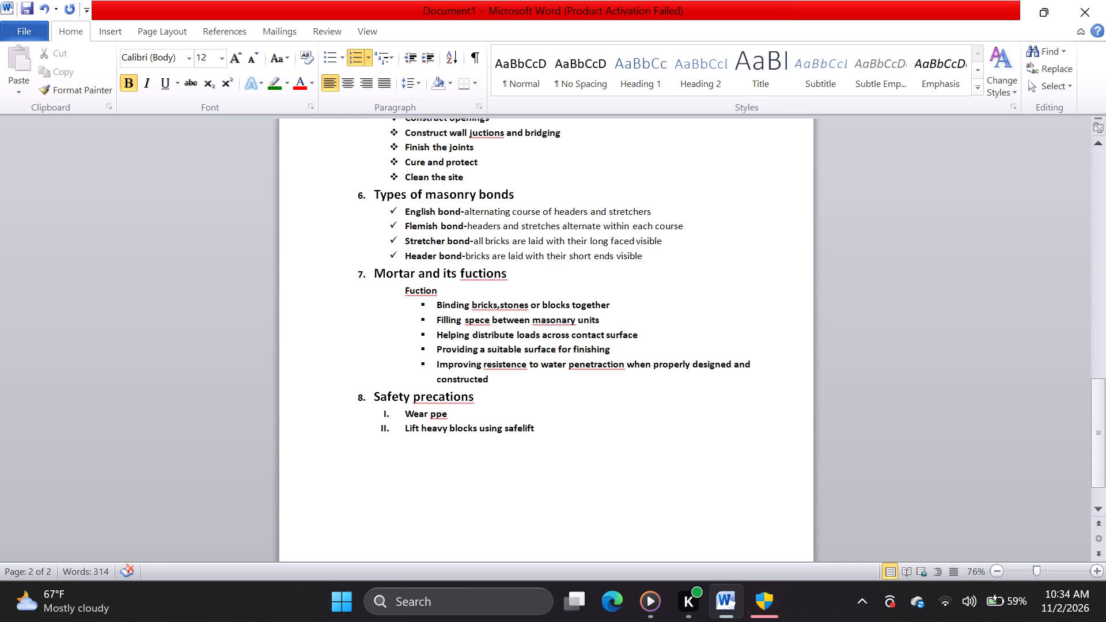
key(g)
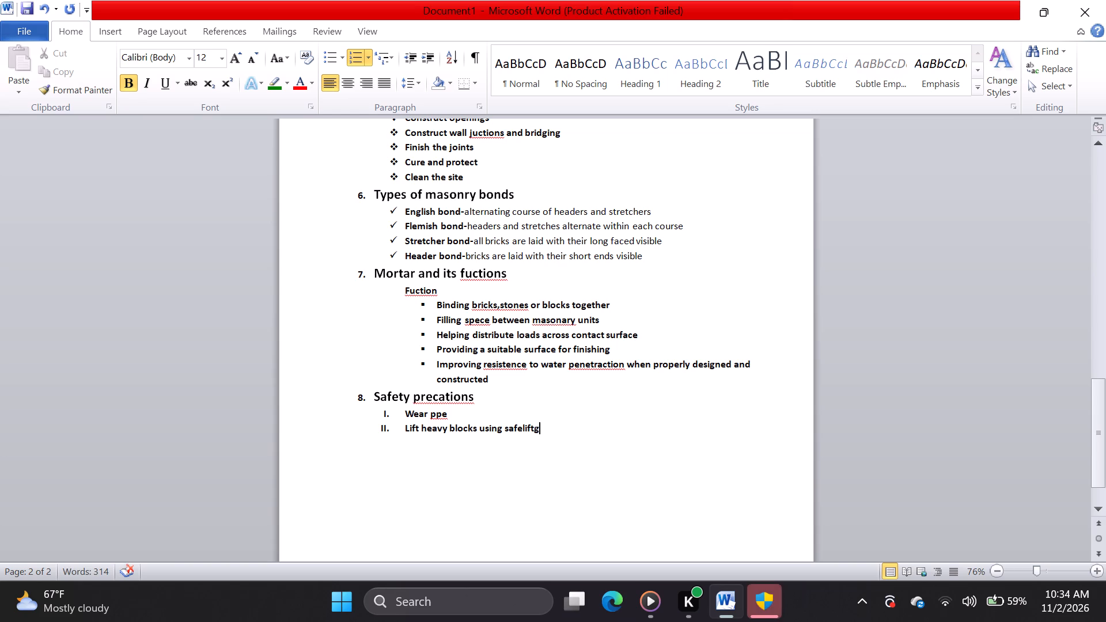
key(space)
text(techni)
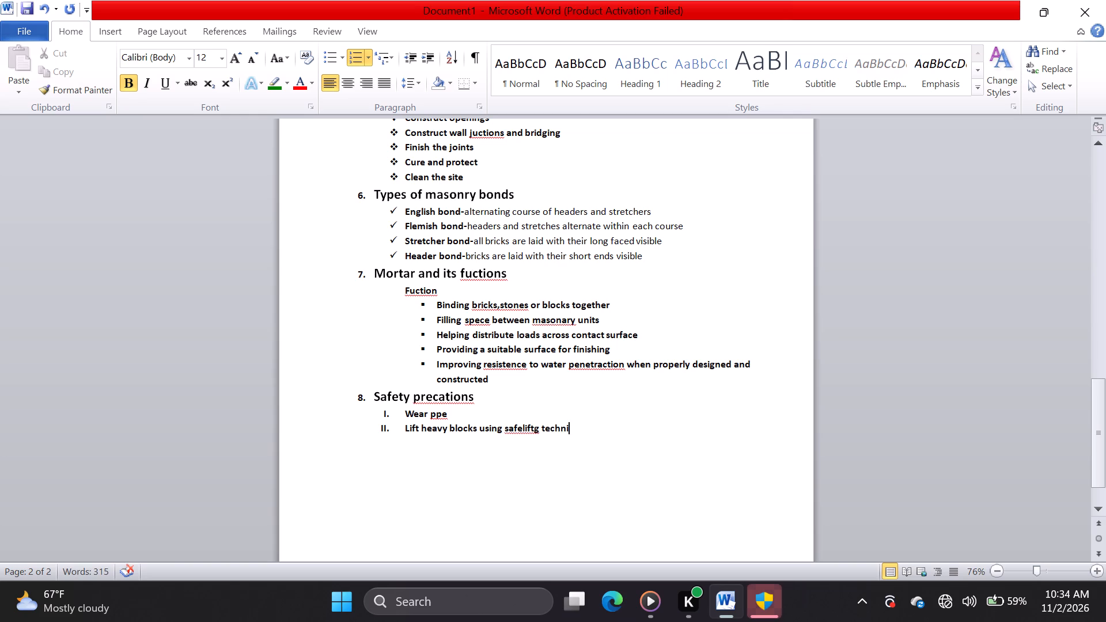
text(qu)
text(es)
key(Return)
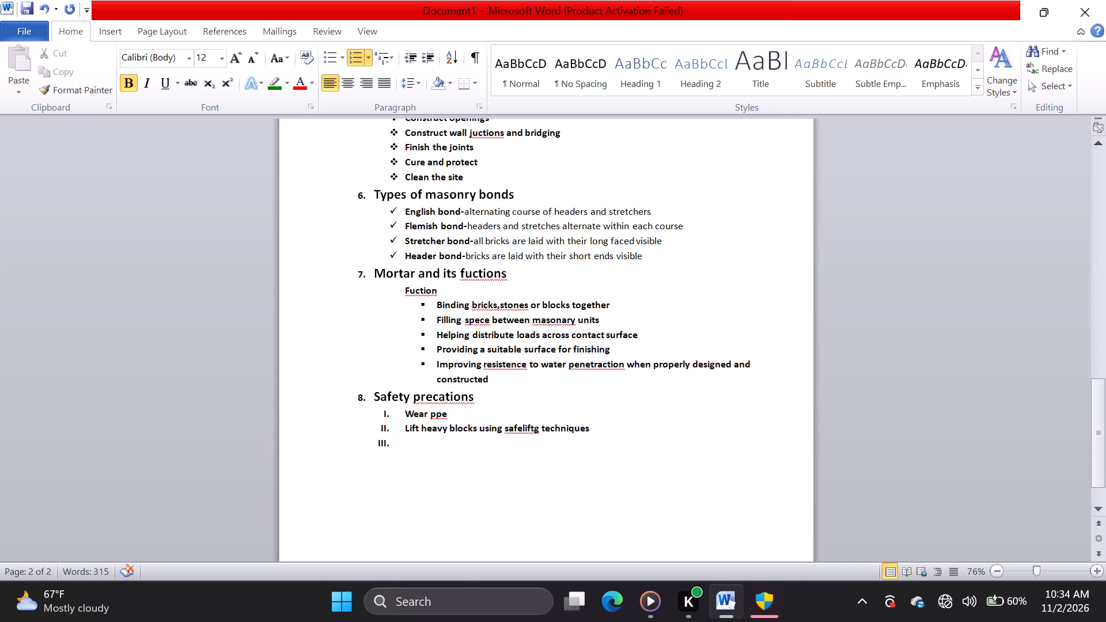
Write "Keep tools and materials organized" as item III of the safety list and start item IV.
text(keep)
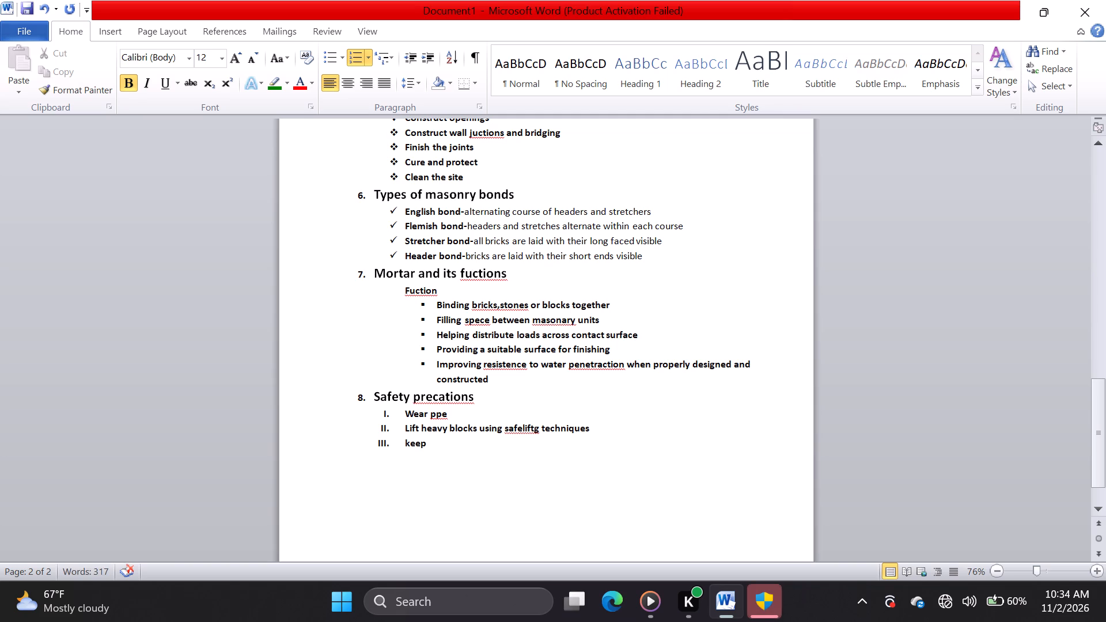
key(space)
text(tool)
key(s)
key(space)
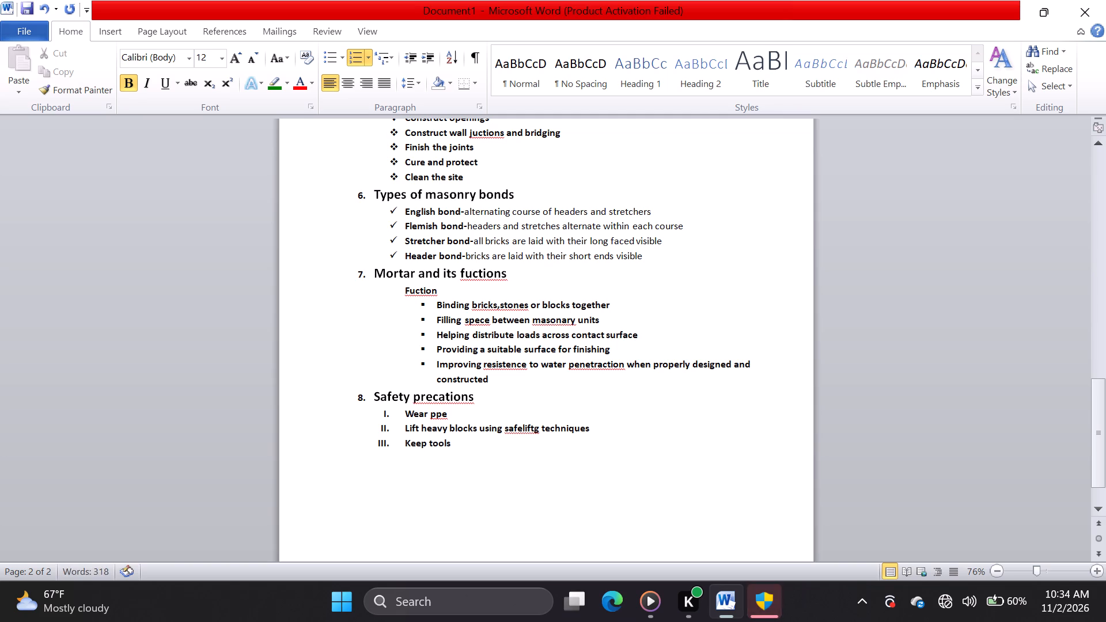
text(and)
key(space)
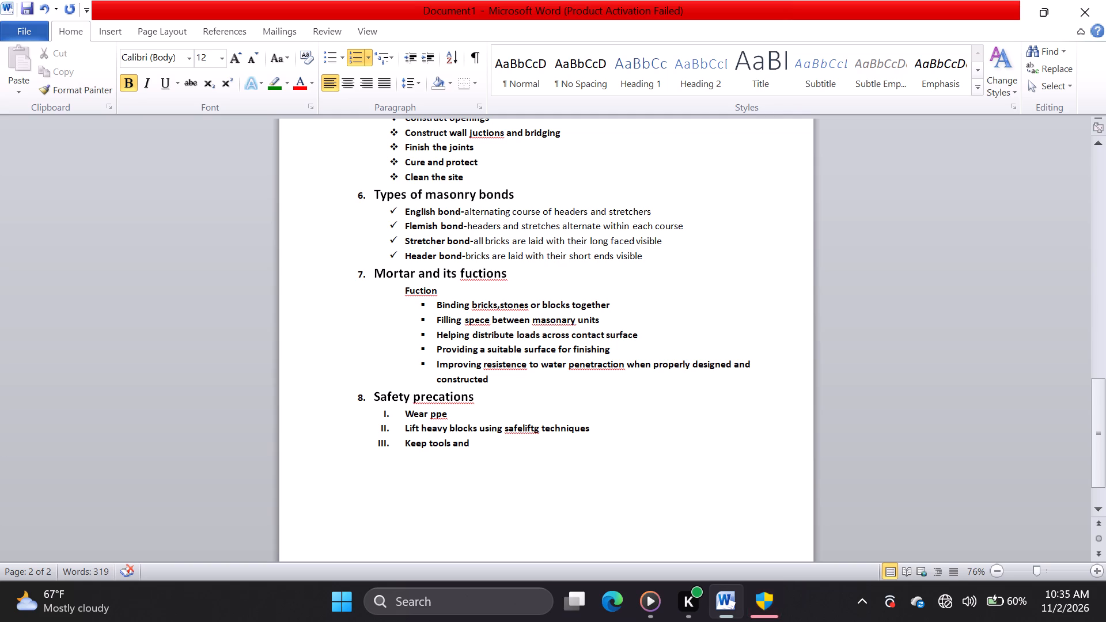
text(materials)
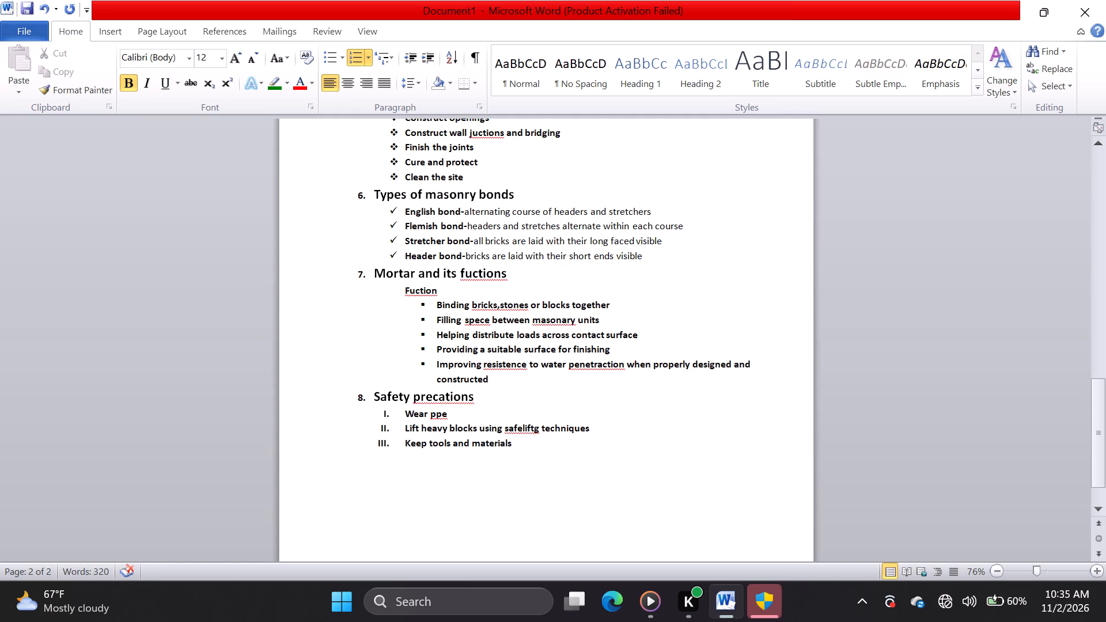
key(space)
key(p)
key(BackSpace)
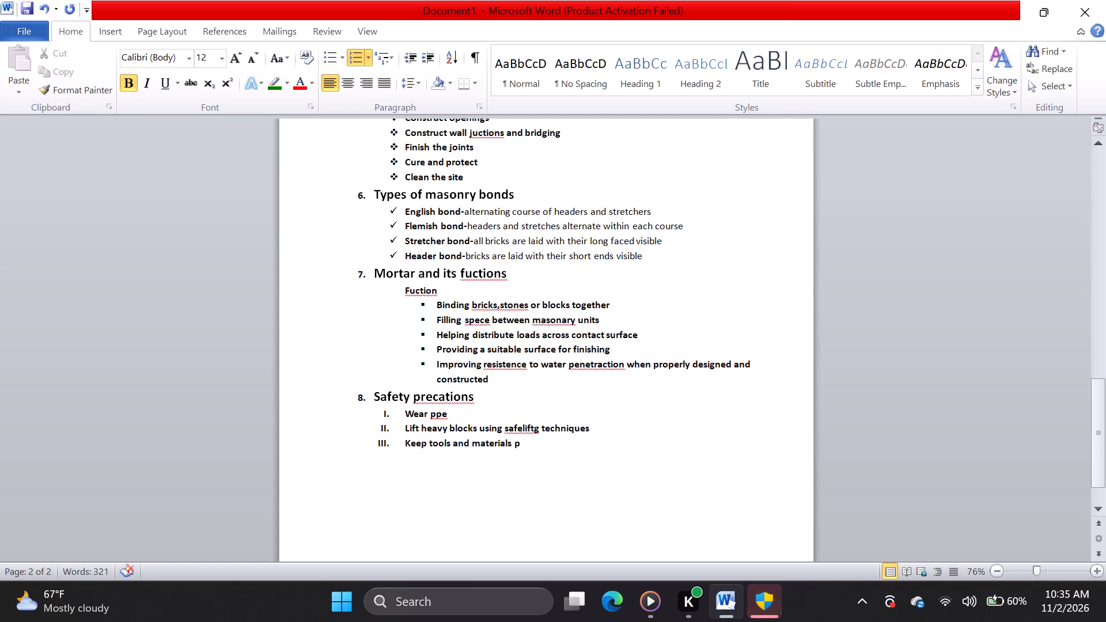
text(or)
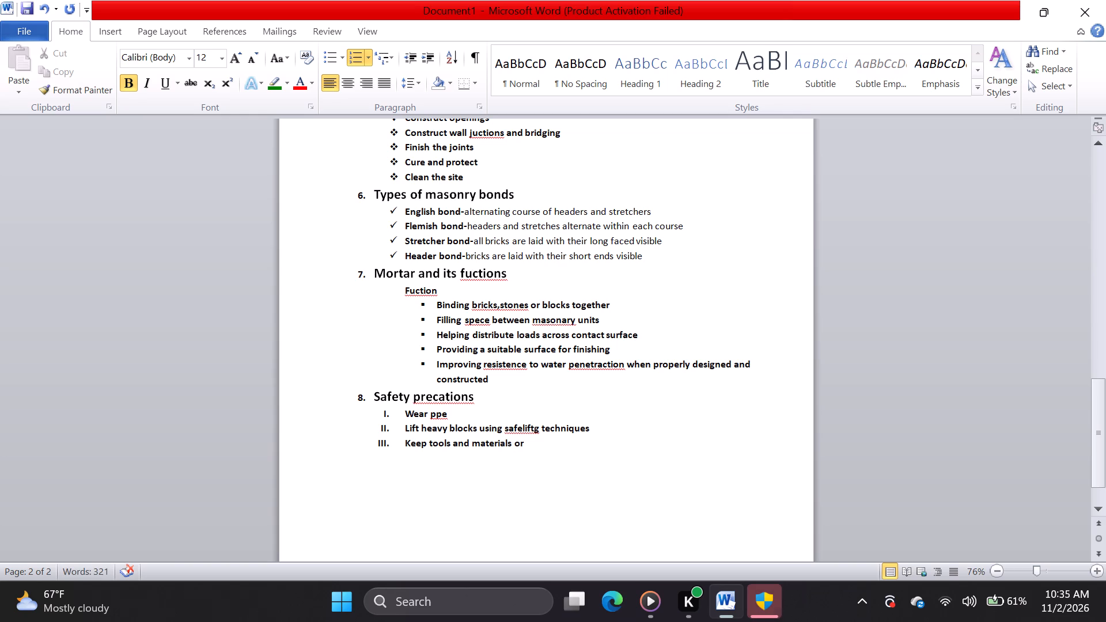
key(g)
text(anised)
key(Return)
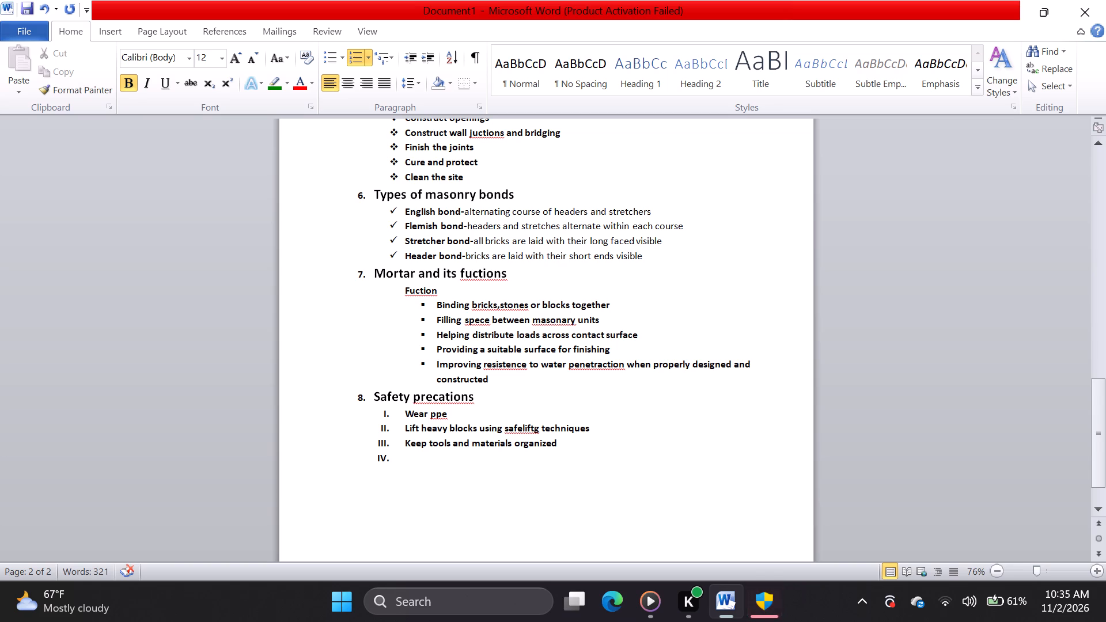
Write "Use steble scaffolding when working at height" as item IV of the "Safety precations" list.
text(use)
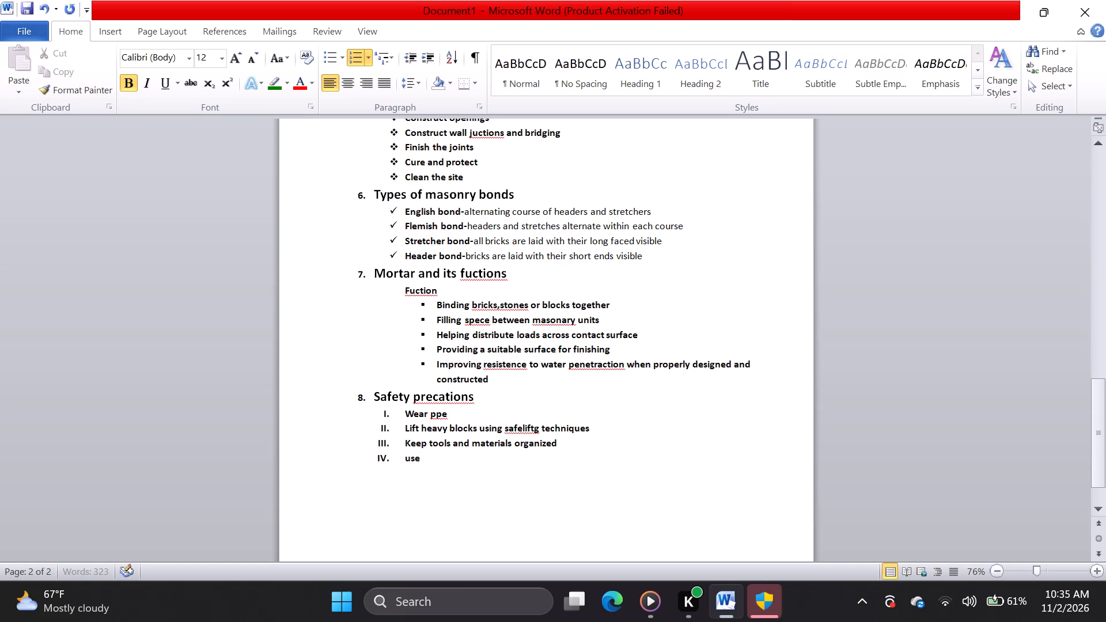
key(space)
text(steble)
key(space)
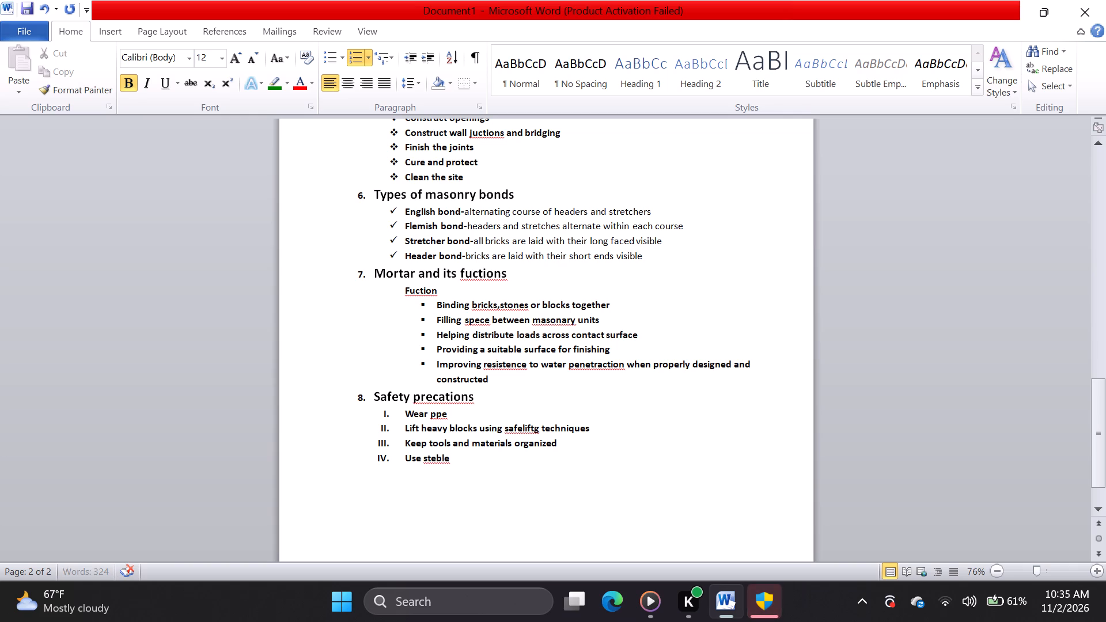
text(sc)
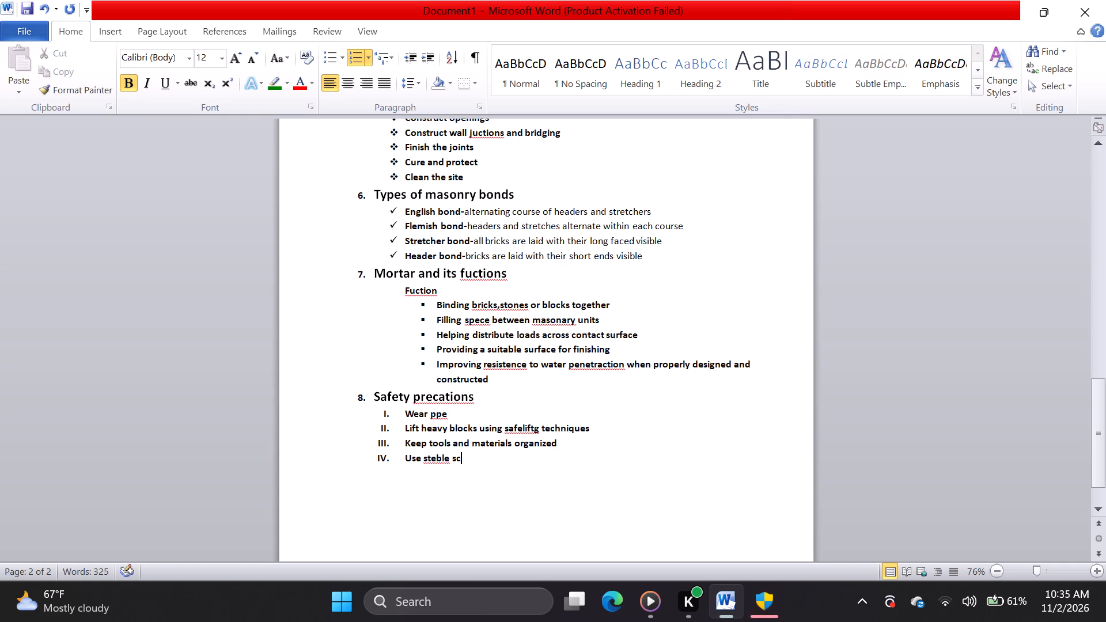
key(a)
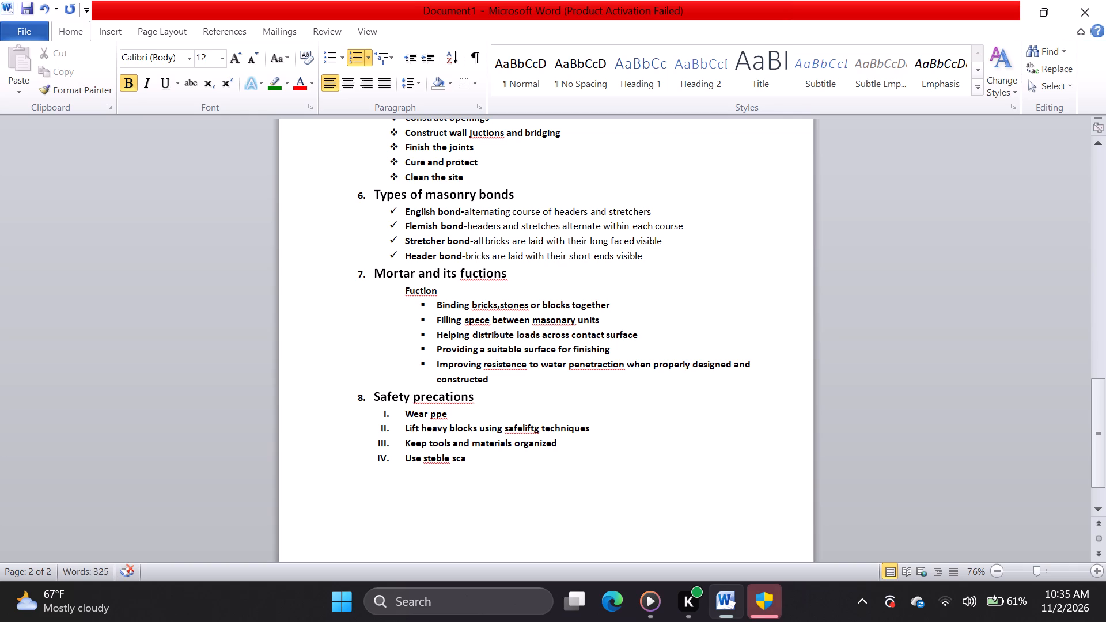
text(ff)
text(olding)
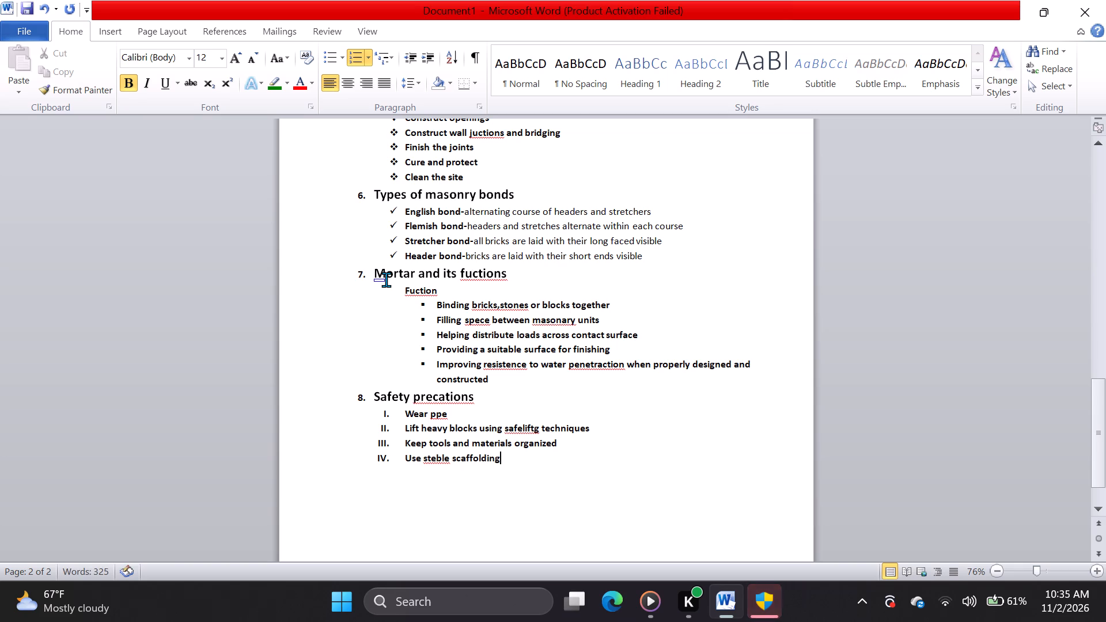
key(space)
text(when)
key(space)
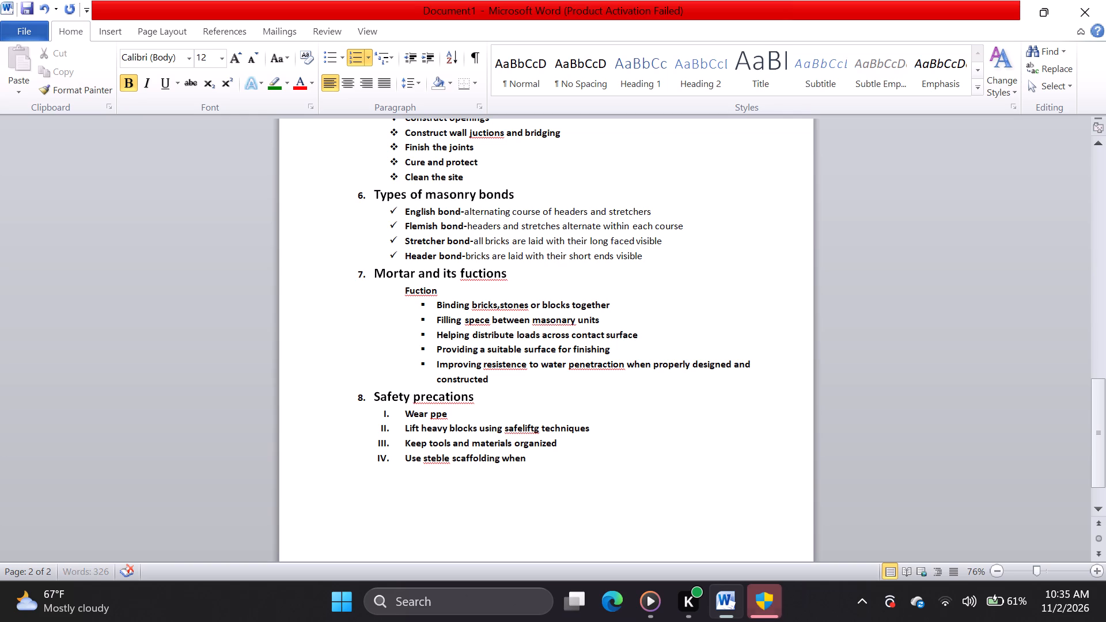
text(working)
key(space)
text(at hei)
text(ght)
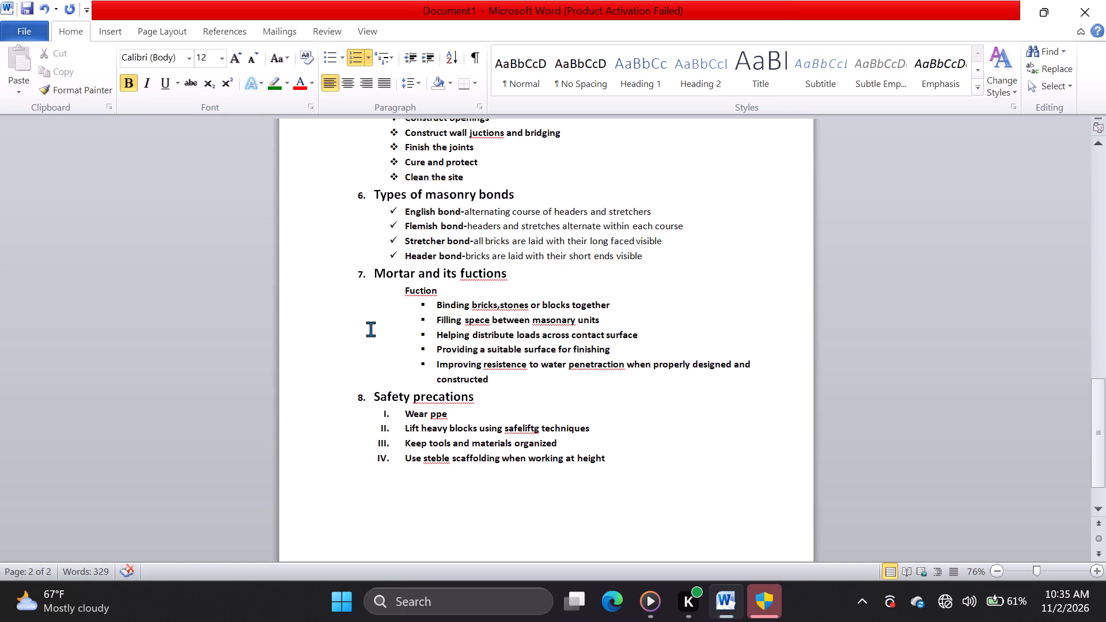
Correct the misspelled second word of safety item IV so it reads "stable".
click(440, 455)
click(434, 459)
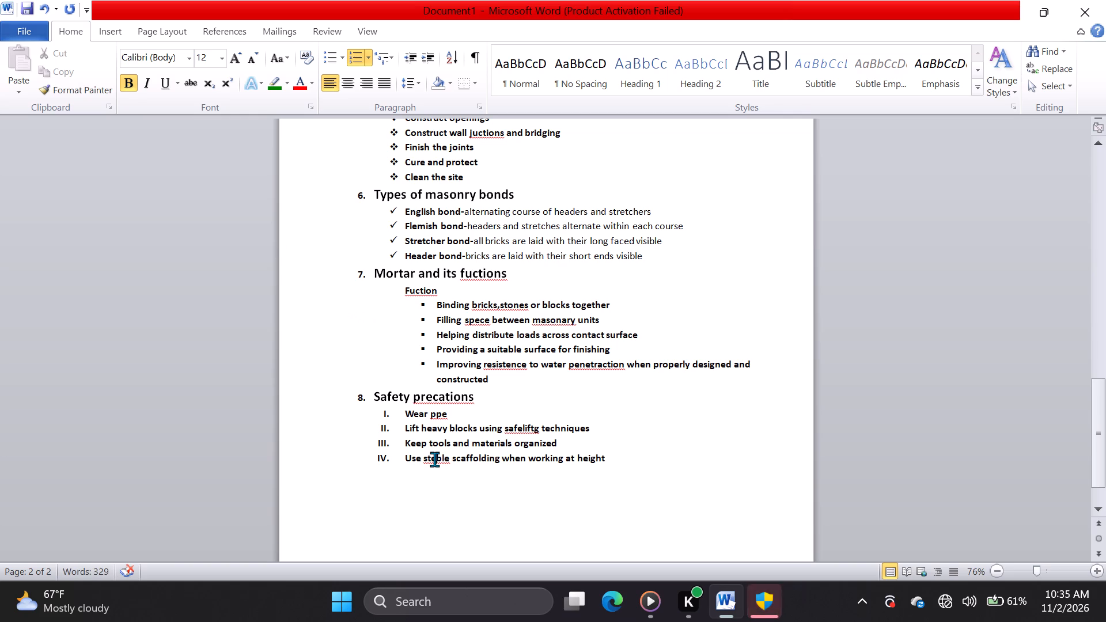
key(BackSpace)
key(a)
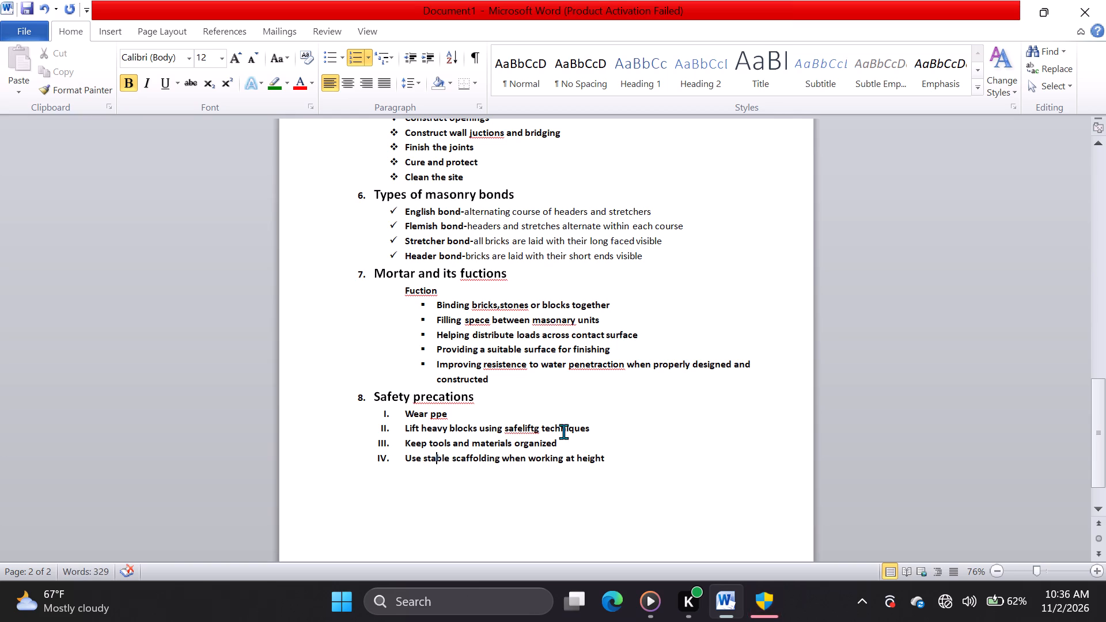
click(615, 450)
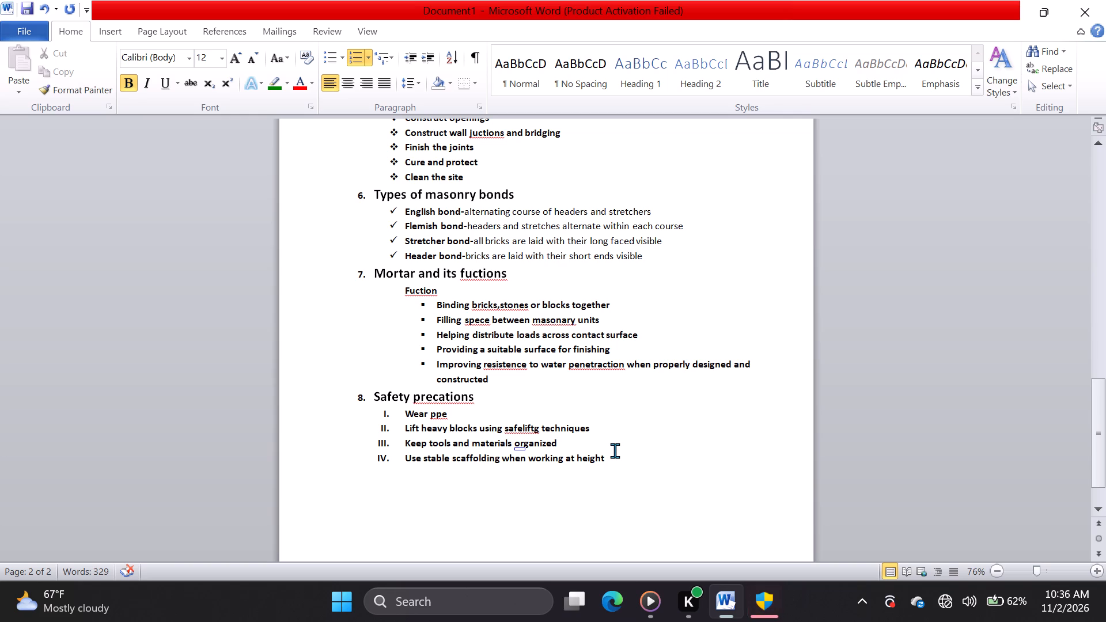
click(624, 455)
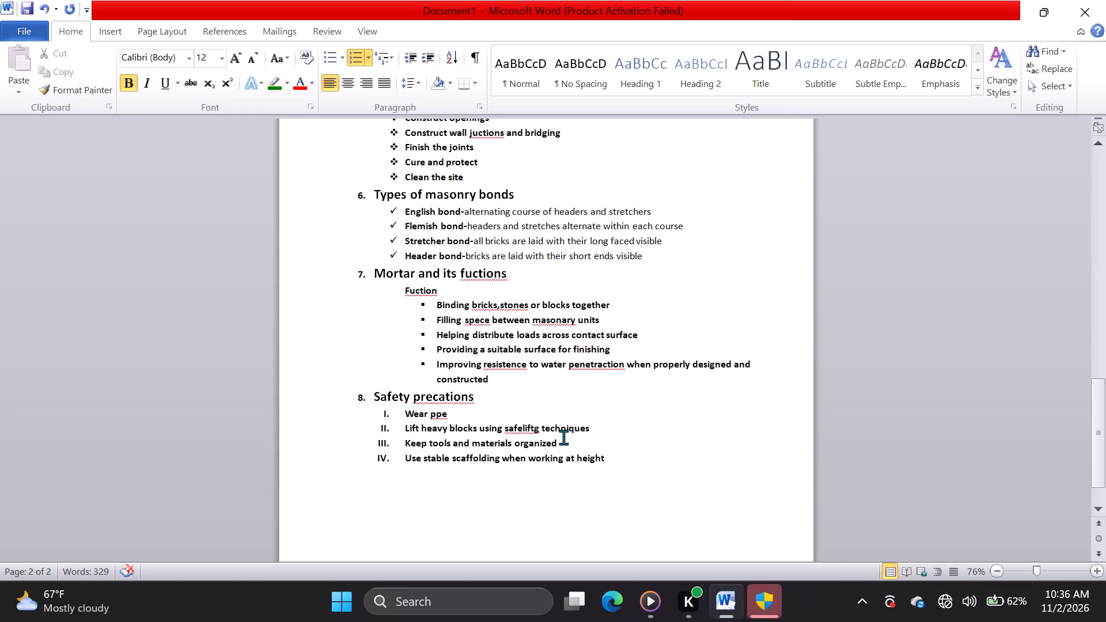
Separate "safe liftg" into two words in safety item II and correct the section 8 heading to "Safety precautions".
click(522, 427)
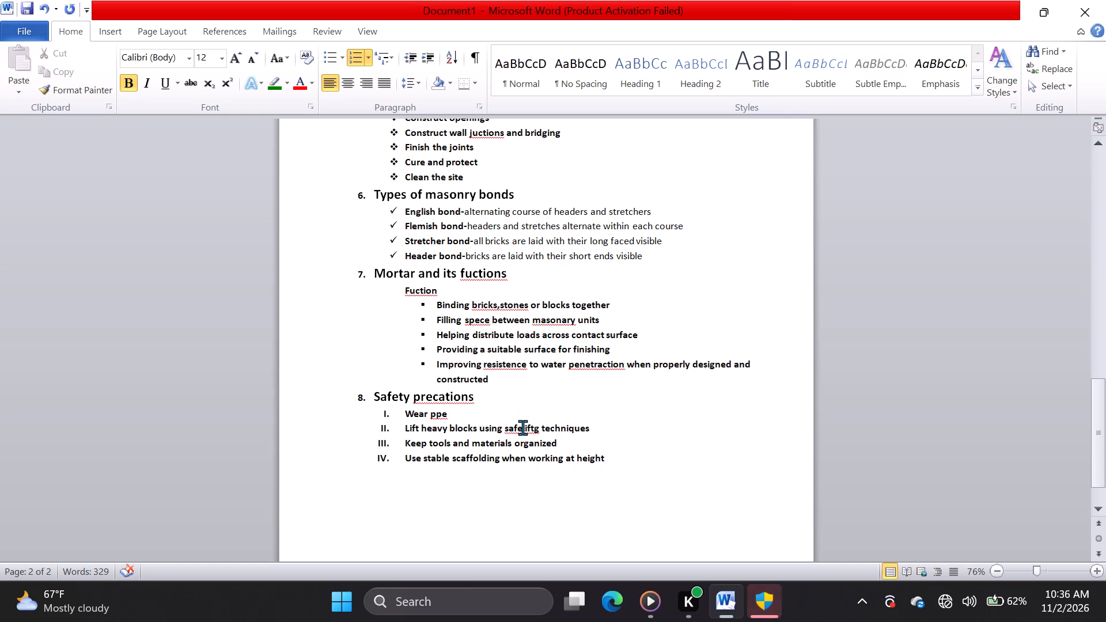
key(space)
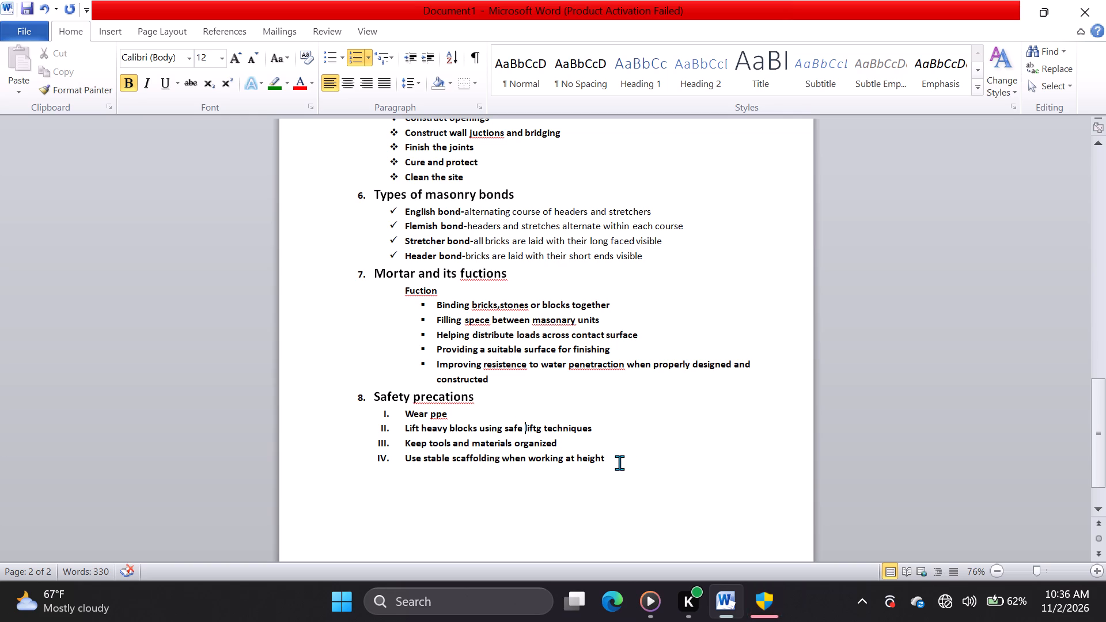
click(619, 462)
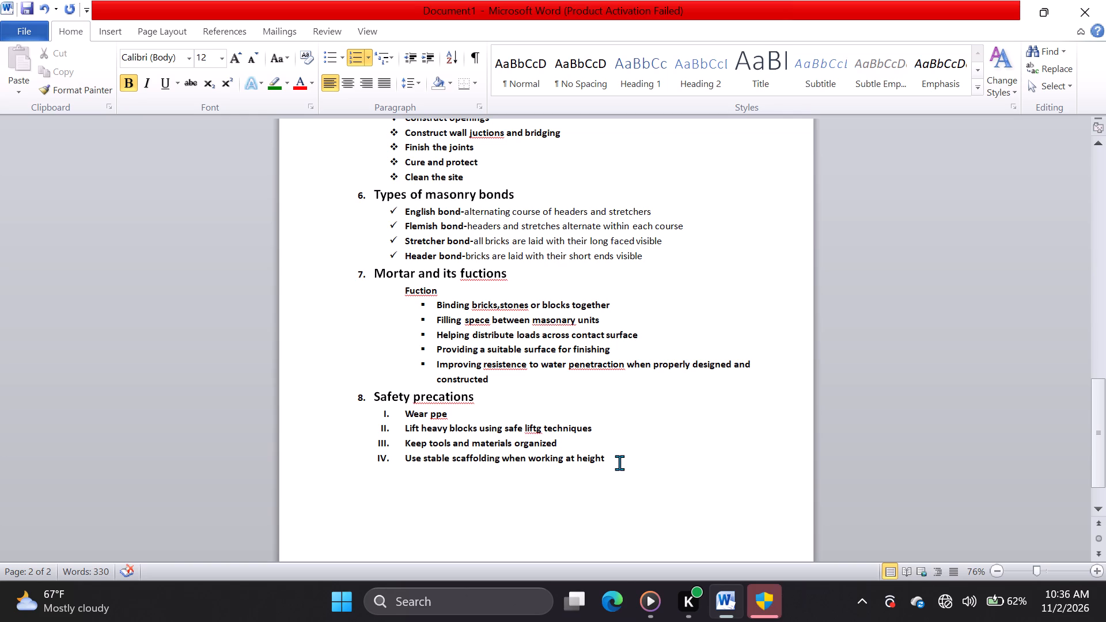
click(444, 396)
key(u)
click(620, 466)
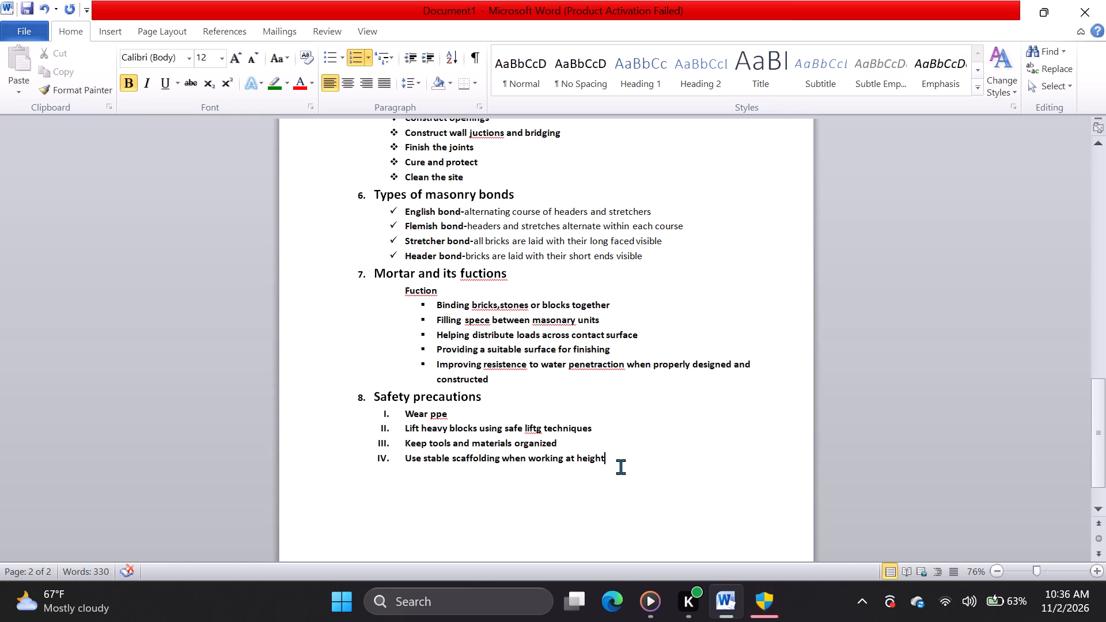
Correct the spelling of "penetration" in the last mortar function bullet and "space" in the second one.
click(611, 363)
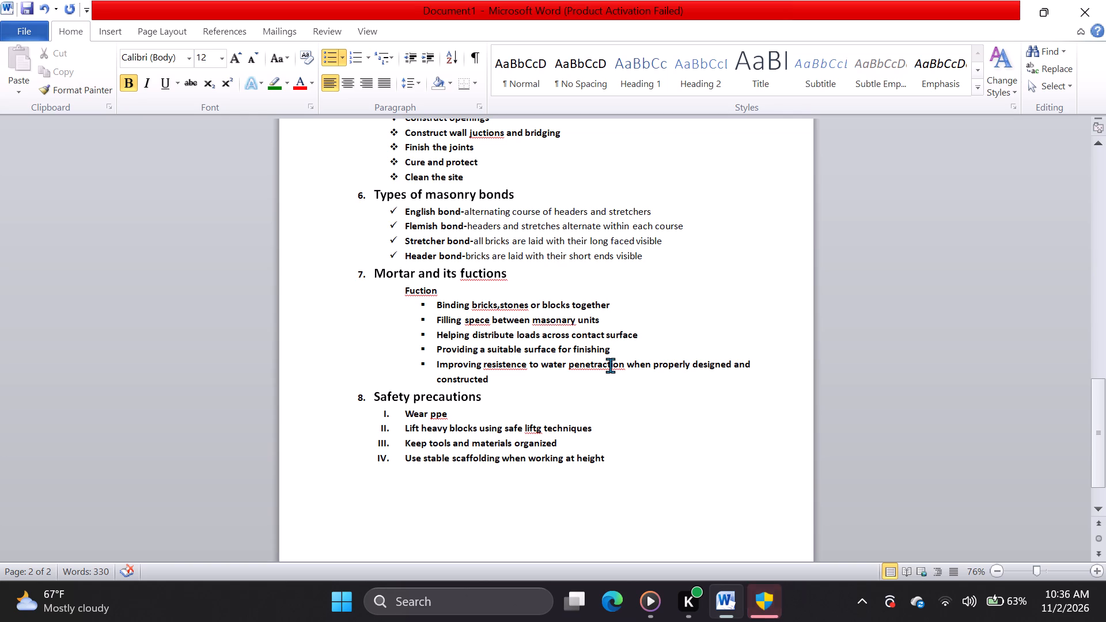
click(608, 367)
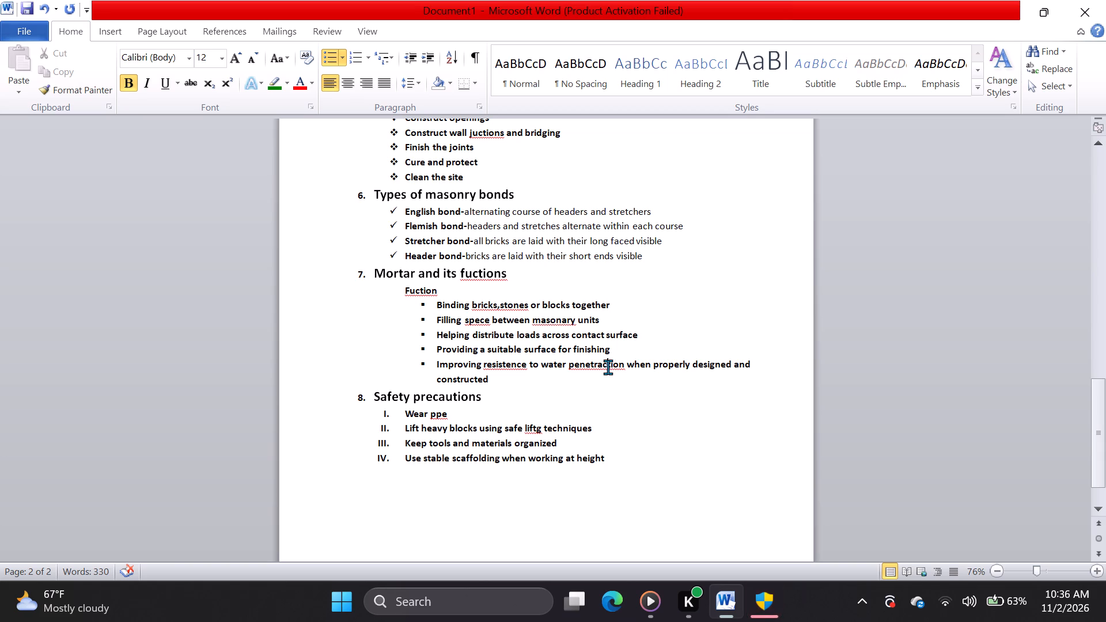
key(BackSpace)
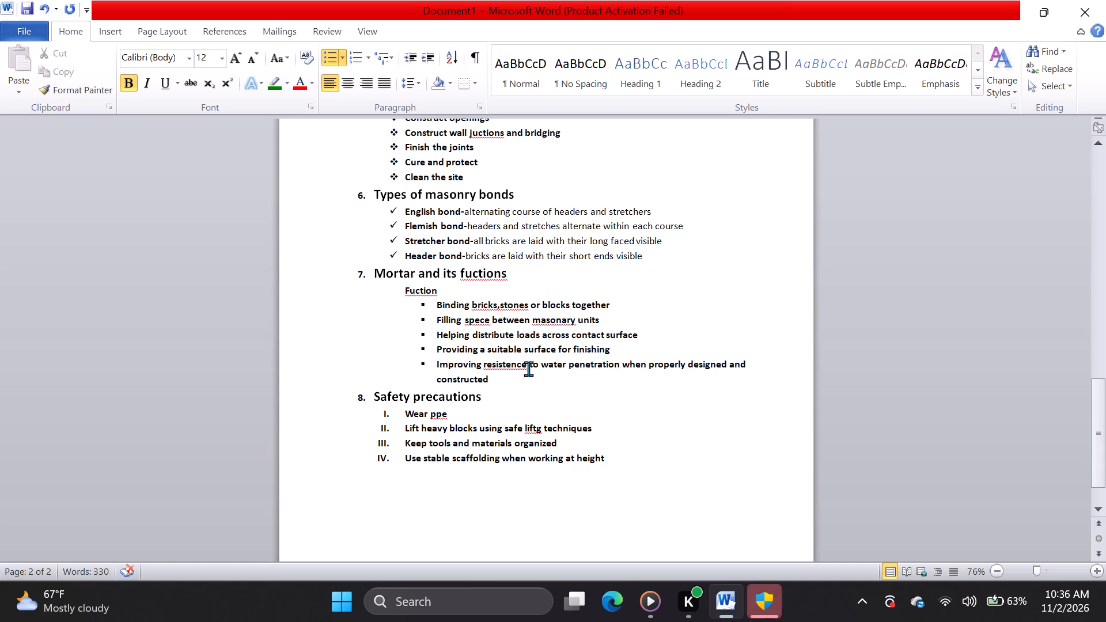
click(478, 318)
key(BackSpace)
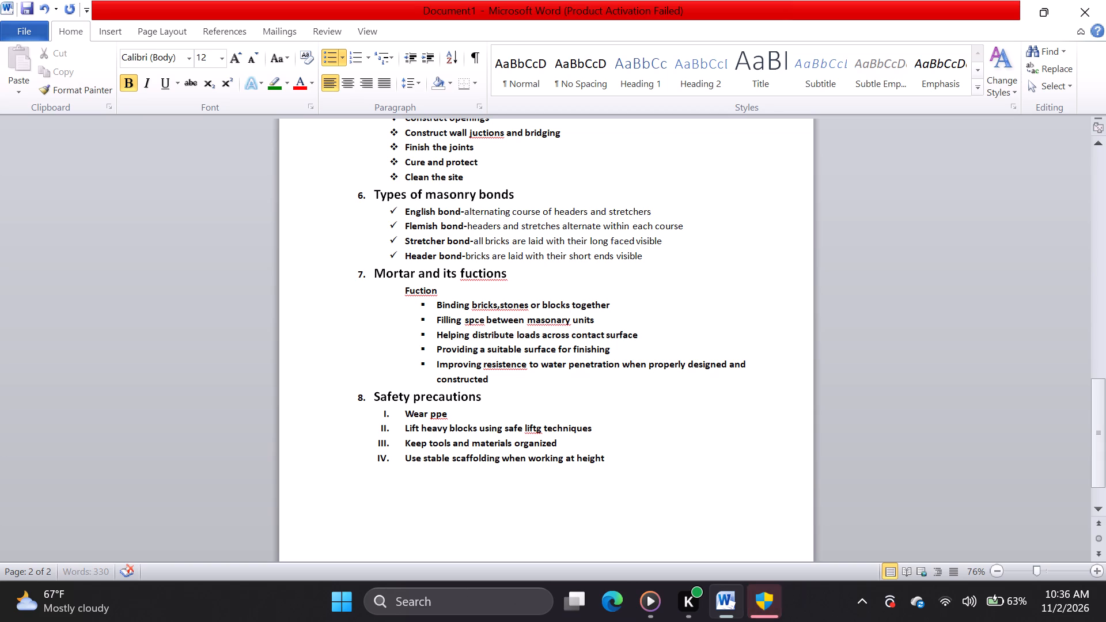
key(a)
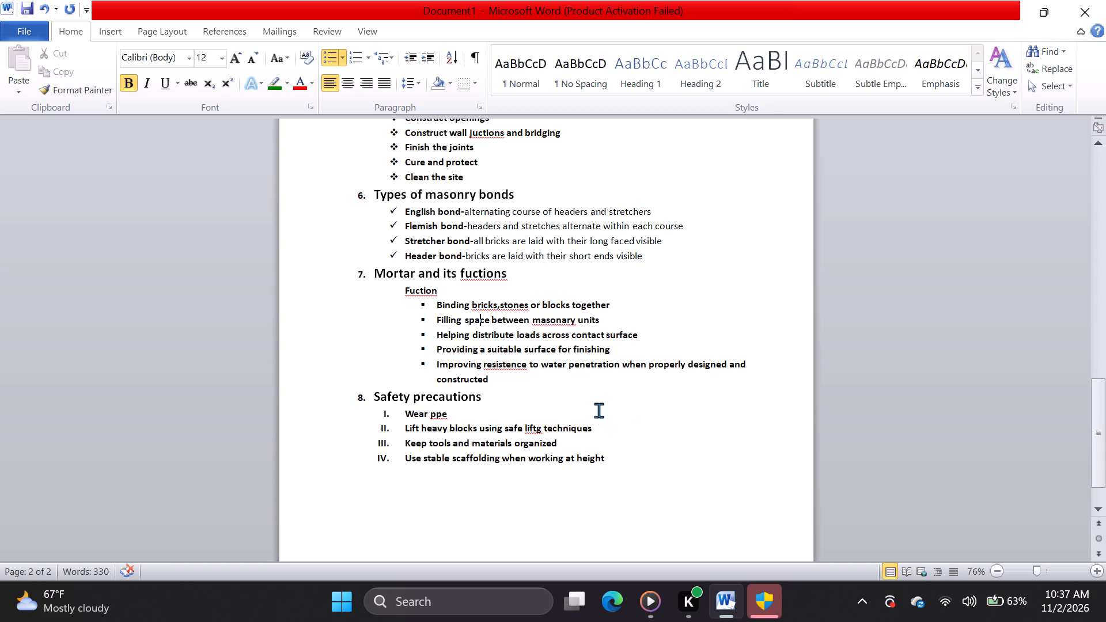
Add item V to the "Safety precautions" list and begin it with "Avoid stading under".
click(606, 461)
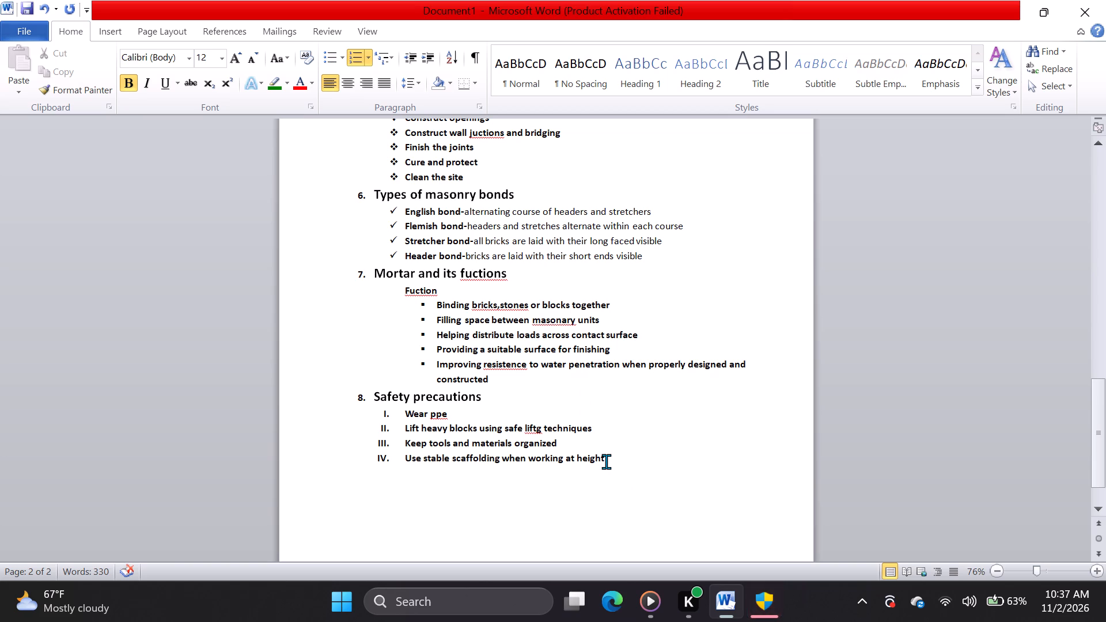
key(Return)
text(av)
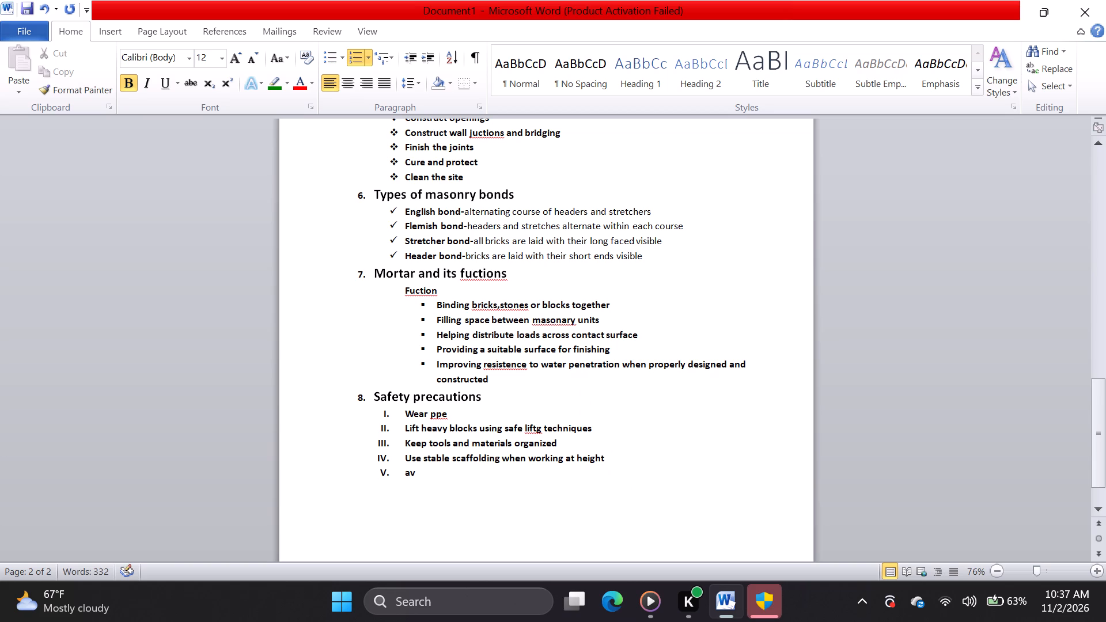
text(oid)
key(space)
text(stadung)
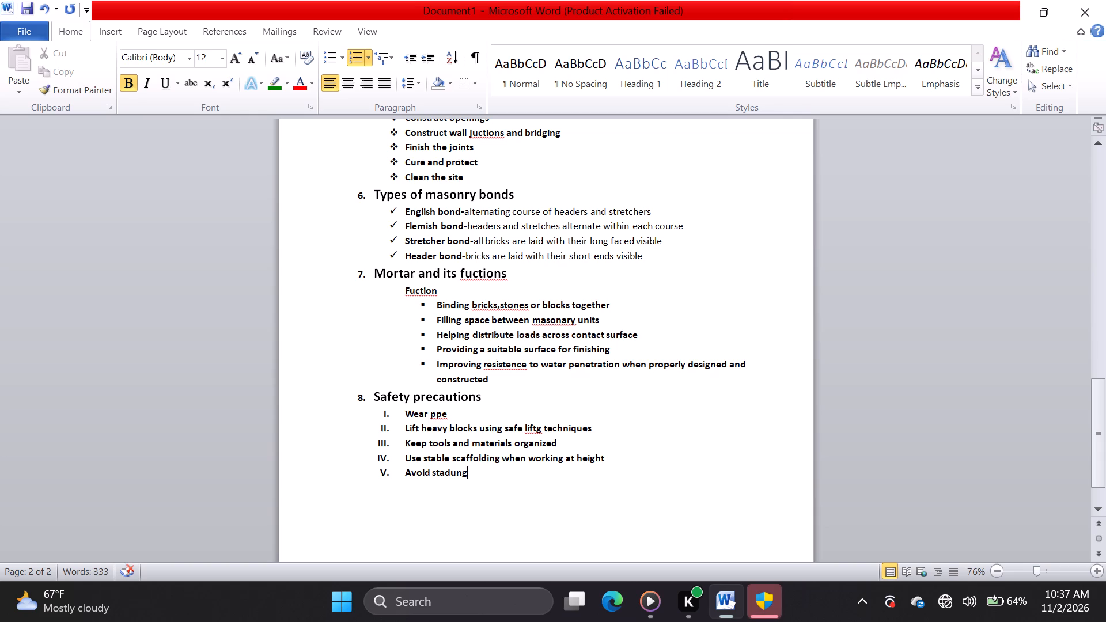
key(BackSpace)
key(BackSpace)
key(BackSpace)
text(in)
key(g)
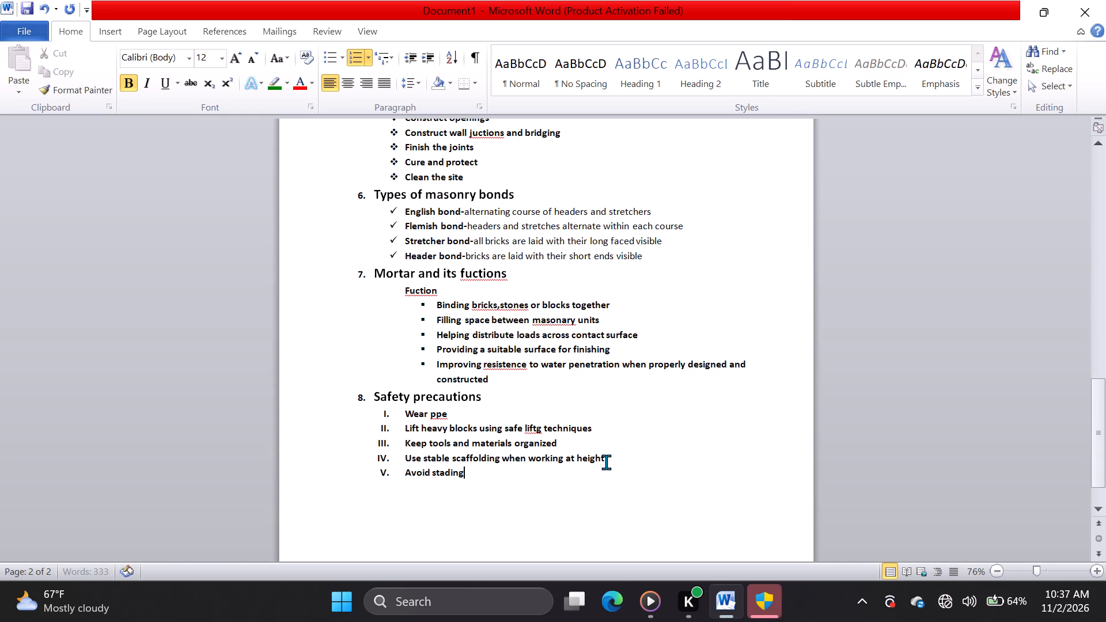
key(space)
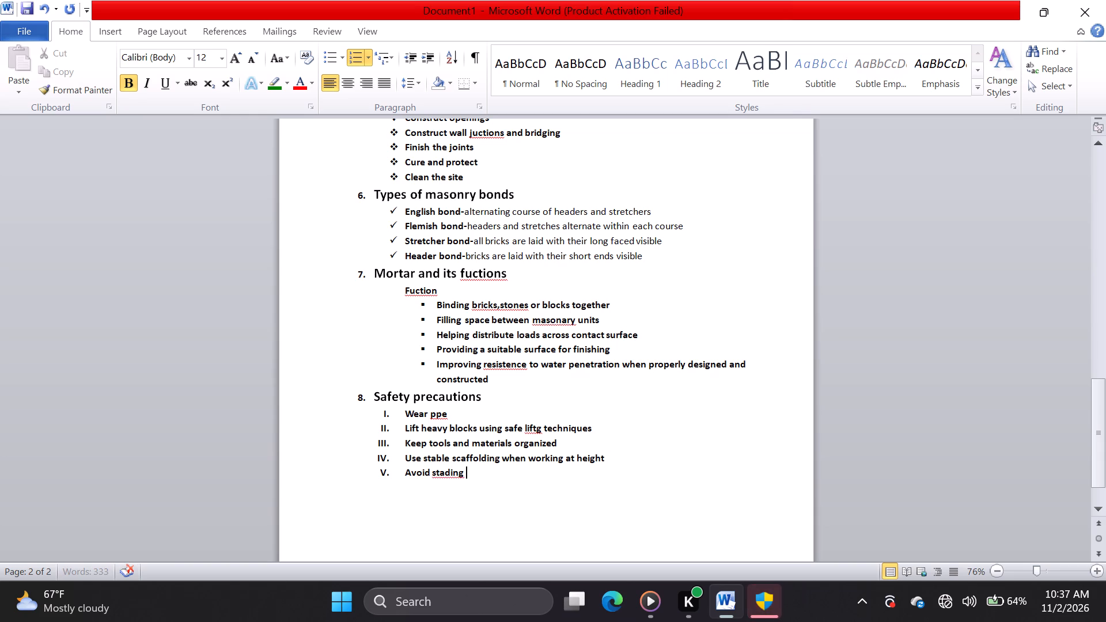
text(un)
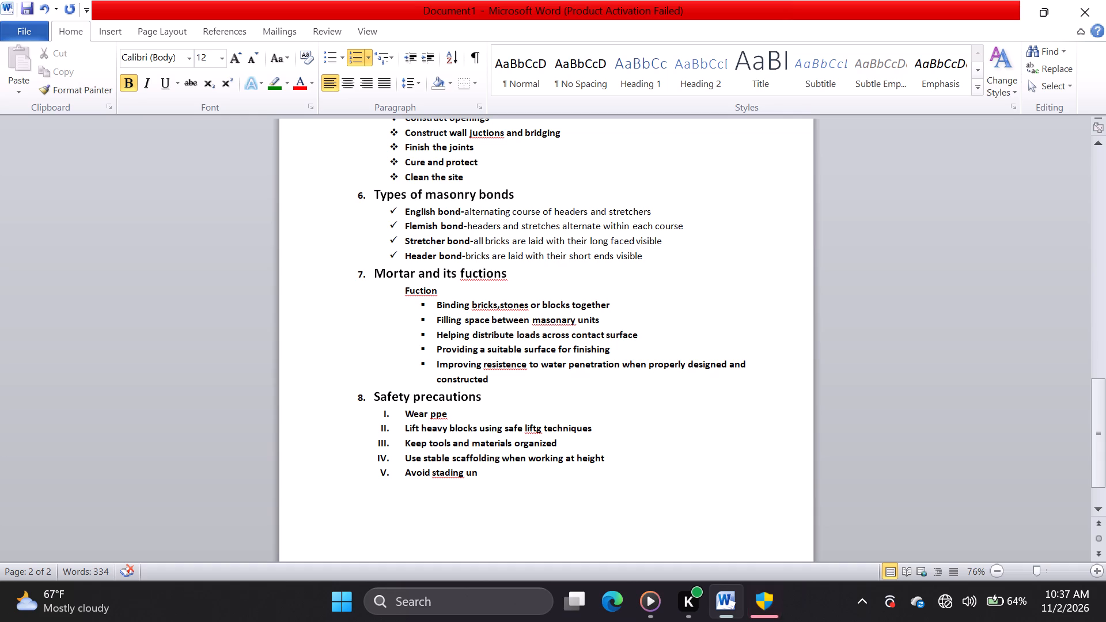
text(der)
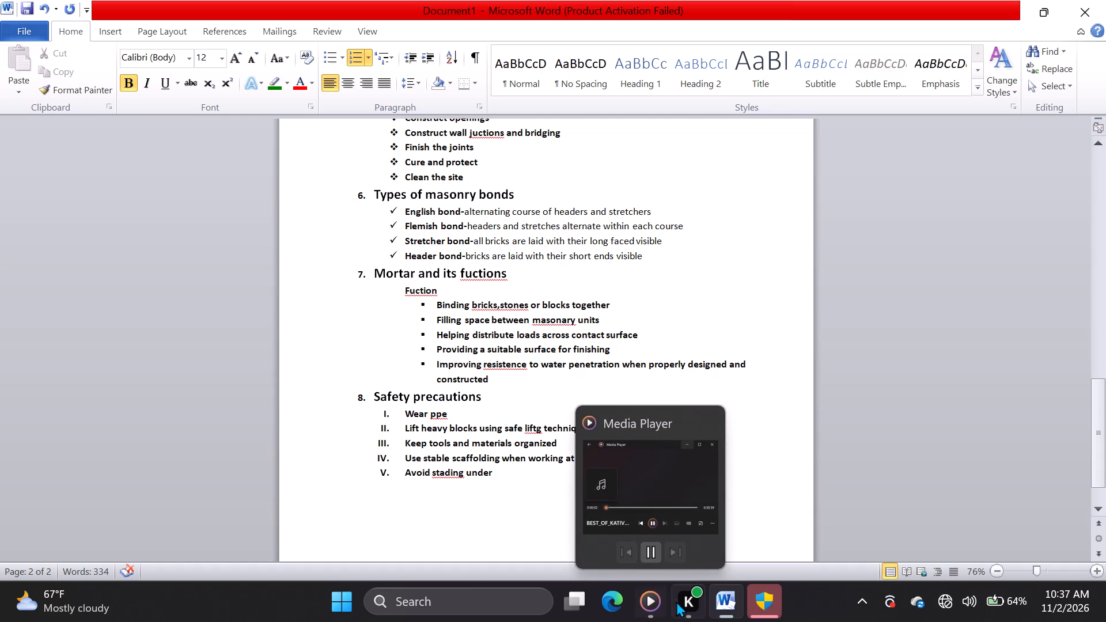
Switch to File Explorer and open the Downloads folder.
click(334, 609)
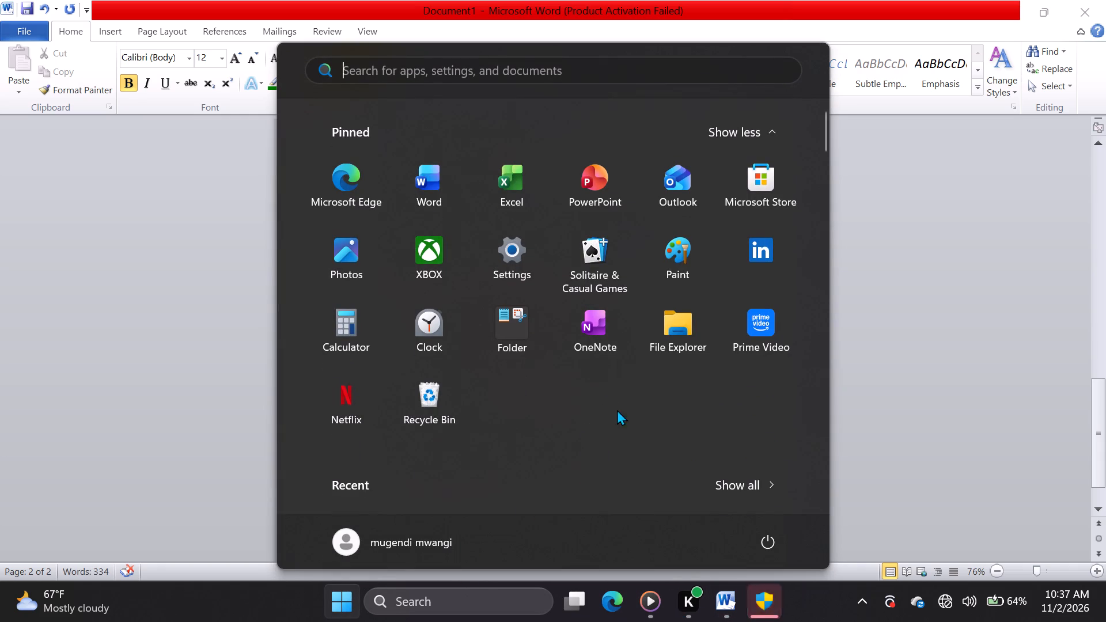
triple_click(651, 334)
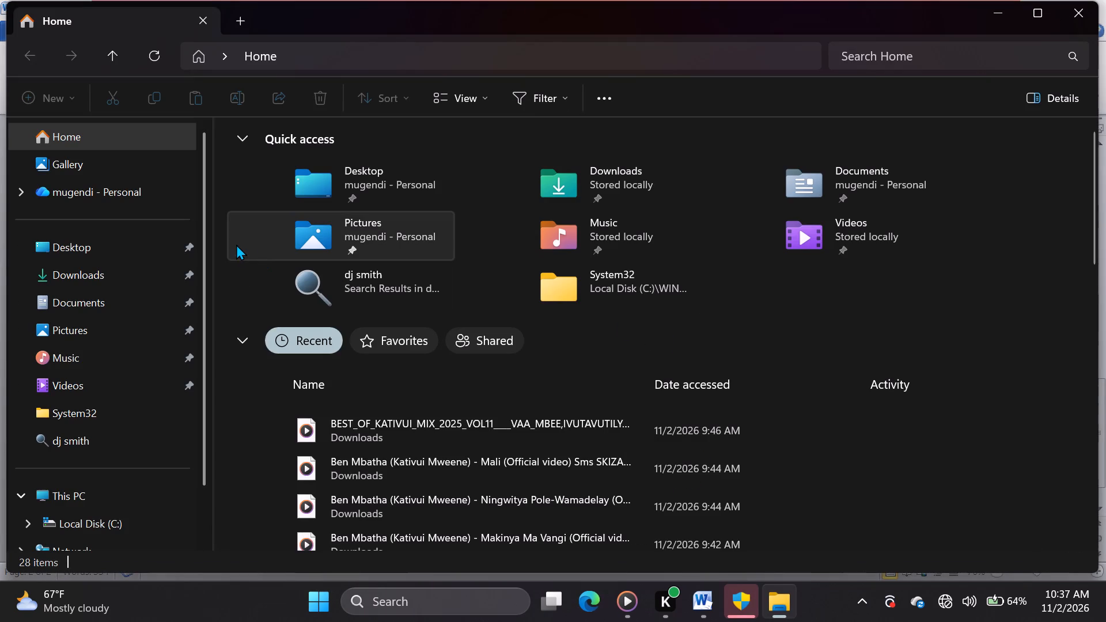
click(94, 267)
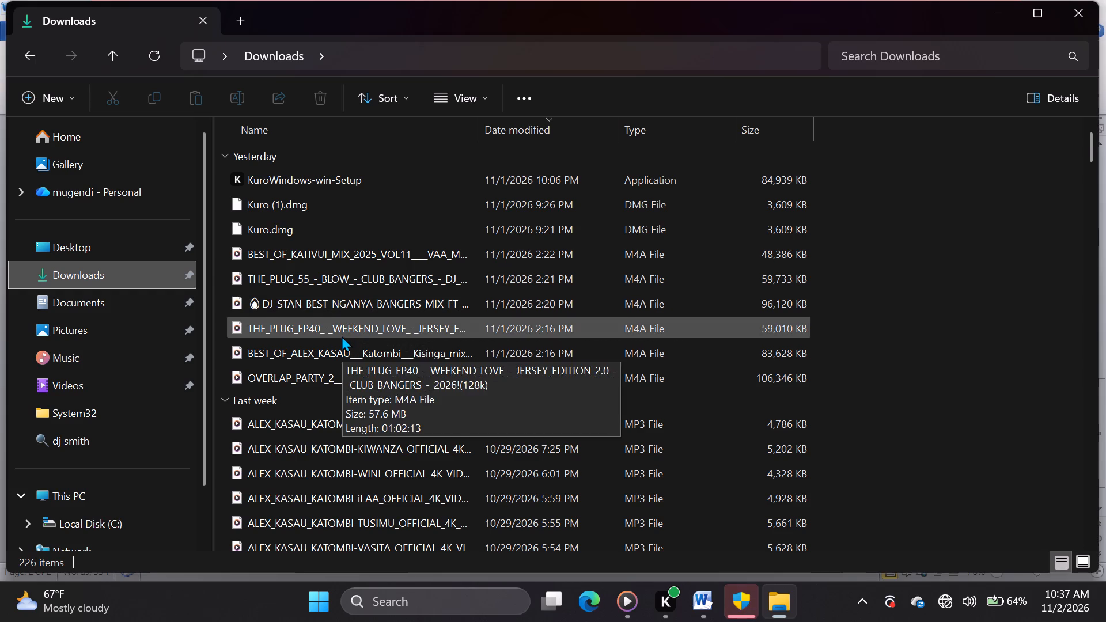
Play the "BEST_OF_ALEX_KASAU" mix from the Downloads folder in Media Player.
double_click(339, 352)
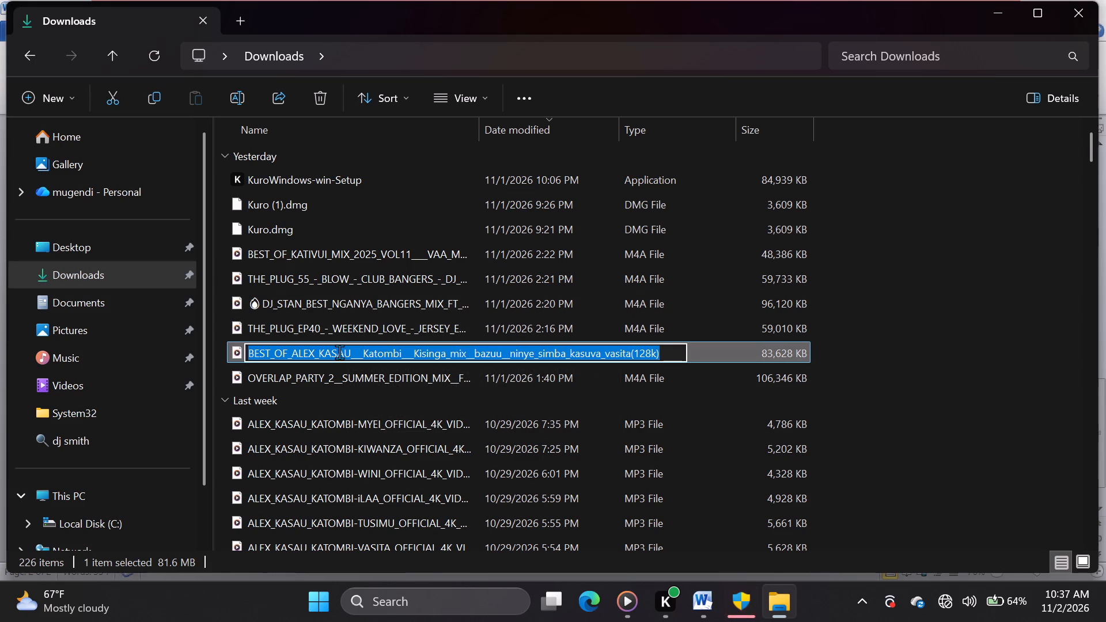
click(402, 375)
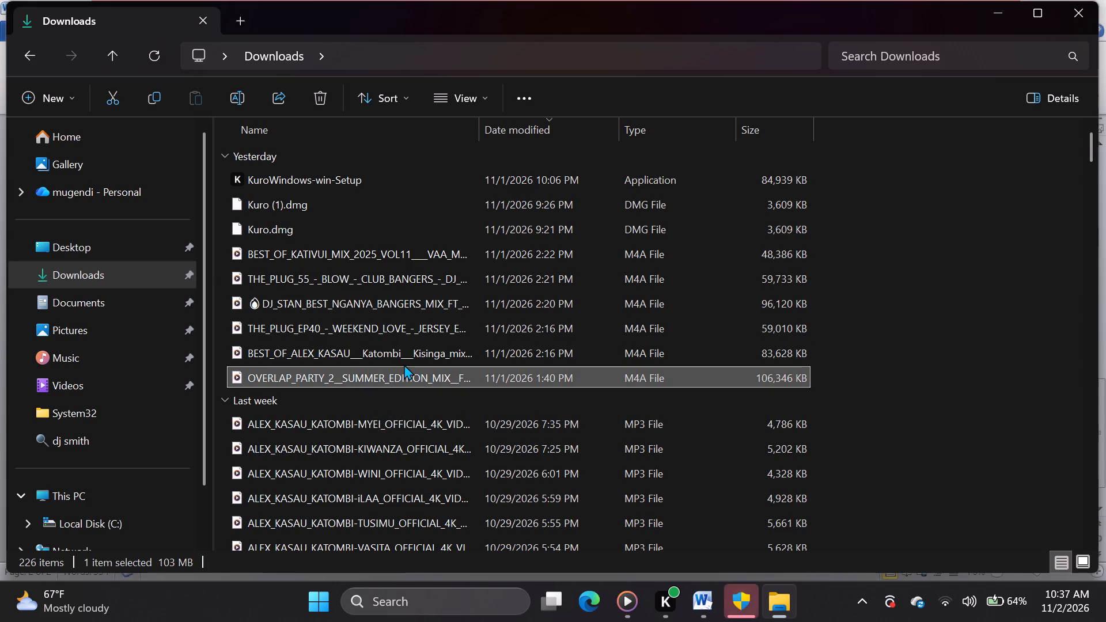
triple_click(407, 361)
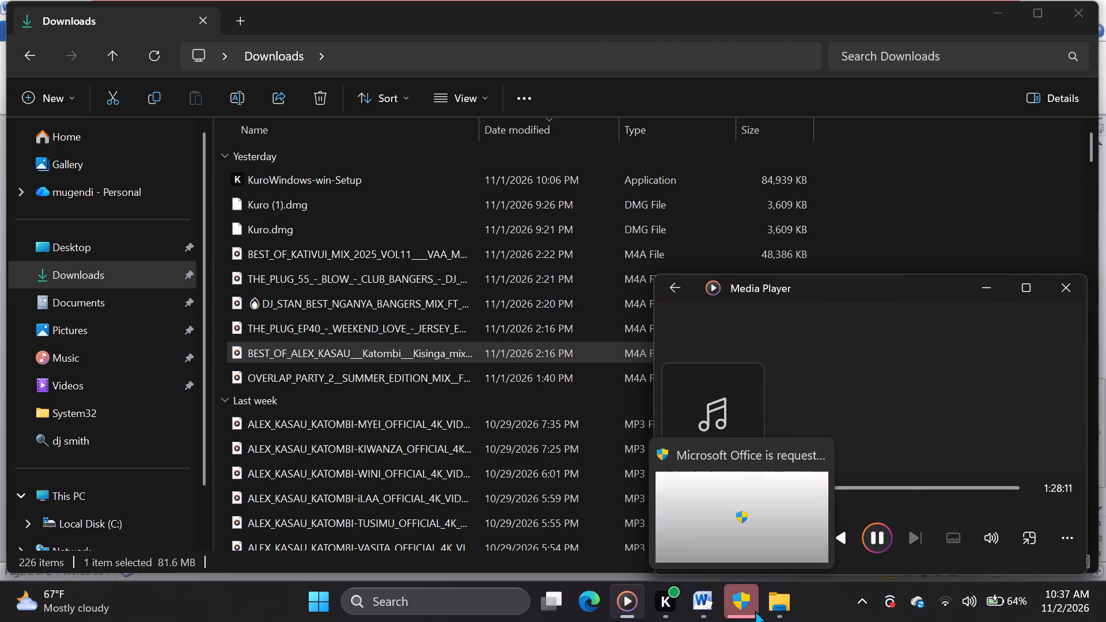
Switch back to Word and correct "stading" to "standing" in item V of the safety precautions.
click(706, 602)
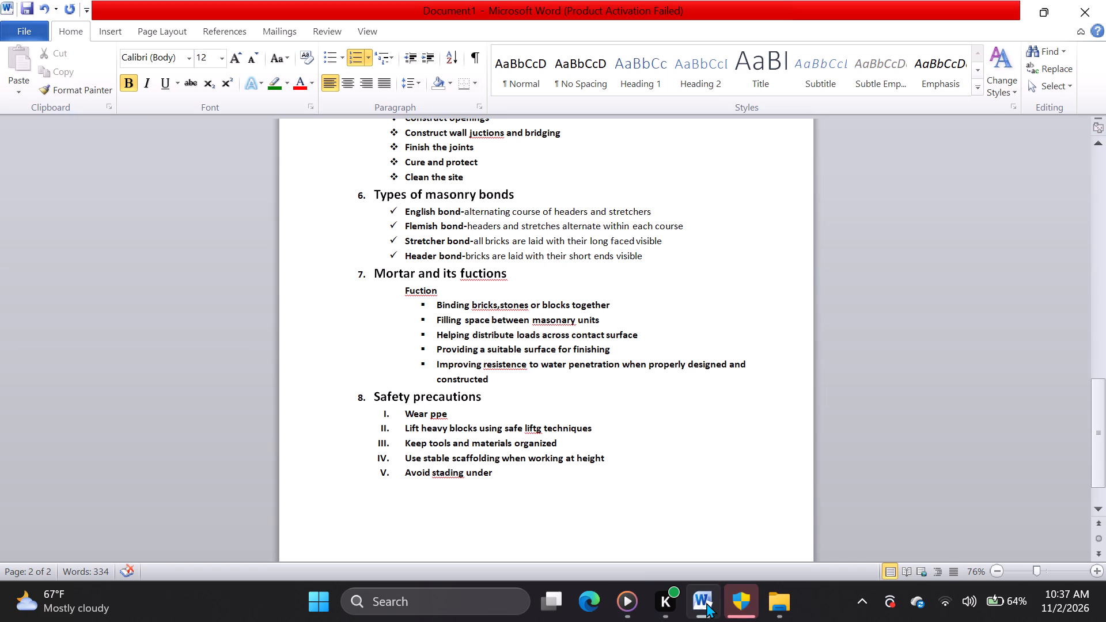
click(519, 472)
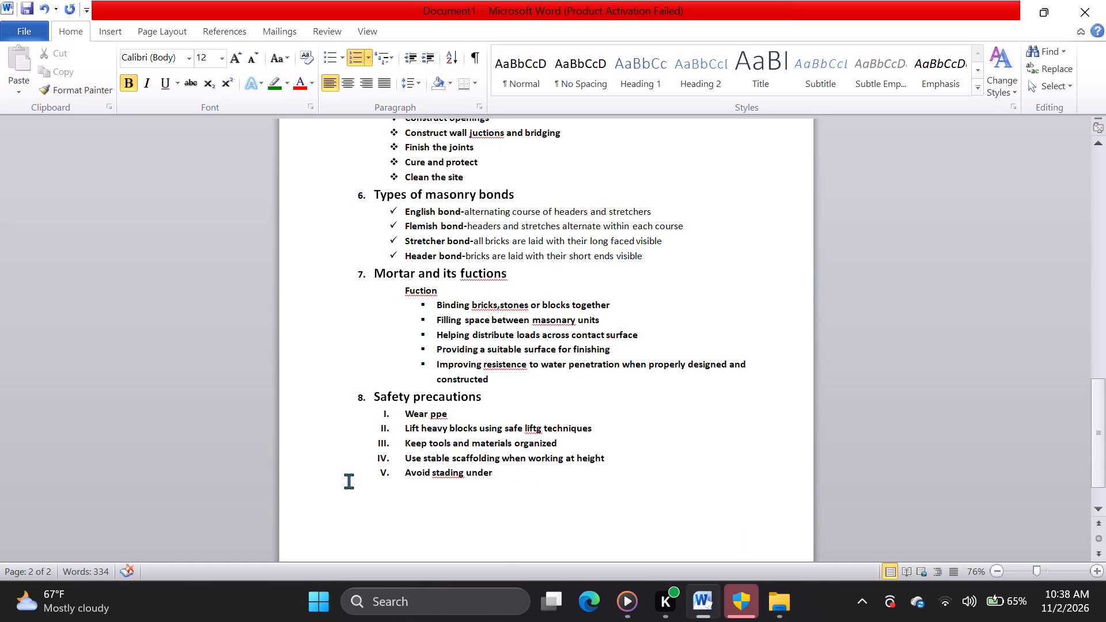
click(446, 474)
key(n)
Append "under suspended loads" to the end of safety item V and start item VI.
click(502, 473)
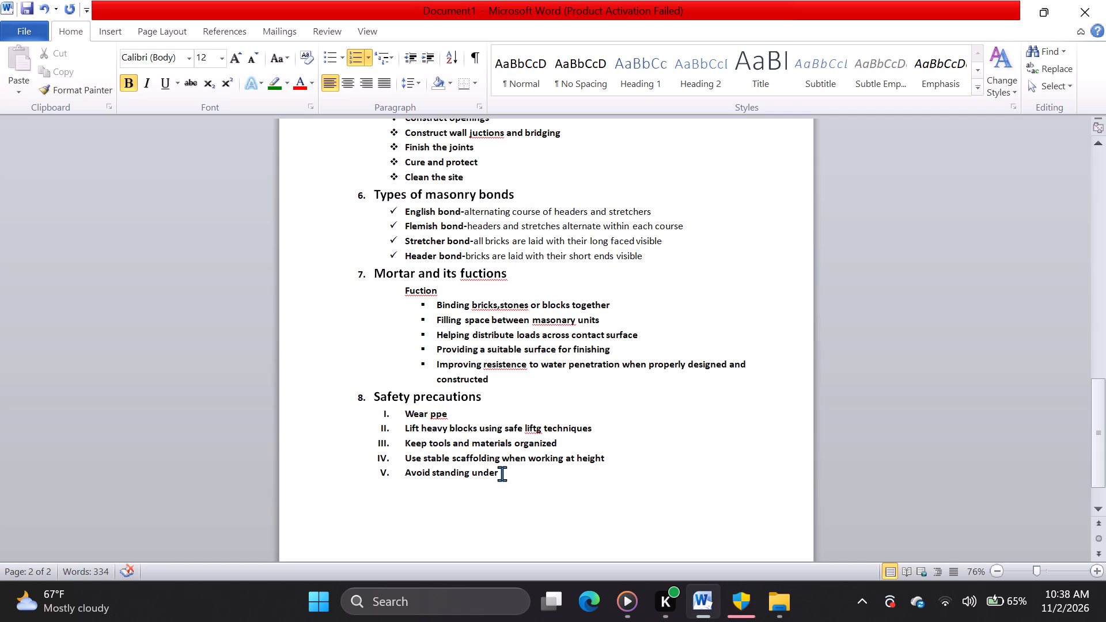
click(502, 473)
key(space)
text(under)
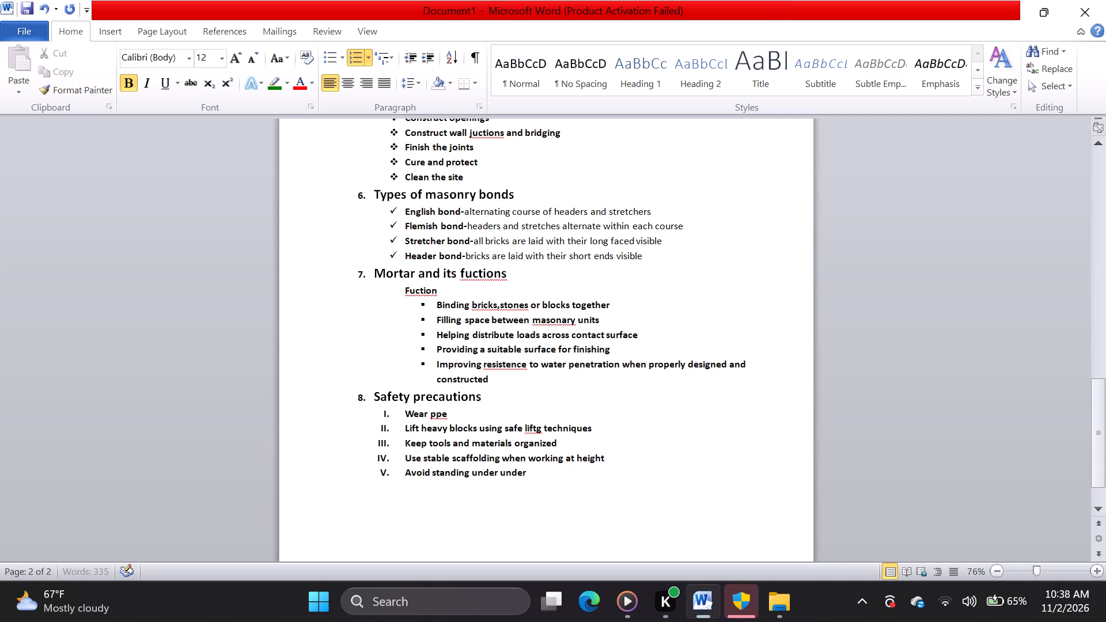
key(space)
text(sus)
text(pe)
key(n)
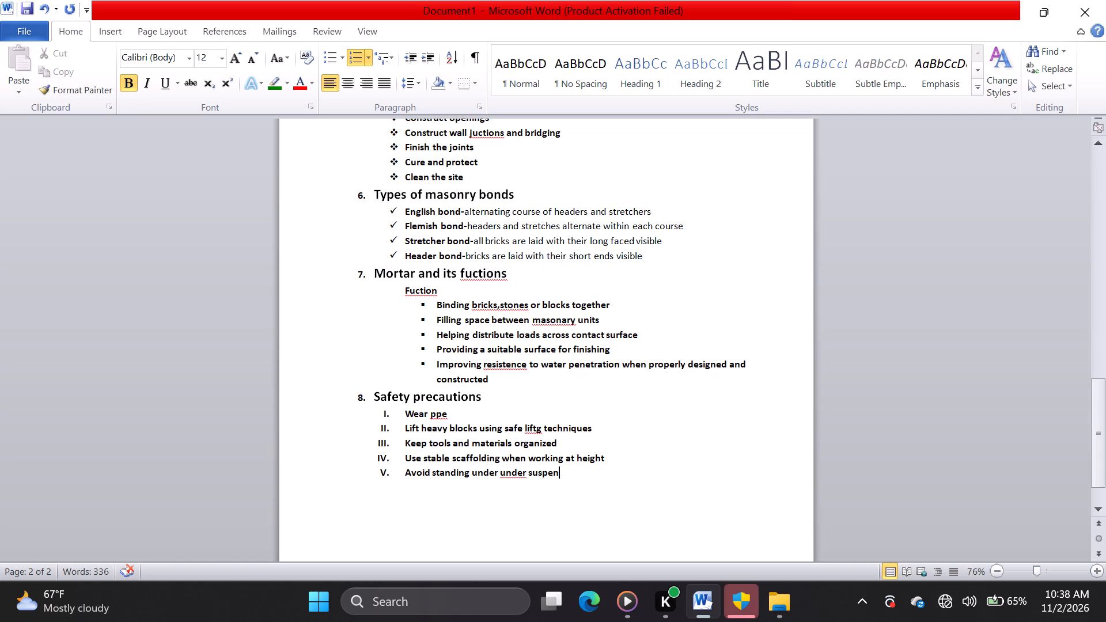
text(ded)
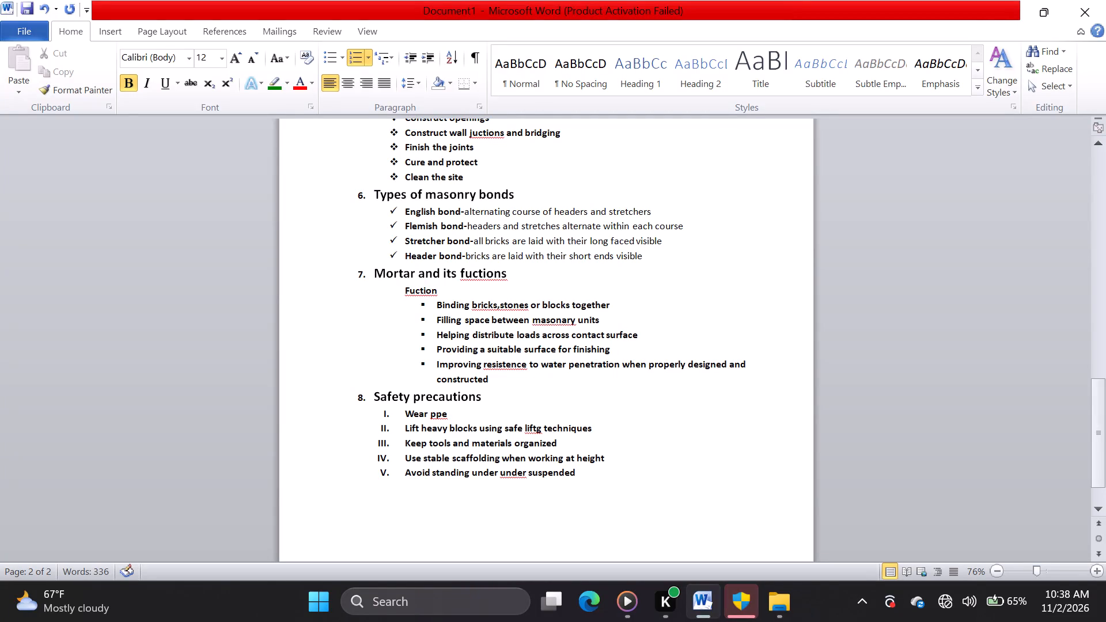
key(space)
text(loads)
key(Return)
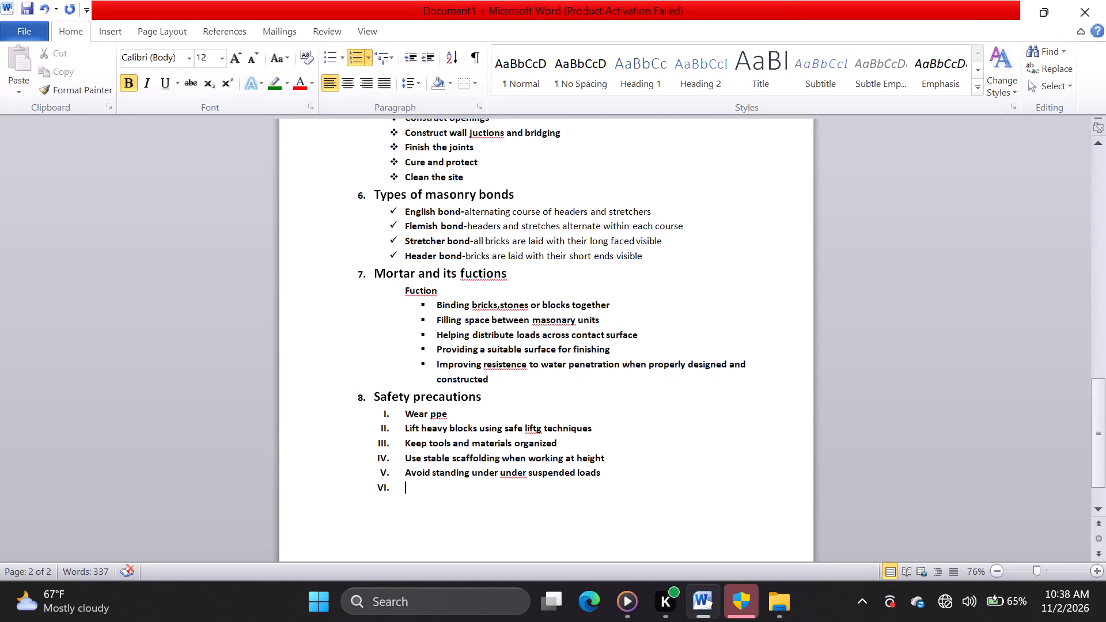
Write safety item VI as "Handle cement carefully to prevent skin and eye irritation" and start item VII.
text(ha)
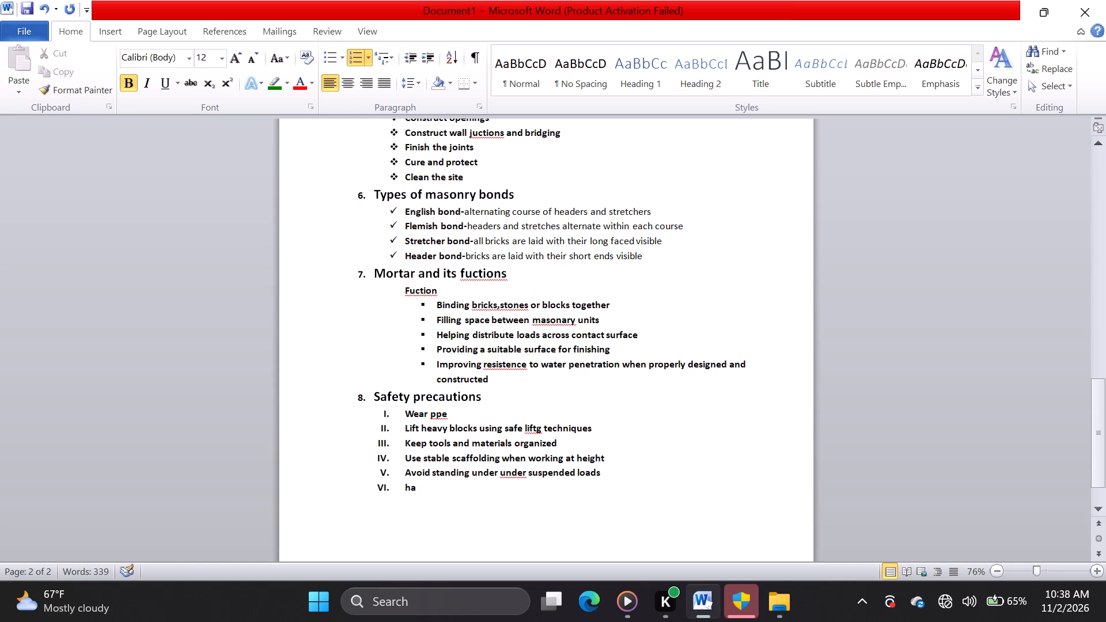
text(ndle)
key(space)
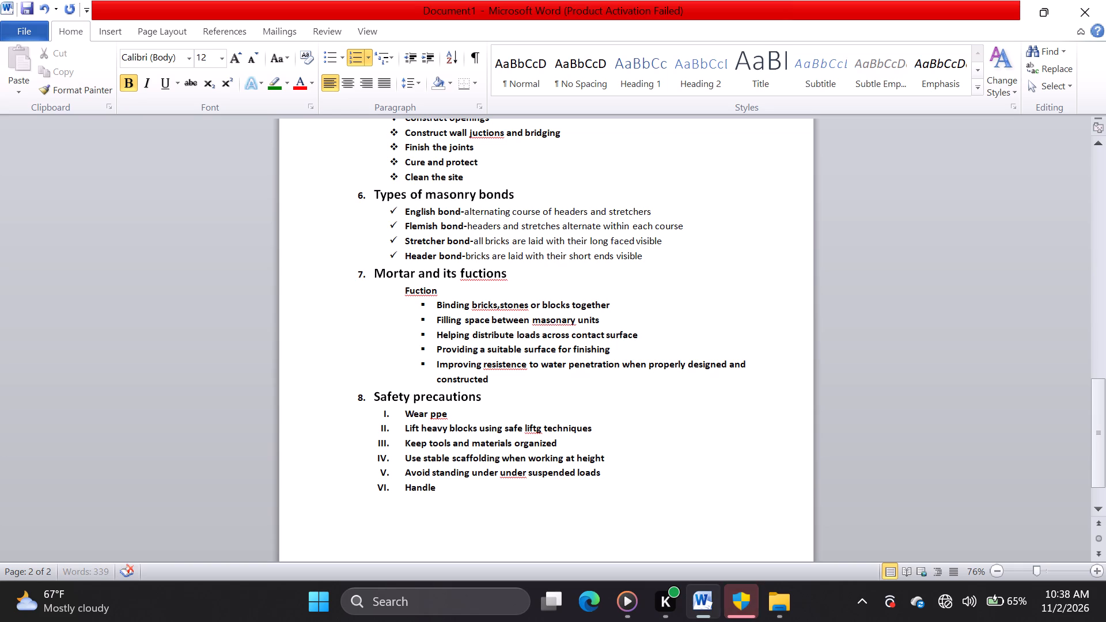
text(cement)
key(space)
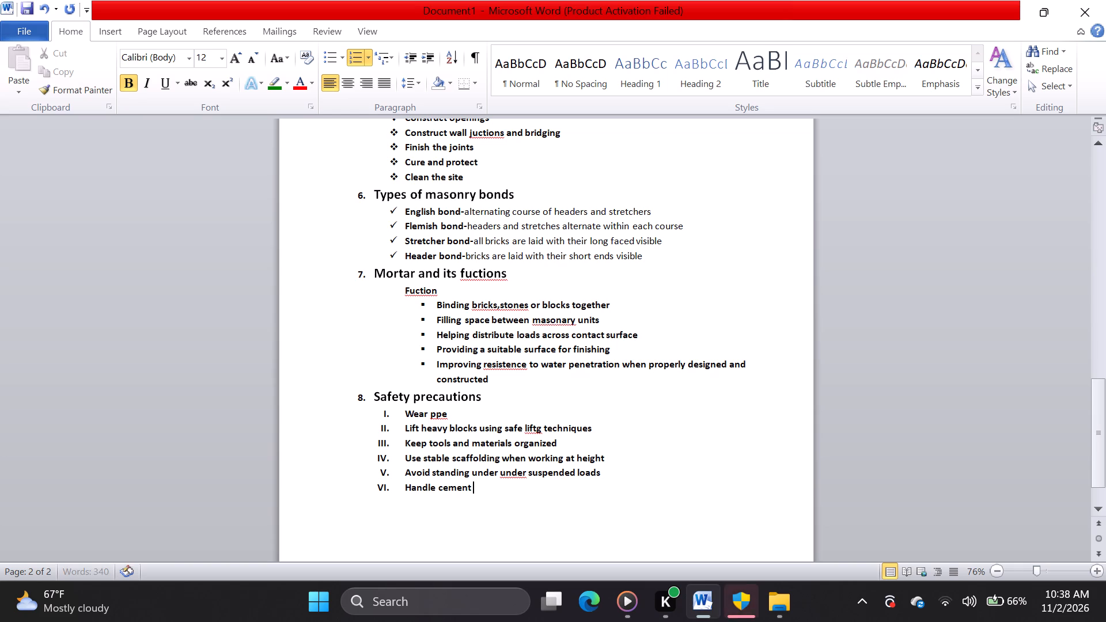
text(c)
text(arefully)
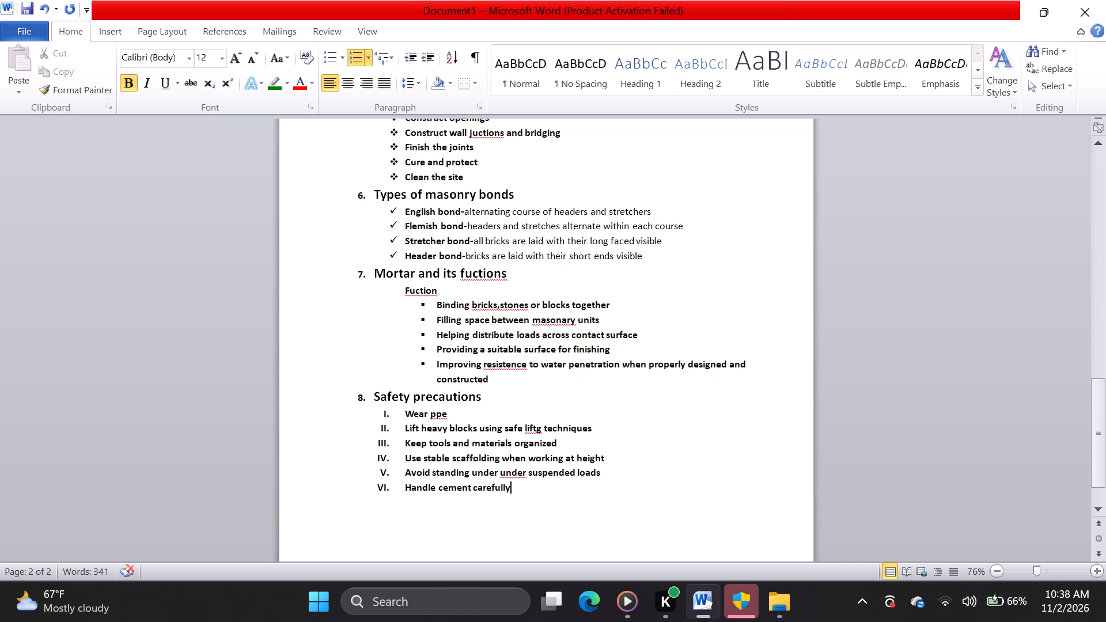
key(space)
text(to)
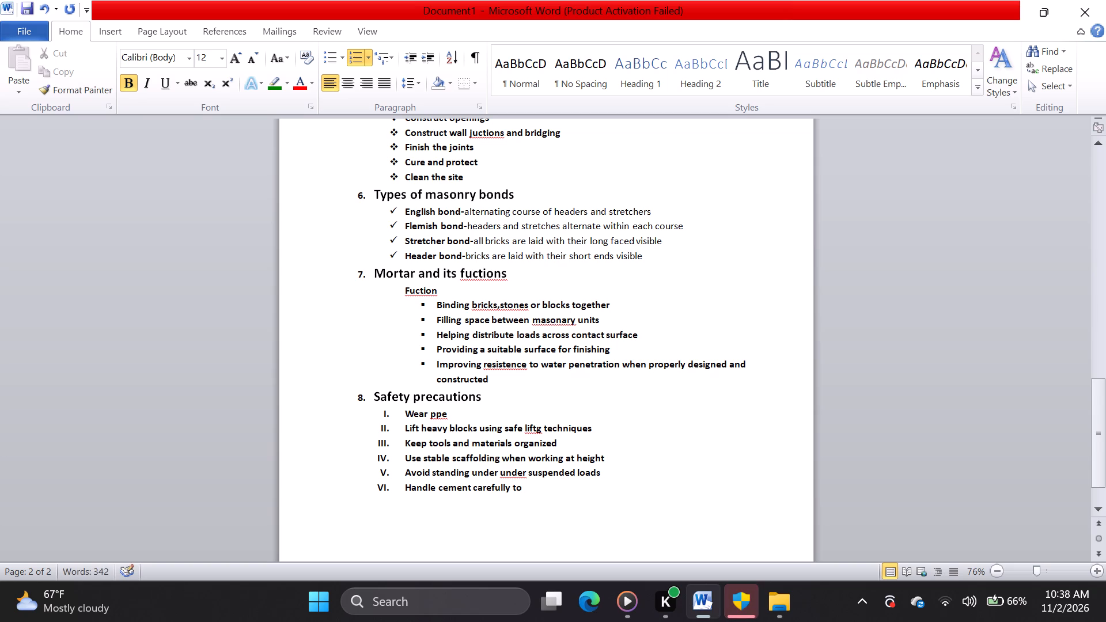
key(space)
text(prevent)
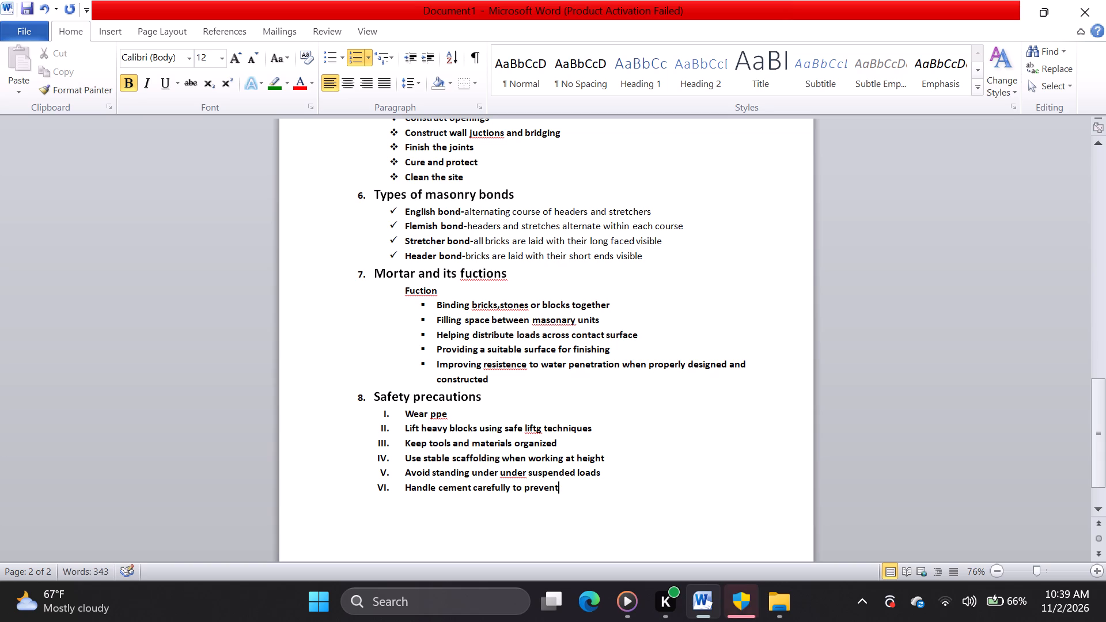
key(space)
text(skin)
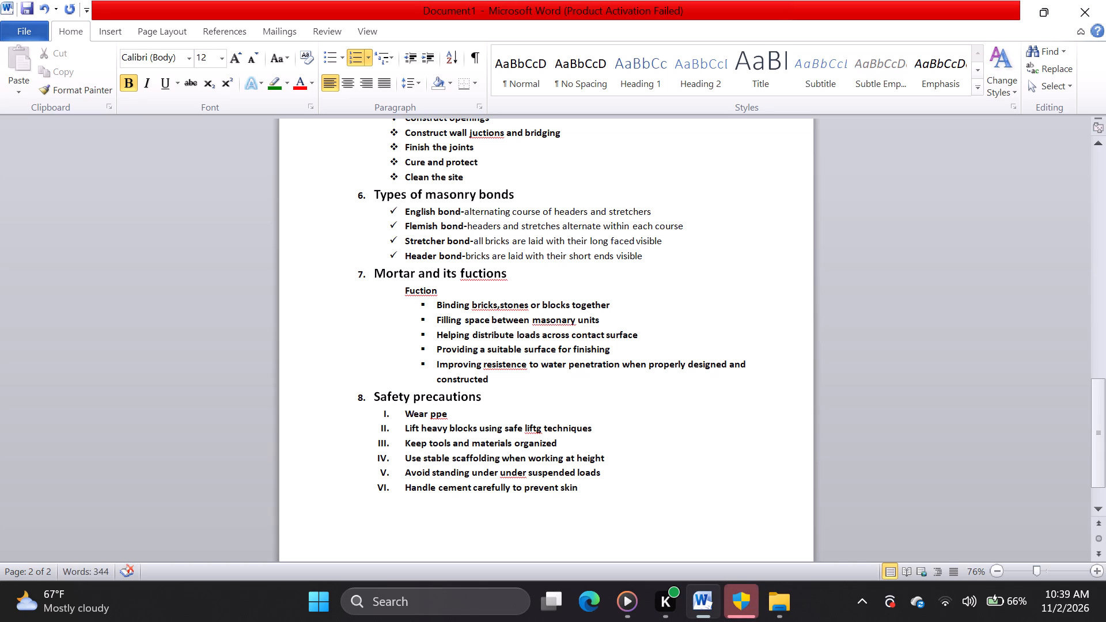
key(space)
text(and eye)
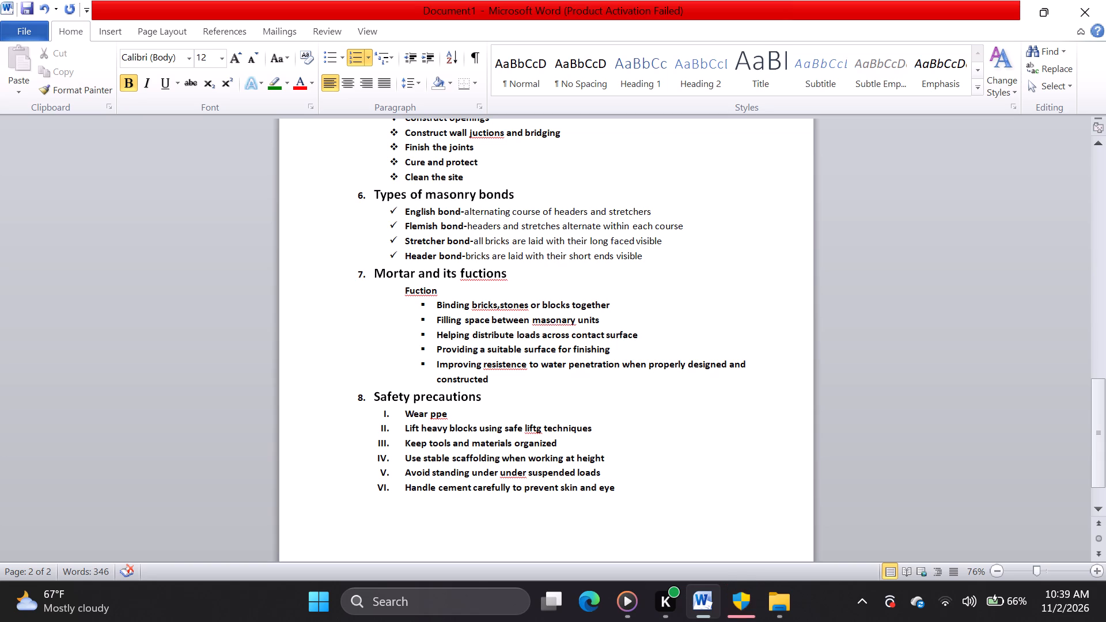
key(space)
text(irri)
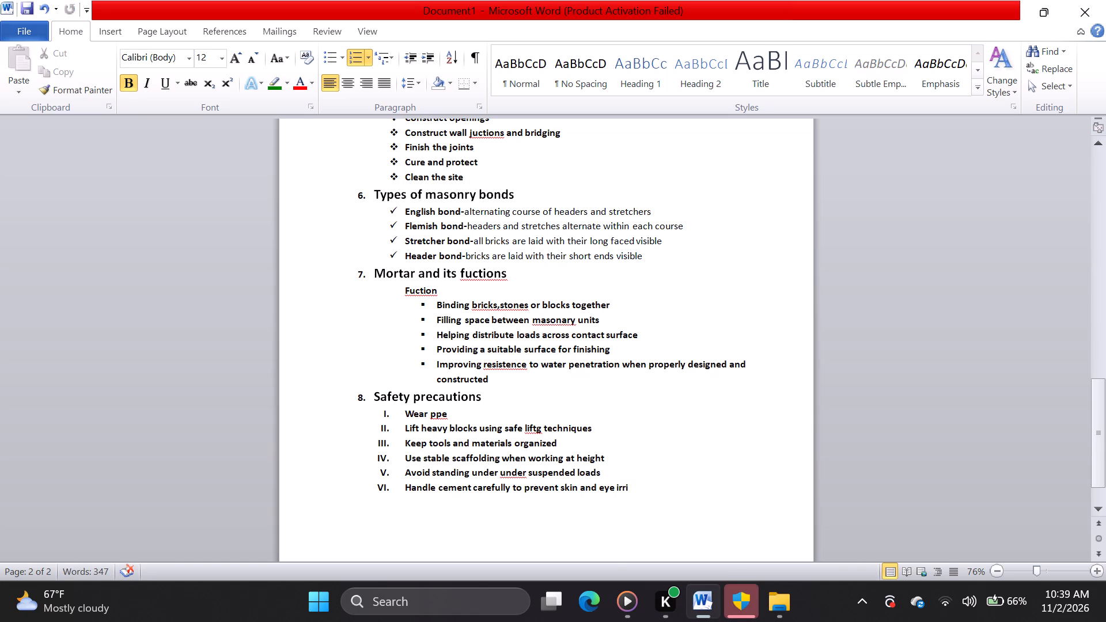
key(t)
text(ation)
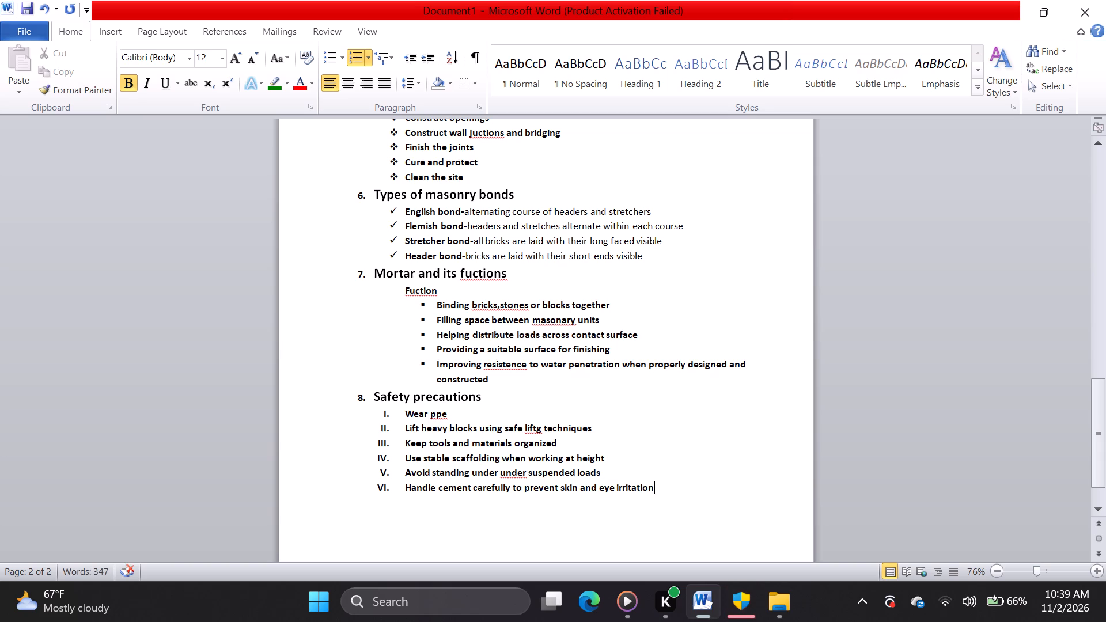
key(Return)
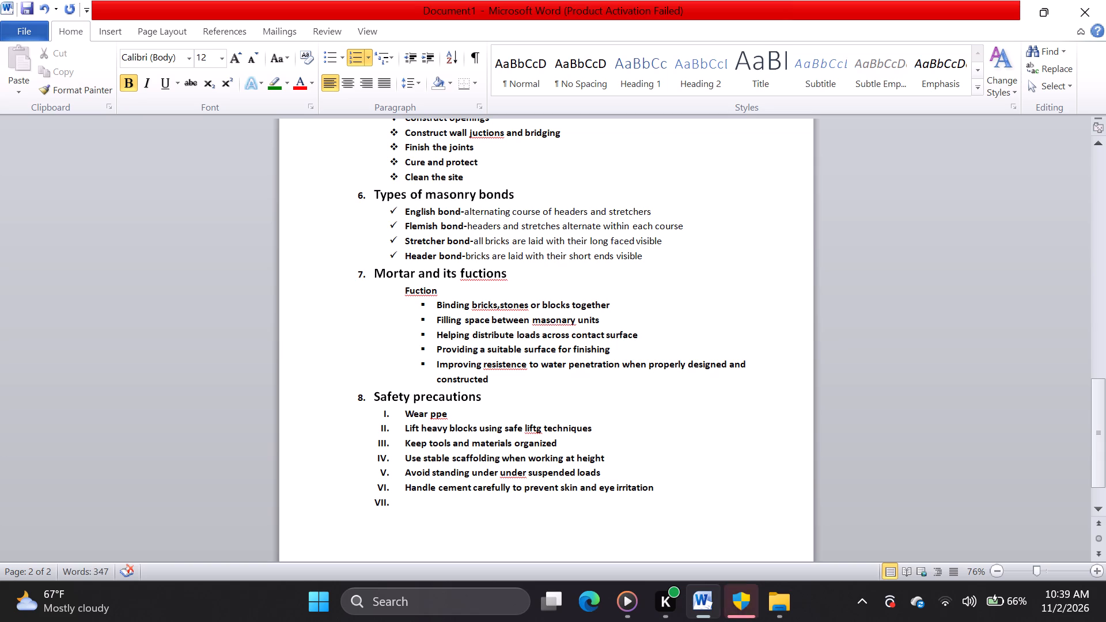
Write safety item VII as "Keep the working area clean to reduce trip and falls" and follow it with an unnumbered line.
text(keep)
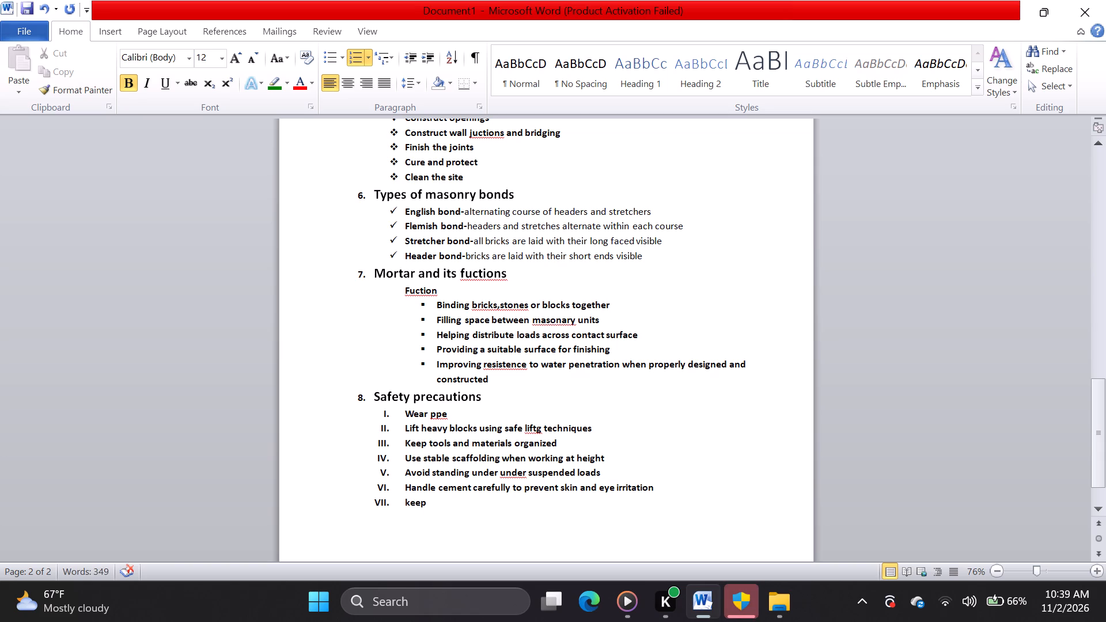
key(space)
text(the working)
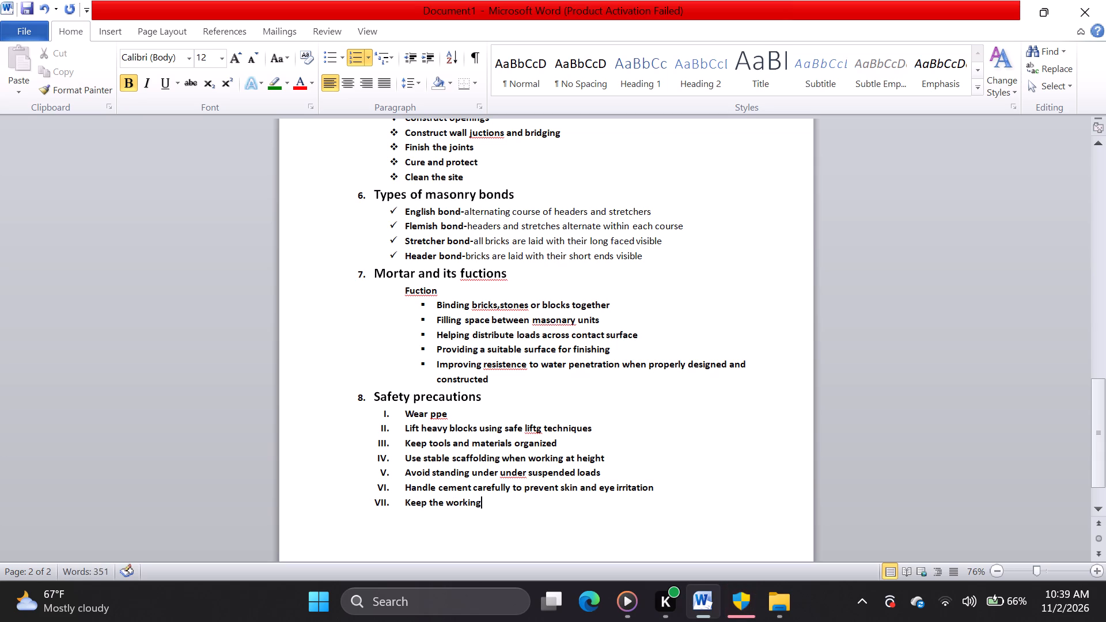
key(space)
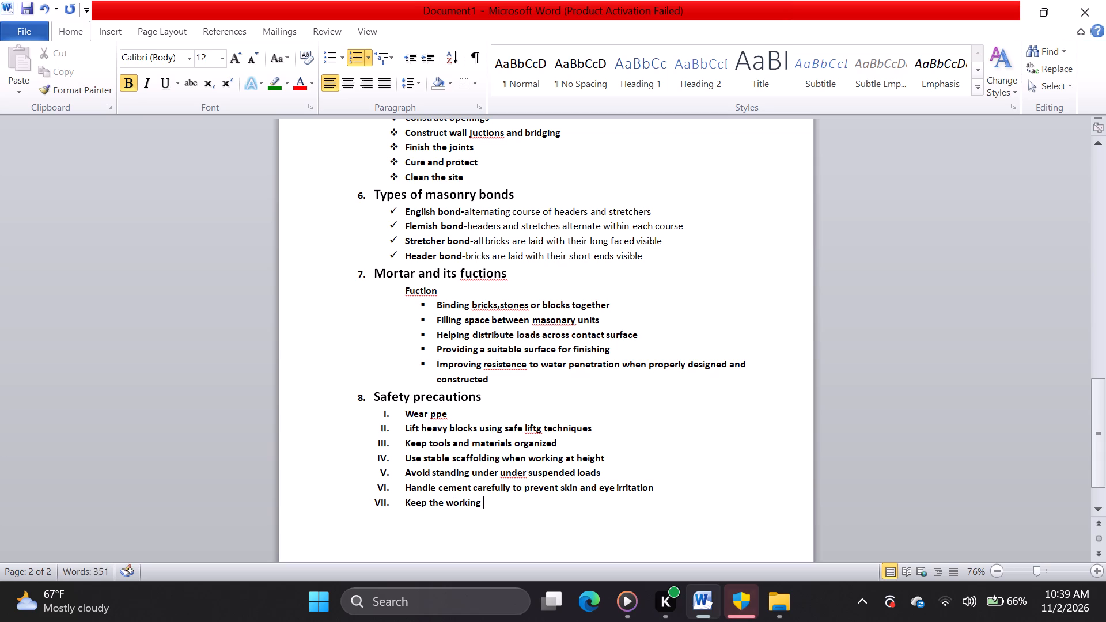
text(area)
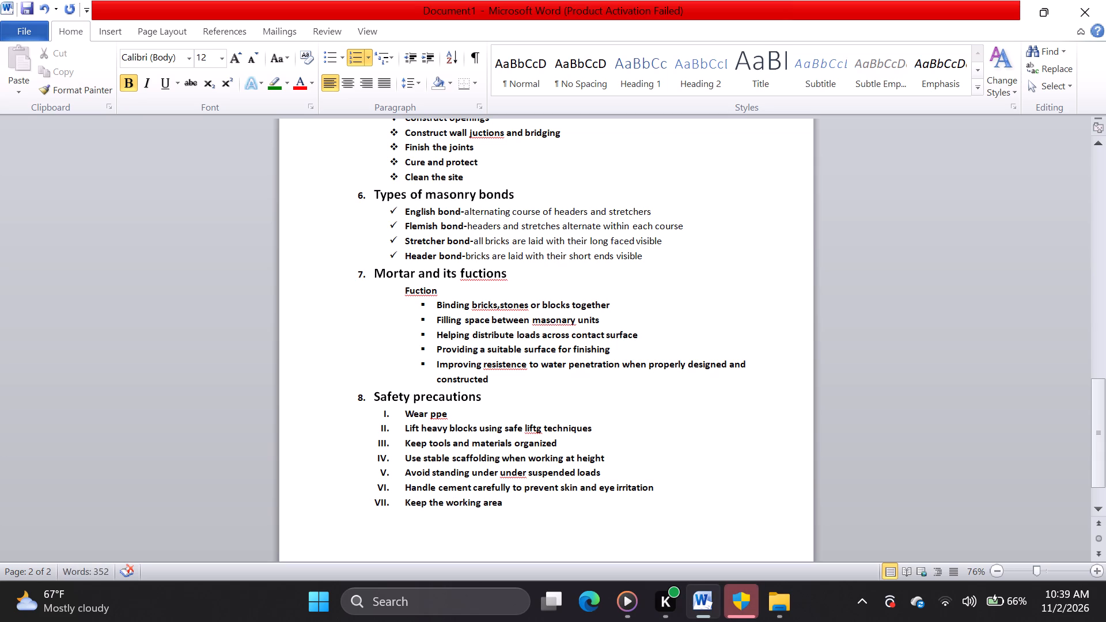
key(space)
text(clean)
key(space)
text(to reduce)
key(space)
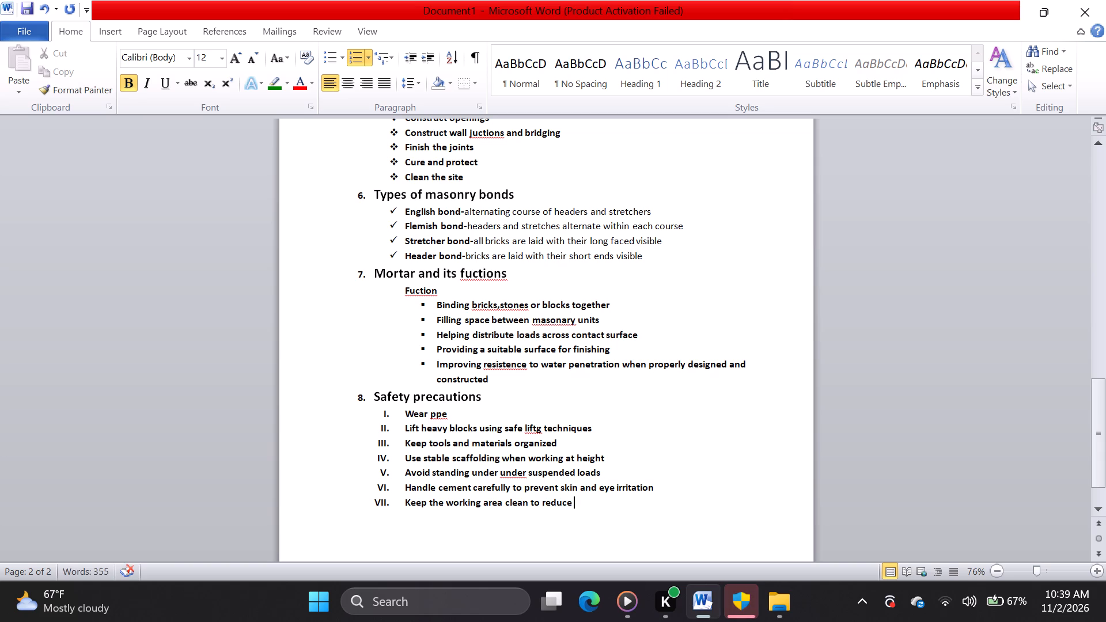
text(trip)
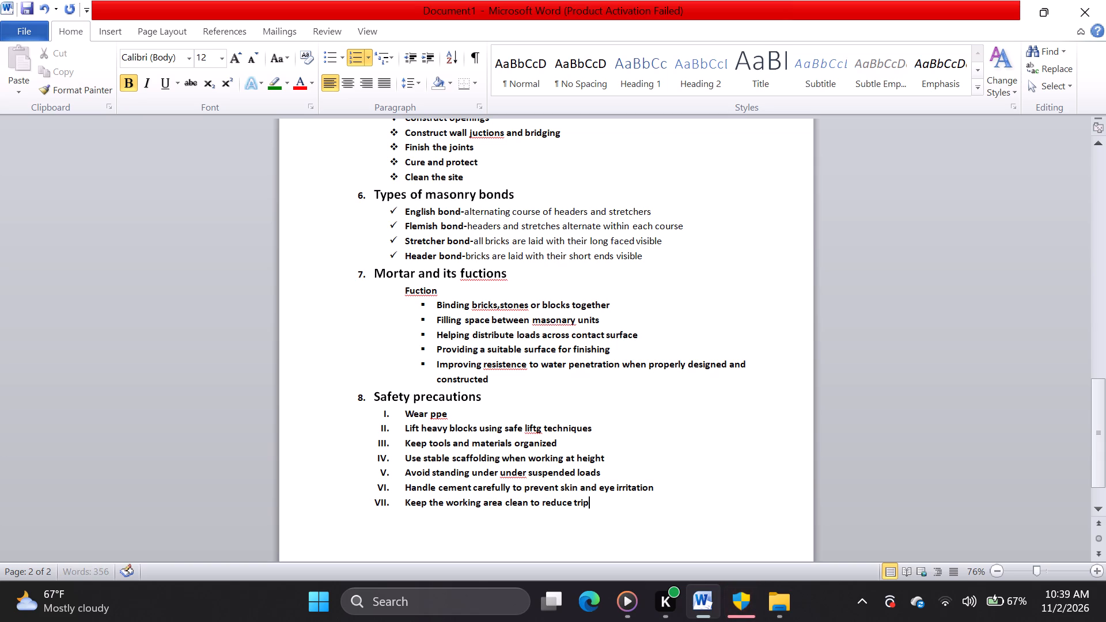
key(space)
text(am)
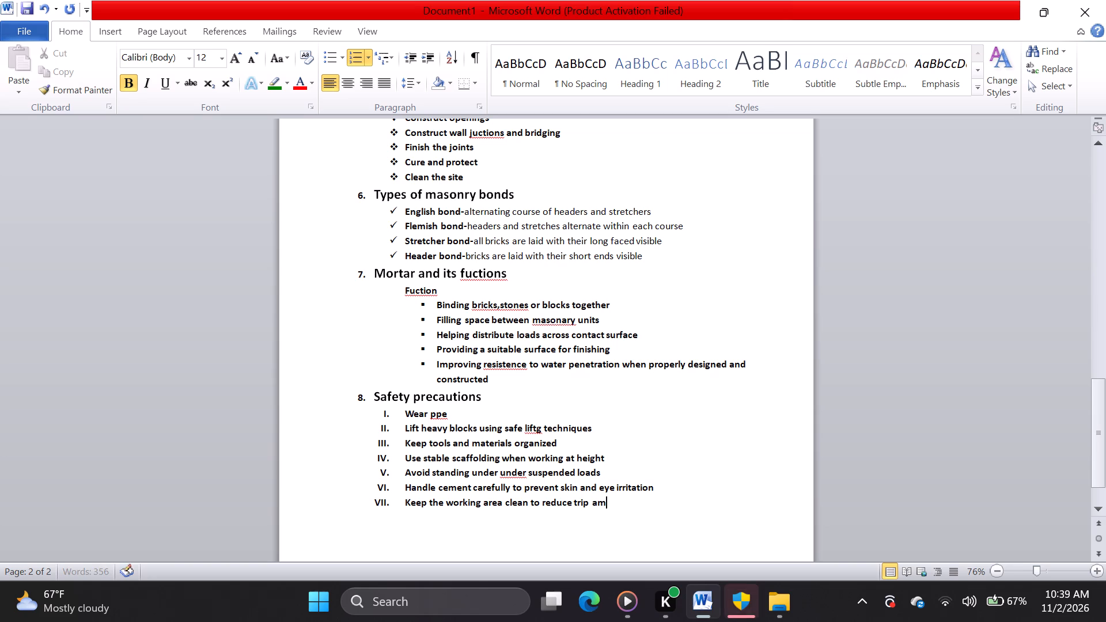
key(BackSpace)
text(nd)
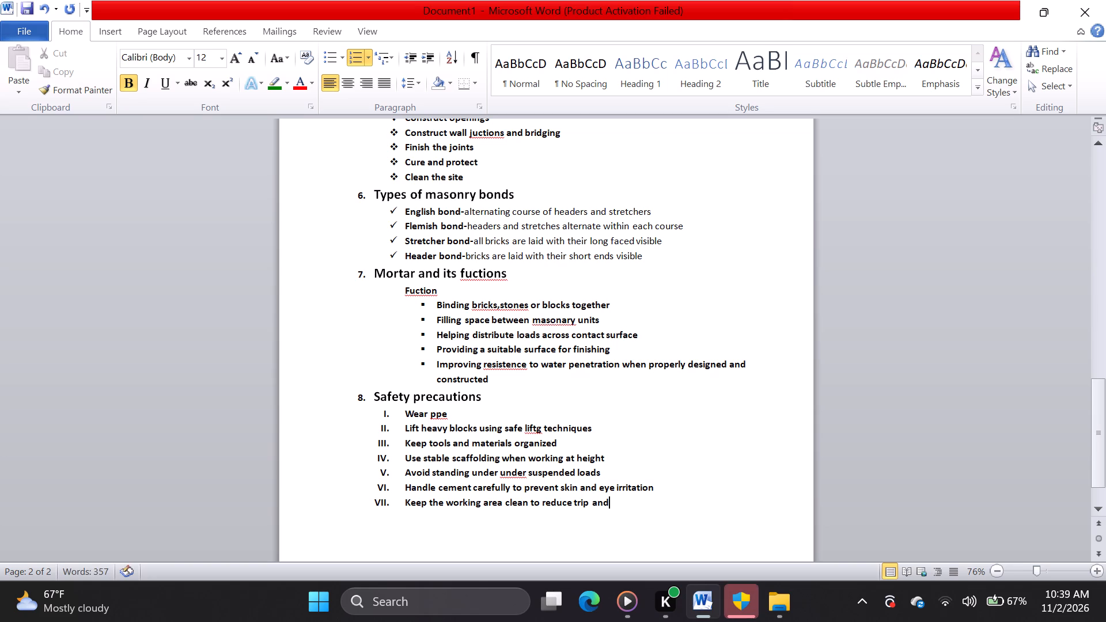
key(space)
text(falls)
key(Return)
key(BackSpace)
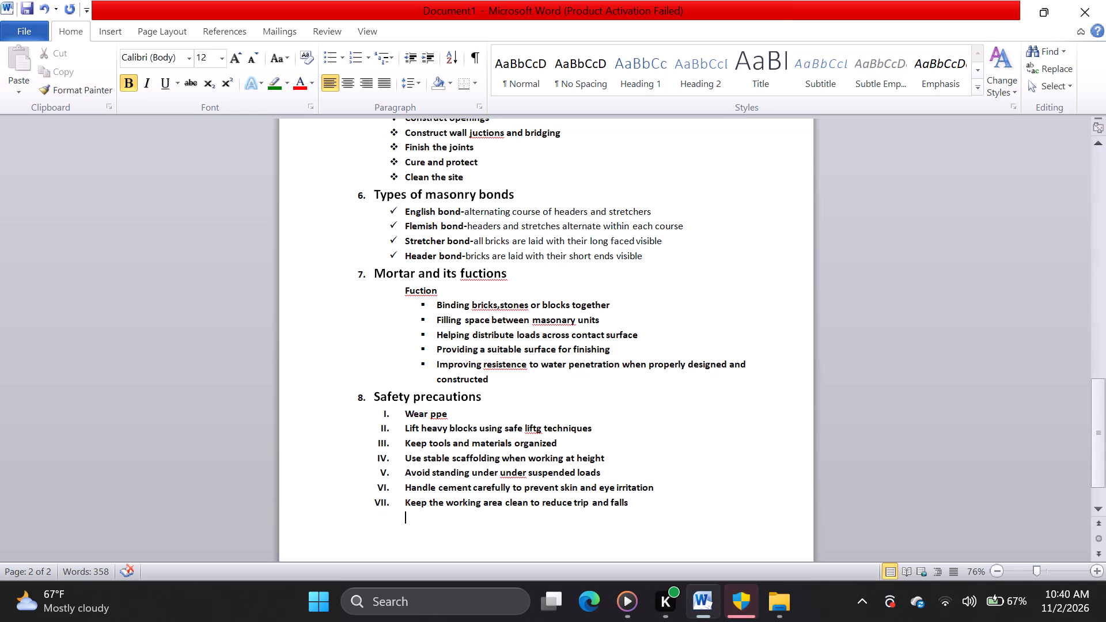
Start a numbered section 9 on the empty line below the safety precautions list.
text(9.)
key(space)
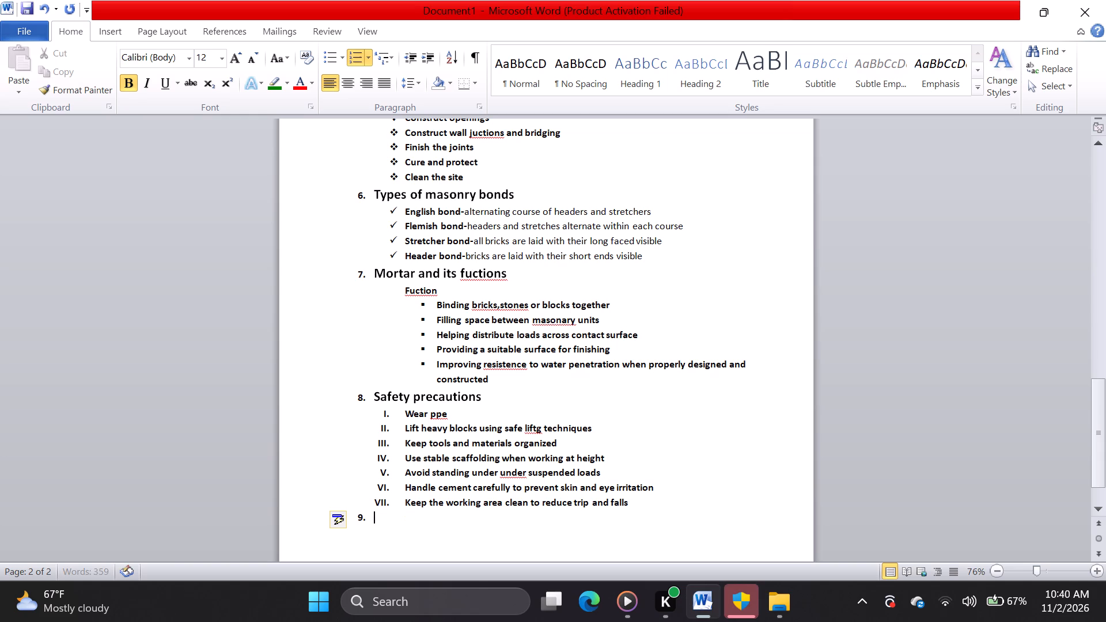
Switch to File Explorer and play the "OVERLAP_PARTY_2" summer edition mix from the Downloads folder.
click(767, 594)
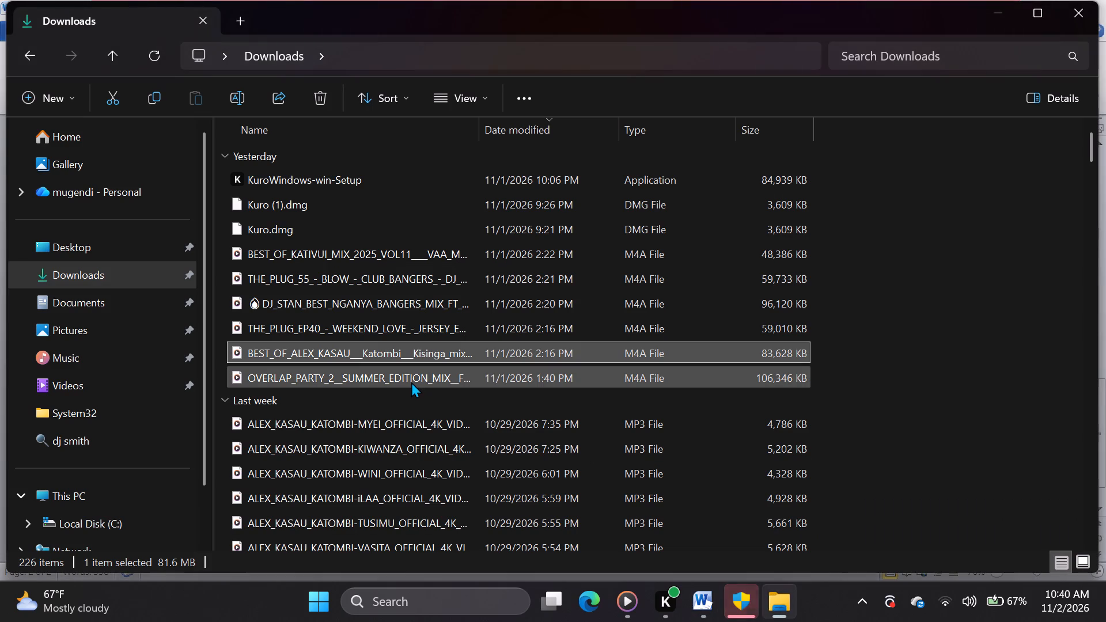
triple_click(411, 382)
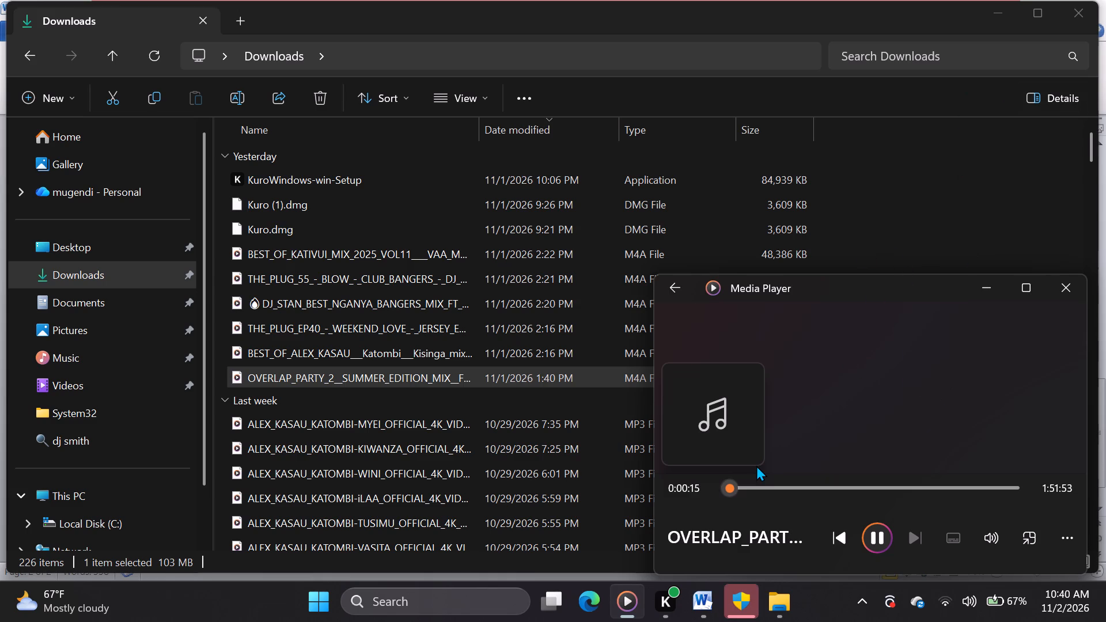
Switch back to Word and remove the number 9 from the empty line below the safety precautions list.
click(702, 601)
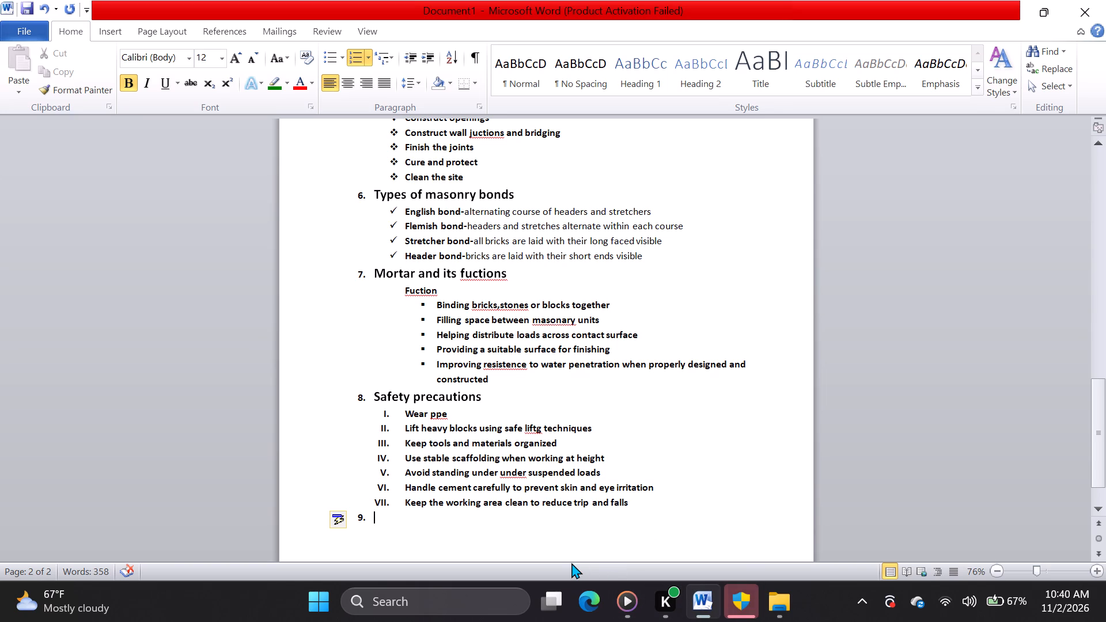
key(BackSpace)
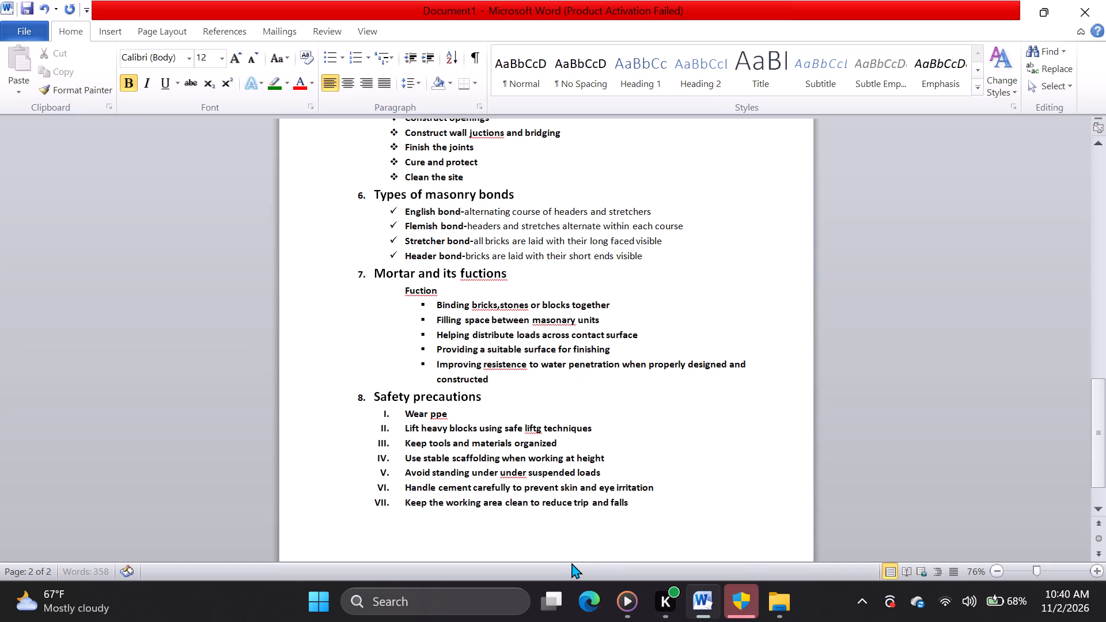
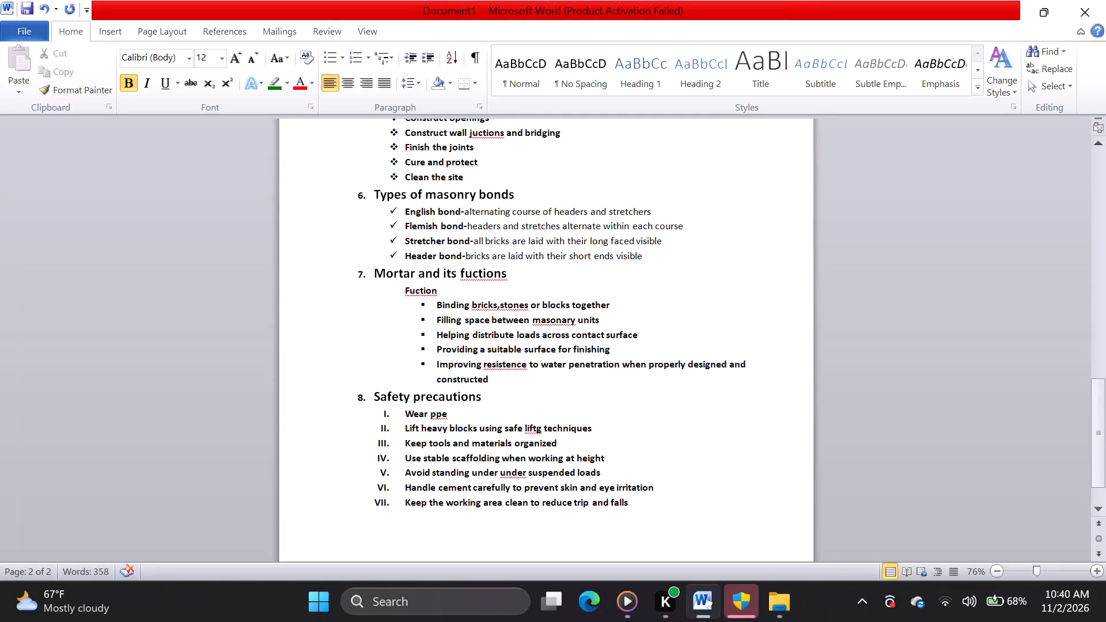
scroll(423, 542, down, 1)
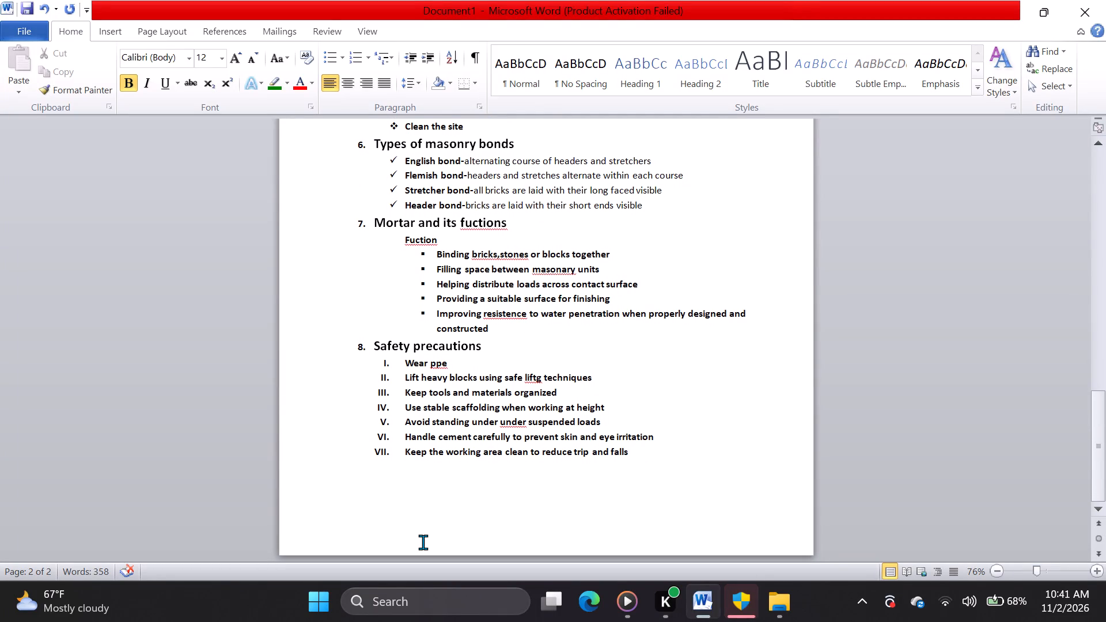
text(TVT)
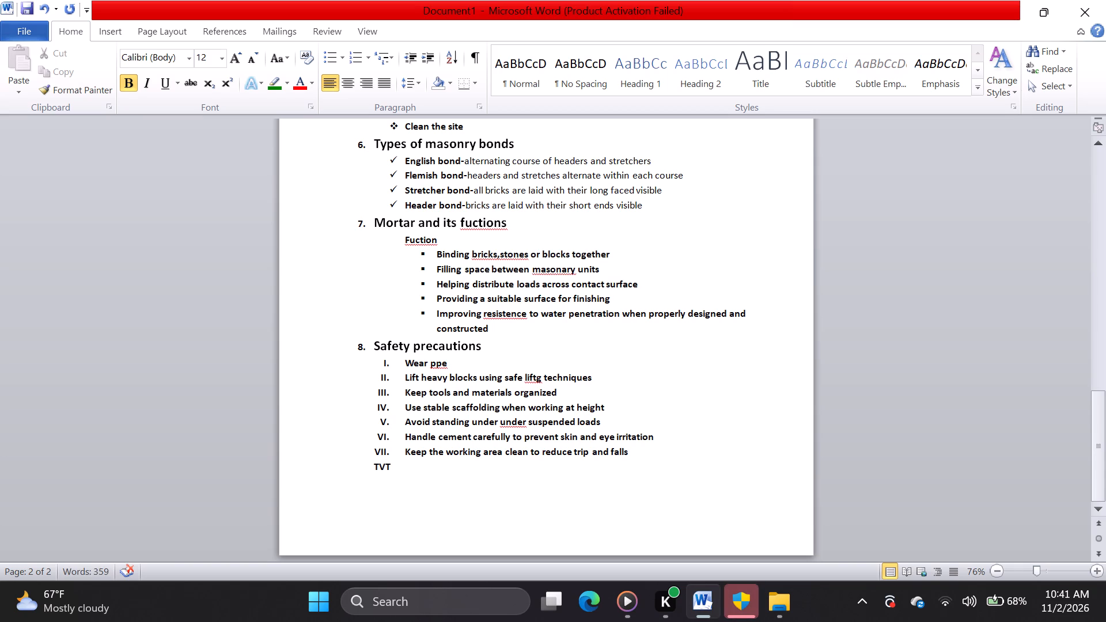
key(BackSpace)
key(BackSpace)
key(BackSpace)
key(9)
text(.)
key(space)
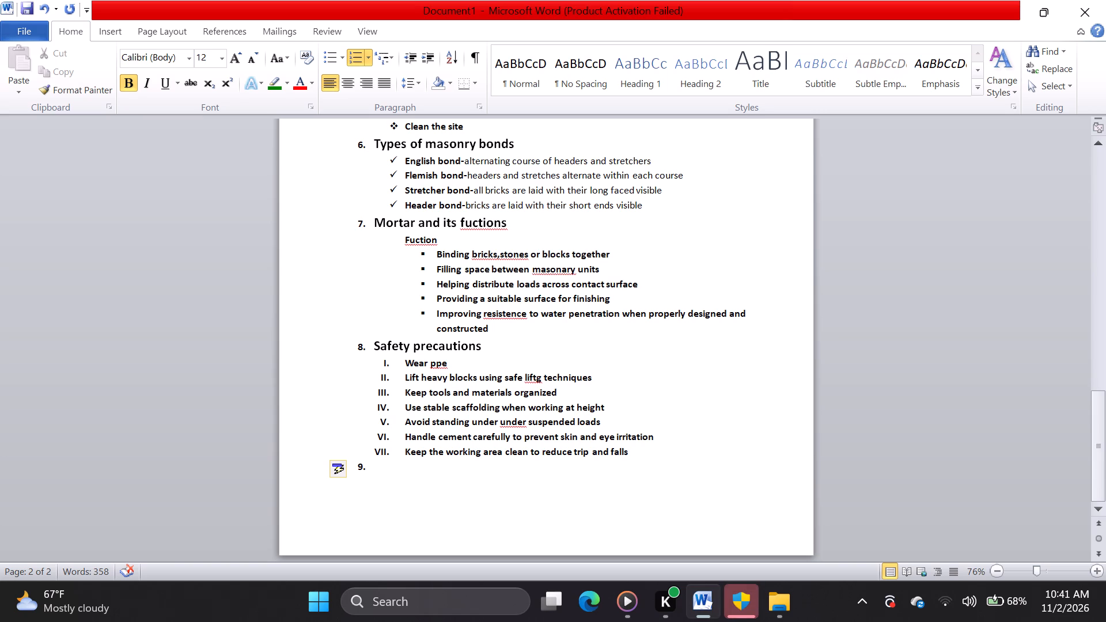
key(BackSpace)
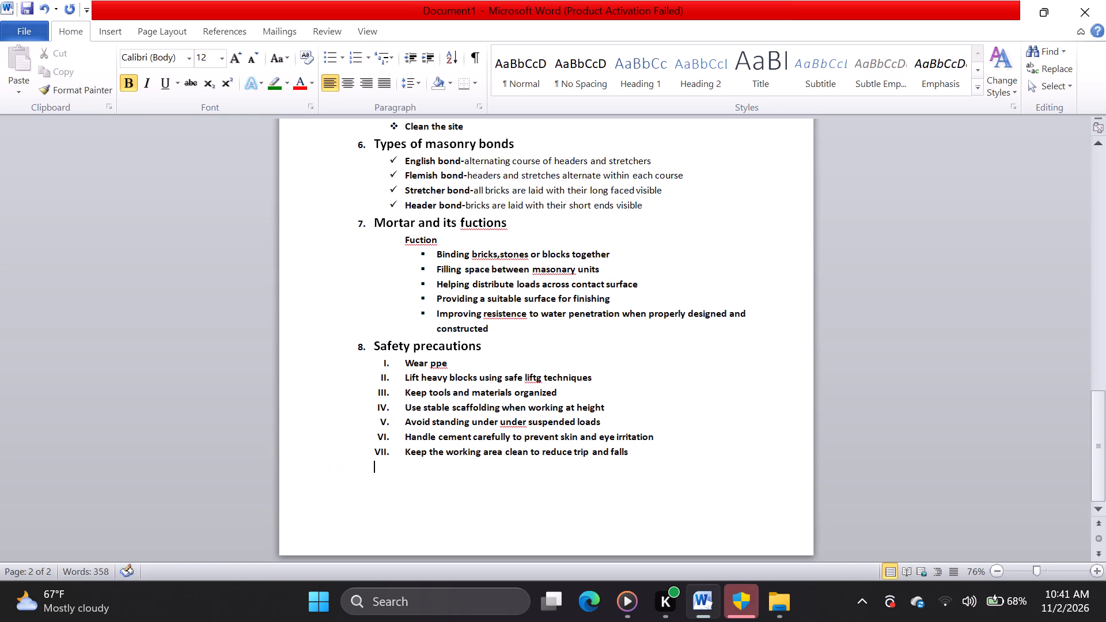
Add blank lines after the last safety precaution to continue the document on a new page.
key(Return)
key(Return)
key(Return)
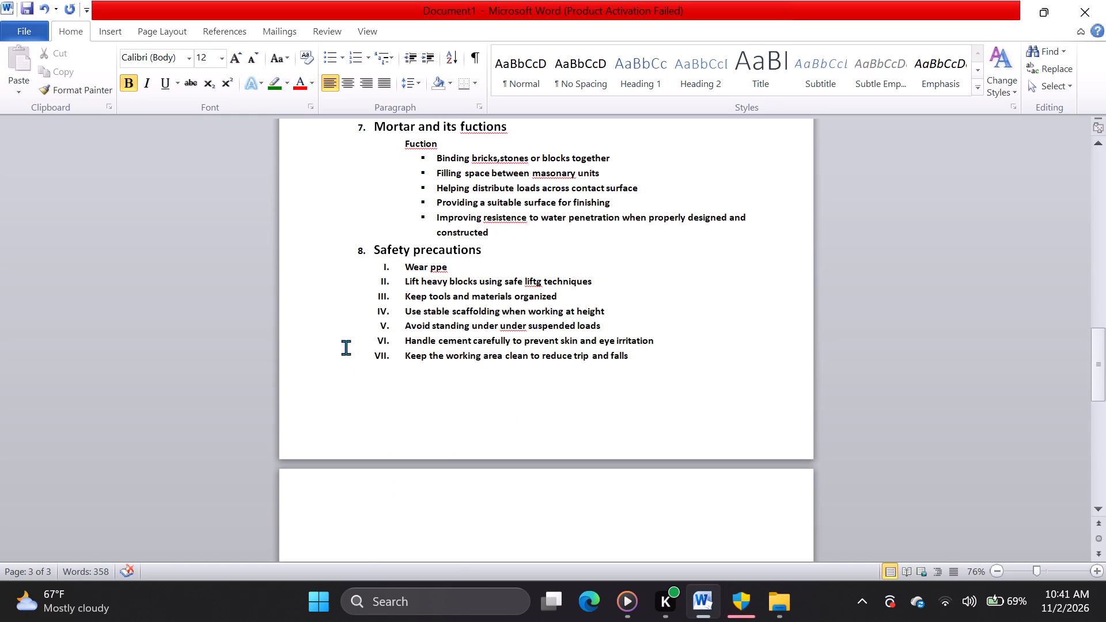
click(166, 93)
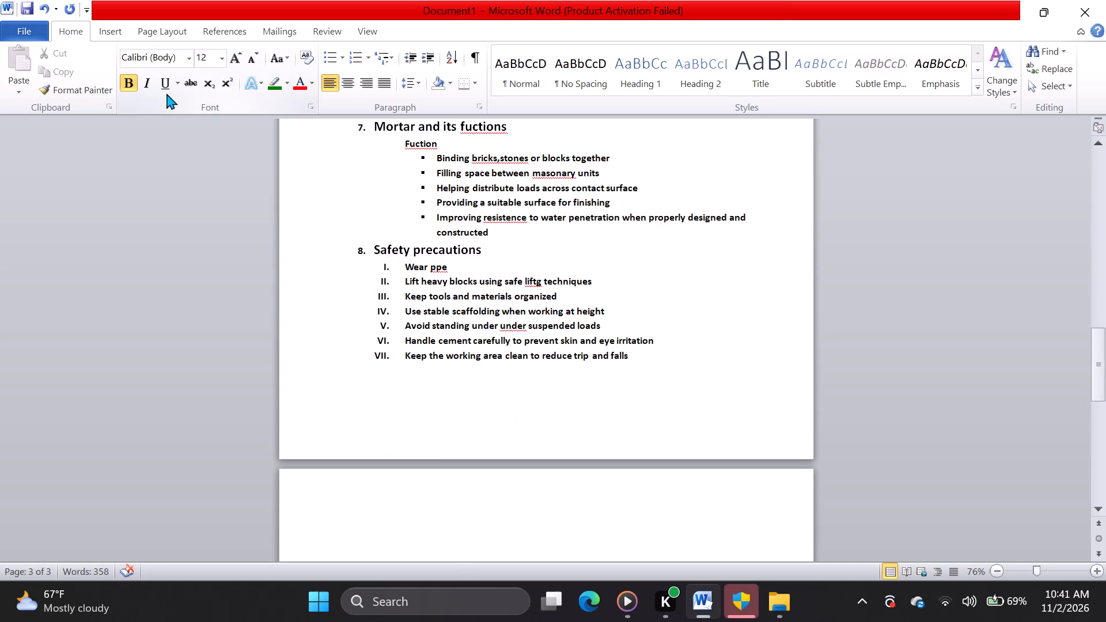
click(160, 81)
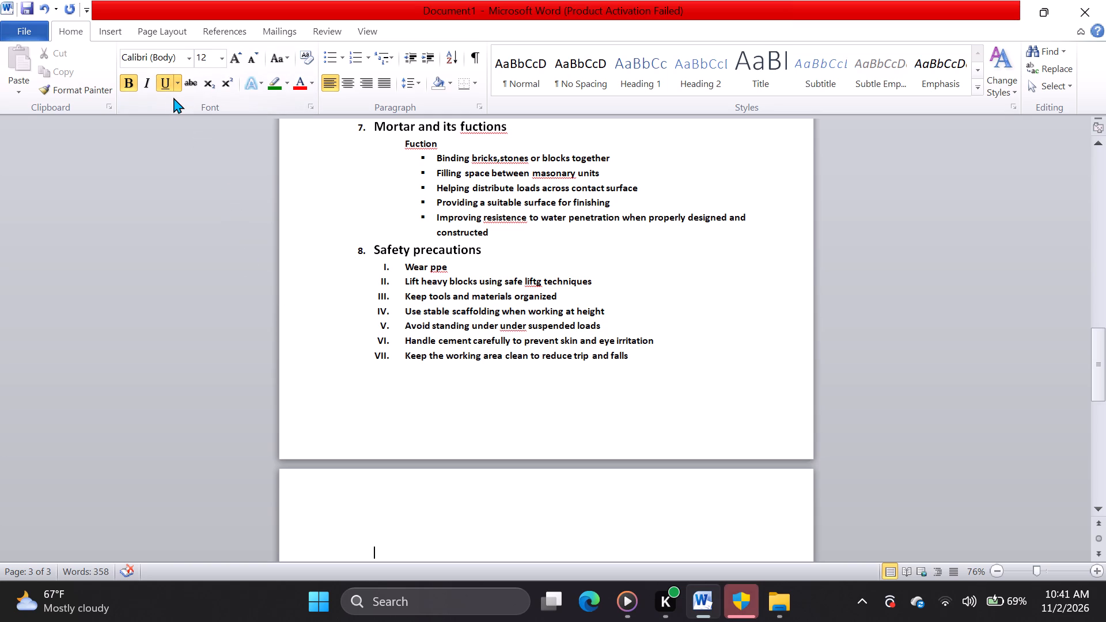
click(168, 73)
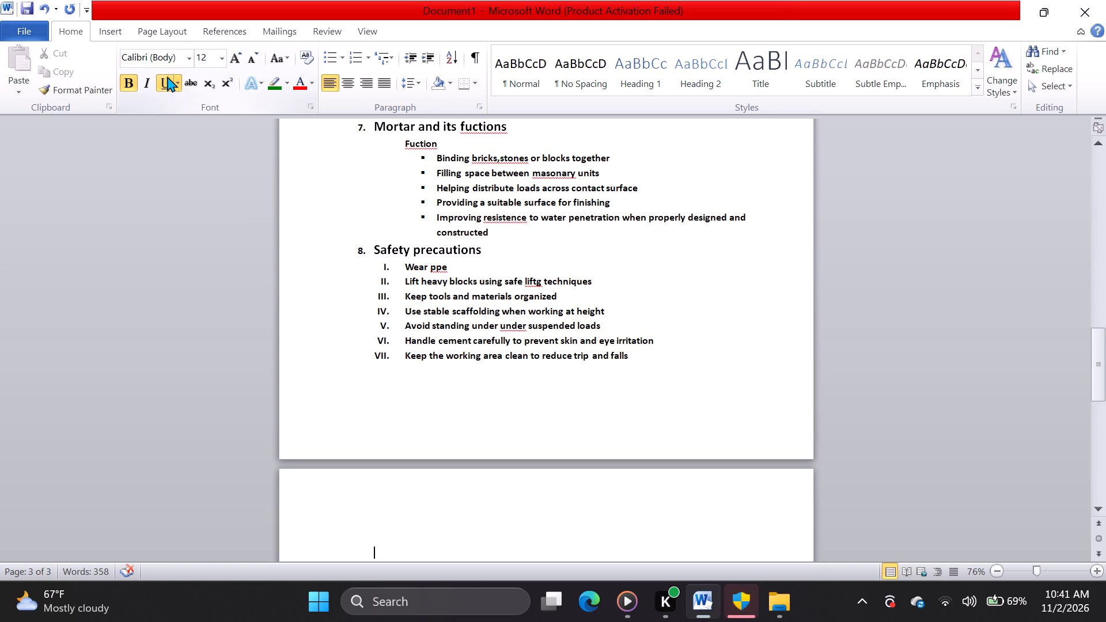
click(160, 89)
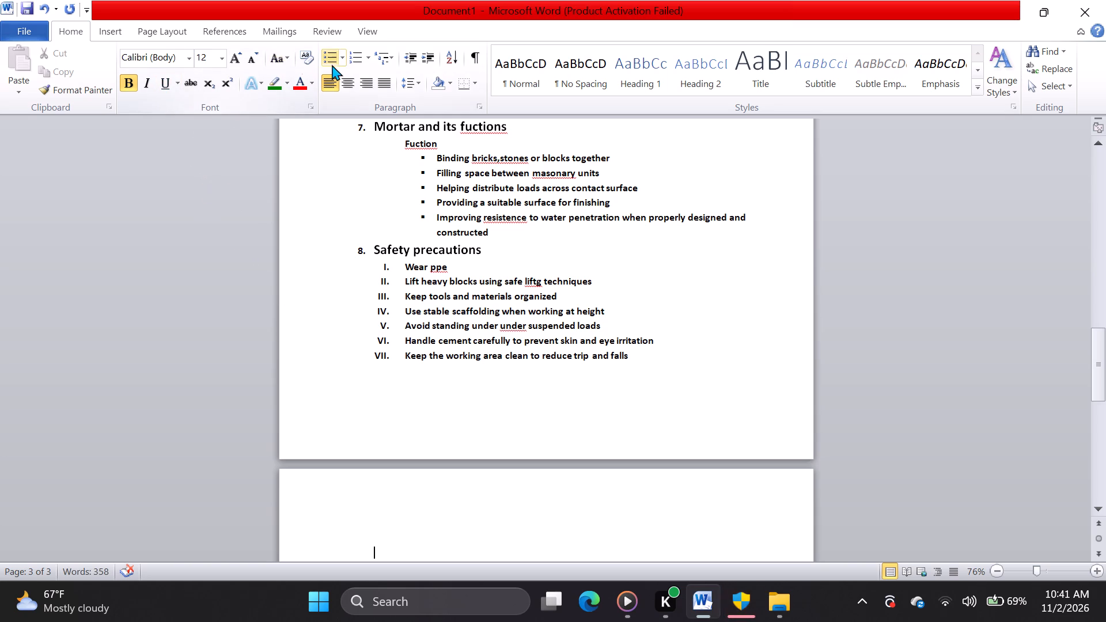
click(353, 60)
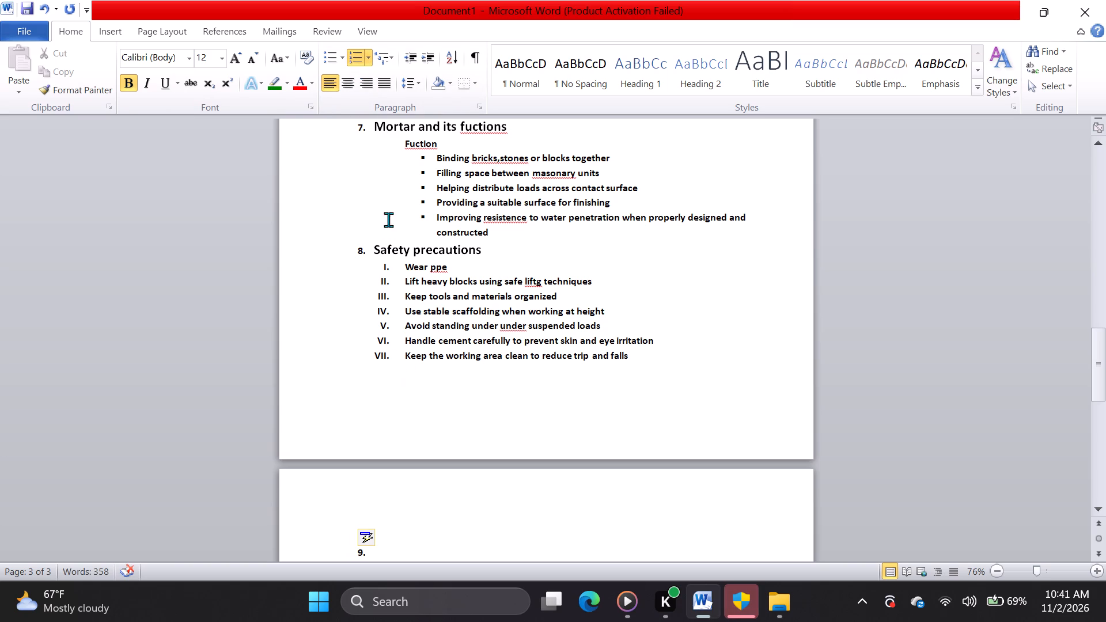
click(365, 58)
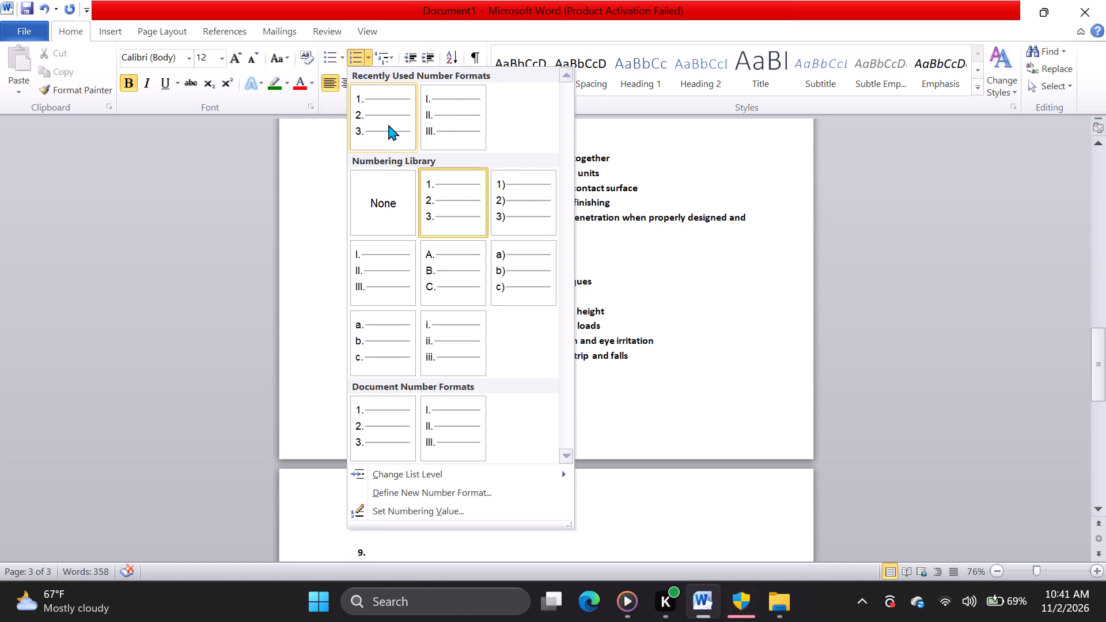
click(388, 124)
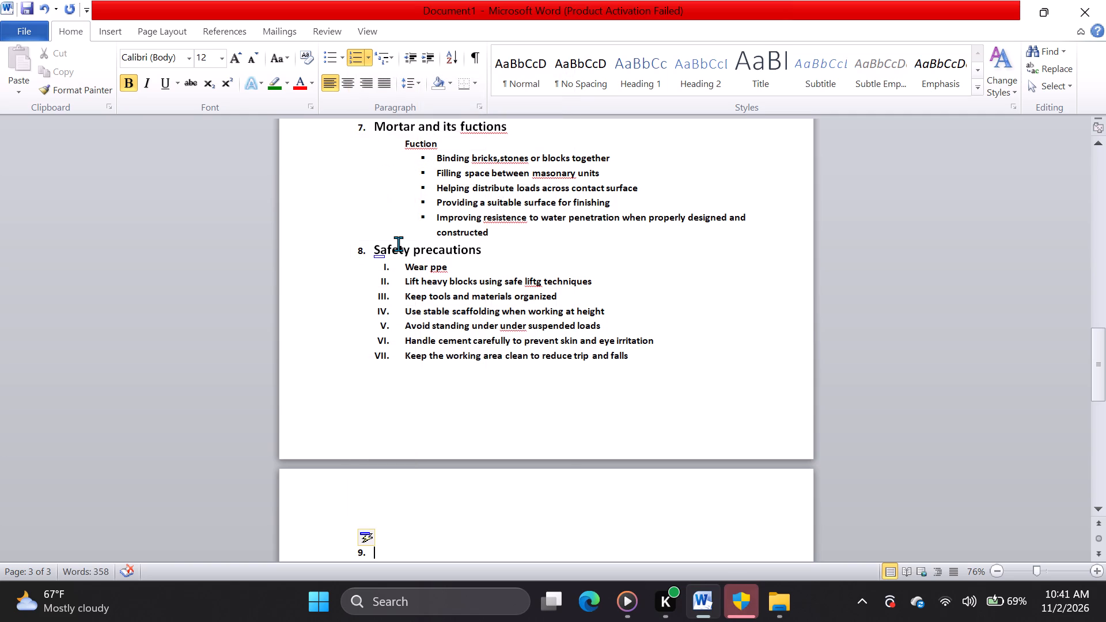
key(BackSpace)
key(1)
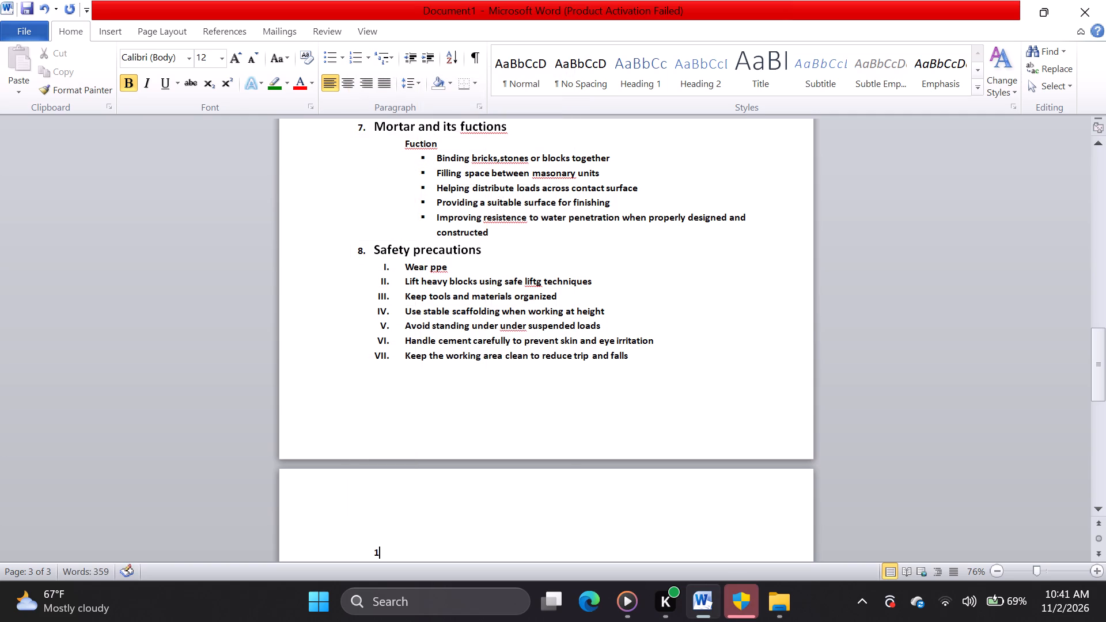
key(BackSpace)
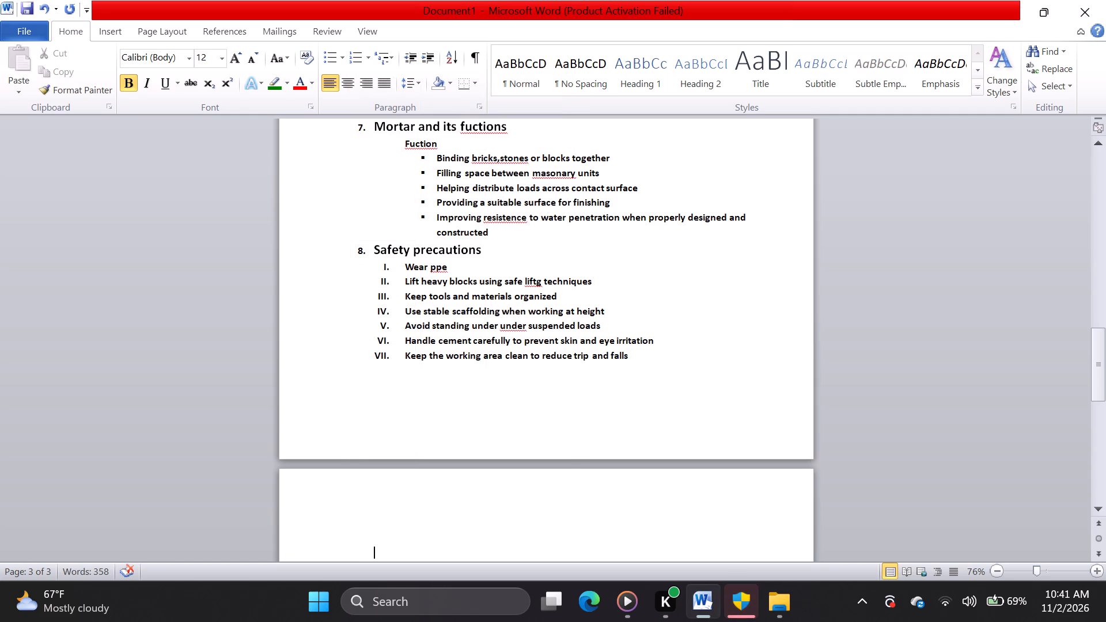
Add the underlined bold heading "ASESSMENT REVISION QUIZ" on the new page.
click(165, 75)
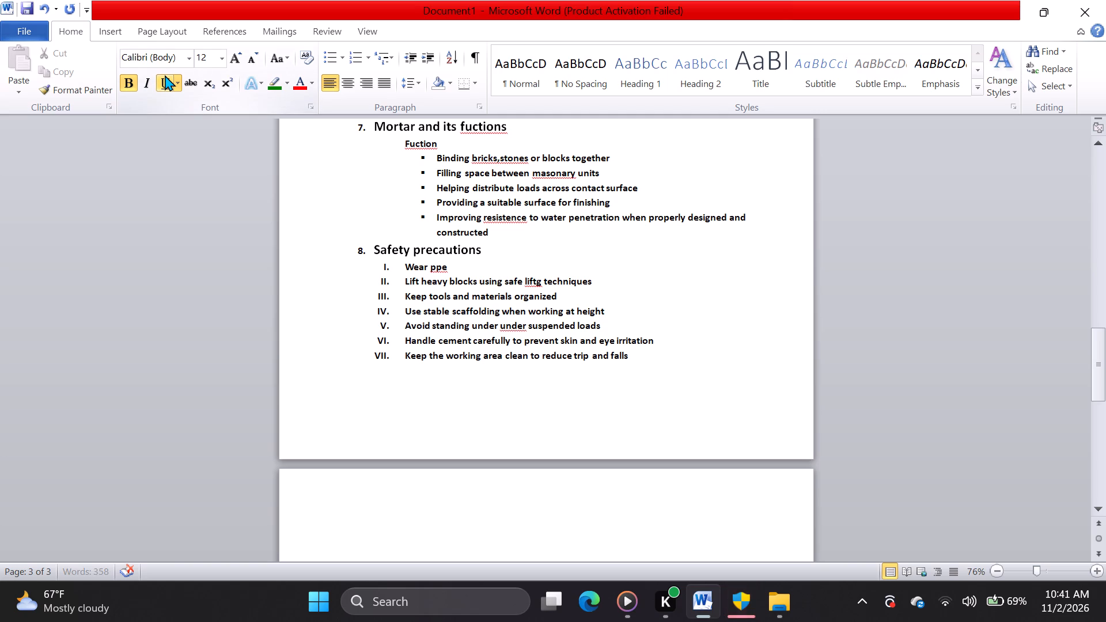
text(ASSE)
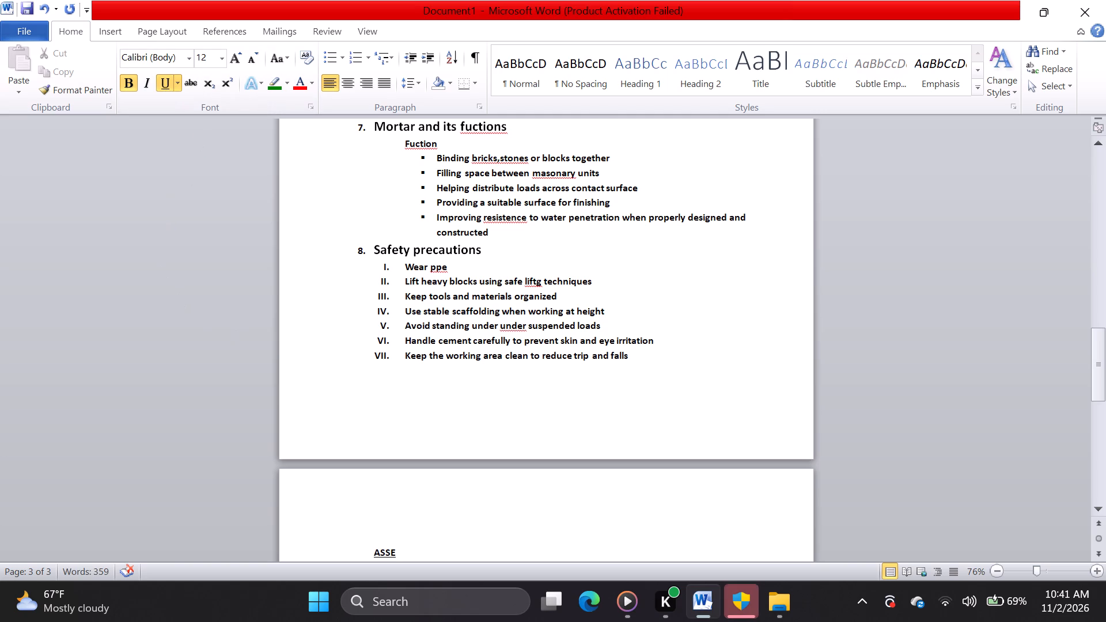
scroll(329, 351, down, 3)
scroll(329, 351, up, 1)
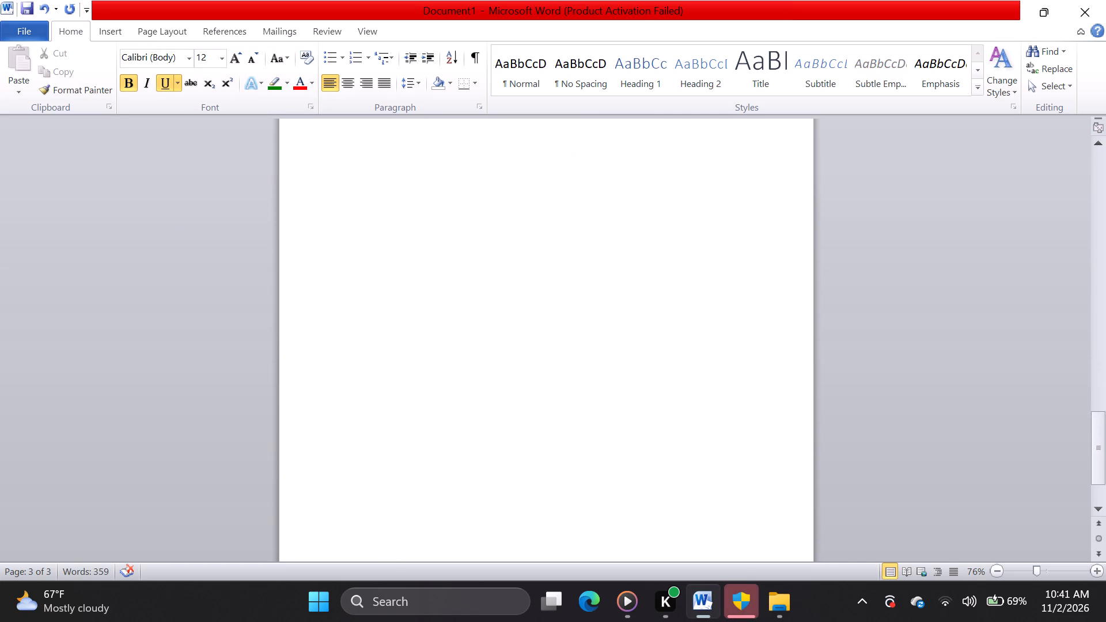
scroll(329, 351, up, 1)
scroll(424, 362, up, 1)
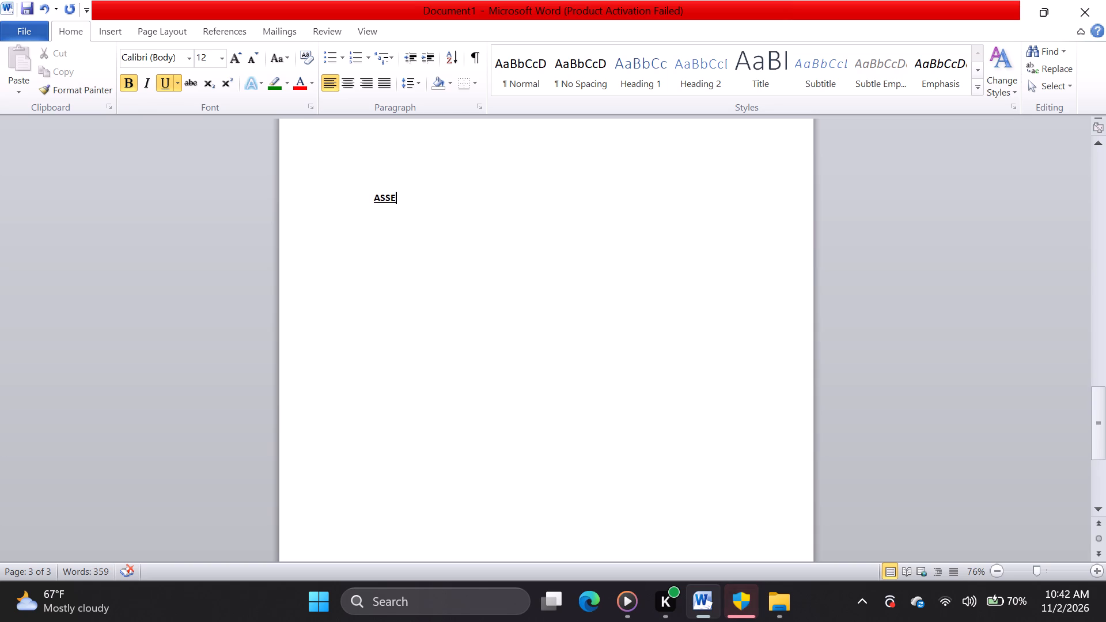
text(MENT)
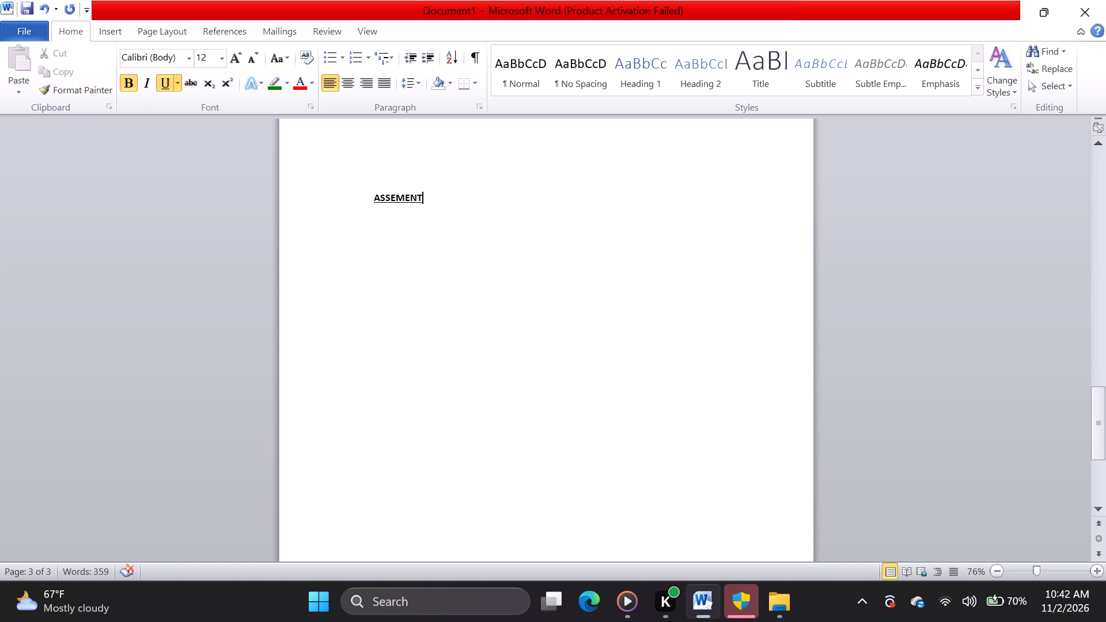
key(BackSpace)
key(BackSpace)
key(BackSpace)
key(BackSpace)
key(BackSpace)
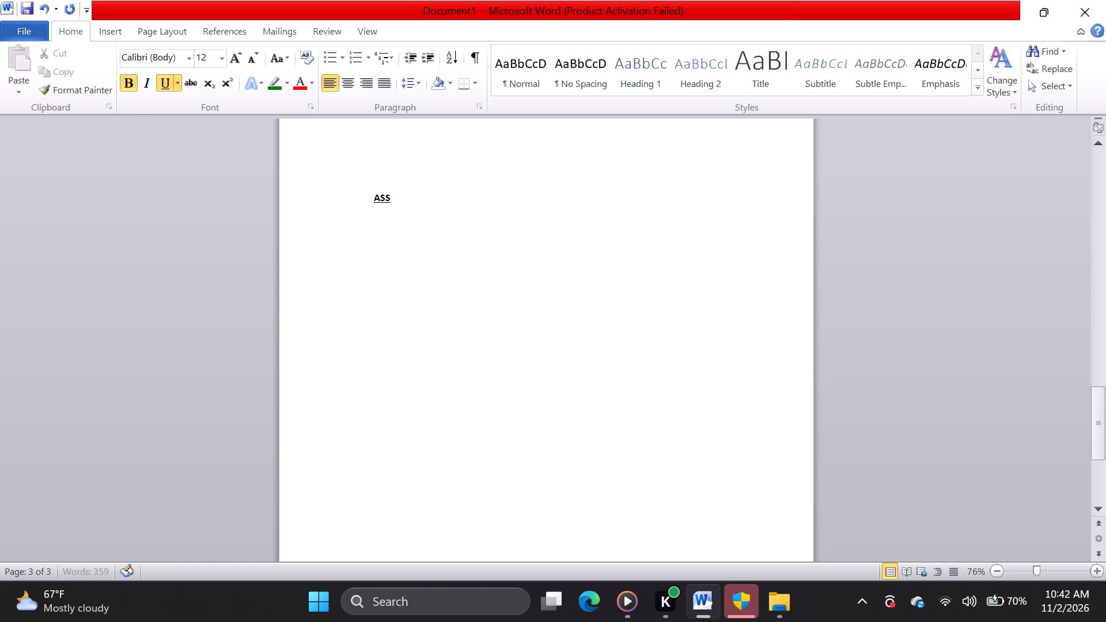
key(BackSpace)
text(ESS)
text(MENT)
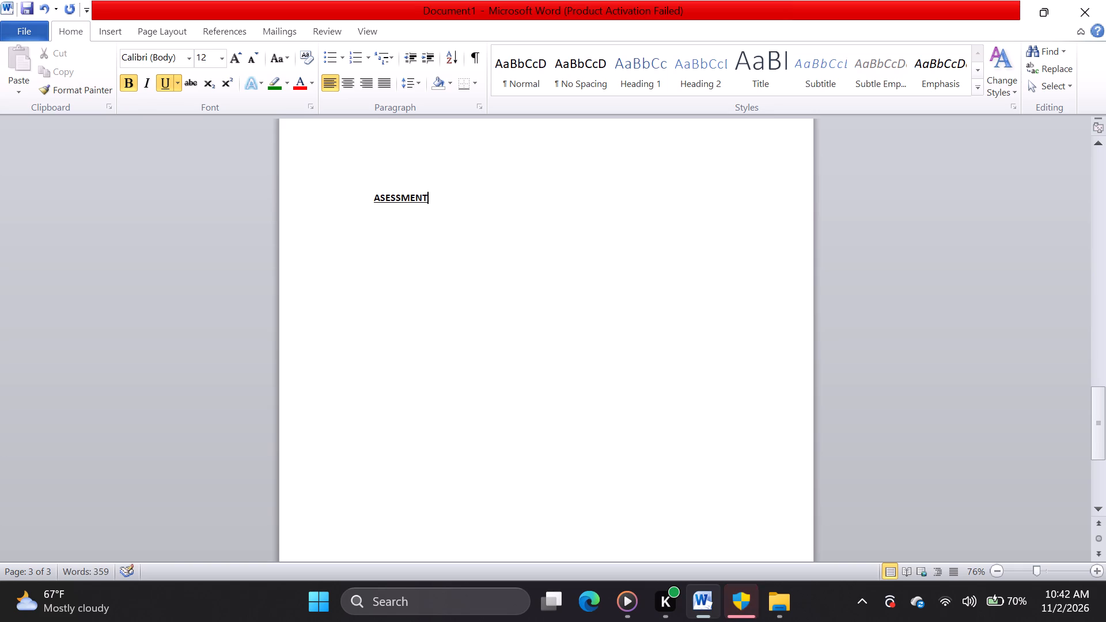
key(space)
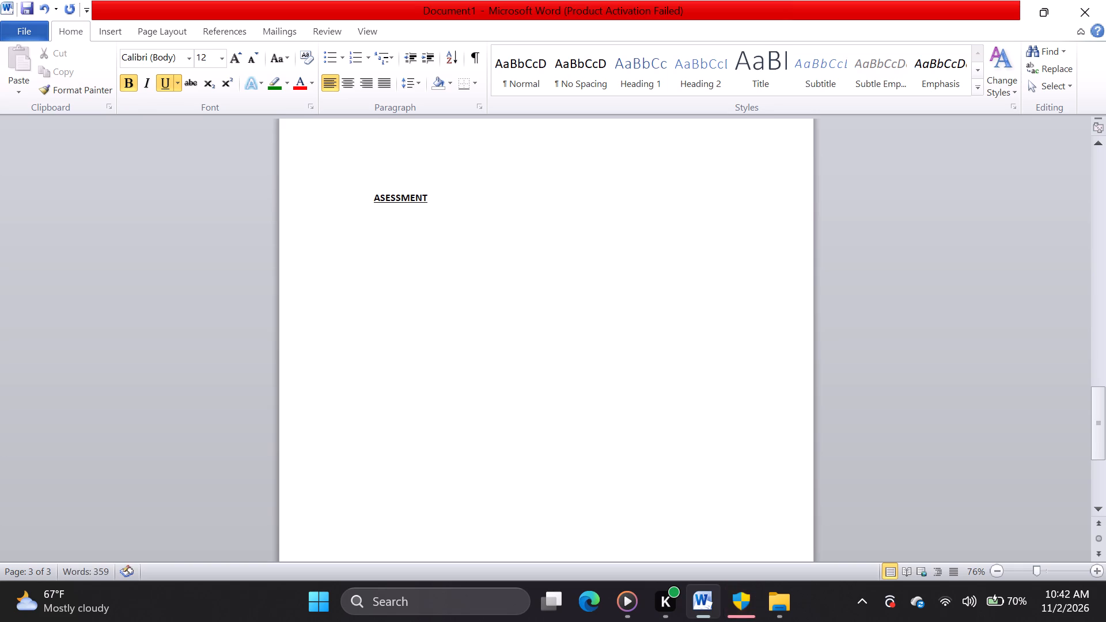
text(REVISI)
text(ON)
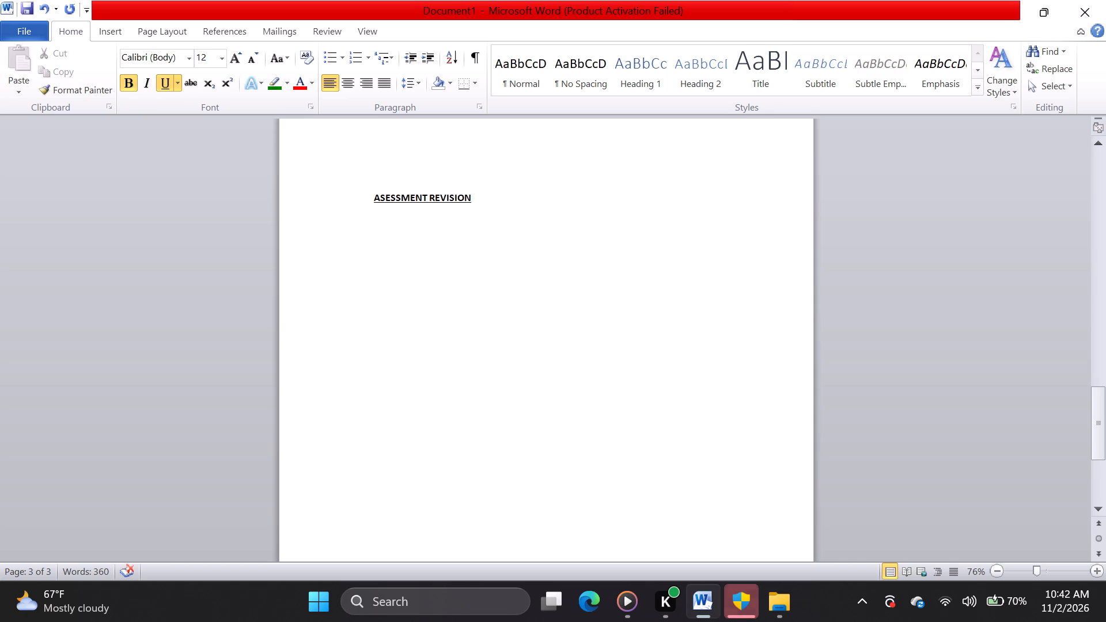
key(space)
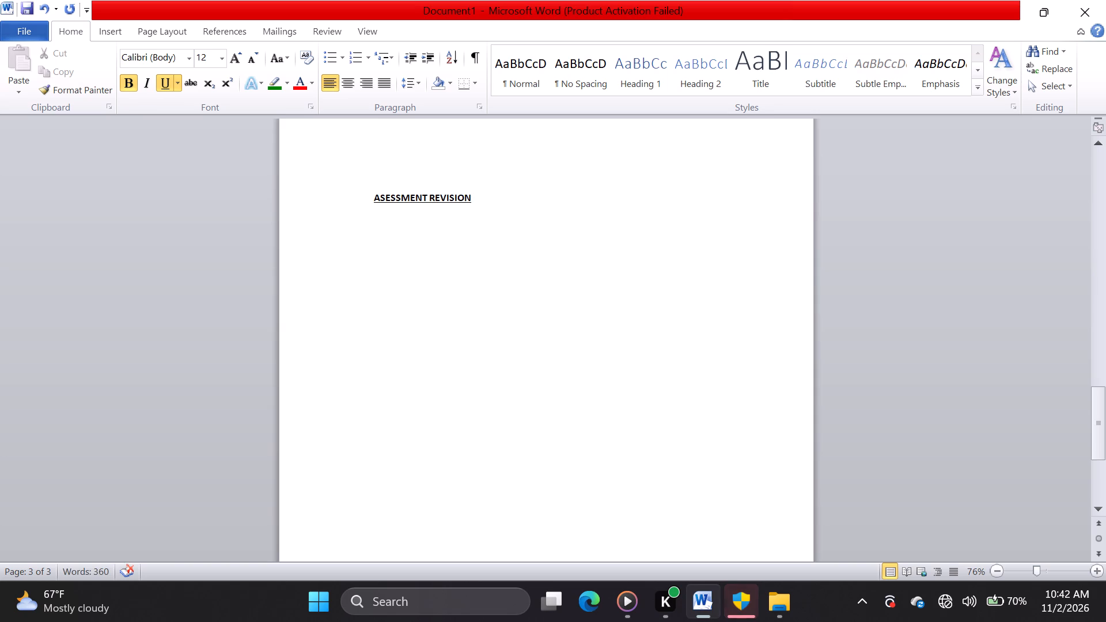
text(QUIZ)
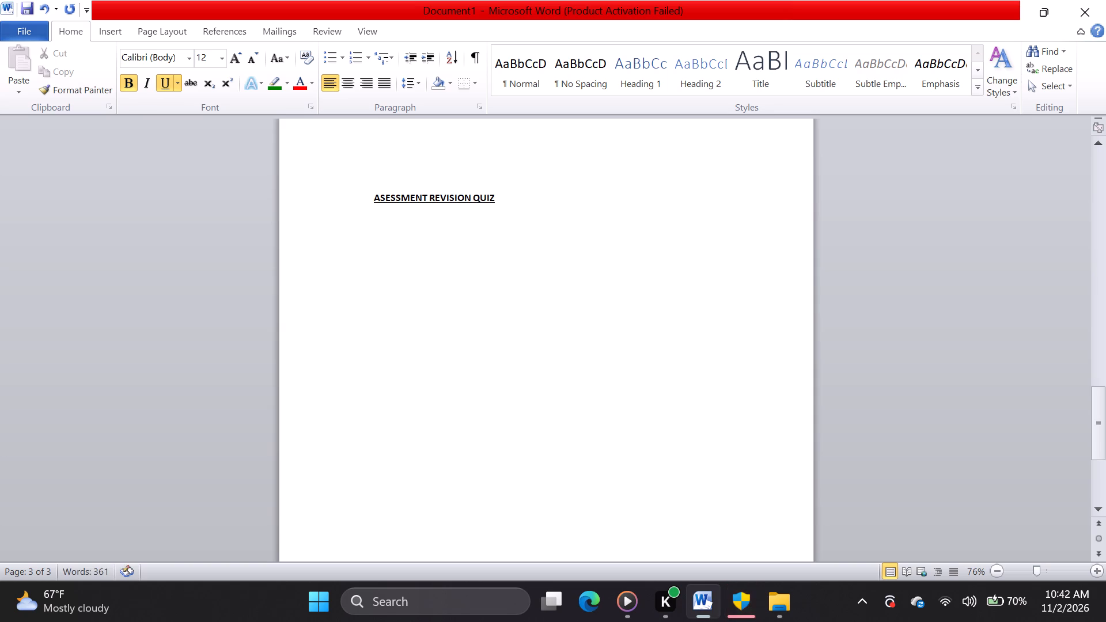
Start a new line below the quiz heading with underline and bold turned off.
key(Return)
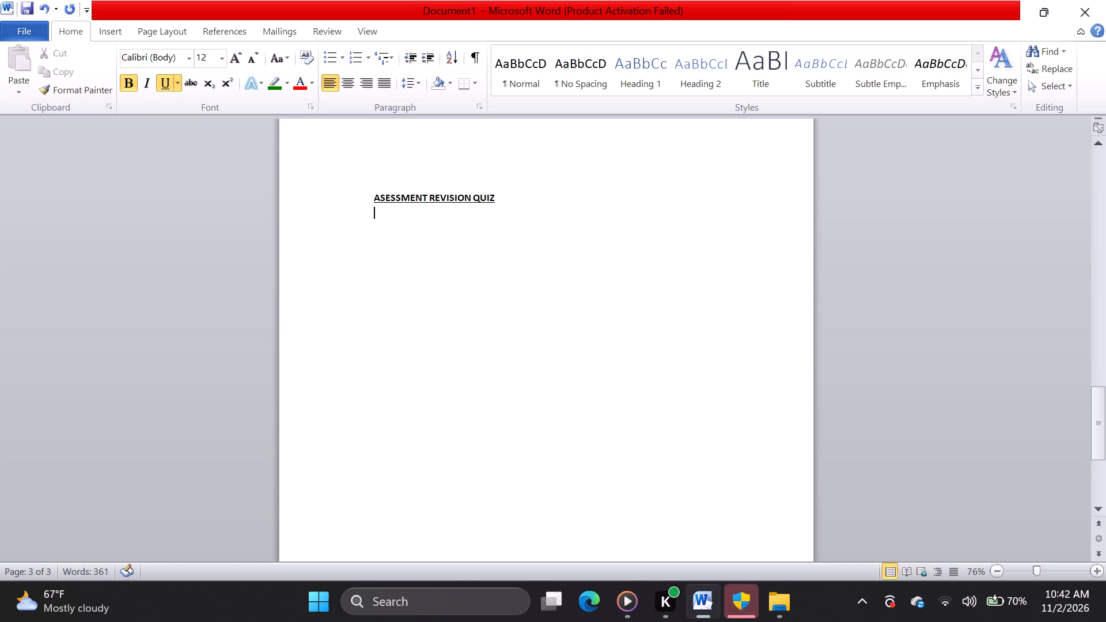
click(168, 82)
click(127, 84)
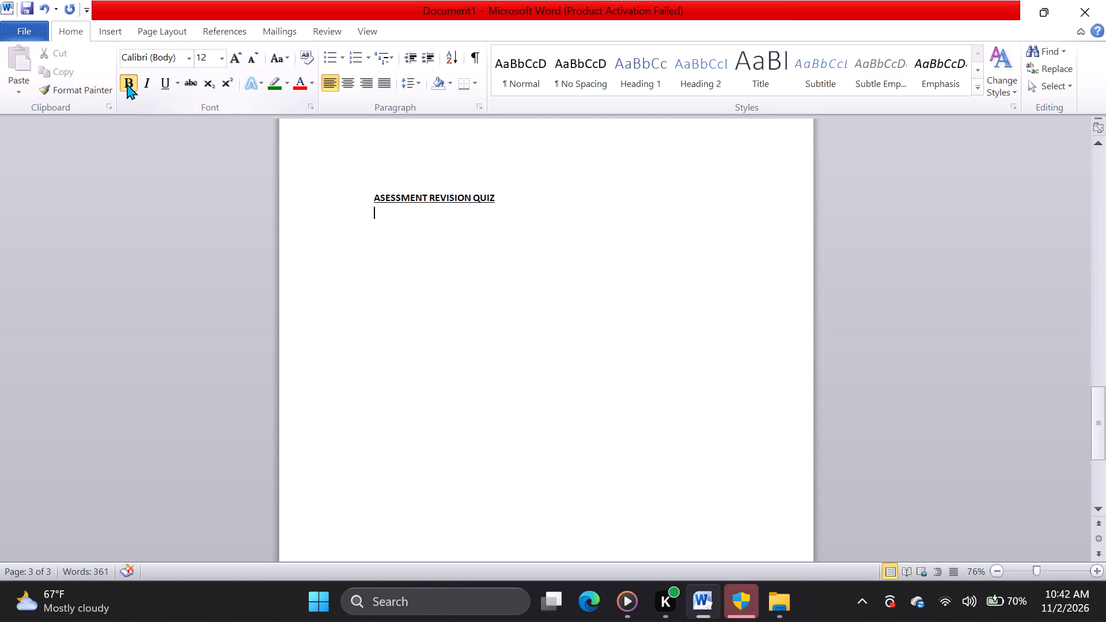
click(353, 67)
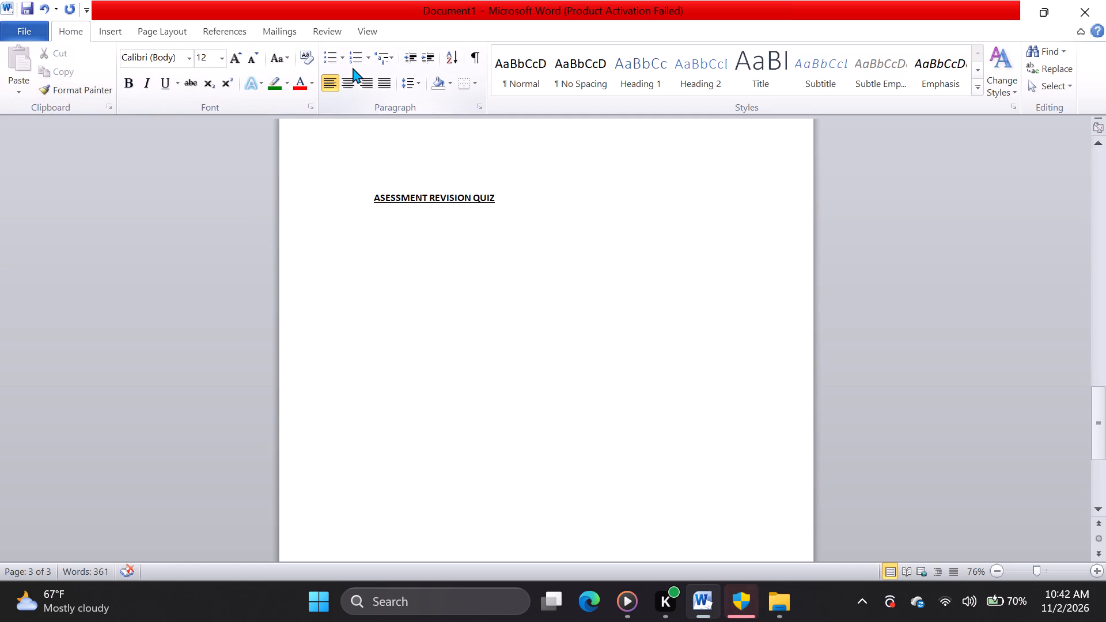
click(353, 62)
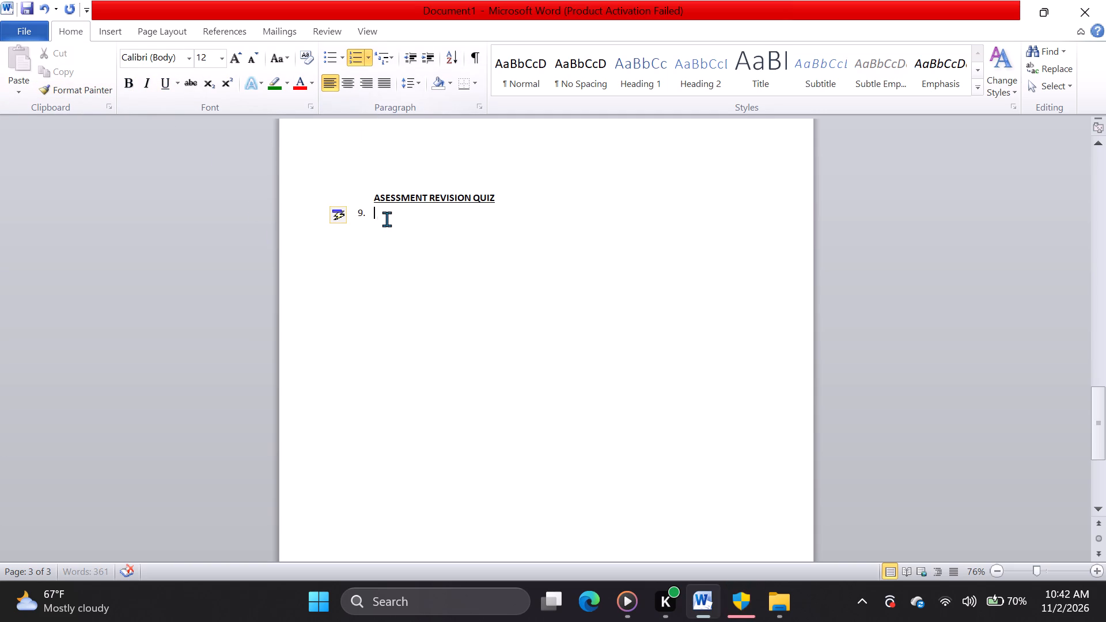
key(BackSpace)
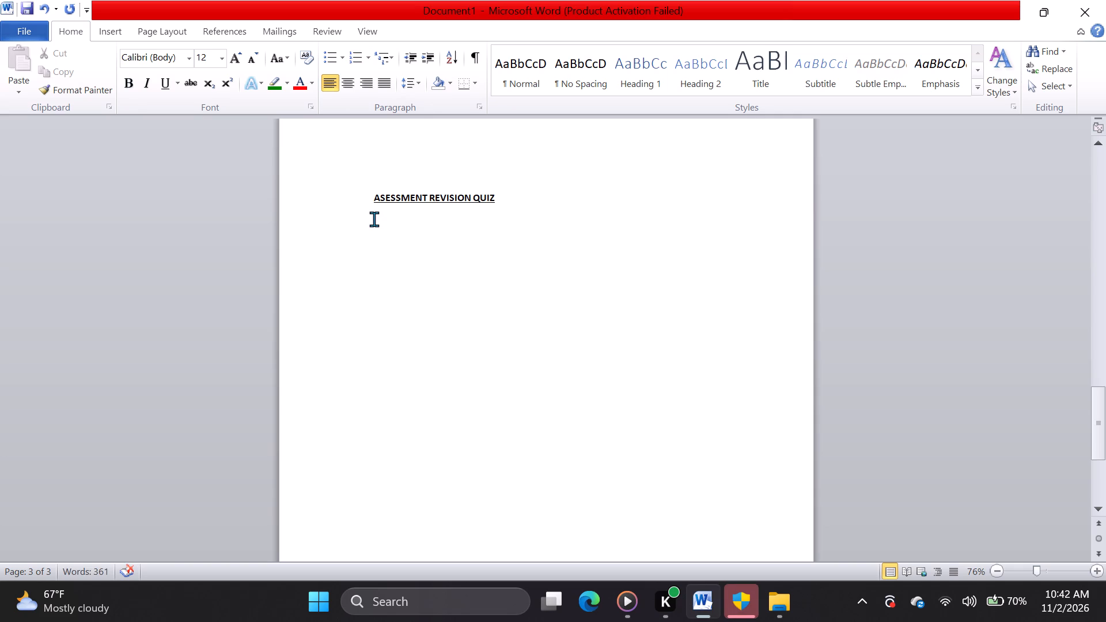
Start a numbered list under the quiz heading with the first question "Procuder of preparing mortar".
key(1)
key(period)
key(space)
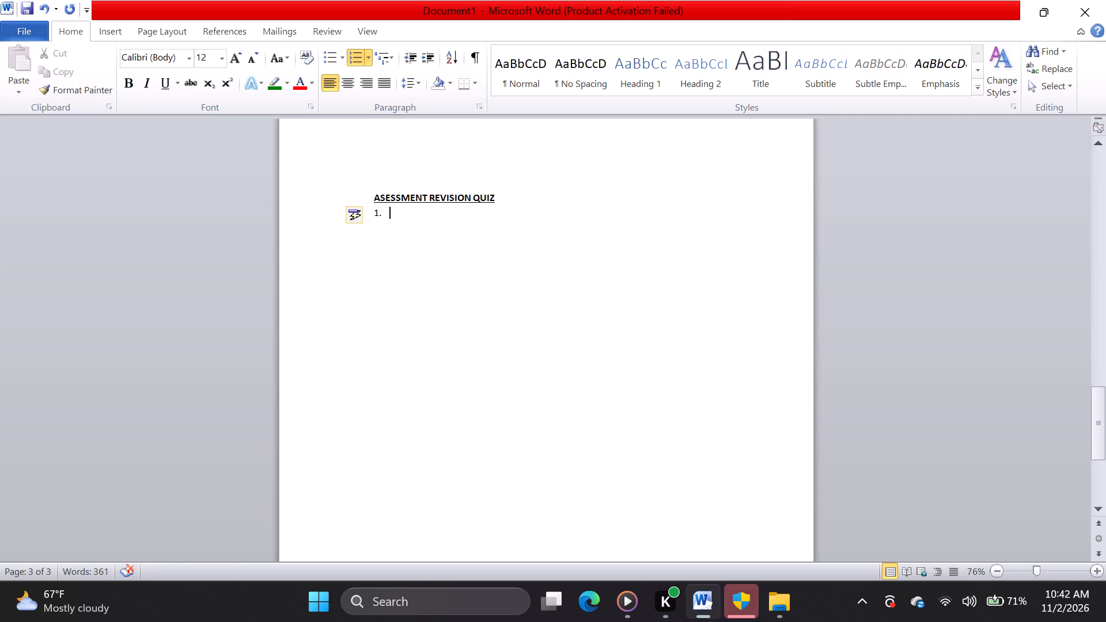
text(PROCUDURE)
key(BackSpace)
key(BackSpace)
key(BackSpace)
key(BackSpace)
key(BackSpace)
key(BackSpace)
key(BackSpace)
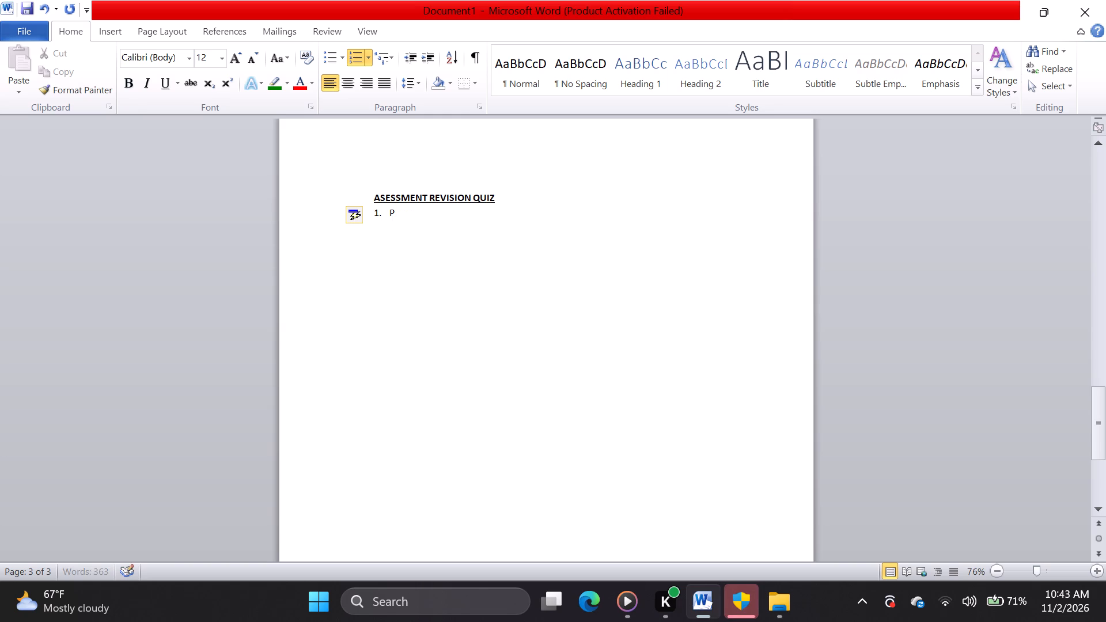
text(ro)
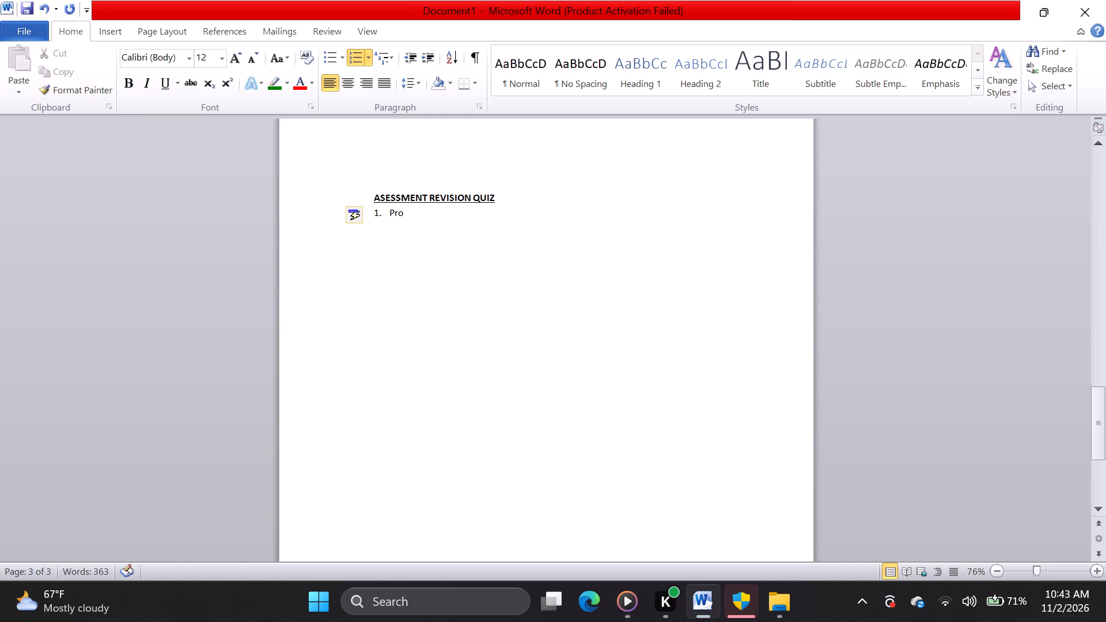
text(cuder)
key(space)
text(of)
key(space)
text(prep)
text(aring)
key(space)
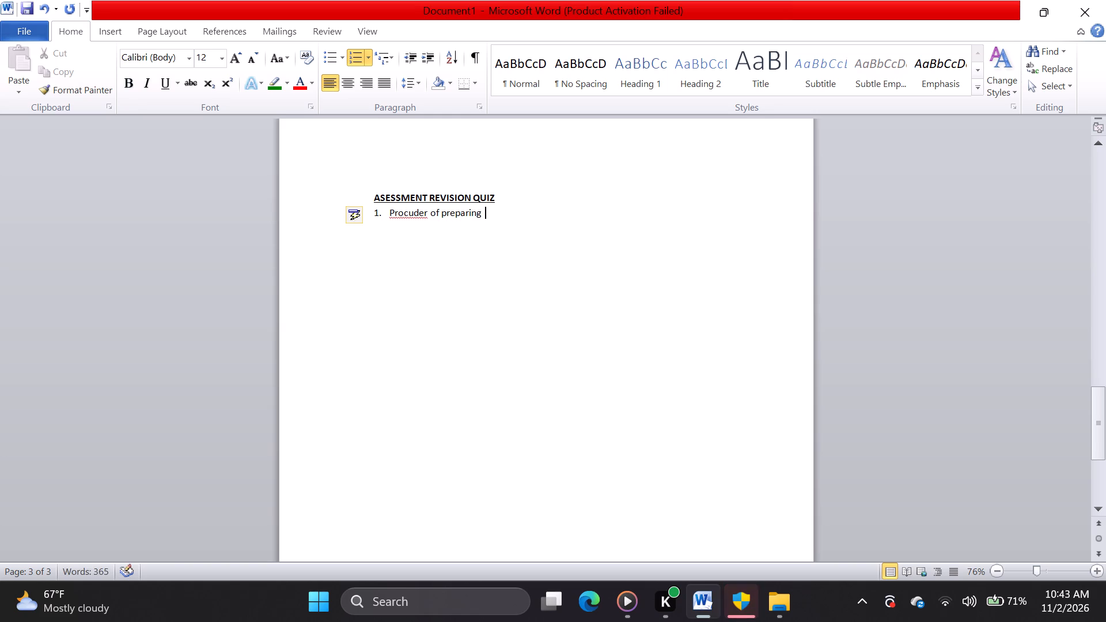
text(mot)
key(BackSpace)
key(r)
key(t)
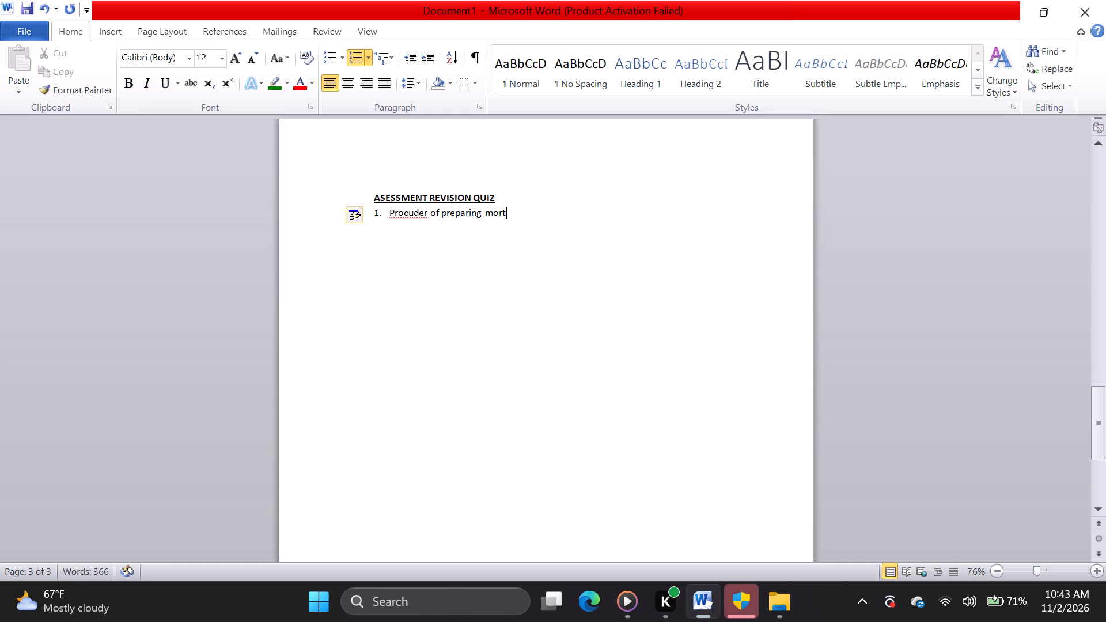
text(ar)
Append the mark allocation "(15mrks)" to question 1 and start list item 2.
key(shift+parenleft)
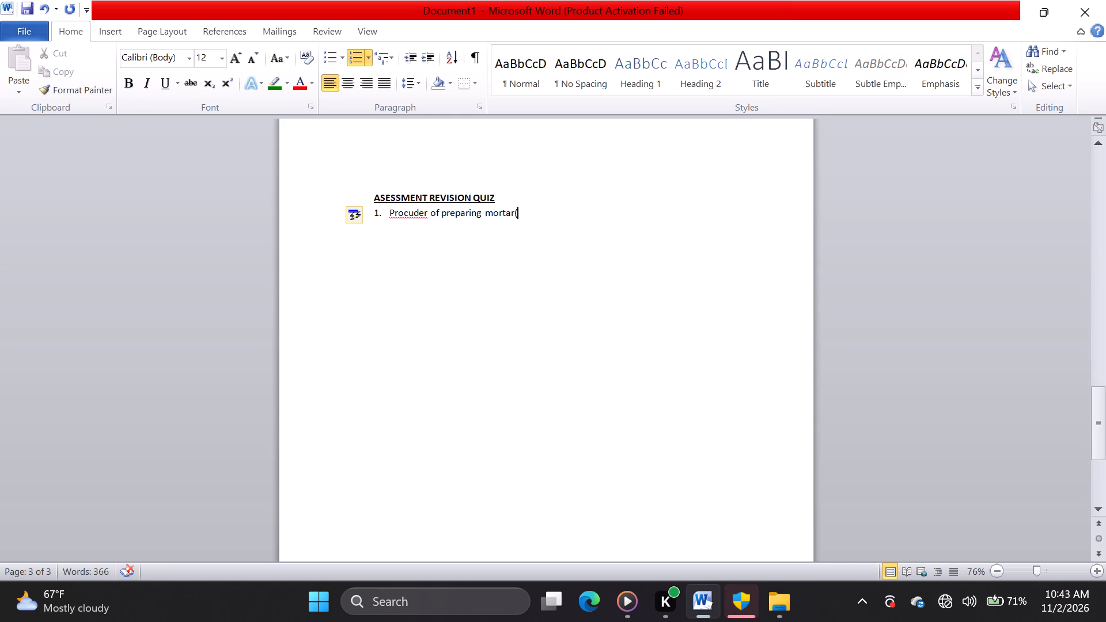
text(15)
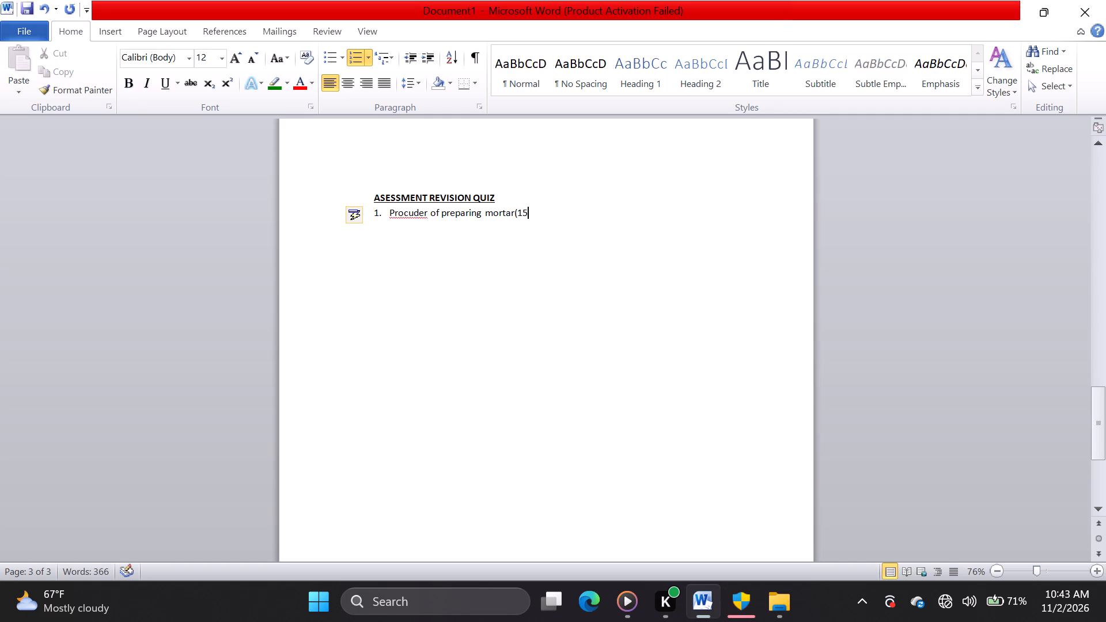
key(m)
text(rks)
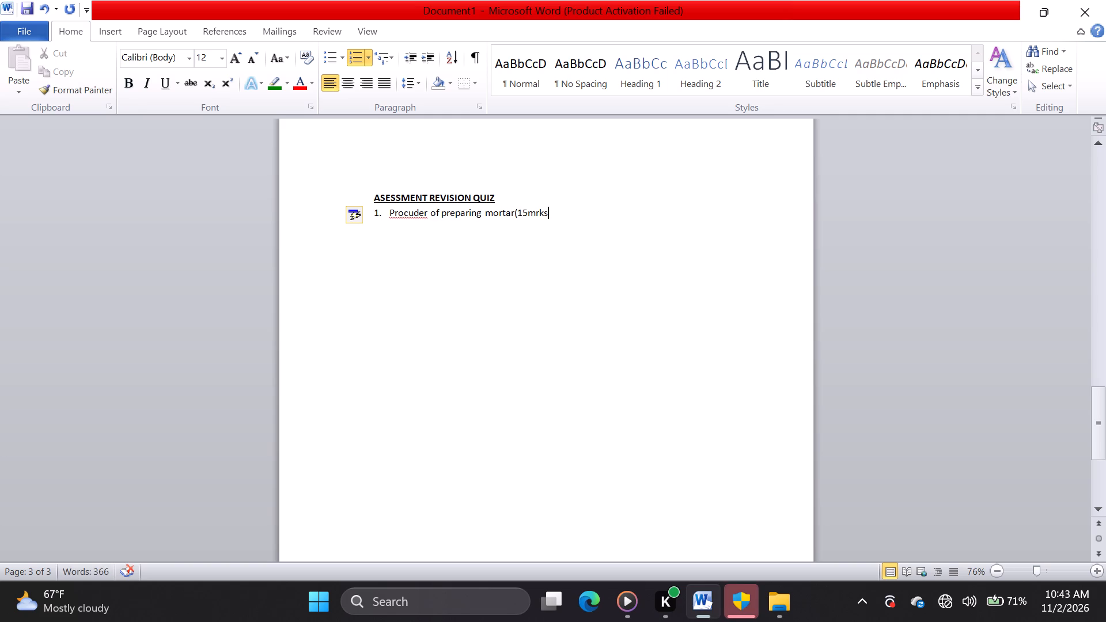
key(shift+parenright)
key(Return)
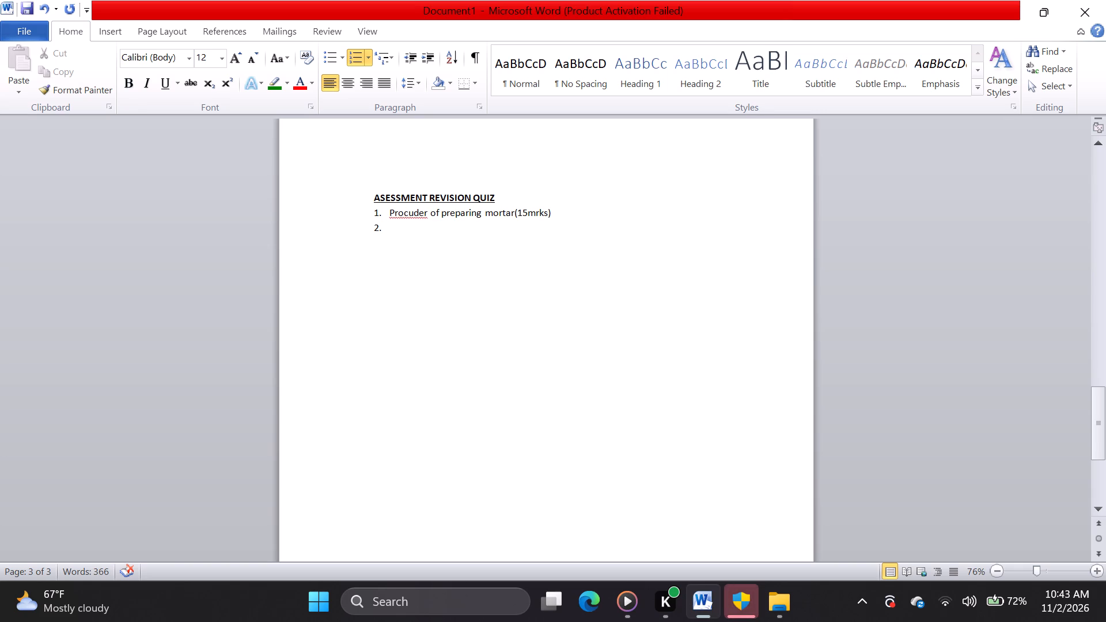
Write question 2 as "Explain how to lay bricks and blocks".
text(explain how to)
key(space)
text(lay)
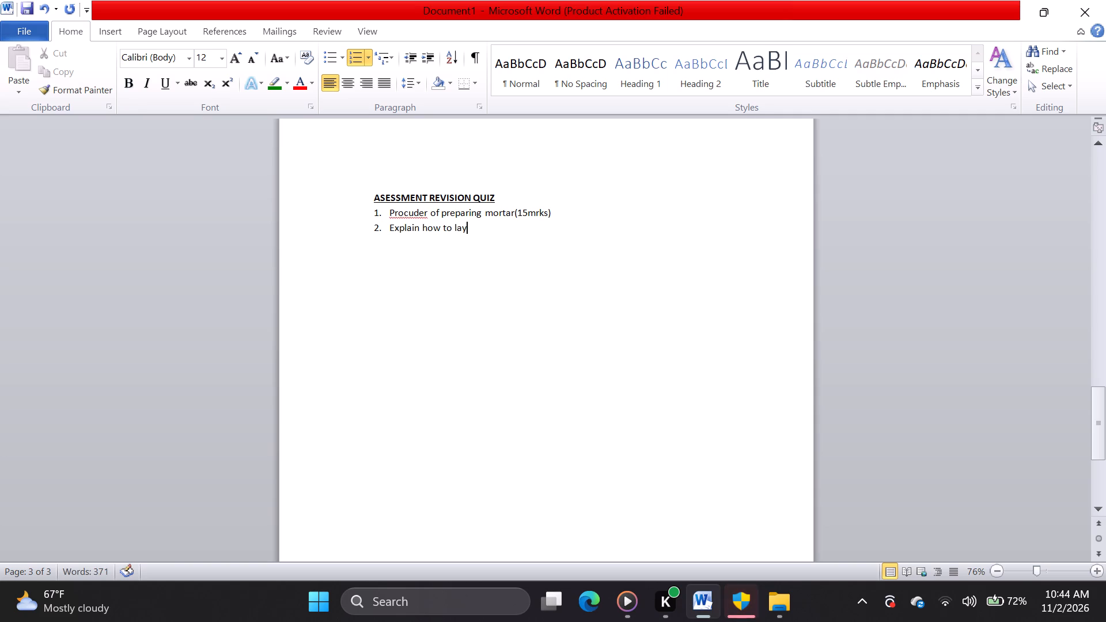
key(space)
text(b)
text(rick)
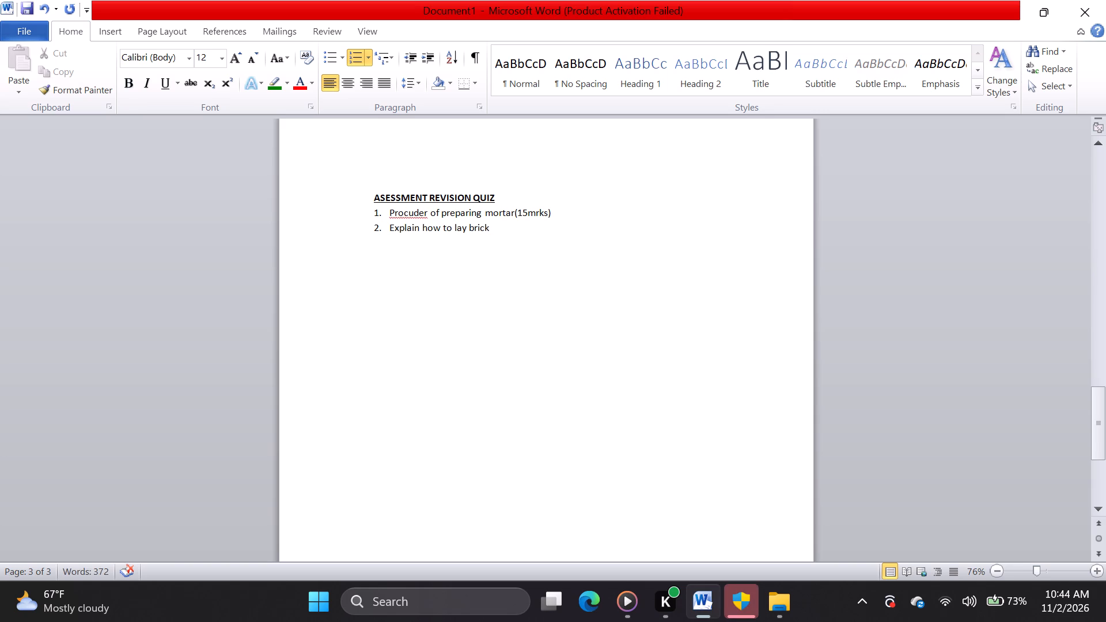
text(s and)
key(space)
text(blocks)
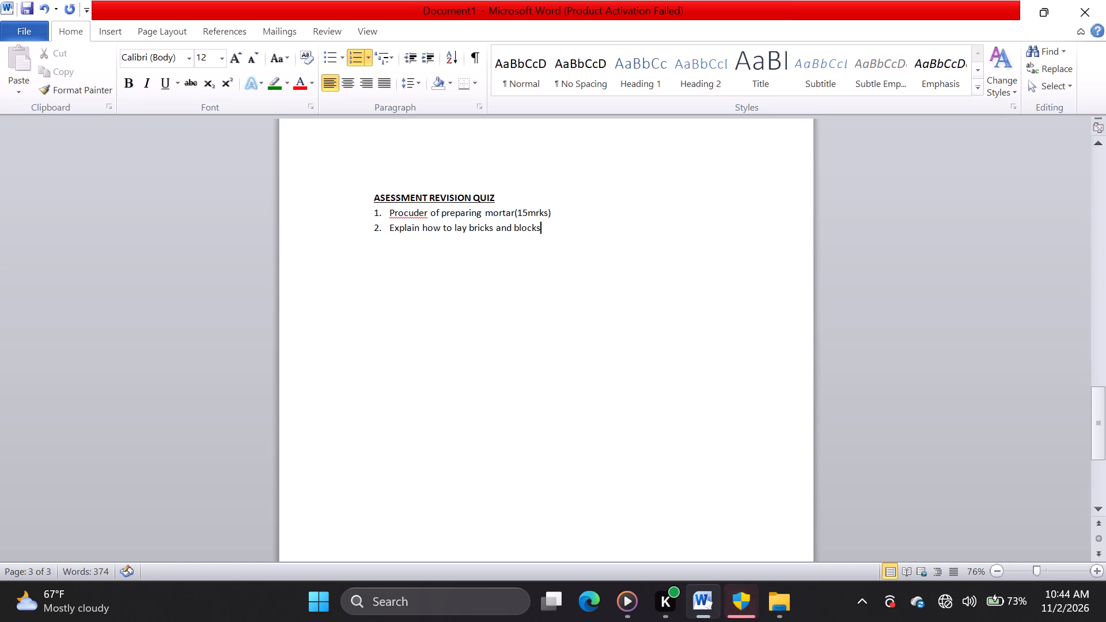
Append the mark allocation "(5mrks)" to question 2 and start list item 3.
key(shift+parenleft)
key(5)
key(comma)
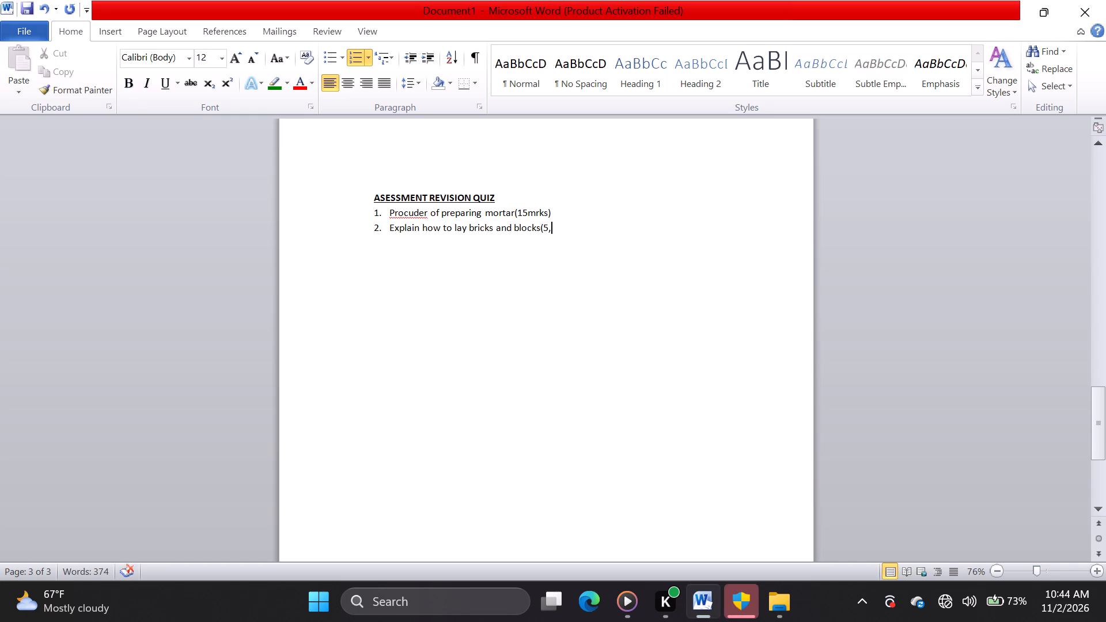
key(BackSpace)
text(mrs)
key(BackSpace)
text(ks)
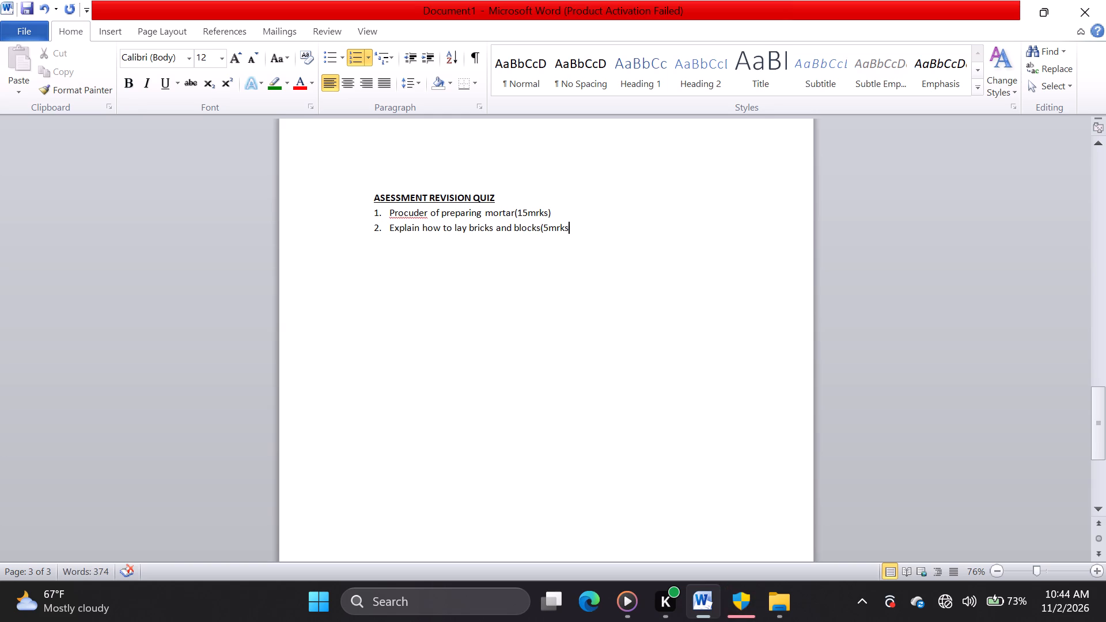
key(shift+parenright)
key(Return)
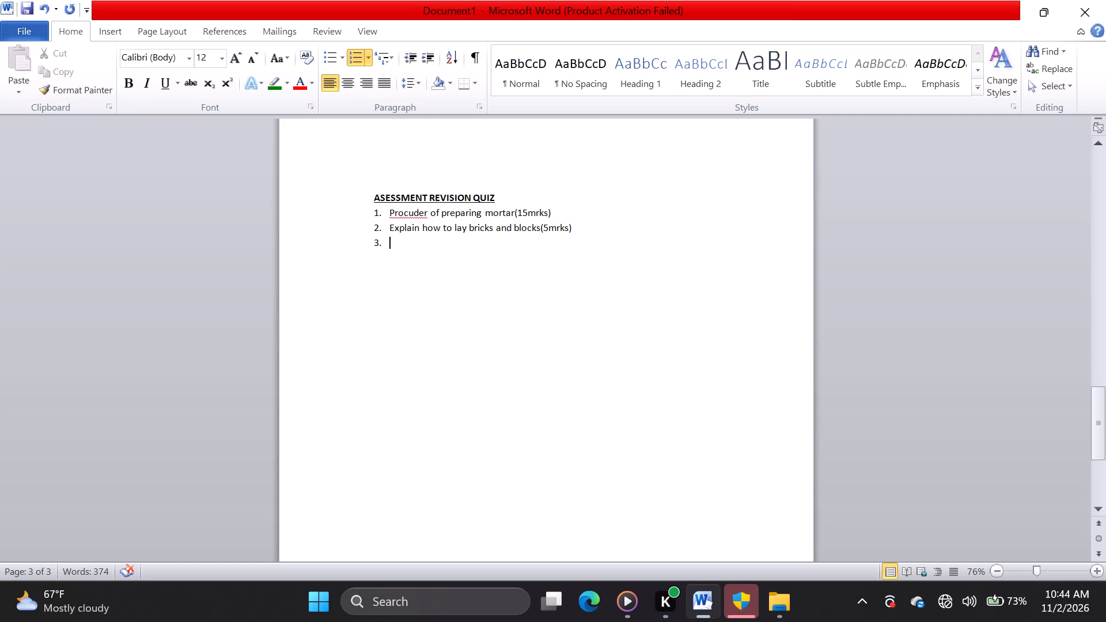
Write question 3 as "State seven method of setting out a wall".
text(ste)
key(BackSpace)
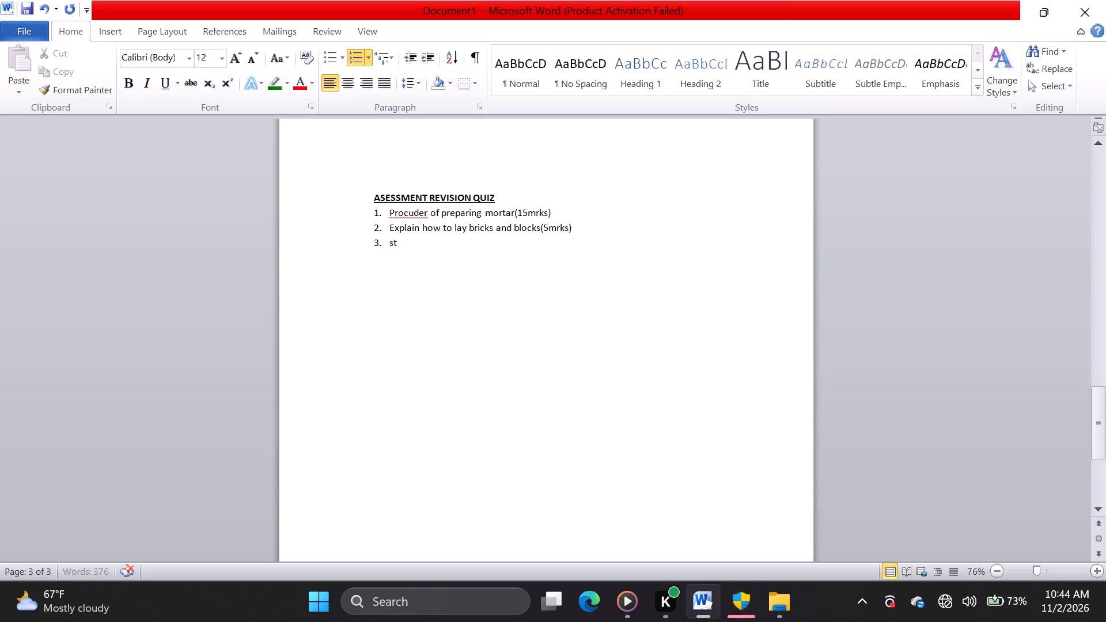
text(ate)
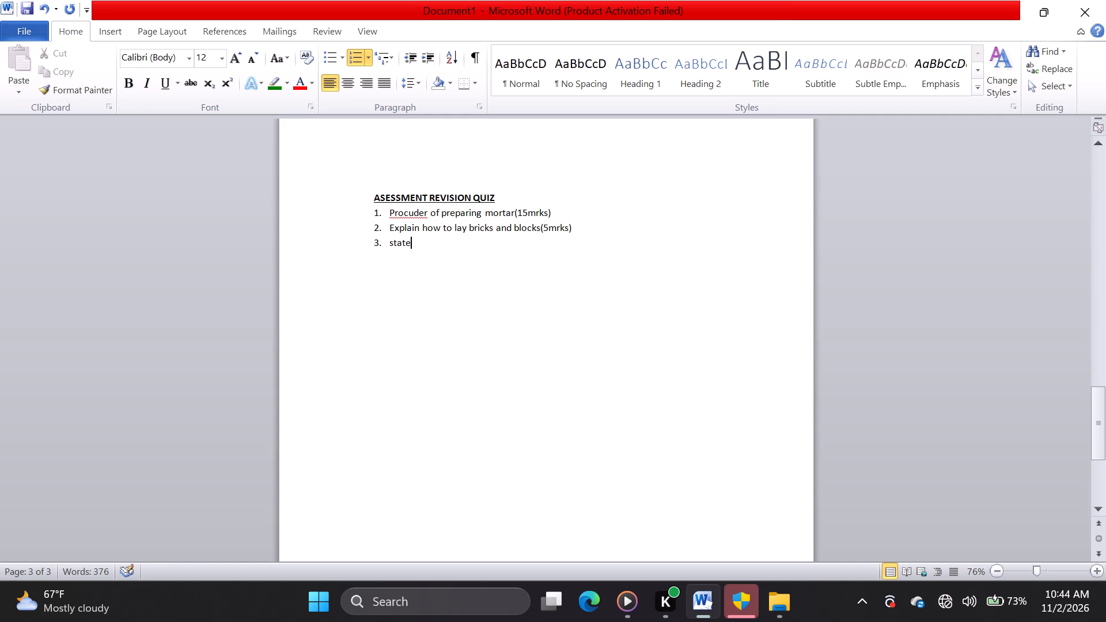
key(space)
text(f)
key(BackSpace)
key(BackSpace)
key(space)
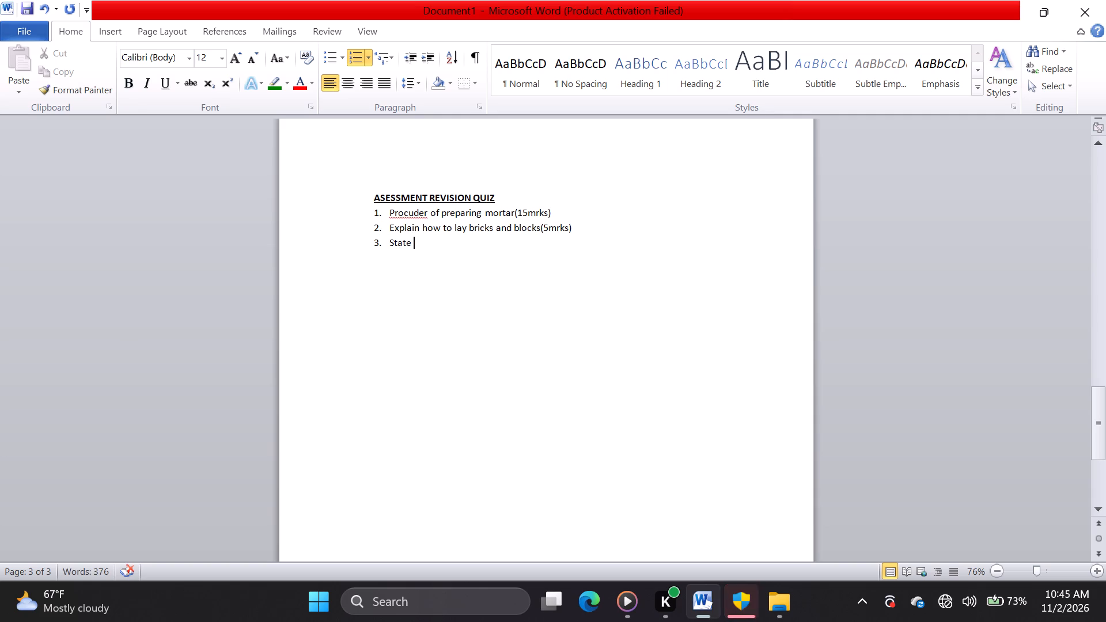
text(seven method)
key(space)
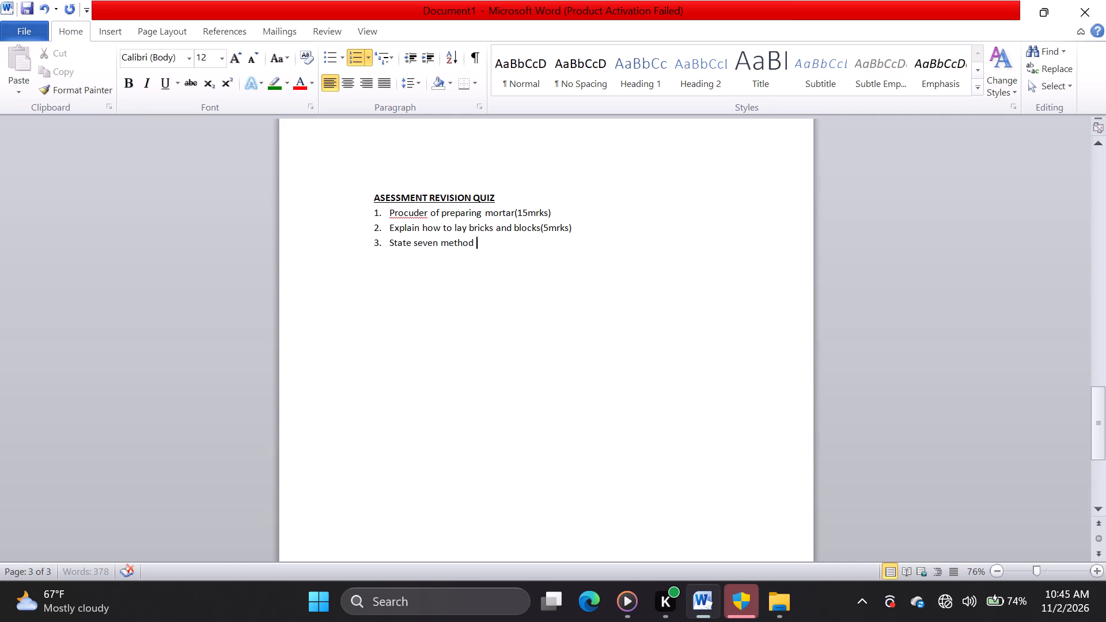
text(of setting out)
key(space)
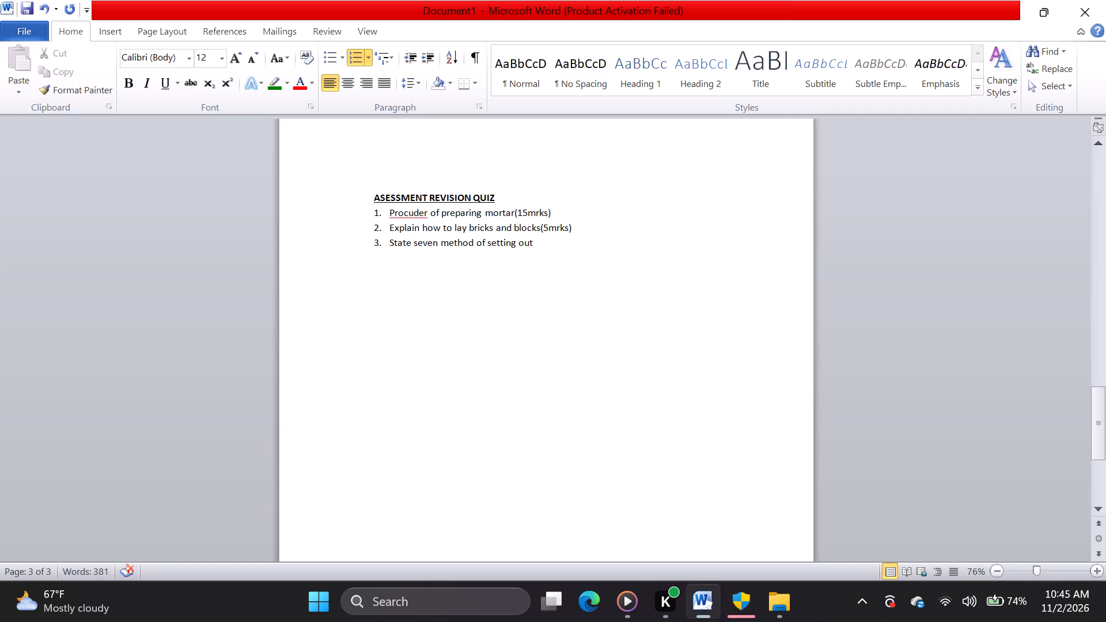
text(a wall)
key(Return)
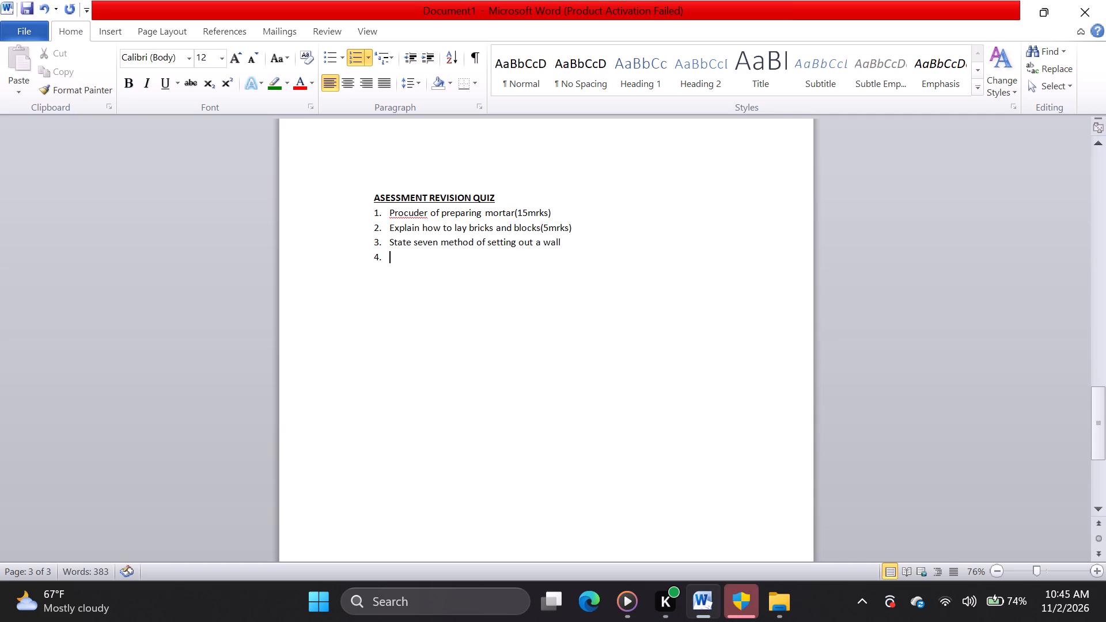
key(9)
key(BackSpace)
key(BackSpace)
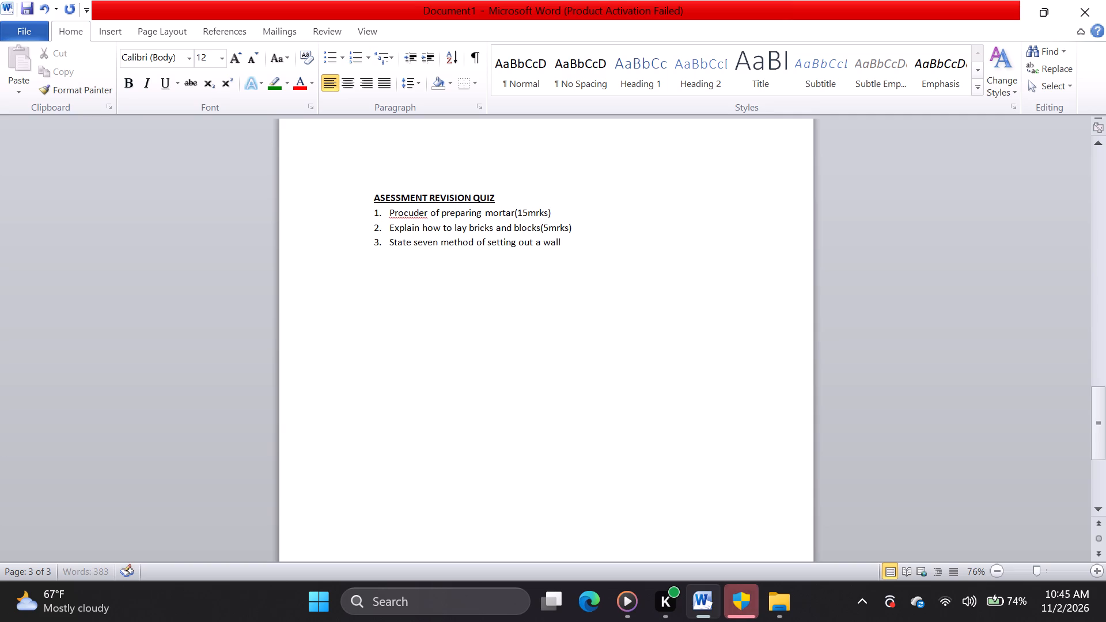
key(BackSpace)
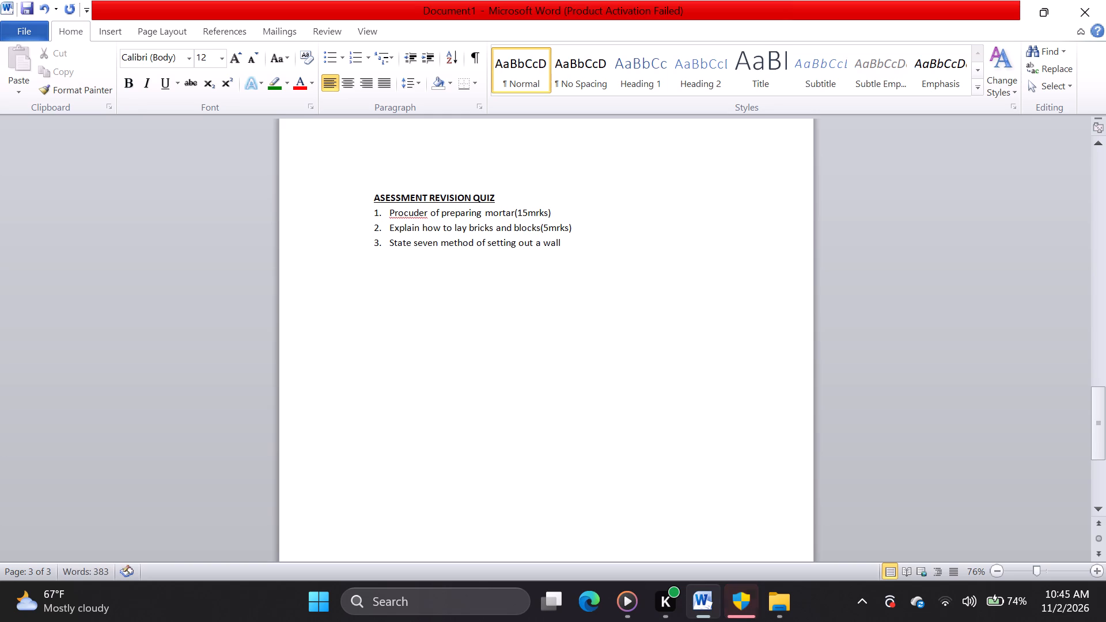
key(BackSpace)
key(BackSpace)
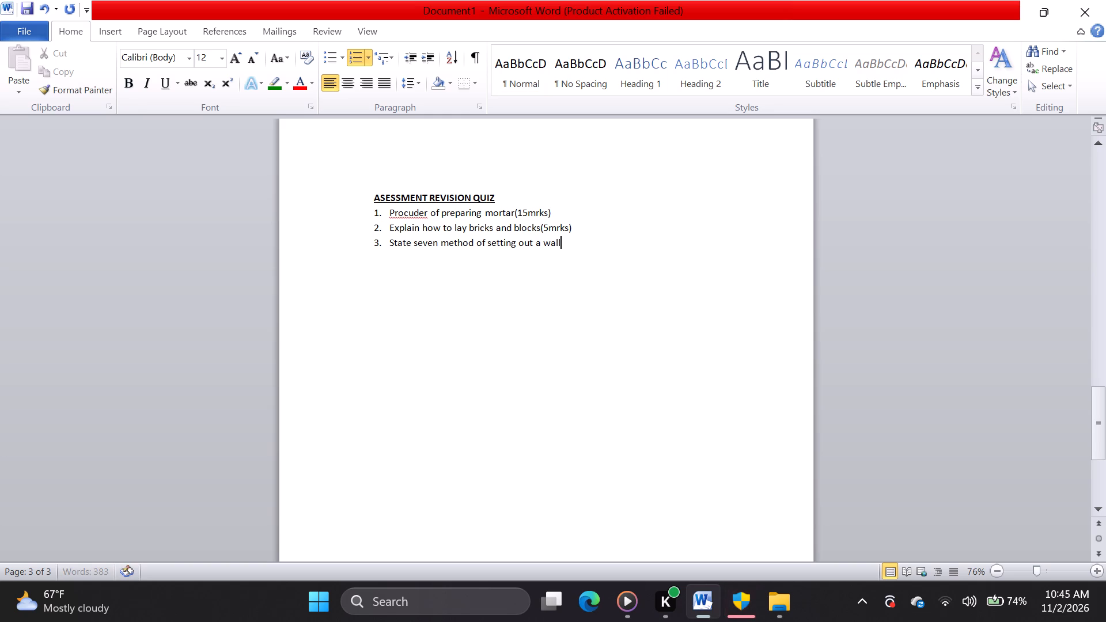
Append the mark allocation "(12mrks)" to question 3 and start list item 4.
key(shift+parenleft)
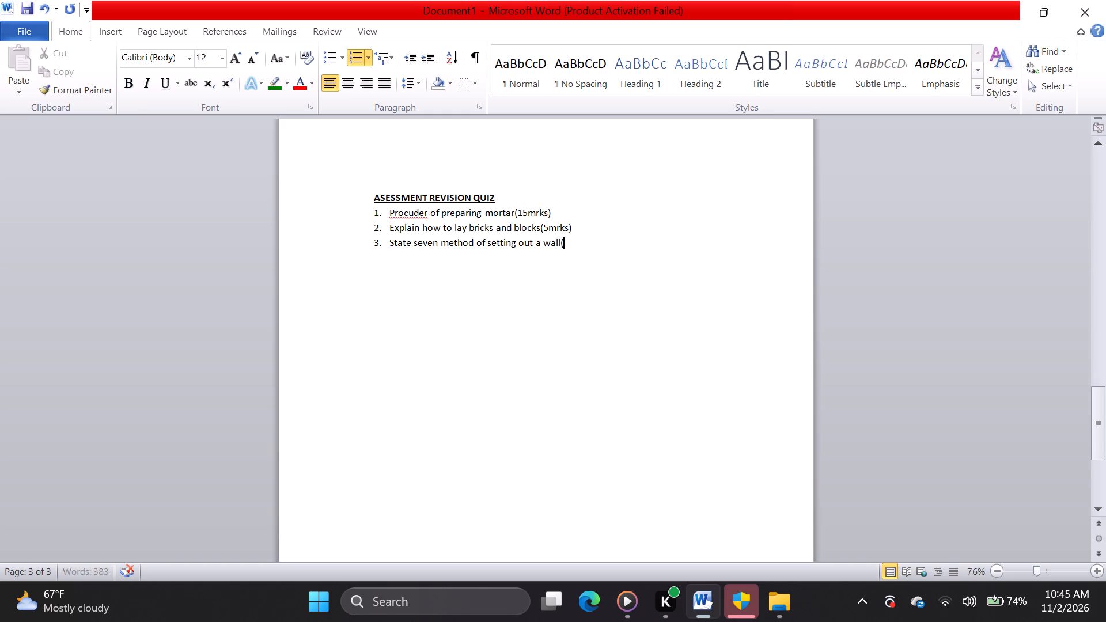
text(12mrks)
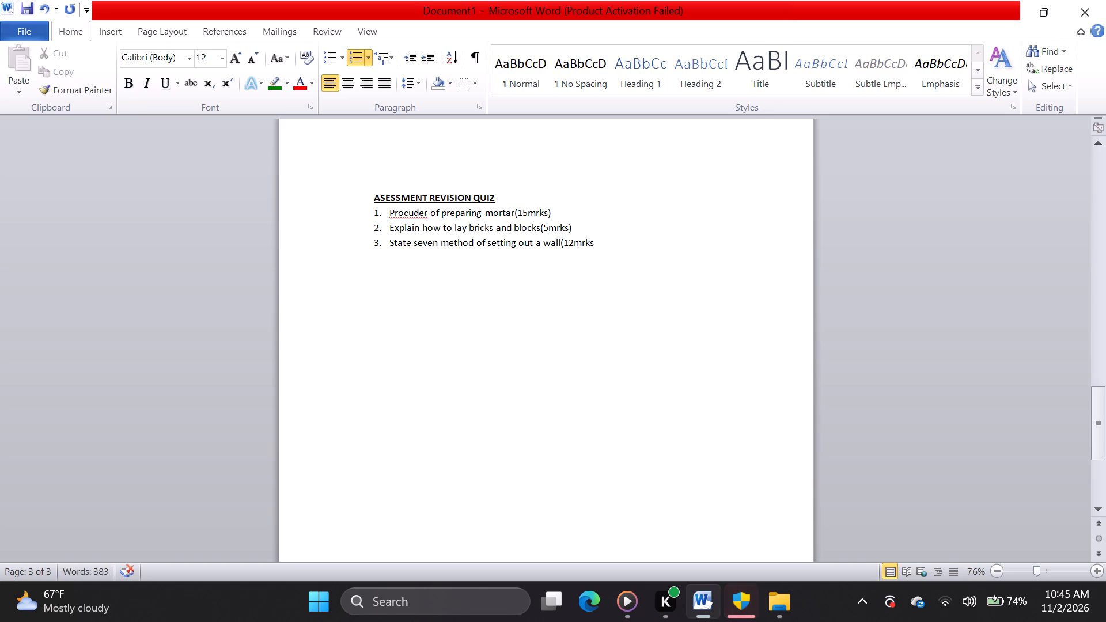
key(shift+parenright)
key(Return)
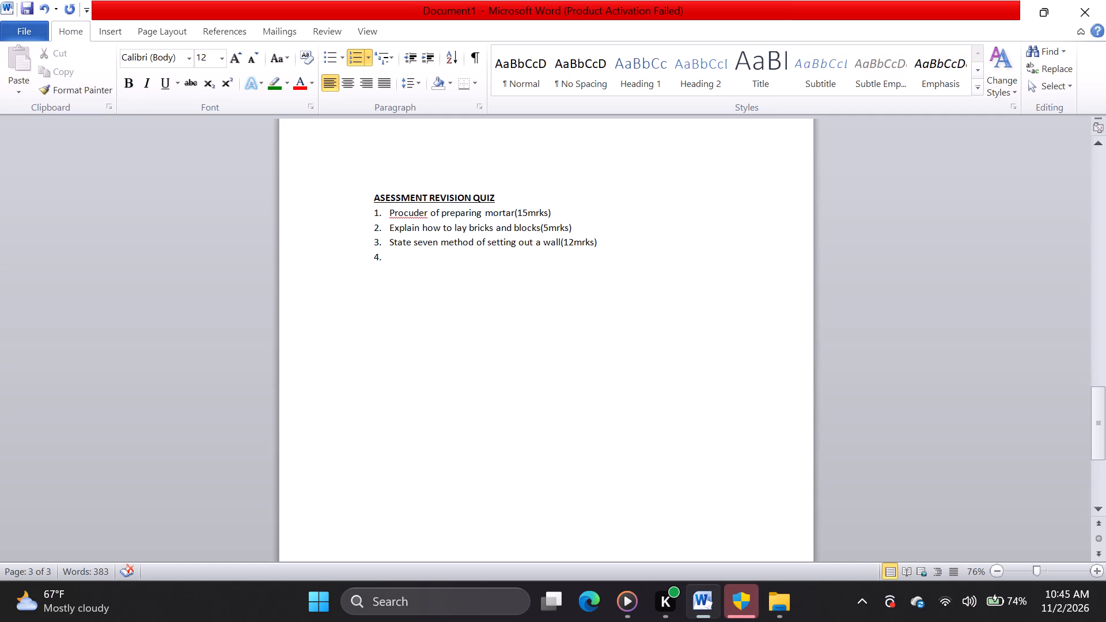
Write question 4 as "Why is DCP layed" with the mark allocation "(4mrks)".
text(why is)
key(space)
text(DC)
key(p)
text(ed)
key(space)
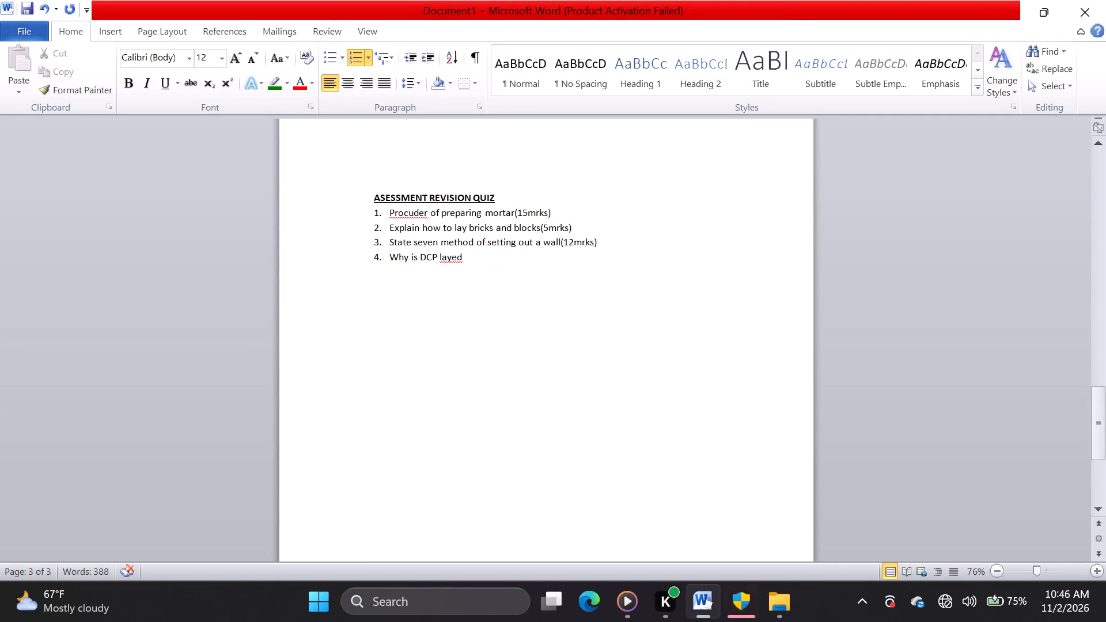
key(shift+parenleft)
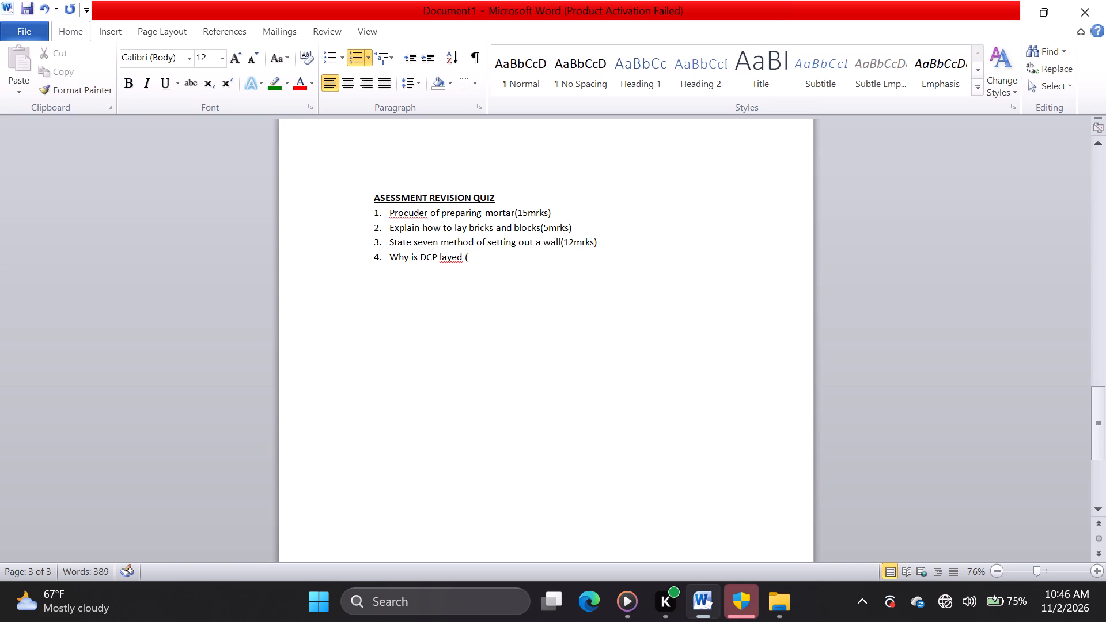
key(4)
text(mrks)
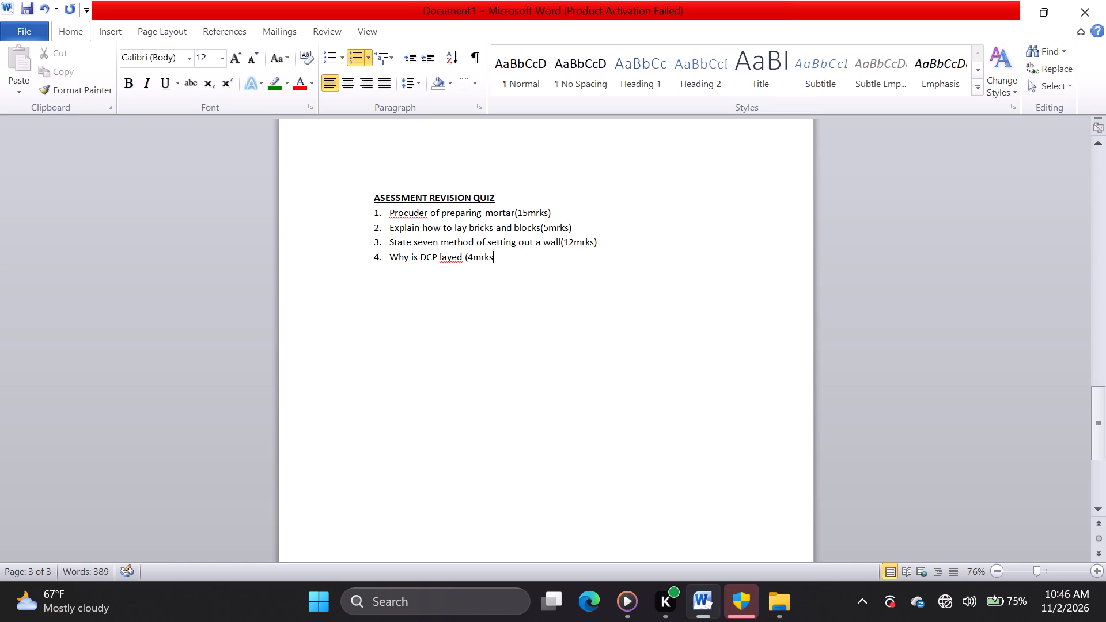
key(shift+parenright)
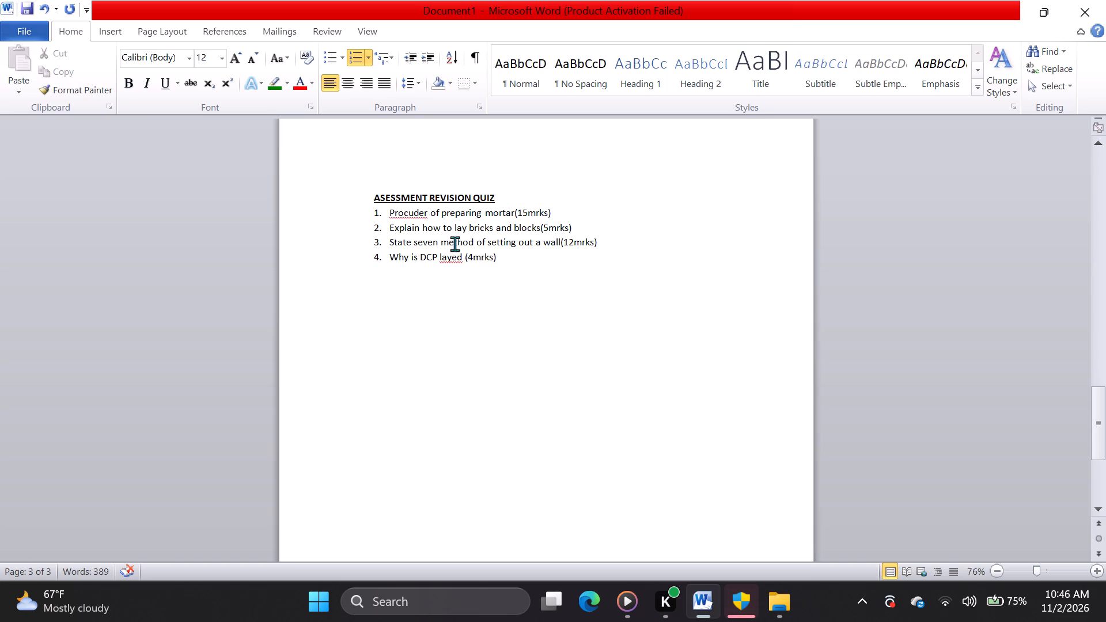
Insert a question mark after "layed" in question 4 and start list item 5.
click(463, 257)
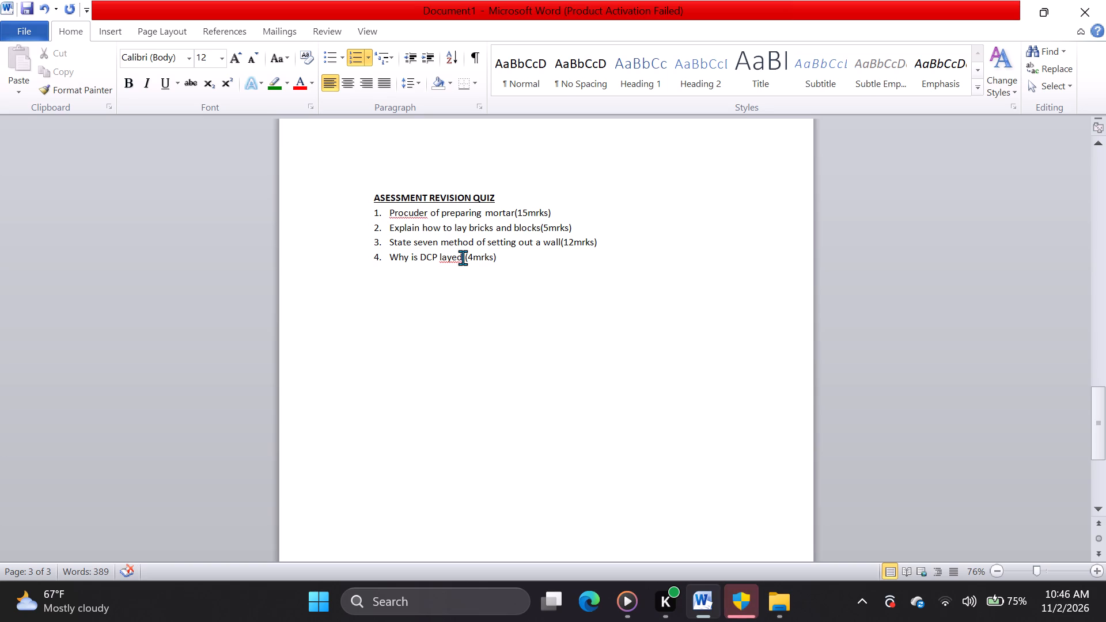
key(shift+question)
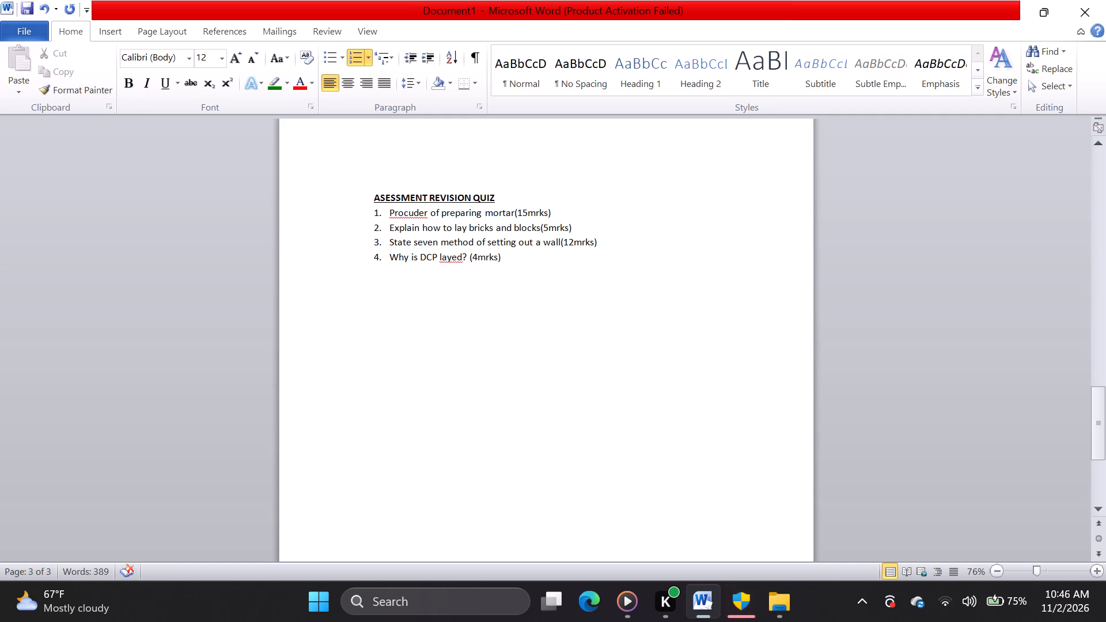
click(501, 259)
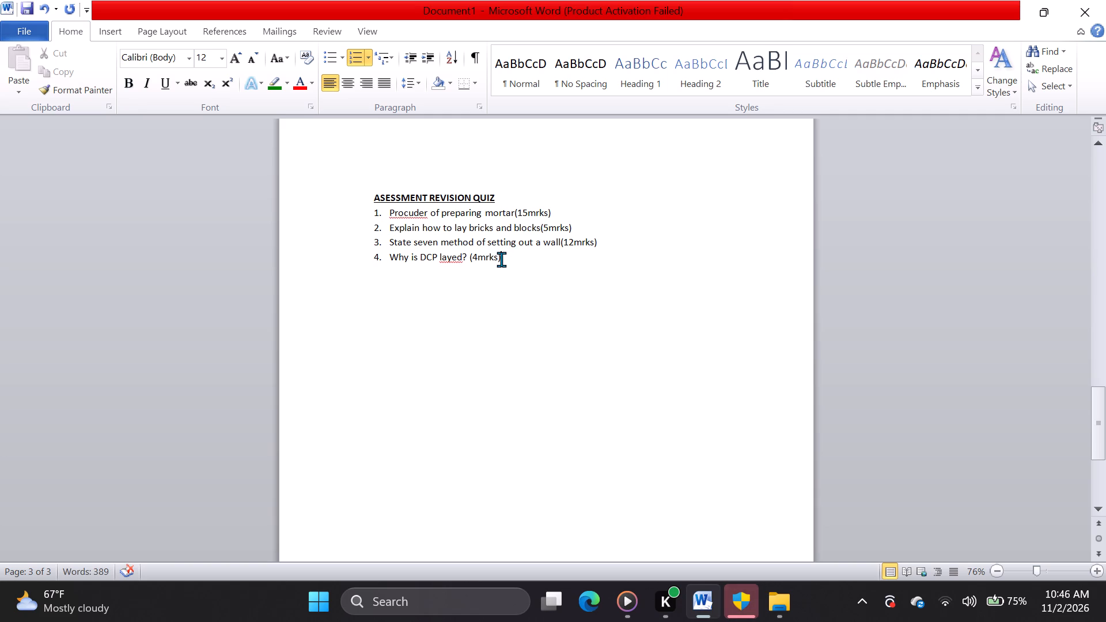
key(Return)
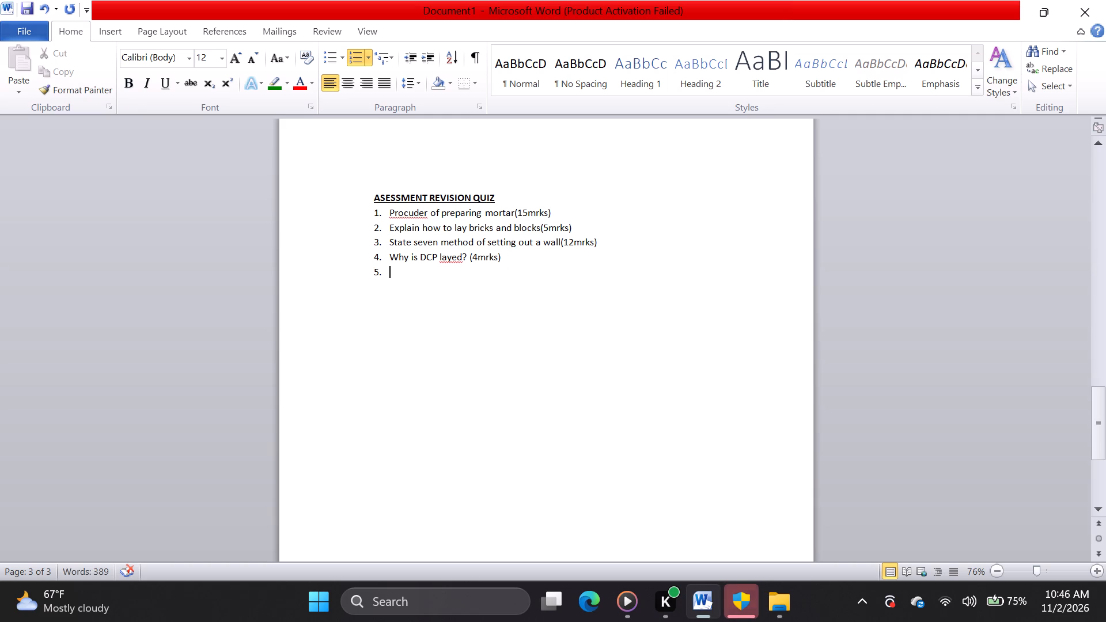
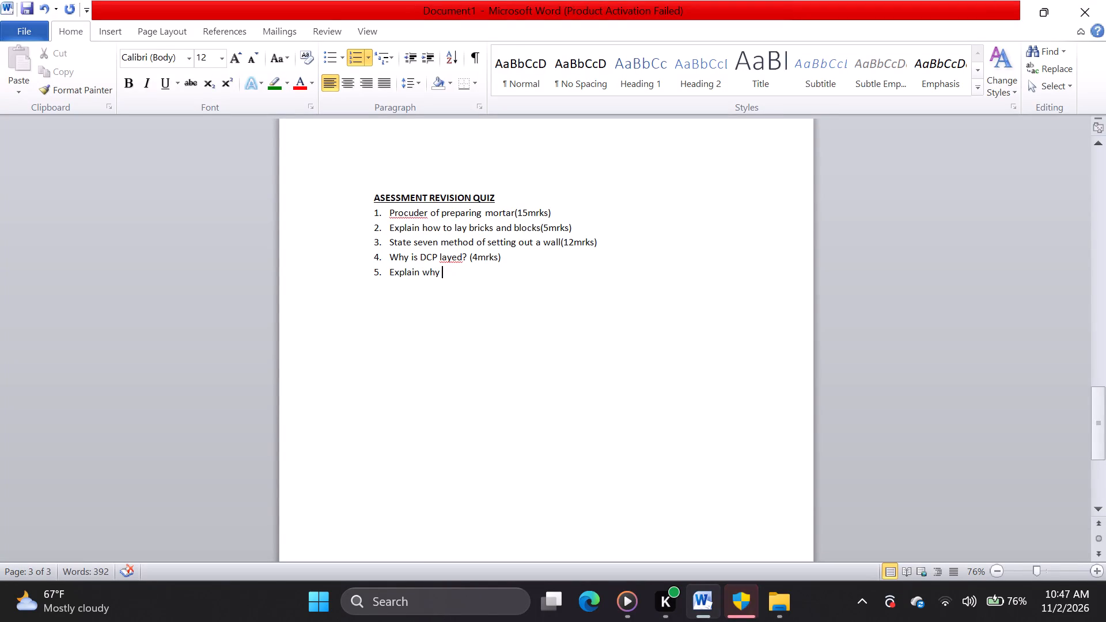
Complete question 5 as "Explain why we check levels on a building" with the mark allocation "(20mrks)".
text(we c)
text(heck levels)
key(space)
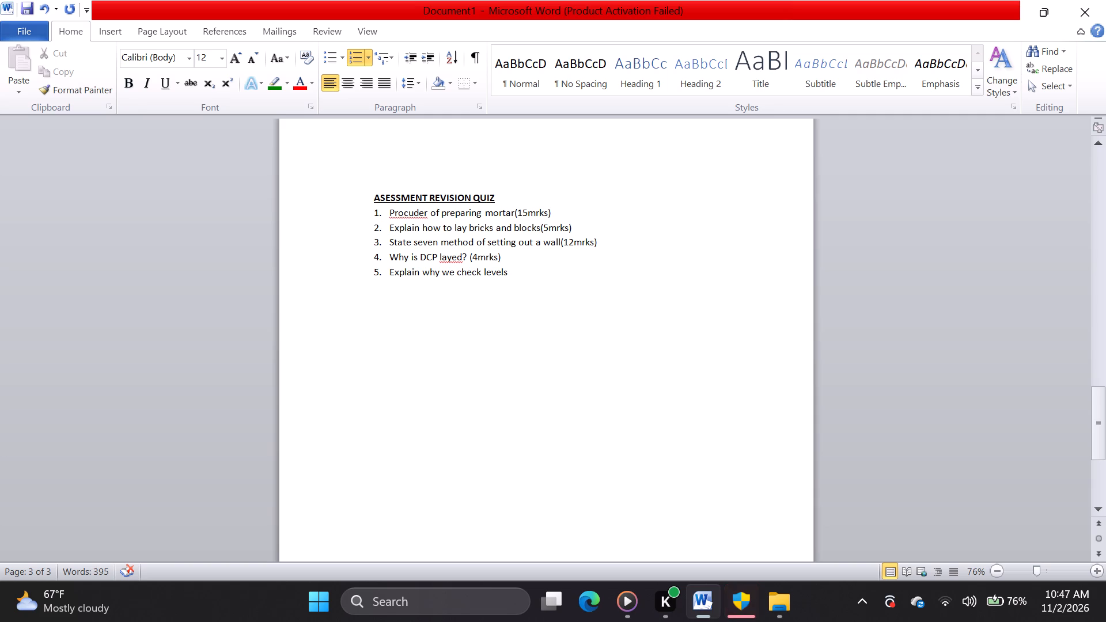
text(on a building)
key(space)
key(shift+parenleft)
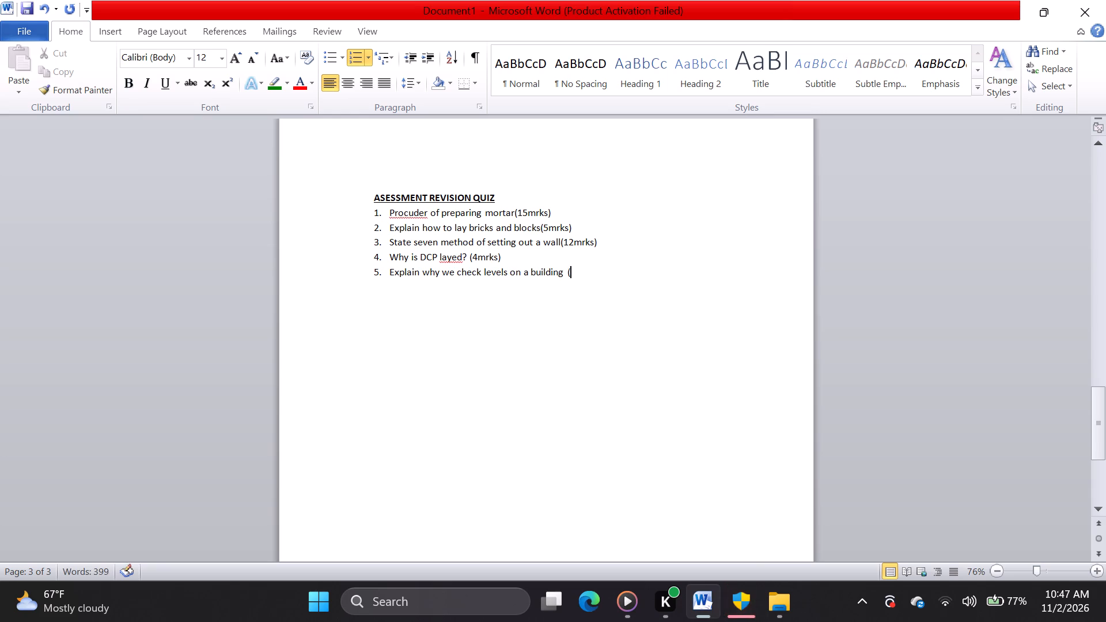
text(20m)
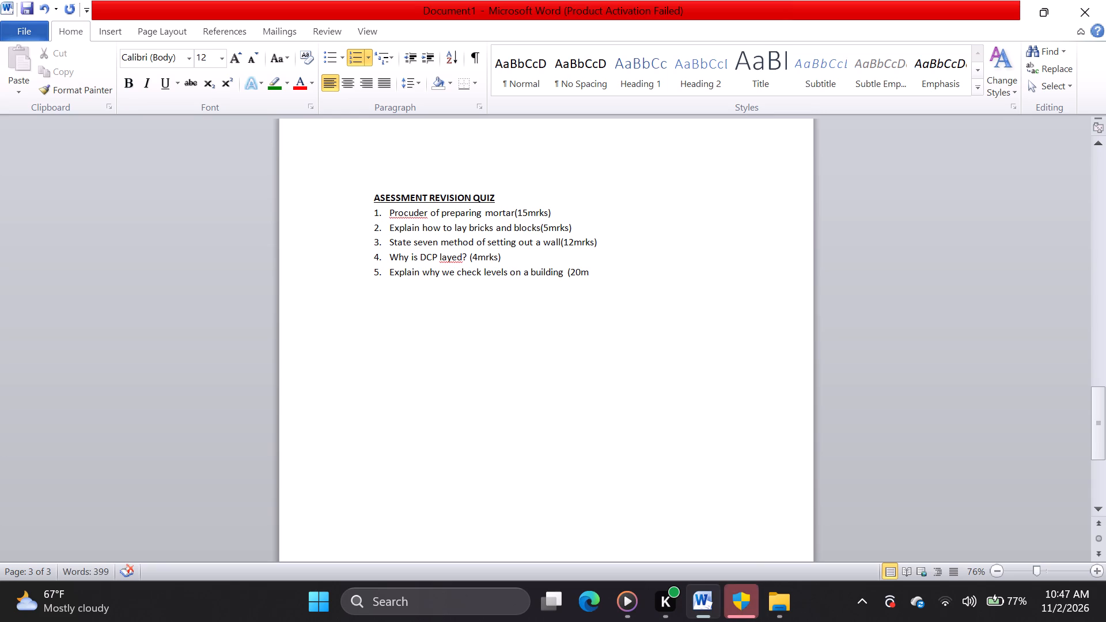
text(rks)
key(shift+parenright)
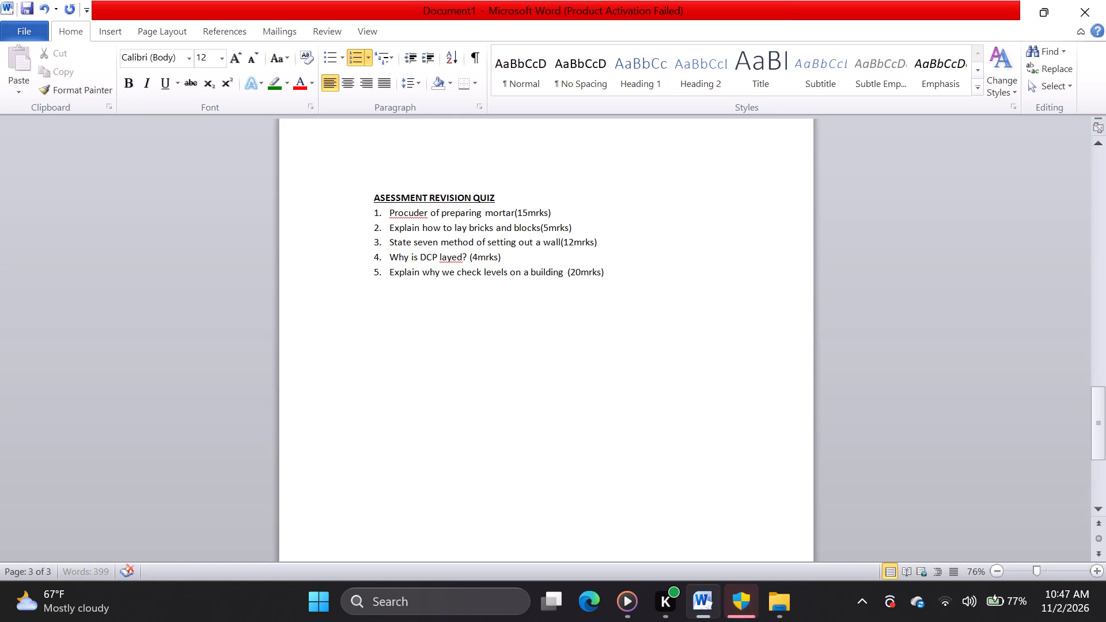
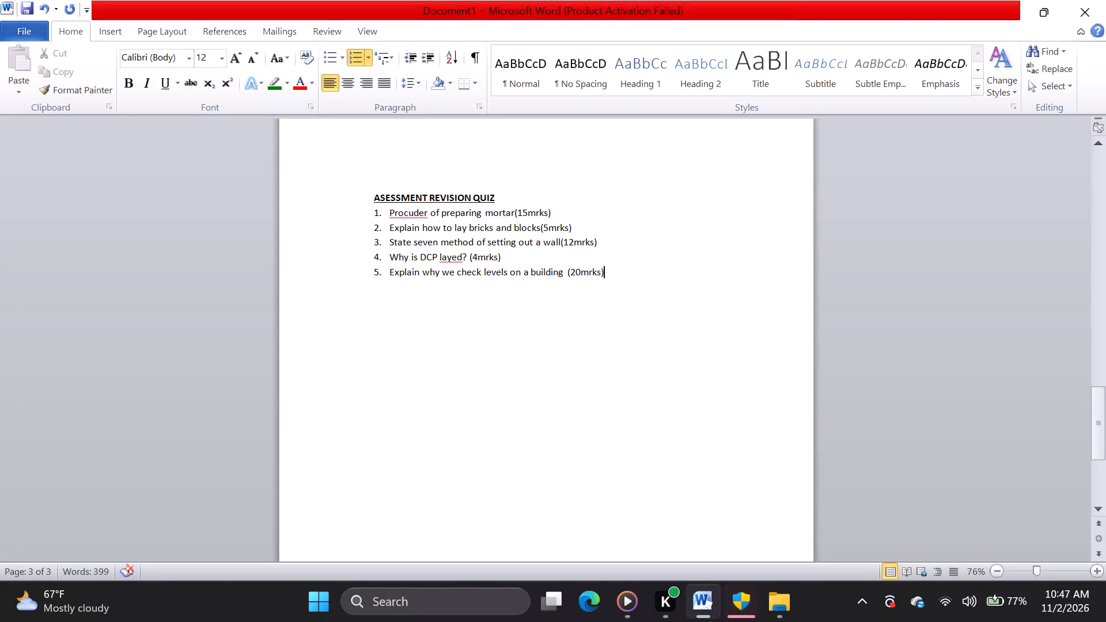
Review the document from the revision quiz back through the masonry bonds, mortar and safety precautions sections for spelling mistakes.
click(605, 275)
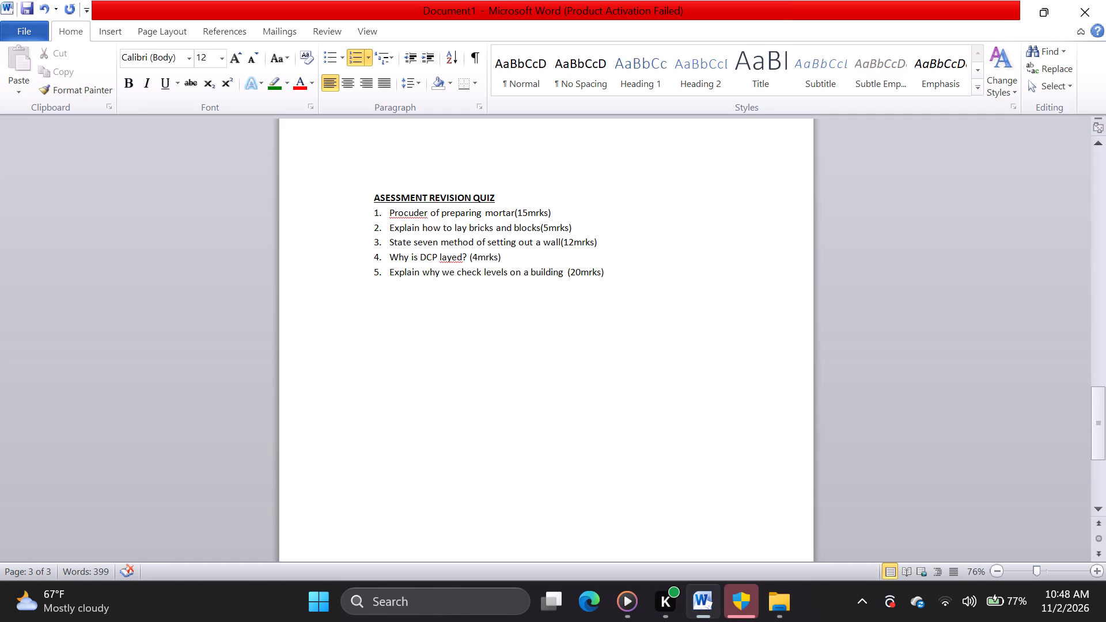
scroll(481, 170, up, 1)
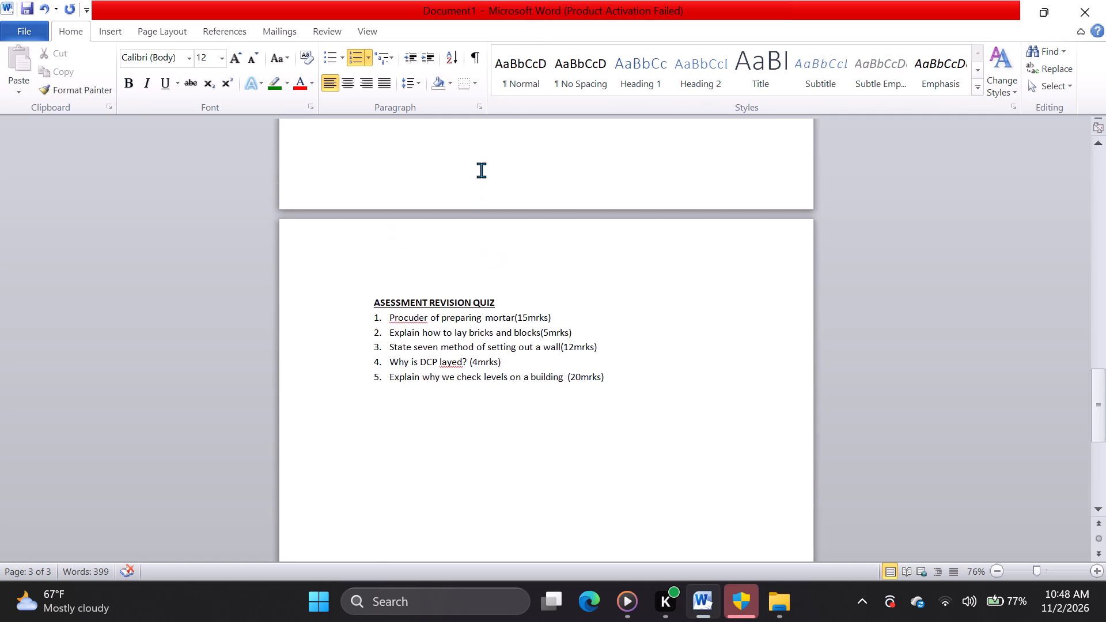
scroll(481, 170, up, 2)
scroll(481, 170, down, 1)
scroll(481, 170, up, 1)
scroll(481, 170, down, 1)
scroll(481, 170, up, 1)
scroll(481, 170, down, 1)
scroll(481, 170, up, 1)
scroll(481, 170, down, 1)
scroll(481, 170, up, 1)
scroll(481, 170, down, 1)
scroll(481, 170, up, 1)
scroll(481, 170, down, 1)
scroll(481, 170, up, 3)
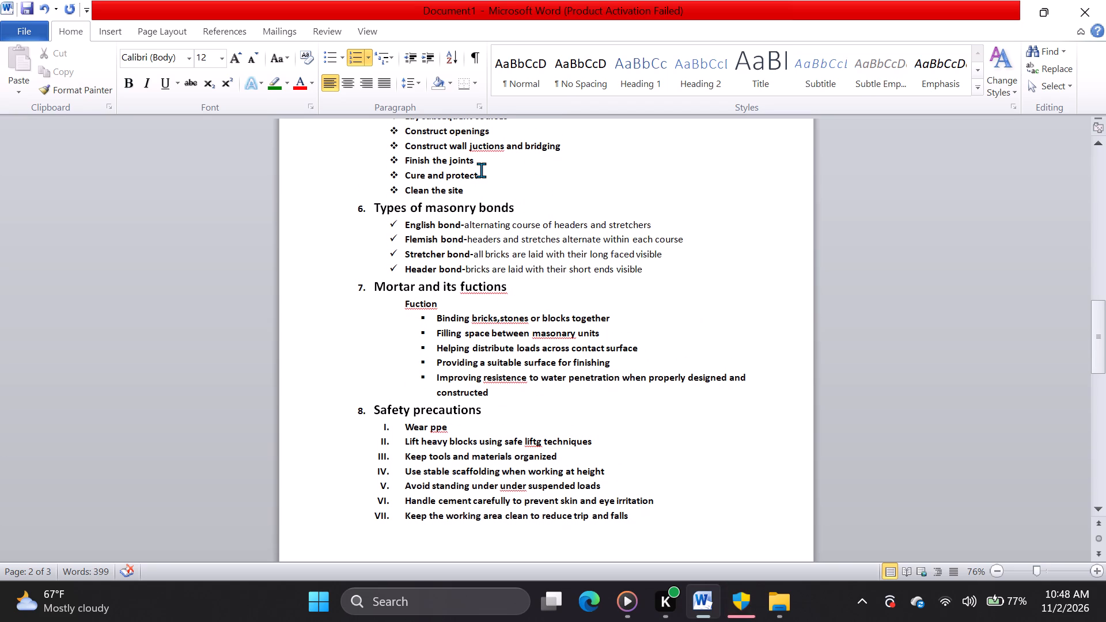
scroll(481, 170, up, 2)
scroll(481, 170, down, 1)
scroll(481, 170, up, 1)
scroll(481, 170, down, 1)
scroll(481, 170, up, 1)
scroll(481, 170, down, 1)
scroll(481, 170, up, 1)
scroll(481, 170, down, 1)
scroll(481, 170, up, 1)
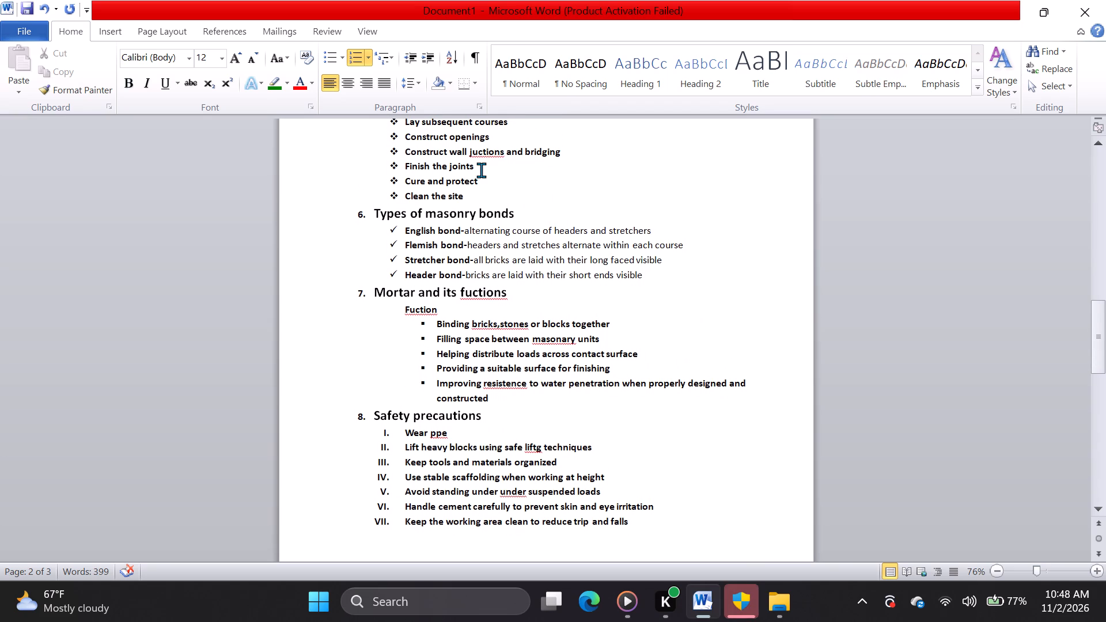
scroll(481, 170, up, 1)
scroll(481, 170, down, 1)
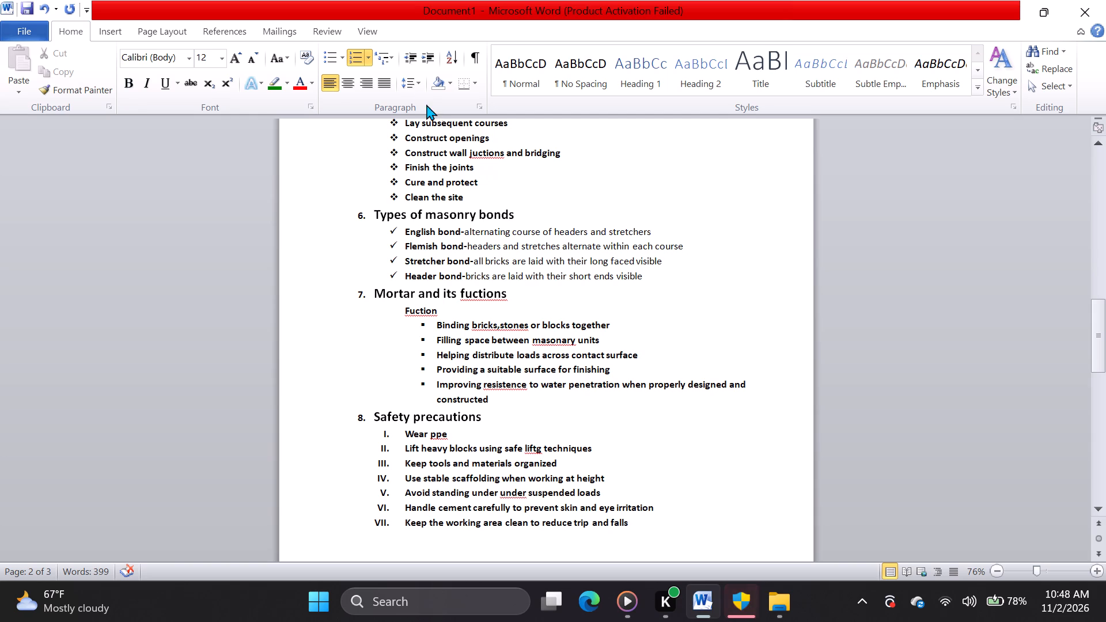
Correct the spelling in section 7 to "Function" in the subheading and "functions" in the "Mortar and its" heading.
click(416, 312)
key(n)
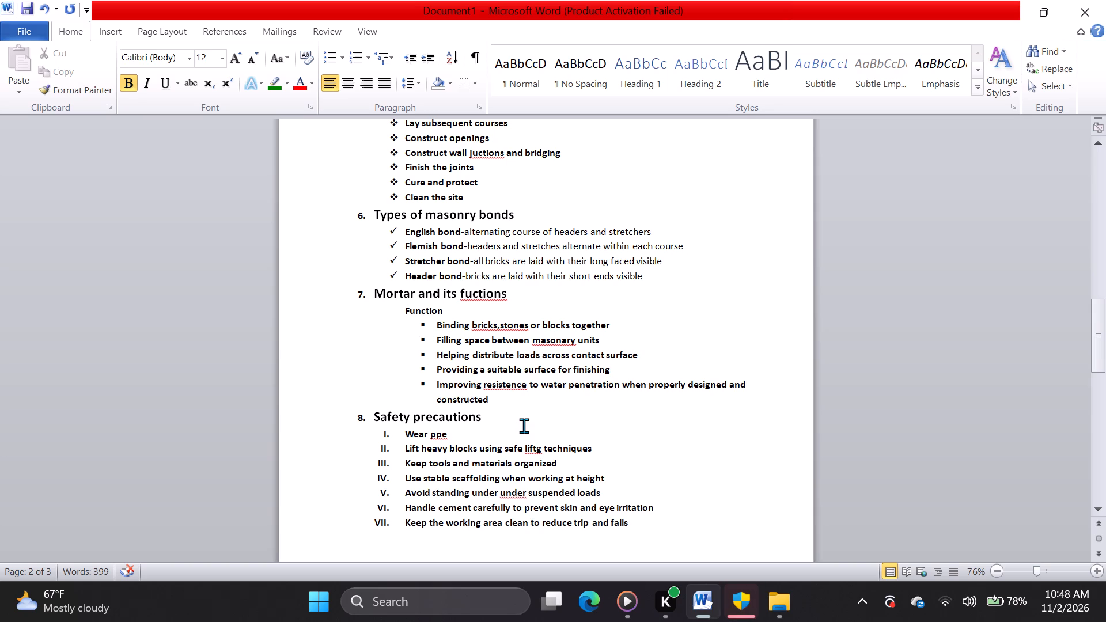
click(472, 294)
key(n)
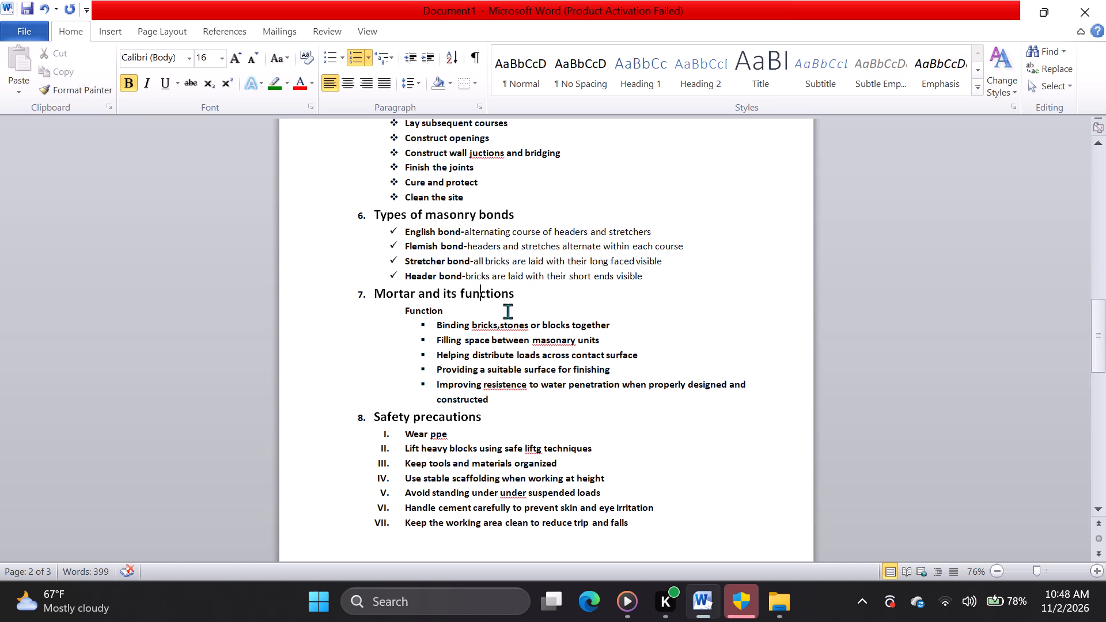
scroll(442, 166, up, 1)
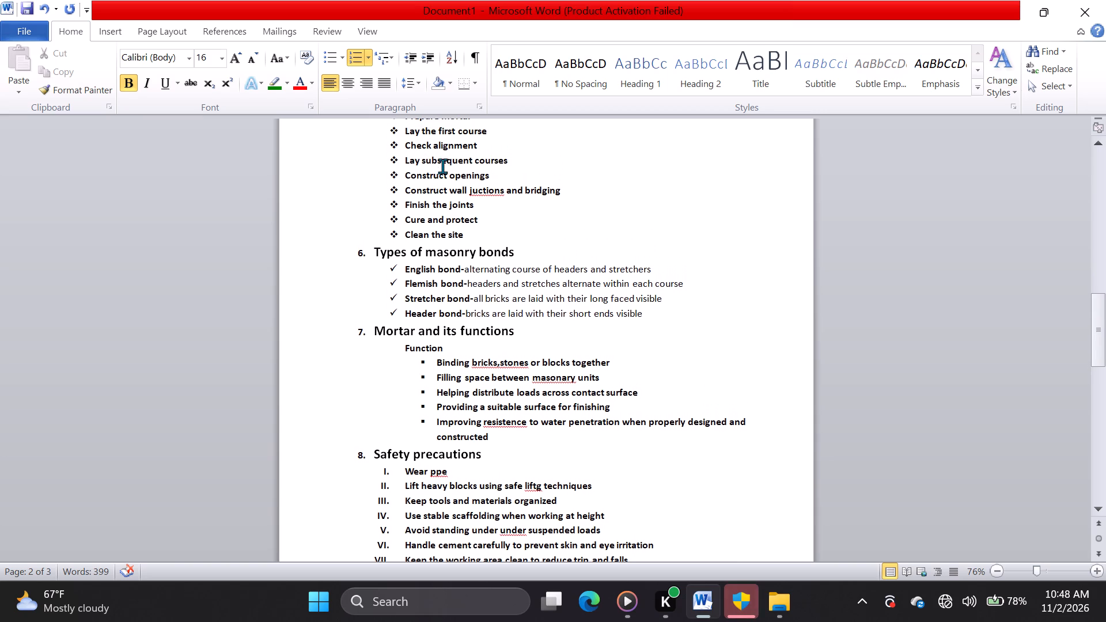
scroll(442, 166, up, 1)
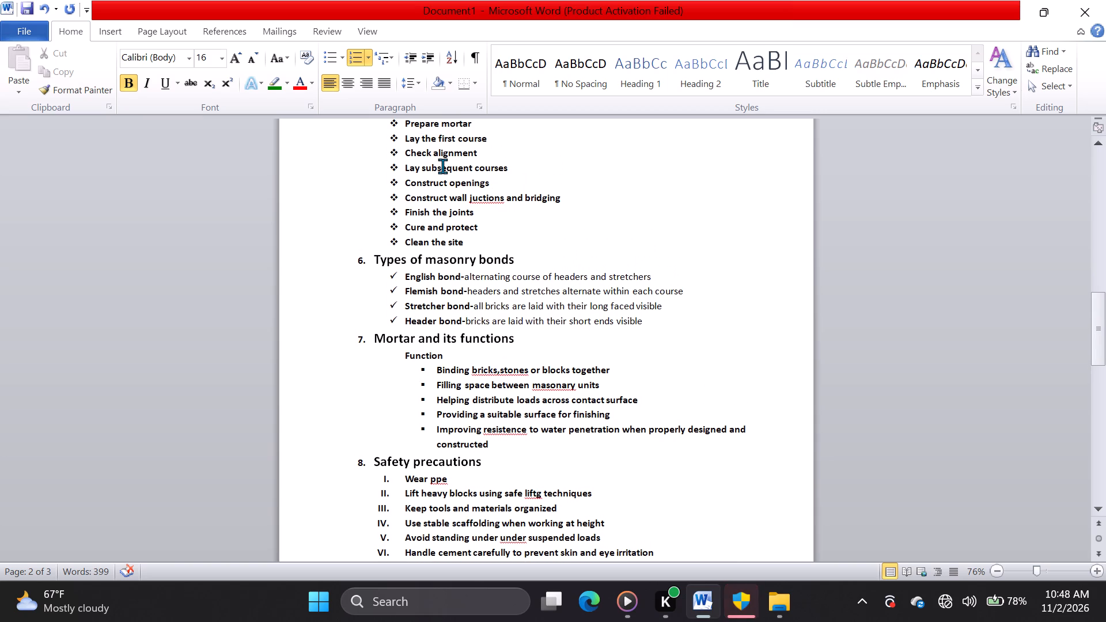
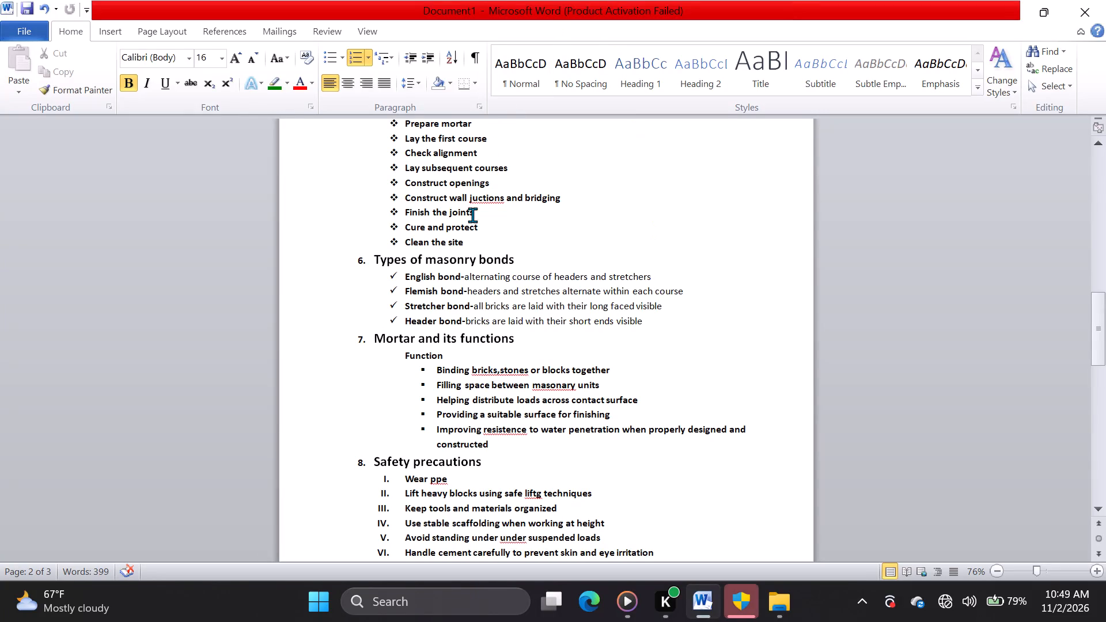
Correct the spelling to "junctions" in the "Construct wall ... and bridging" item of the construction steps list.
click(479, 196)
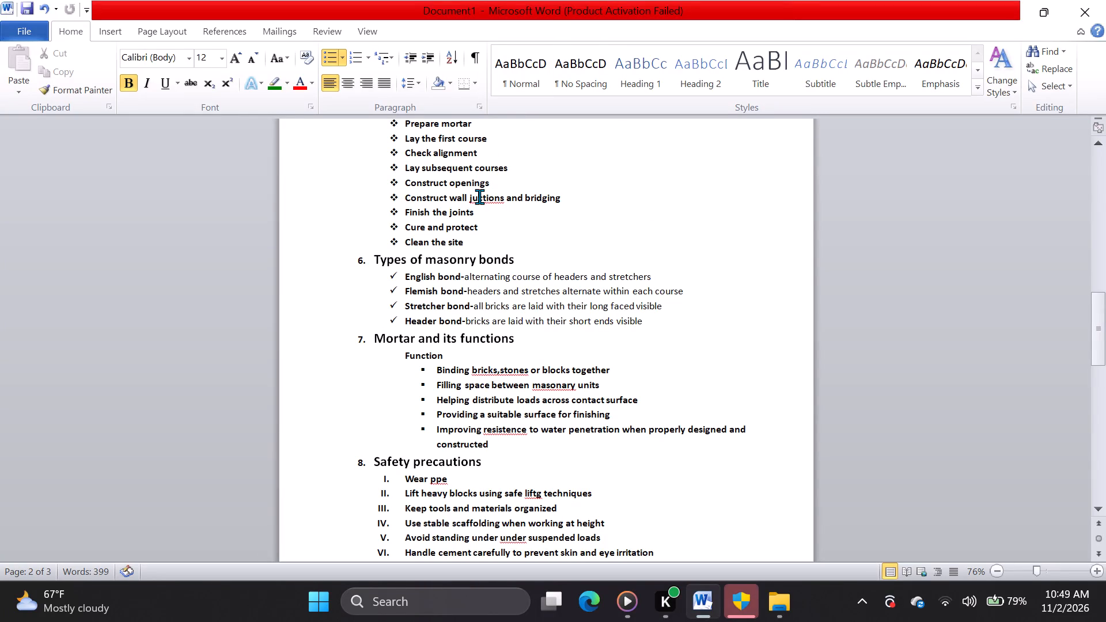
key(n)
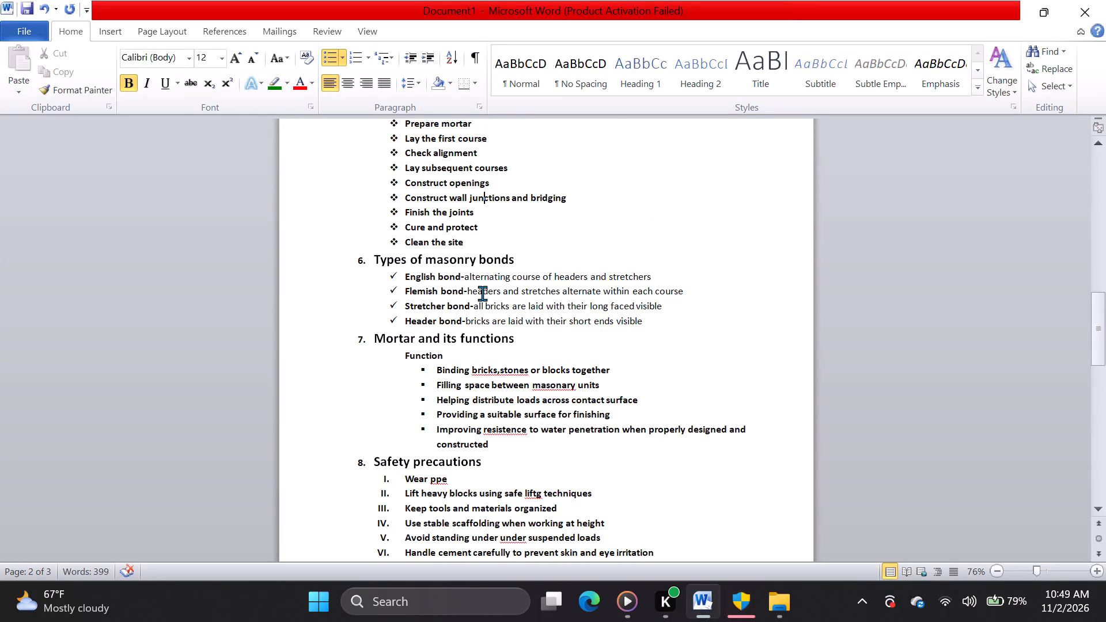
Correct the first word of the section 5 heading, about constructing a wall, to "Procedure".
scroll(481, 293, down, 3)
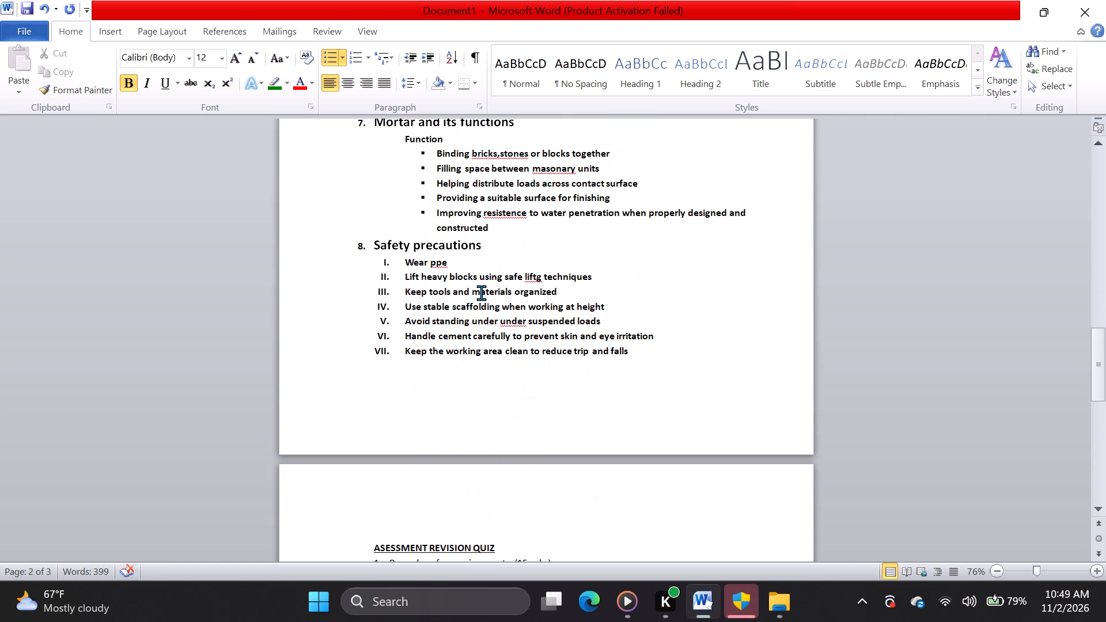
scroll(481, 293, up, 3)
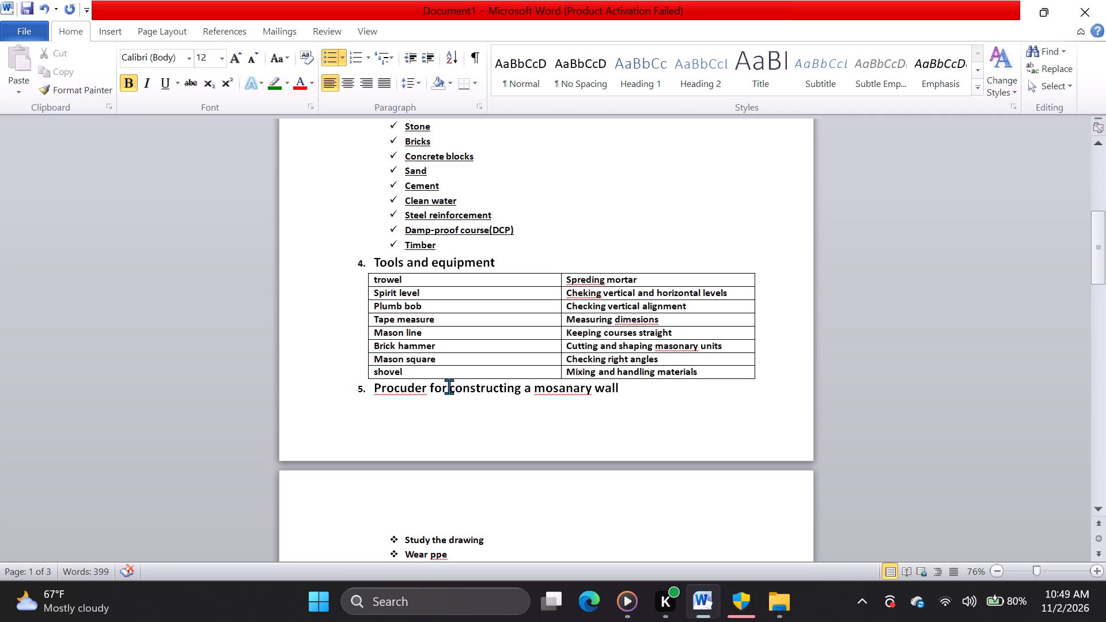
click(407, 388)
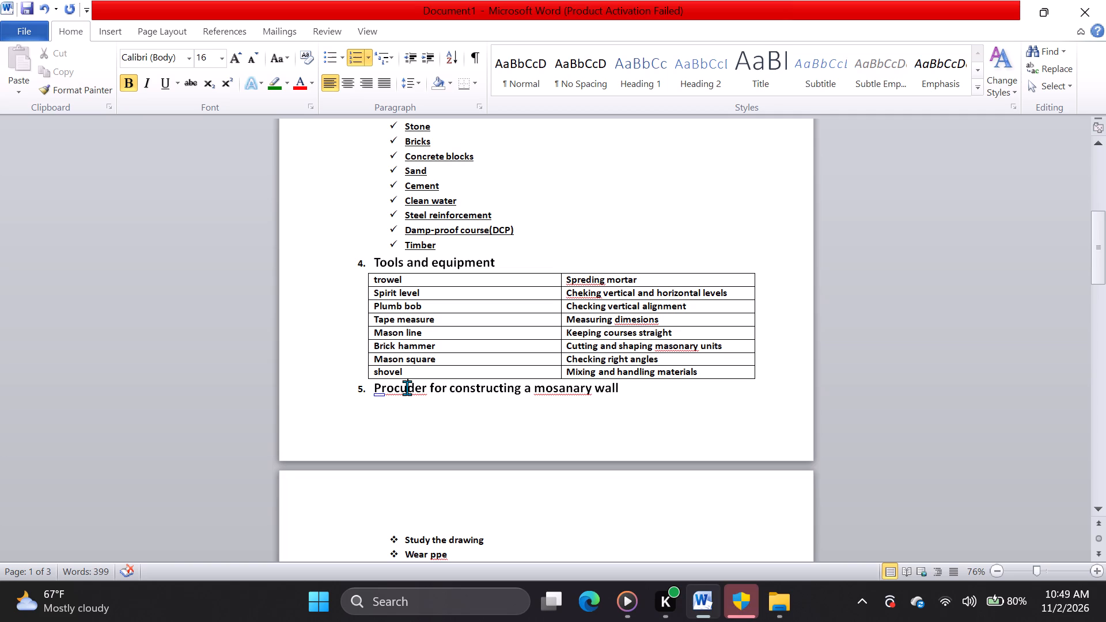
key(BackSpace)
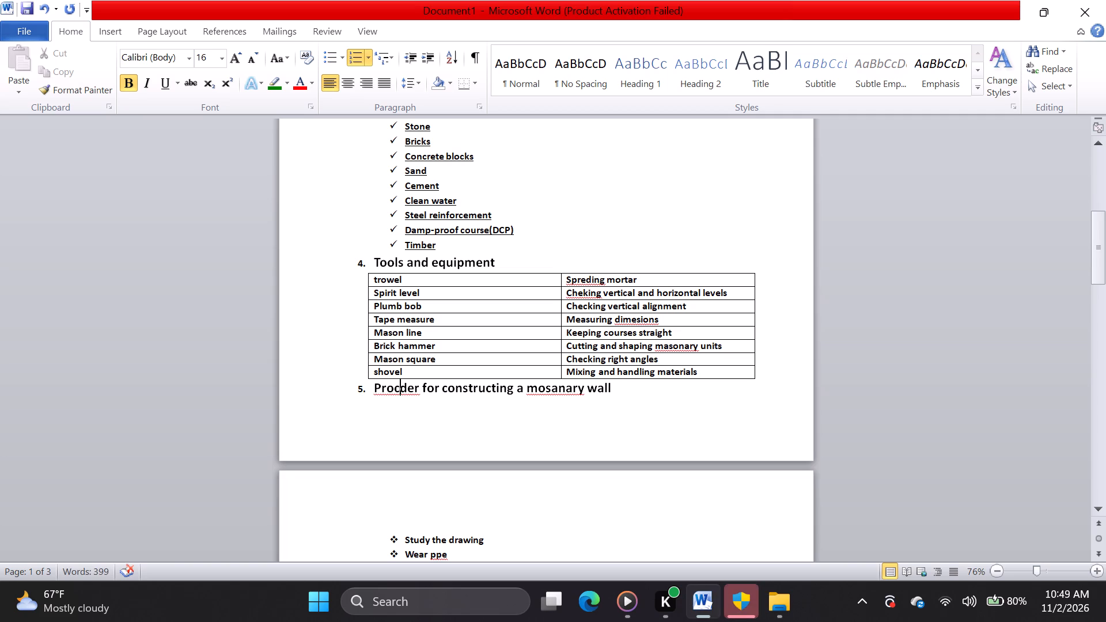
key(e)
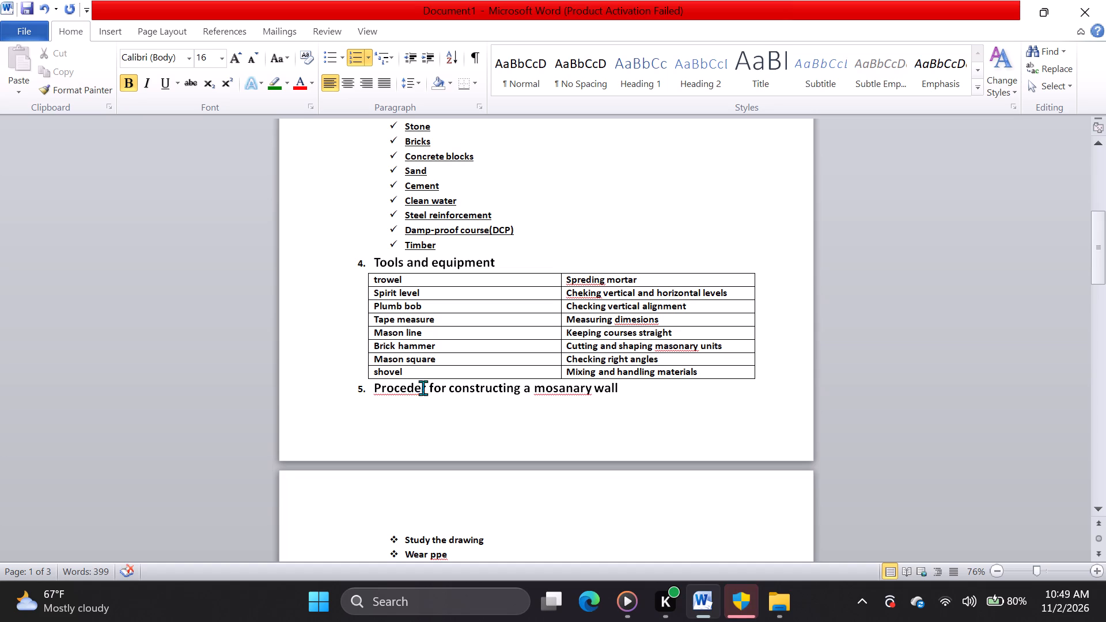
click(414, 385)
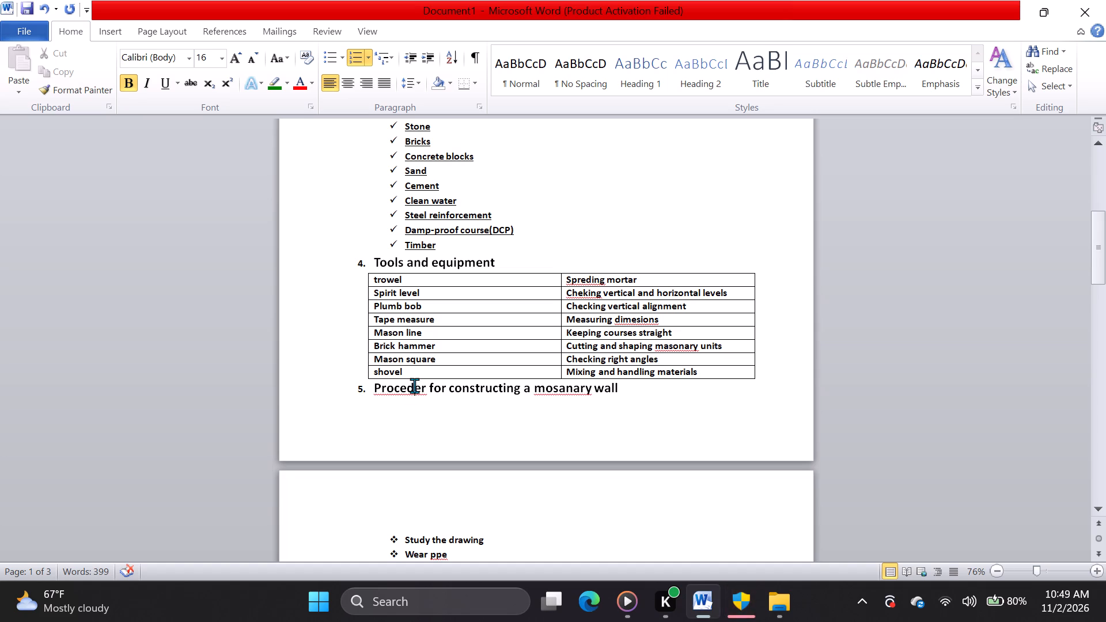
key(u)
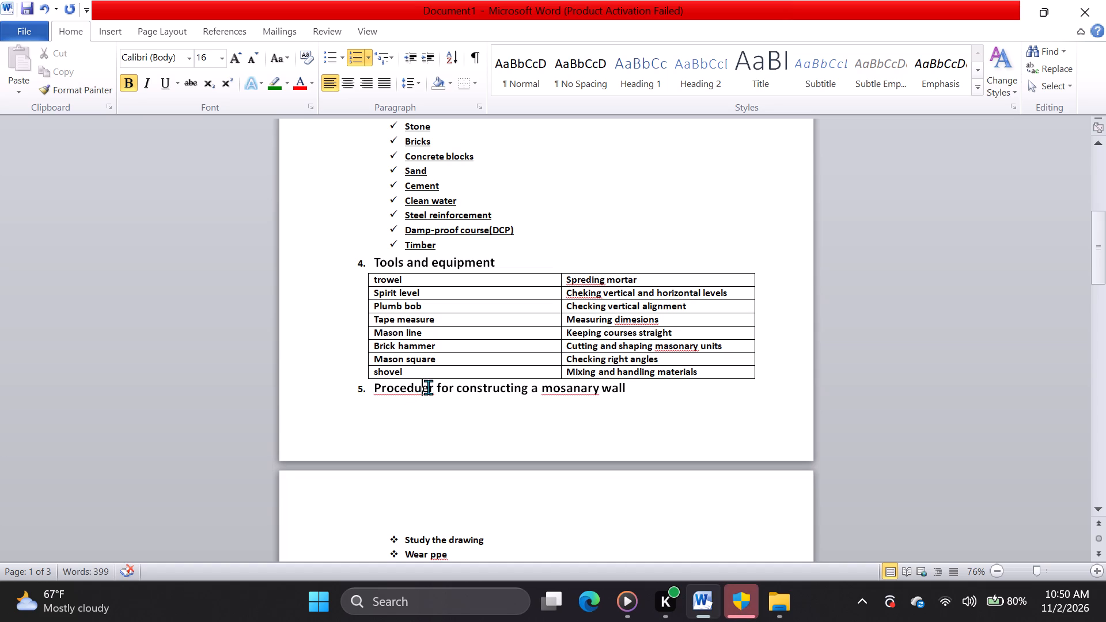
click(430, 388)
key(BackSpace)
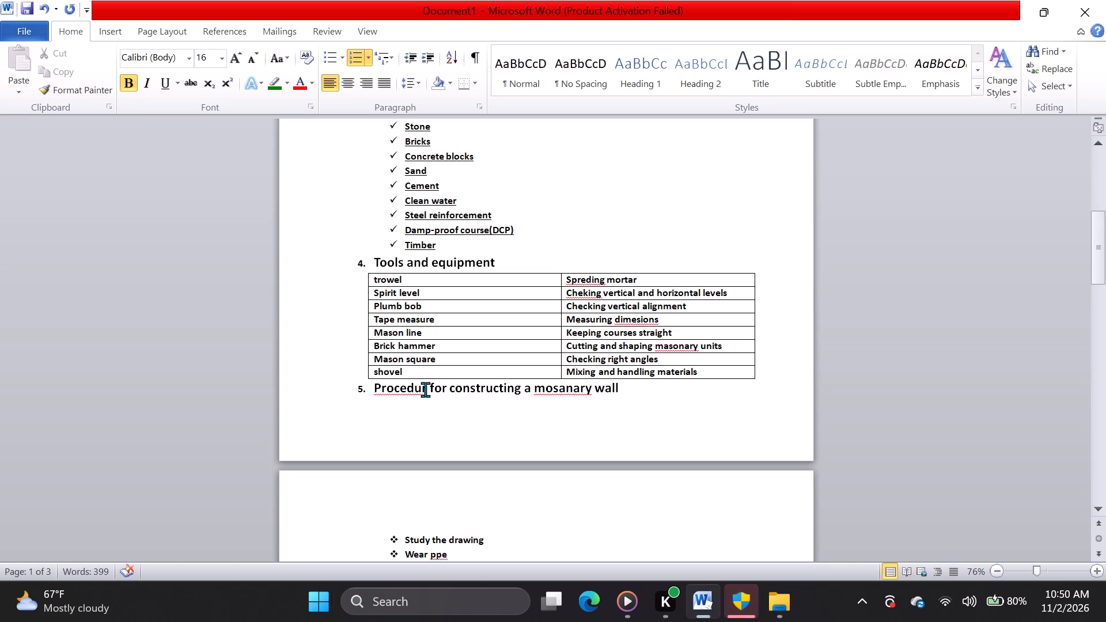
click(425, 389)
key(e)
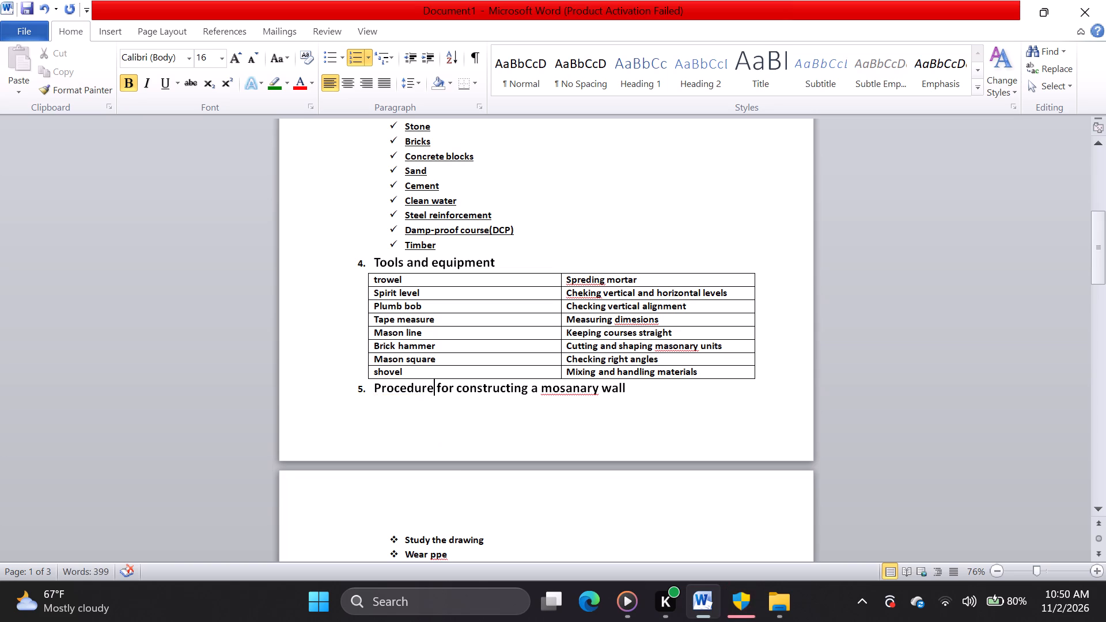
Correct the spelling to "masonry" in the section 5 heading about constructing a wall.
click(558, 392)
key(BackSpace)
key(a)
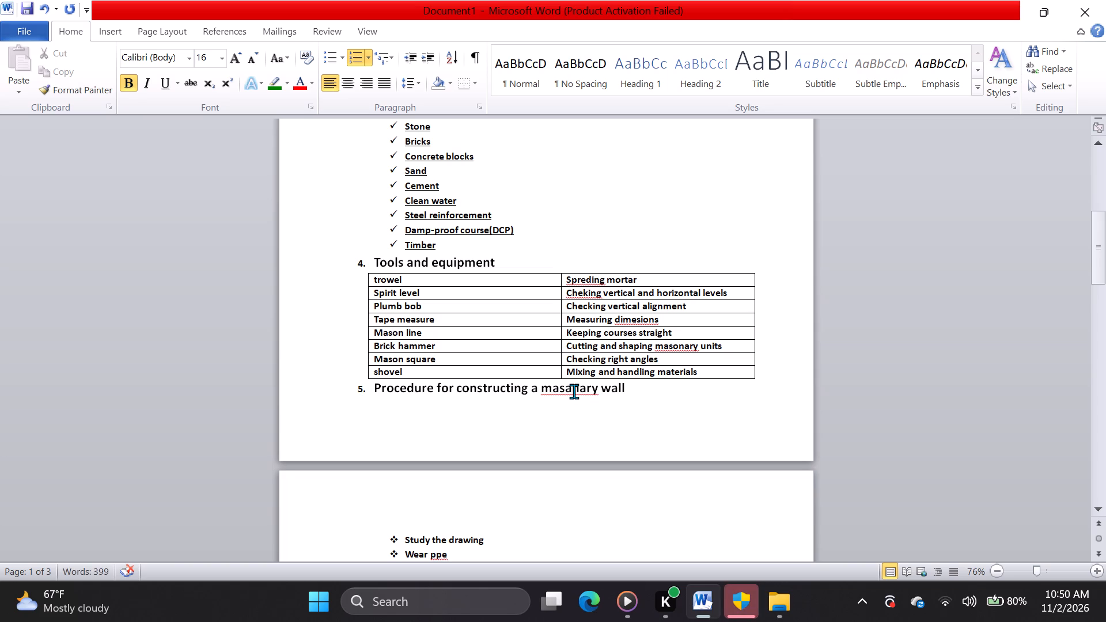
click(574, 391)
key(BackSpace)
key(o)
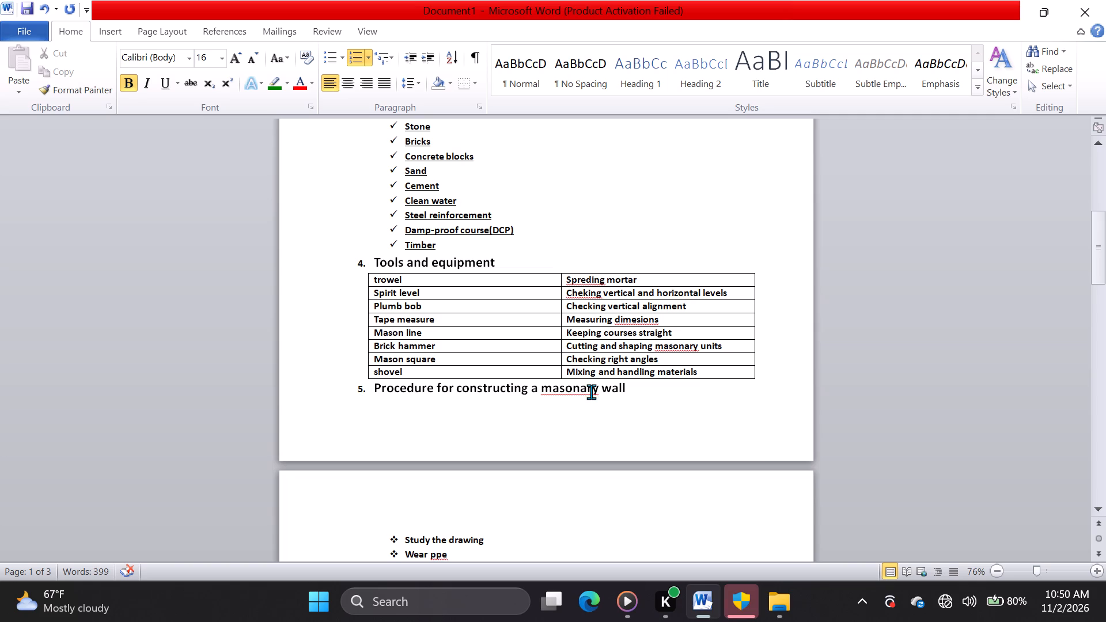
click(588, 389)
key(BackSpace)
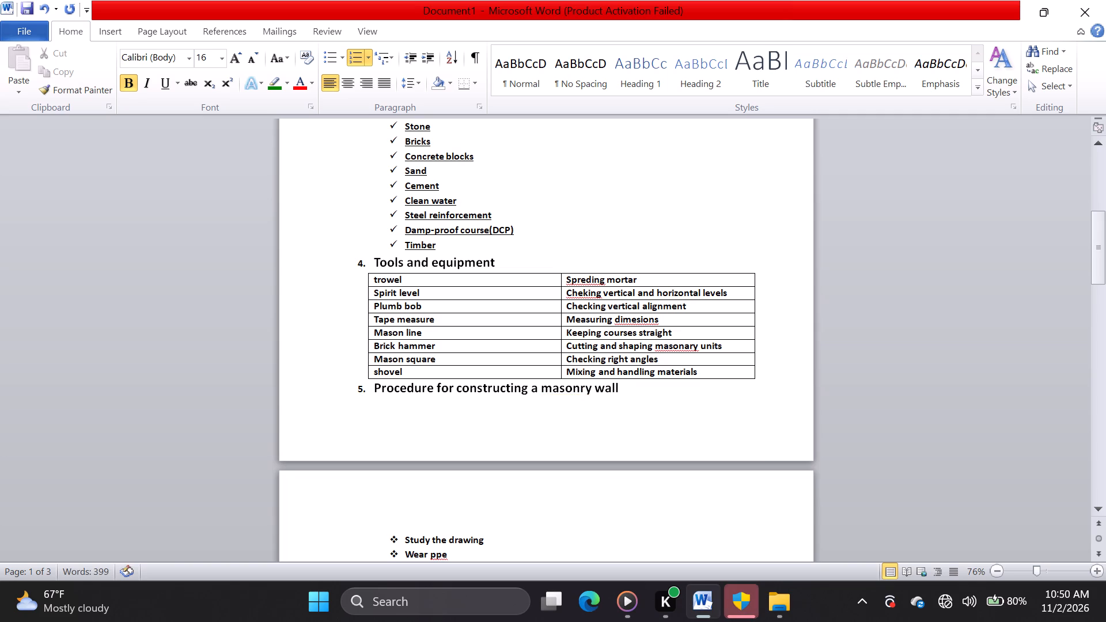
click(565, 414)
Correct the spelling to "masonry" in the Brick hammer row of the Tools and equipment table.
click(684, 348)
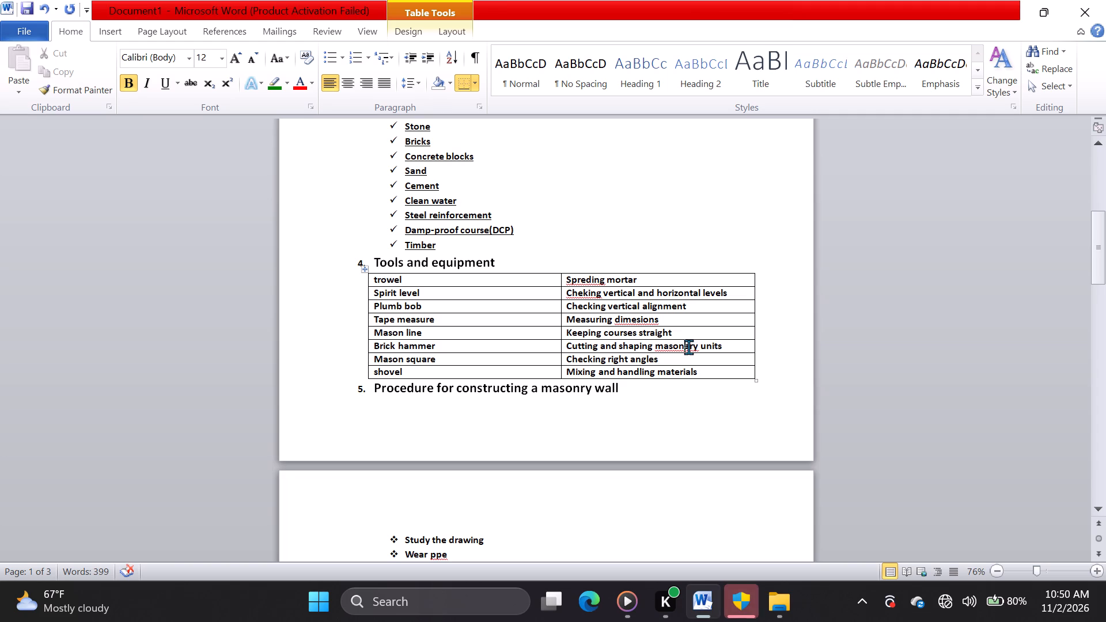
click(688, 347)
key(BackSpace)
Correct the spelling to "masonry" in the section 1 "Meaning of" and section 2 "Types of" headings.
scroll(577, 204, up, 5)
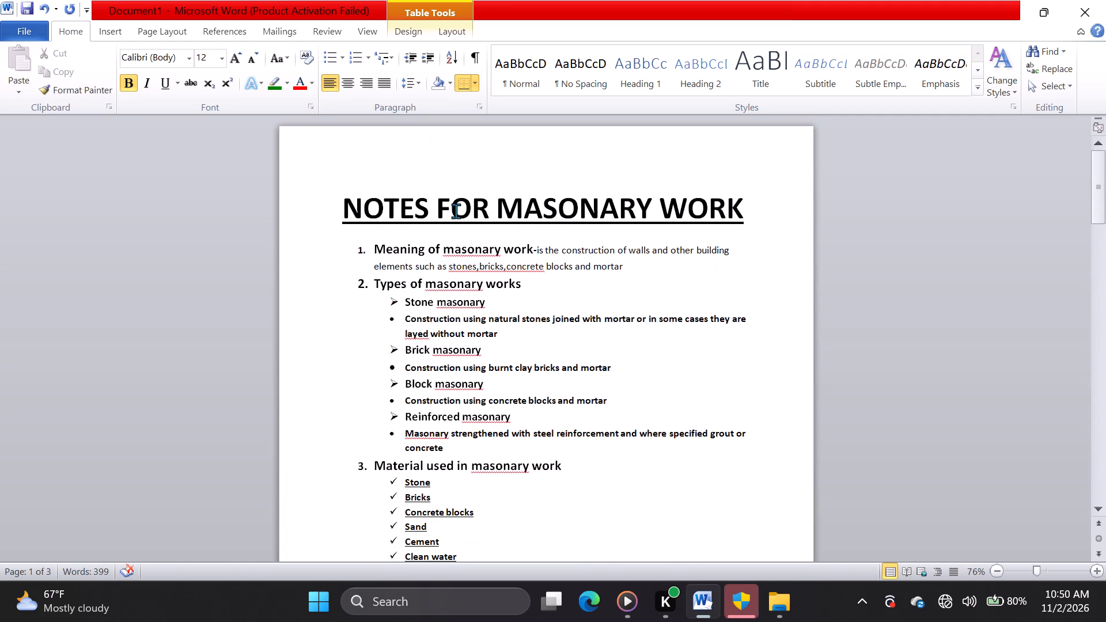
click(488, 249)
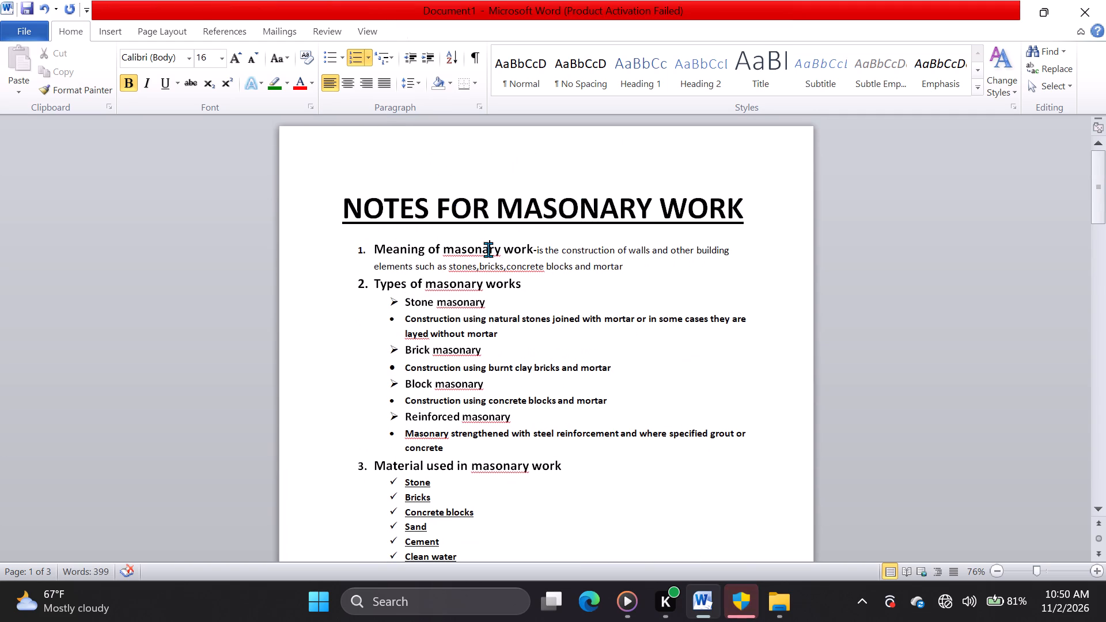
key(BackSpace)
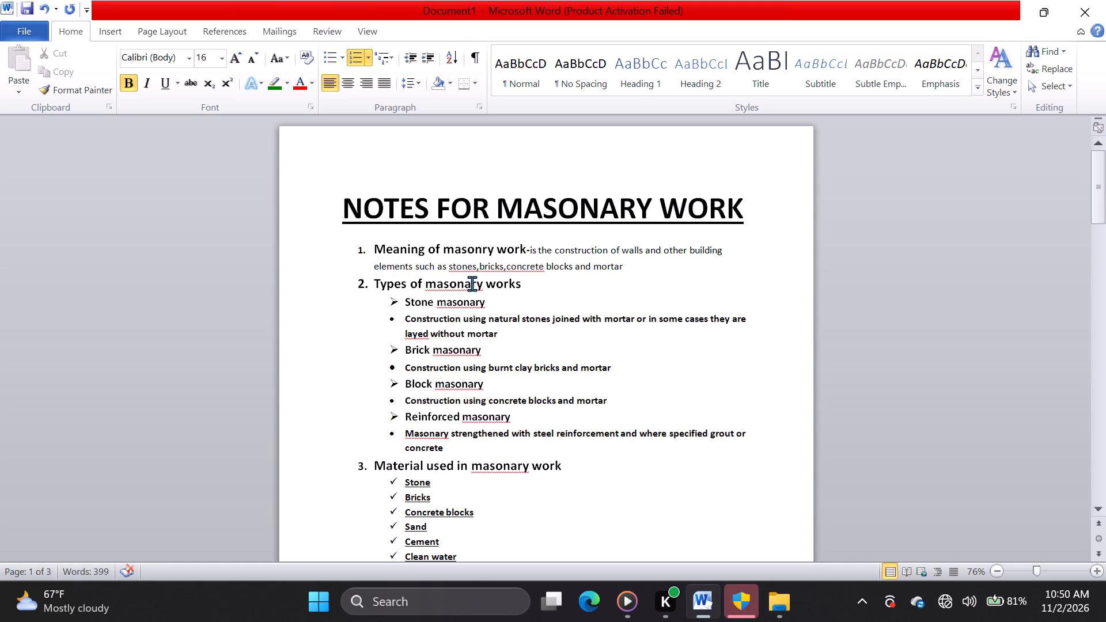
click(472, 283)
key(BackSpace)
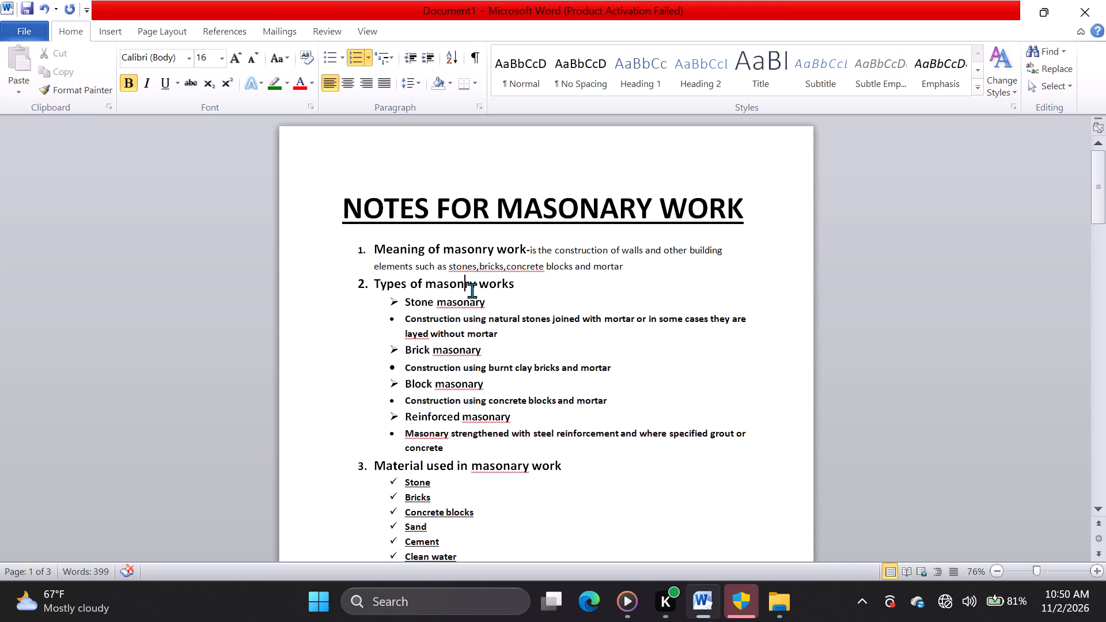
Correct the spelling to "masonry" in the Stone, Brick, Block and Reinforced subheadings and in the description of the reinforced type.
click(477, 302)
key(BackSpace)
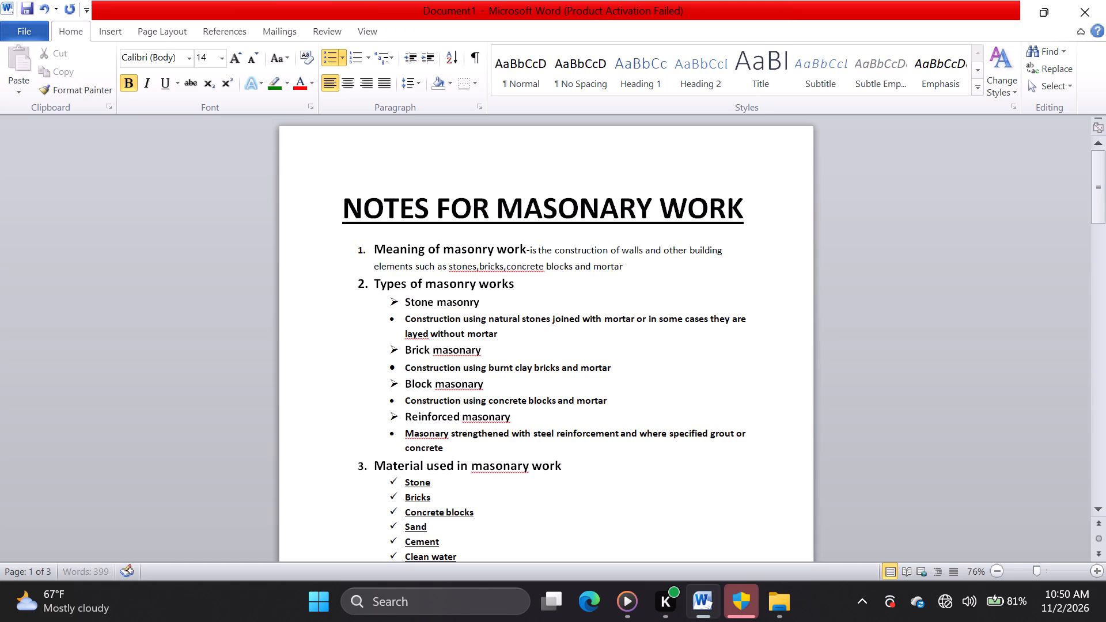
click(471, 348)
key(BackSpace)
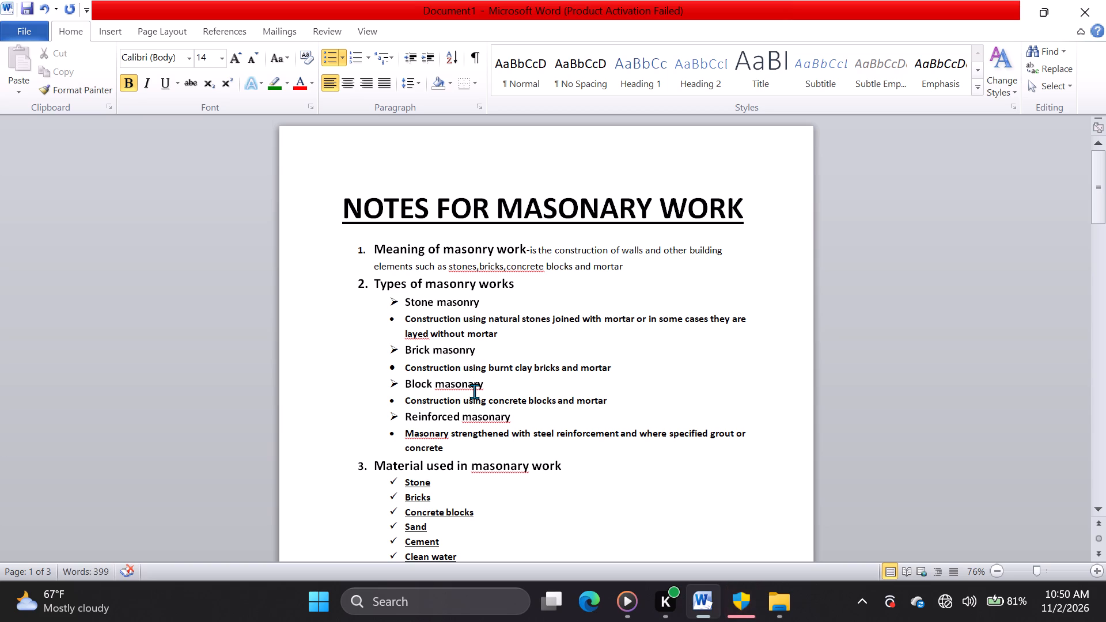
click(473, 382)
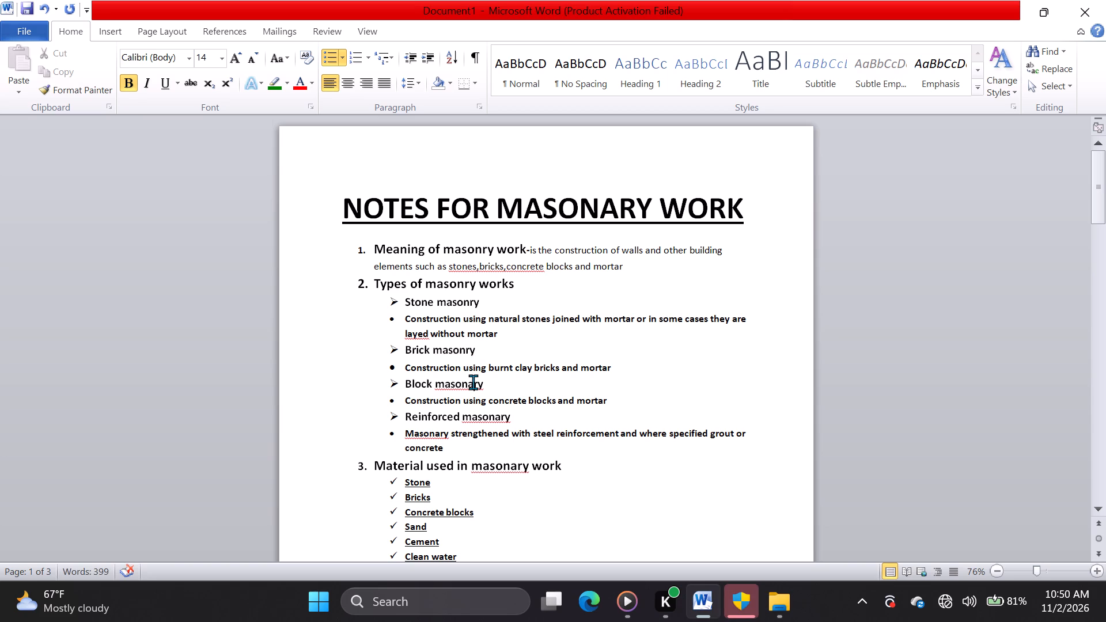
key(BackSpace)
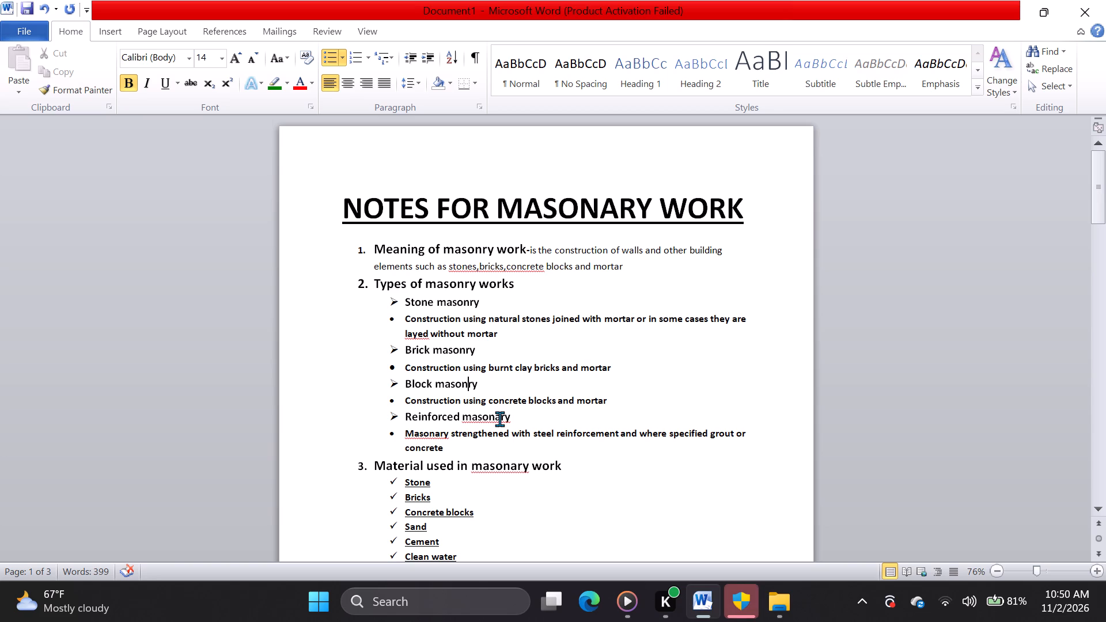
click(499, 419)
key(BackSpace)
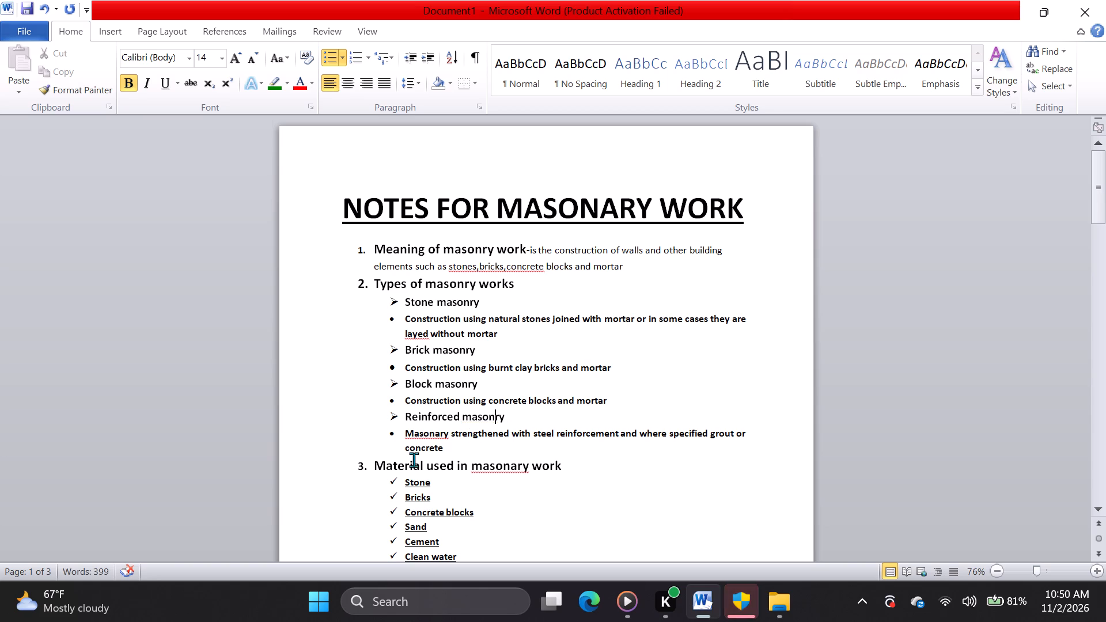
click(438, 436)
key(BackSpace)
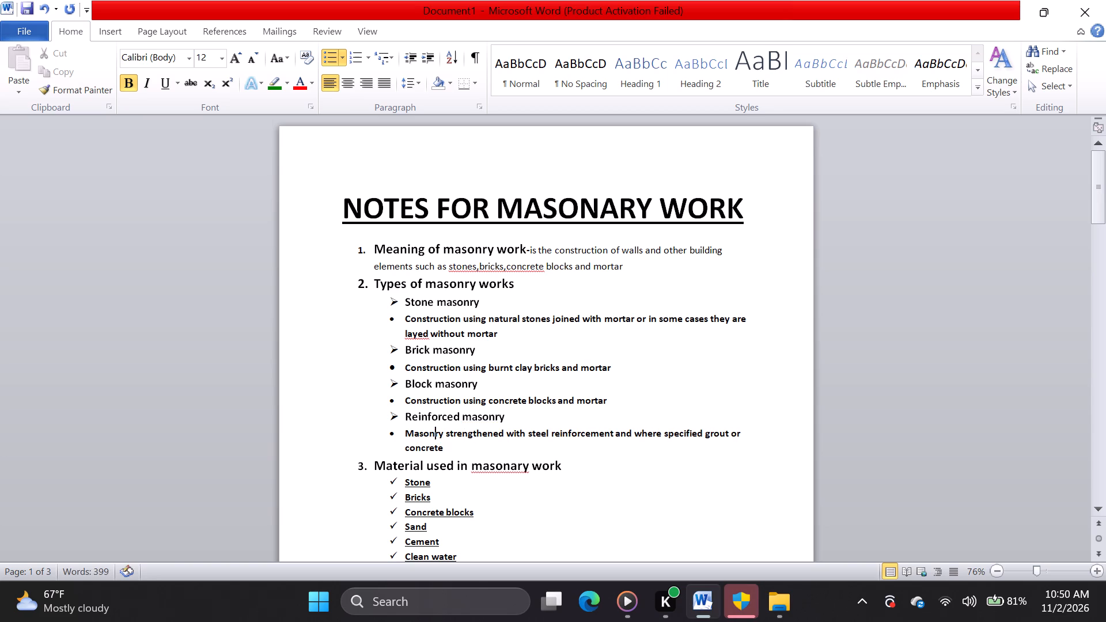
Correct the spelling to "masonry" in the section 3 heading about materials used.
scroll(504, 472, down, 1)
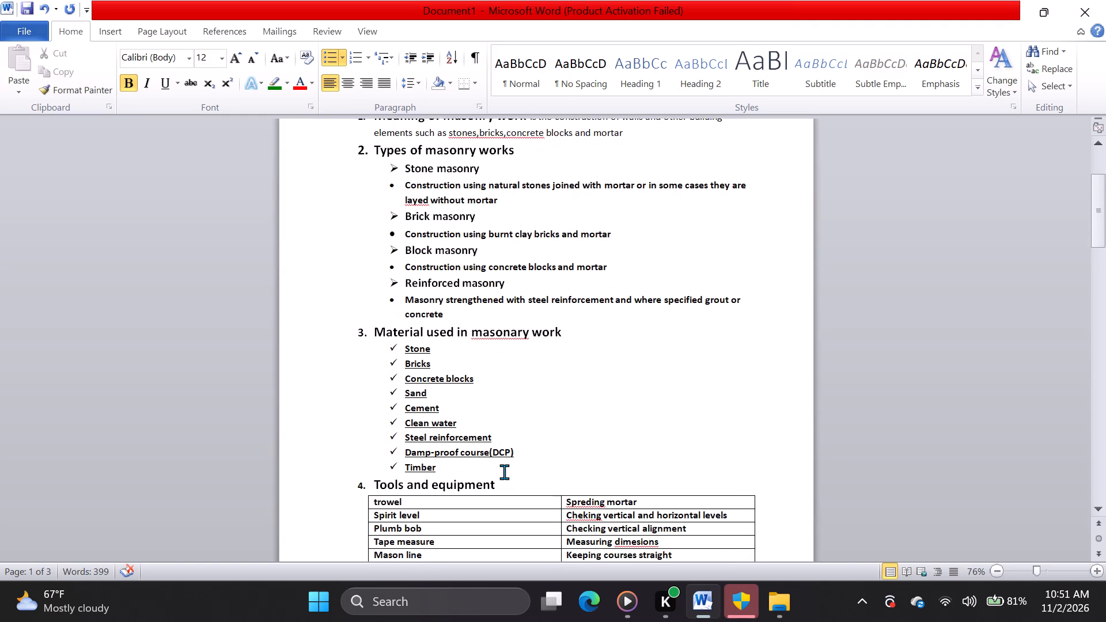
scroll(504, 472, down, 1)
click(516, 318)
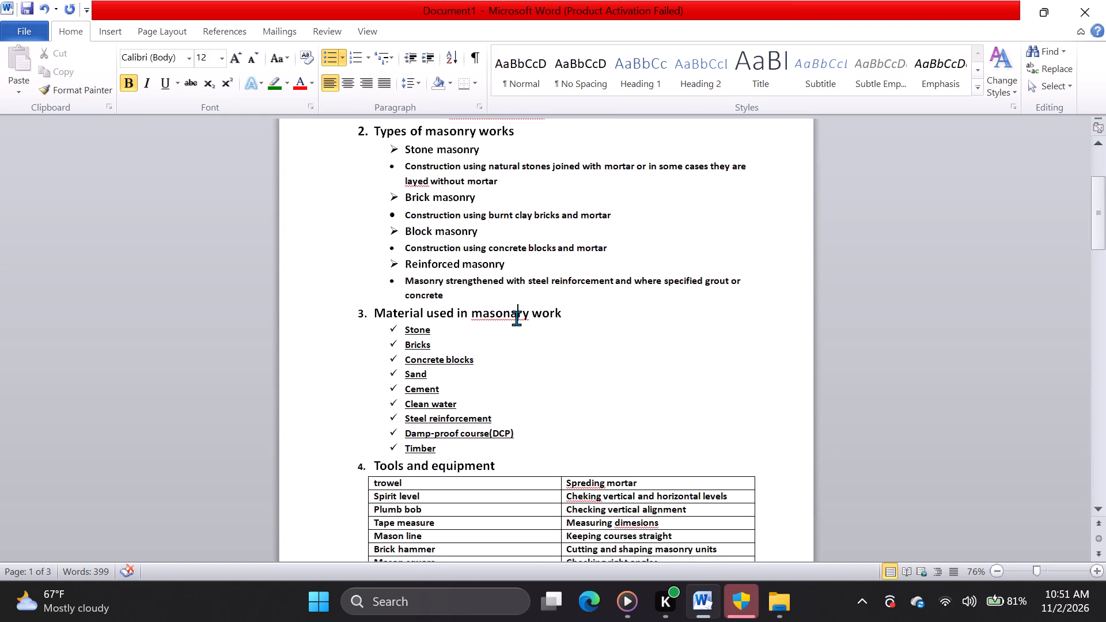
key(BackSpace)
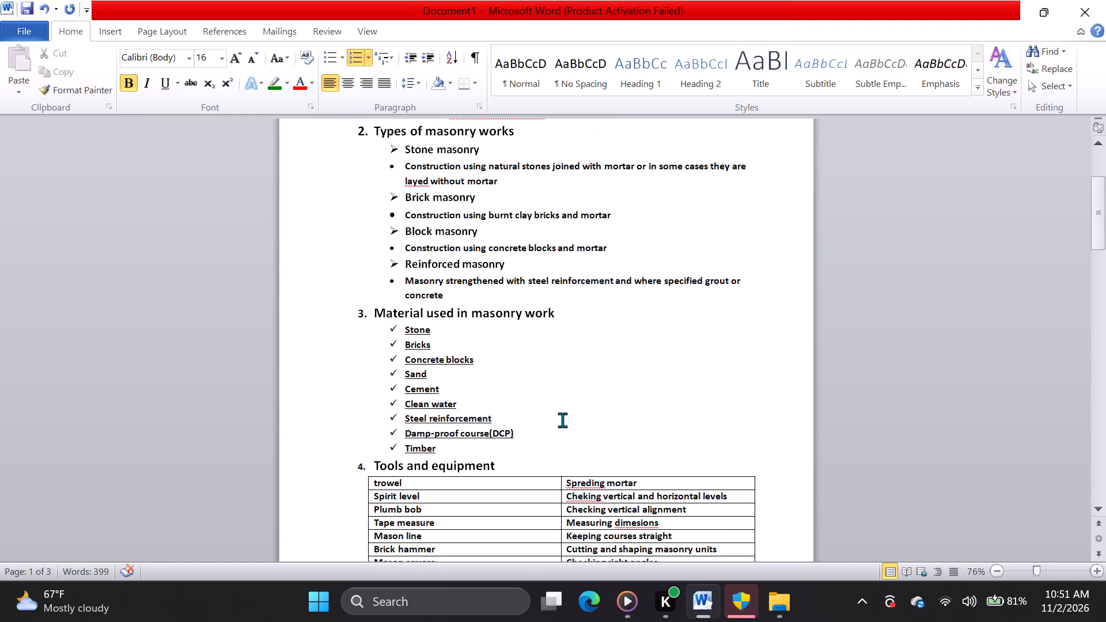
Correct the spelling to "Spreading" in the trowel row and "Checking" in the Spirit level row of the tools table.
scroll(562, 420, down, 2)
scroll(562, 420, up, 1)
scroll(562, 420, down, 1)
scroll(562, 420, up, 1)
scroll(562, 420, down, 1)
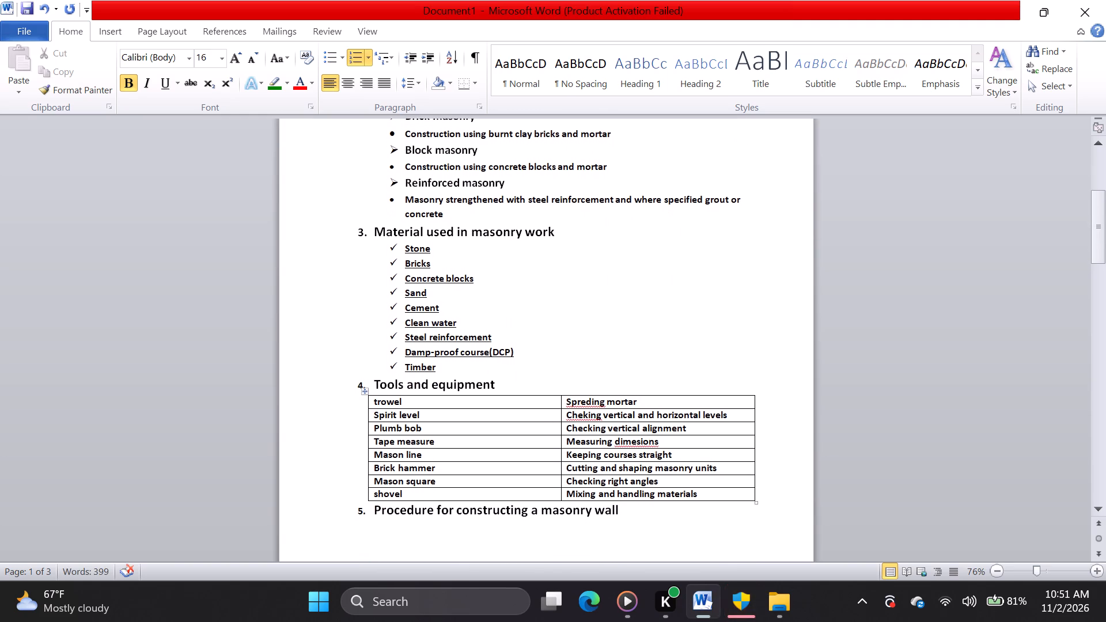
scroll(562, 420, down, 1)
scroll(562, 420, up, 1)
scroll(562, 420, down, 3)
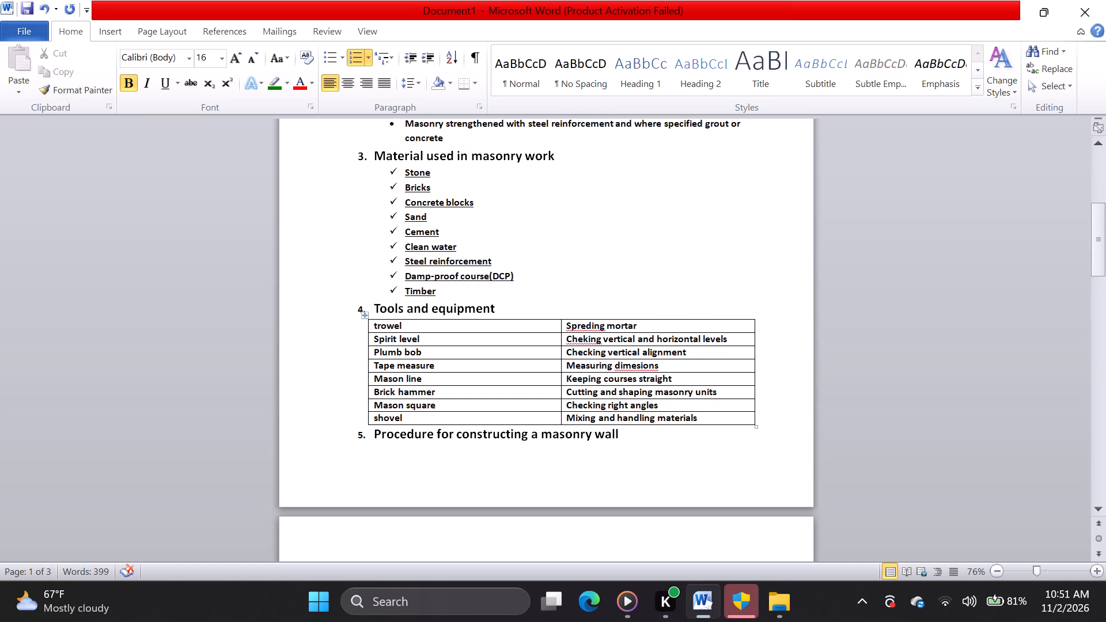
click(588, 325)
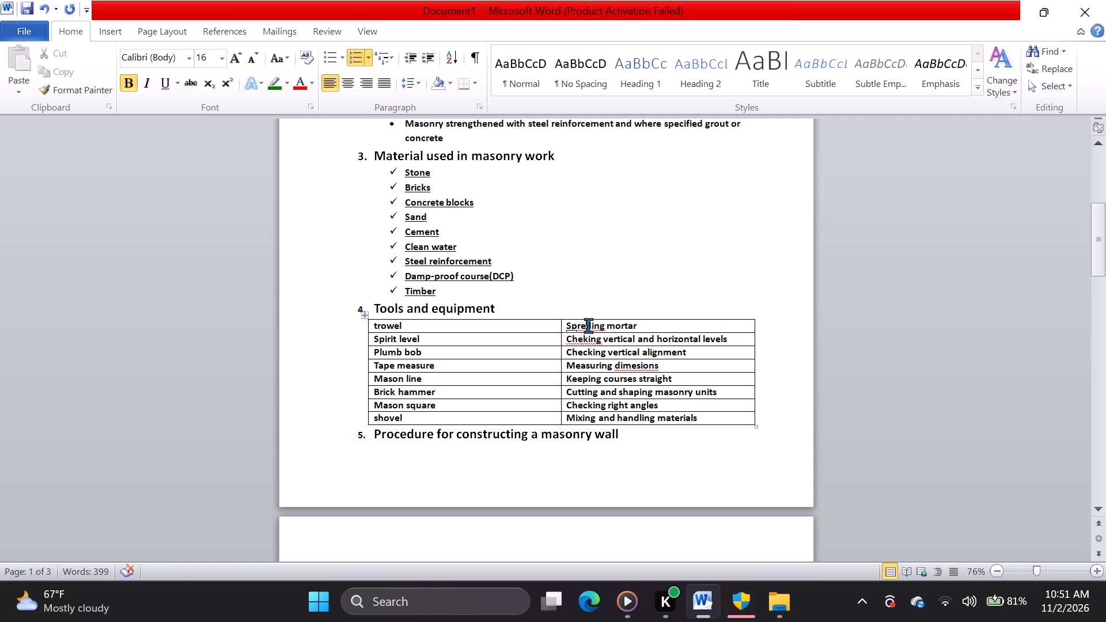
key(a)
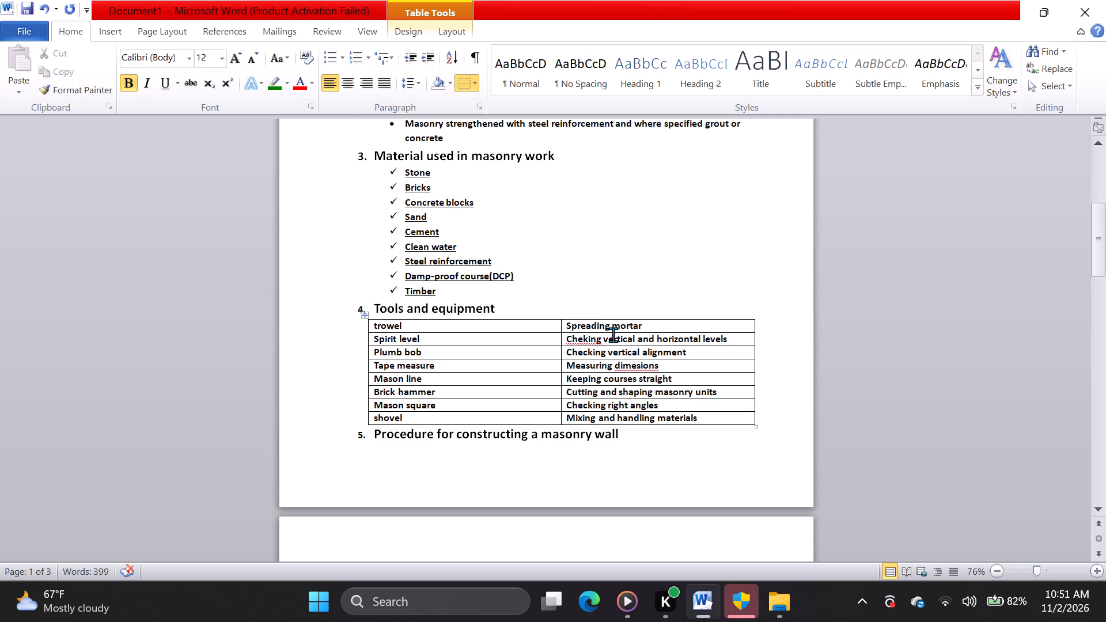
click(584, 340)
key(c)
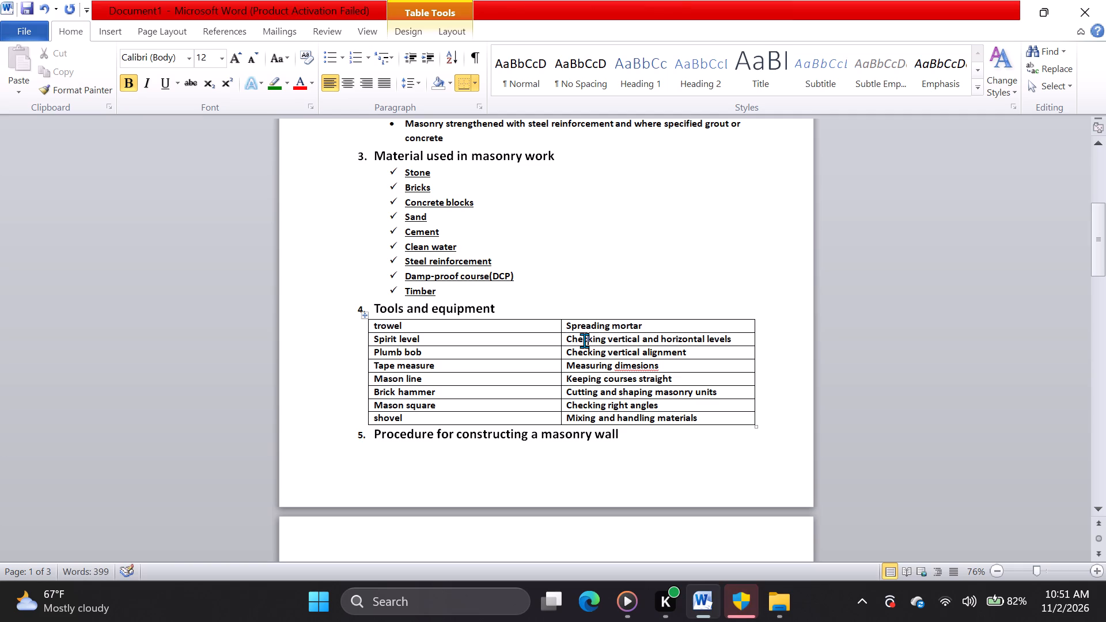
Correct the spelling to "dimensions" in the Tape measure row of the tools table.
click(637, 366)
key(n)
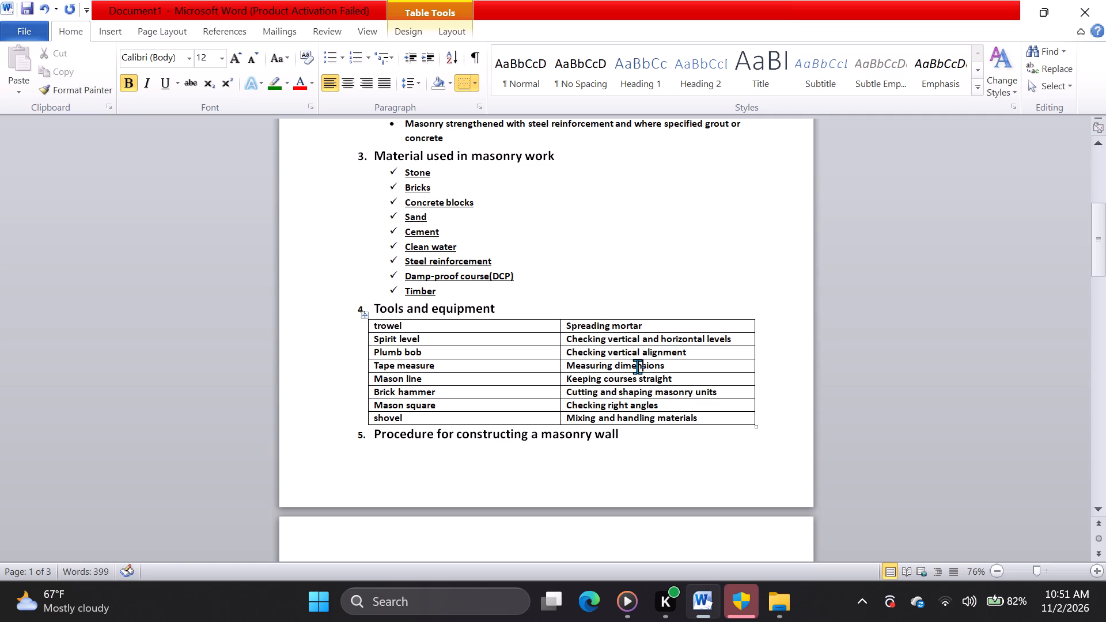
Look through the first sections, from the title to the wall construction procedure, for remaining spelling errors.
scroll(656, 399, up, 1)
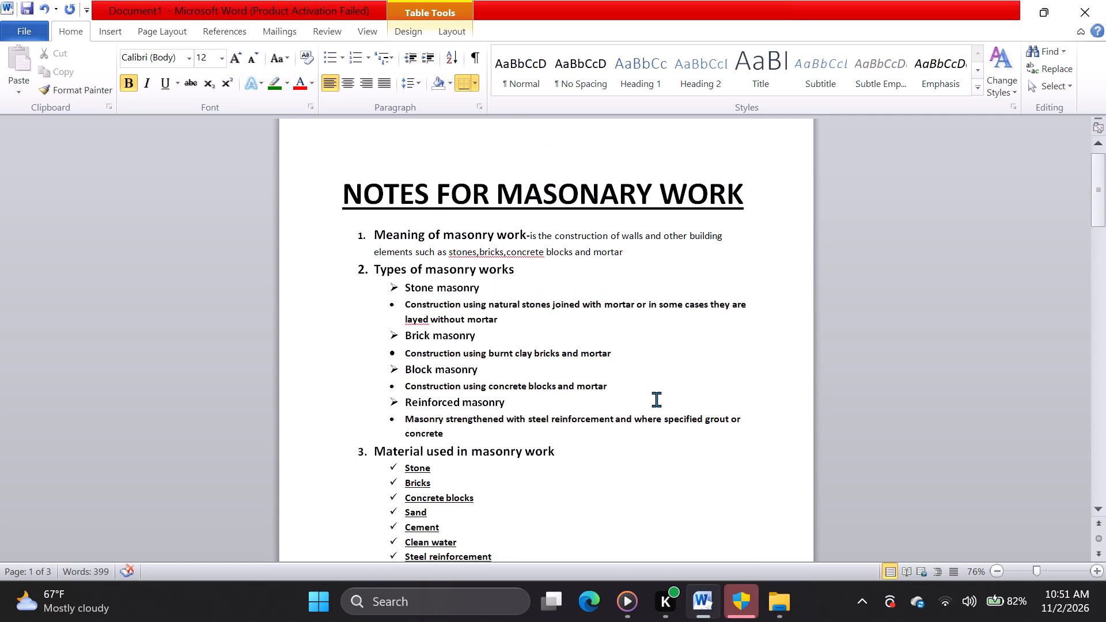
scroll(656, 399, up, 1)
scroll(656, 399, down, 2)
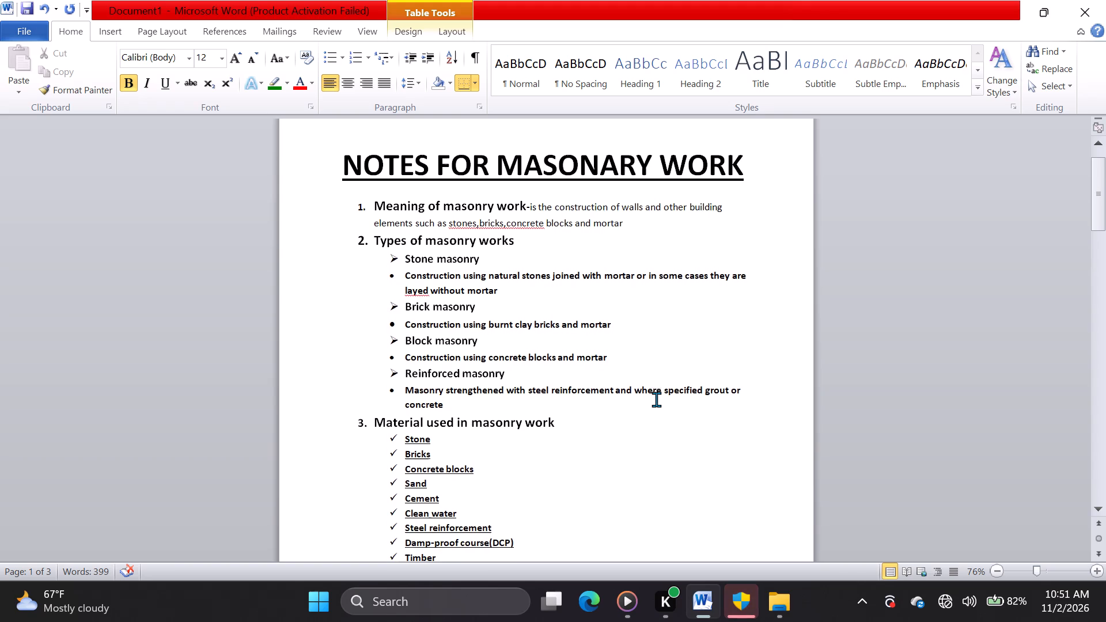
scroll(656, 399, down, 3)
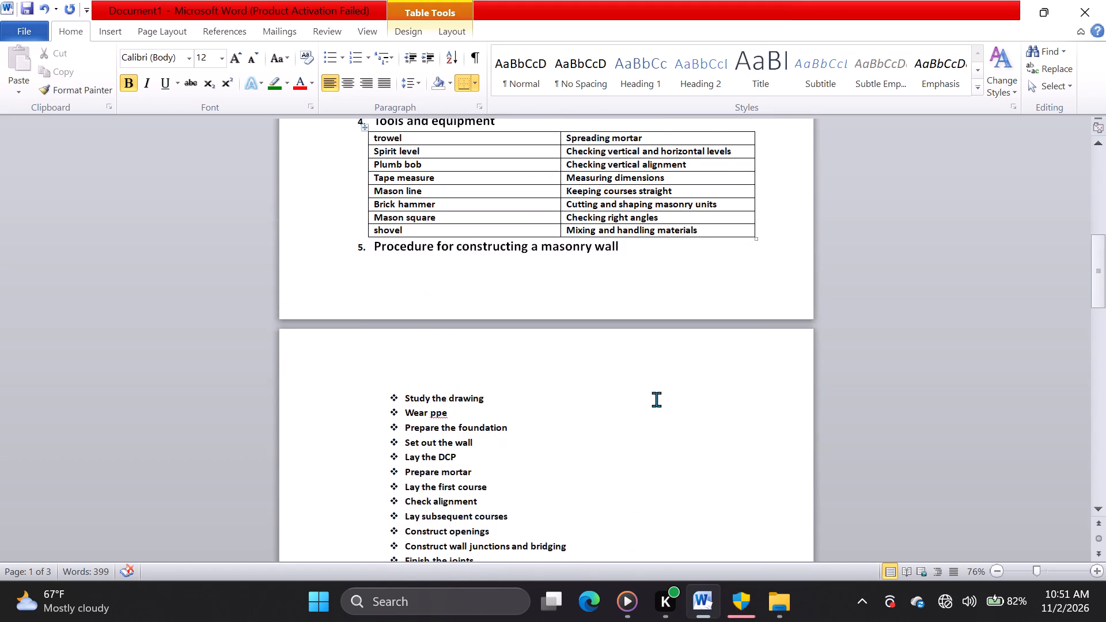
scroll(656, 399, up, 1)
scroll(656, 399, down, 1)
scroll(656, 399, up, 1)
scroll(656, 399, down, 4)
scroll(656, 399, up, 5)
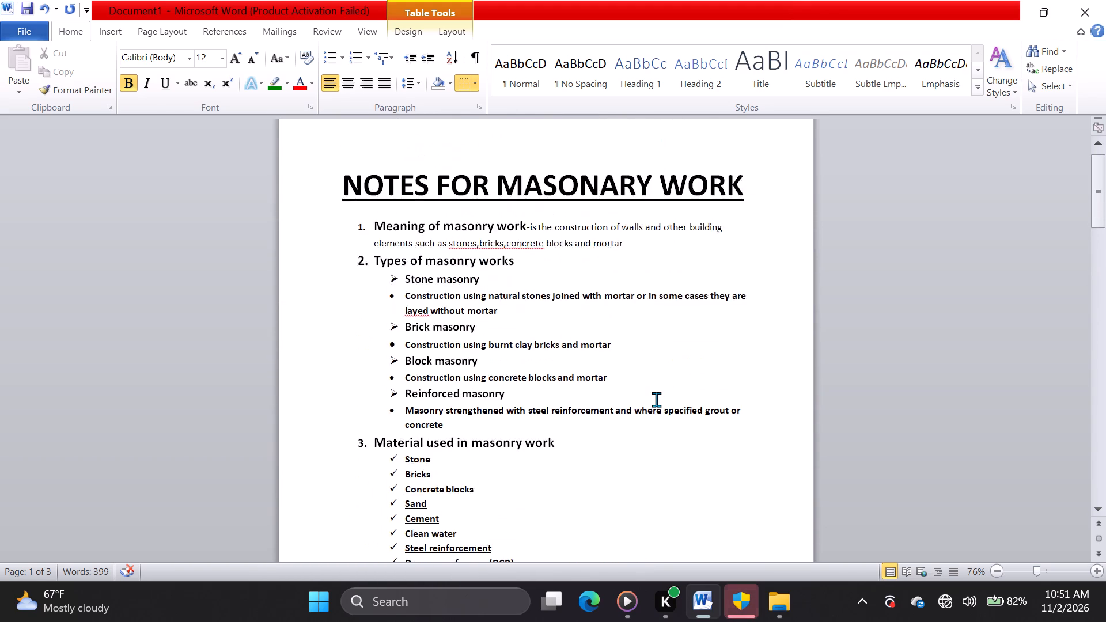
scroll(656, 399, up, 5)
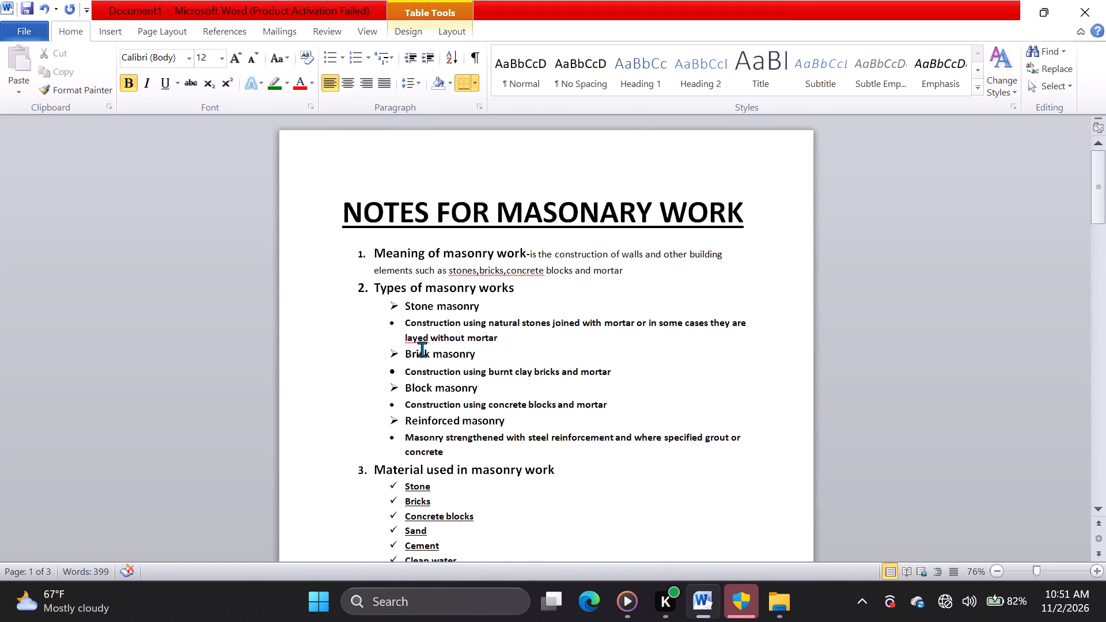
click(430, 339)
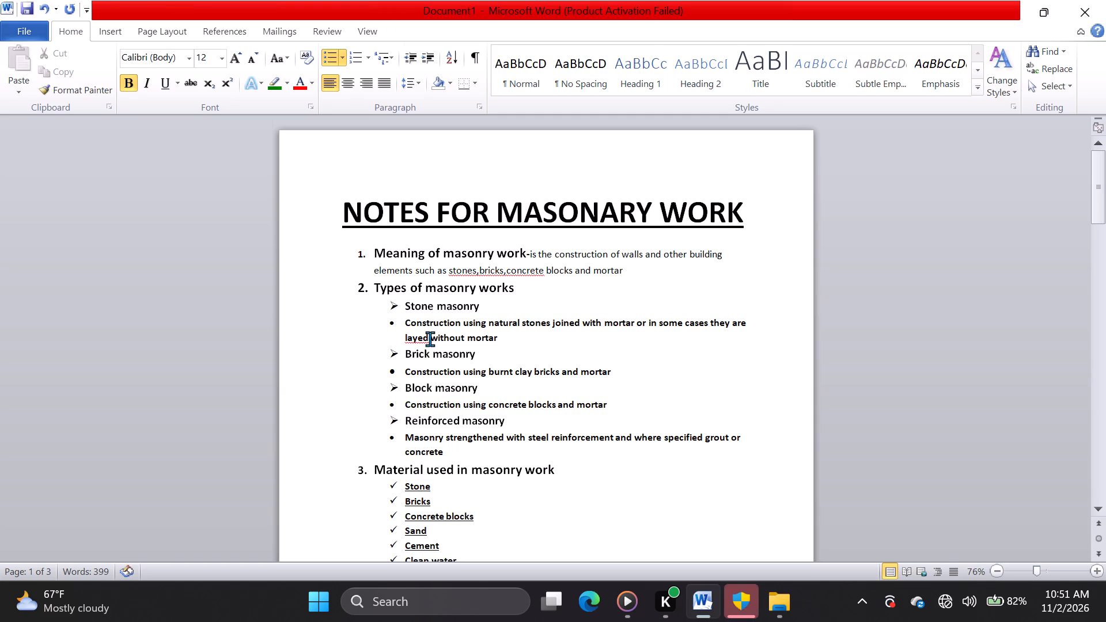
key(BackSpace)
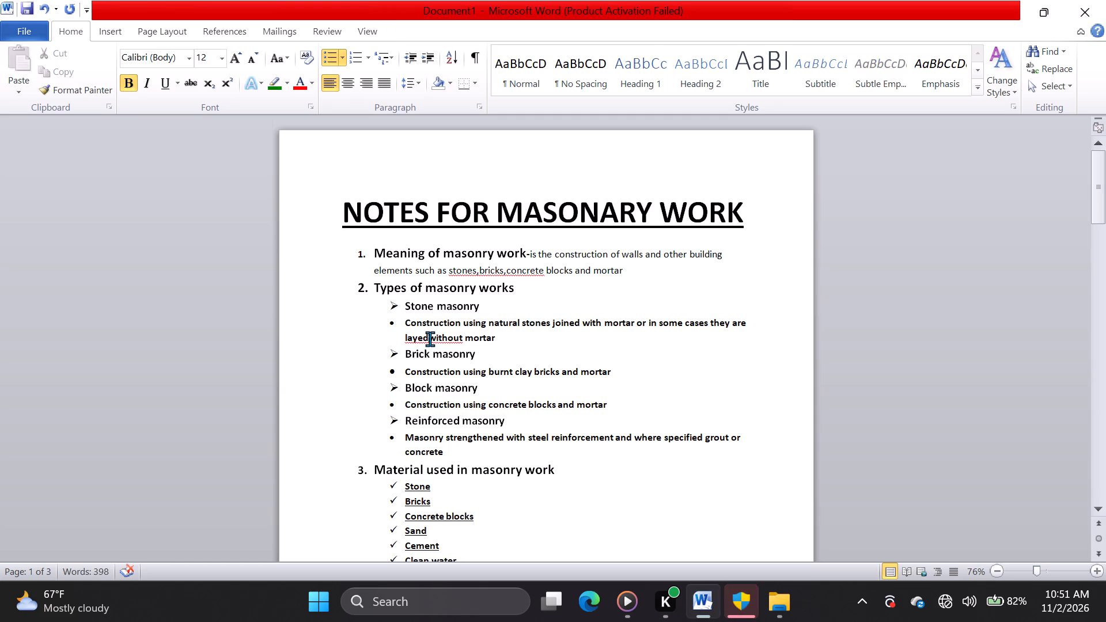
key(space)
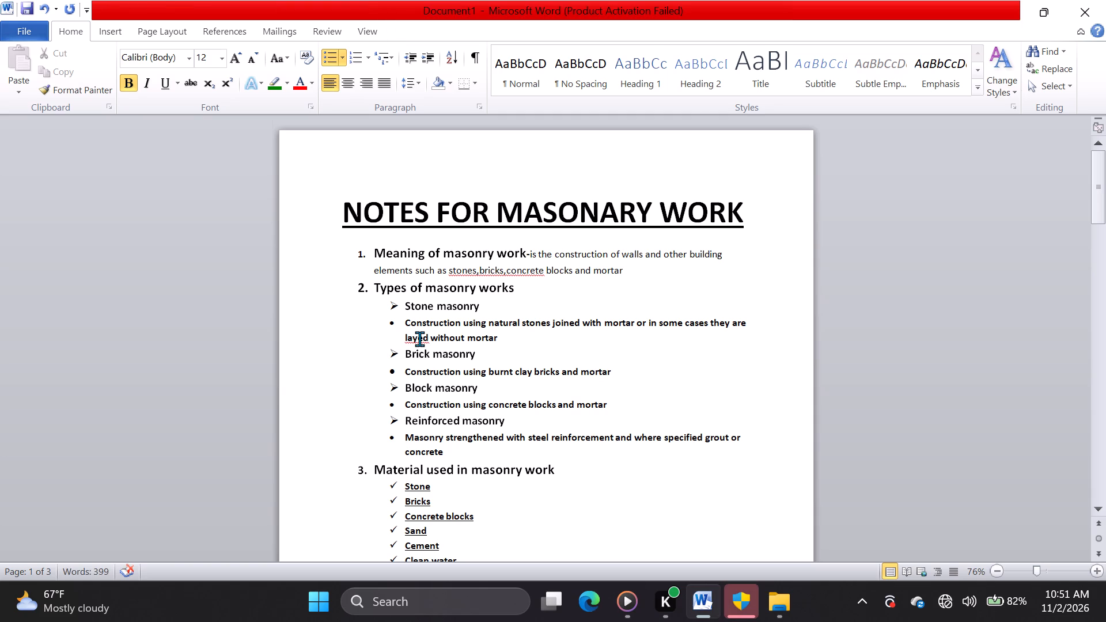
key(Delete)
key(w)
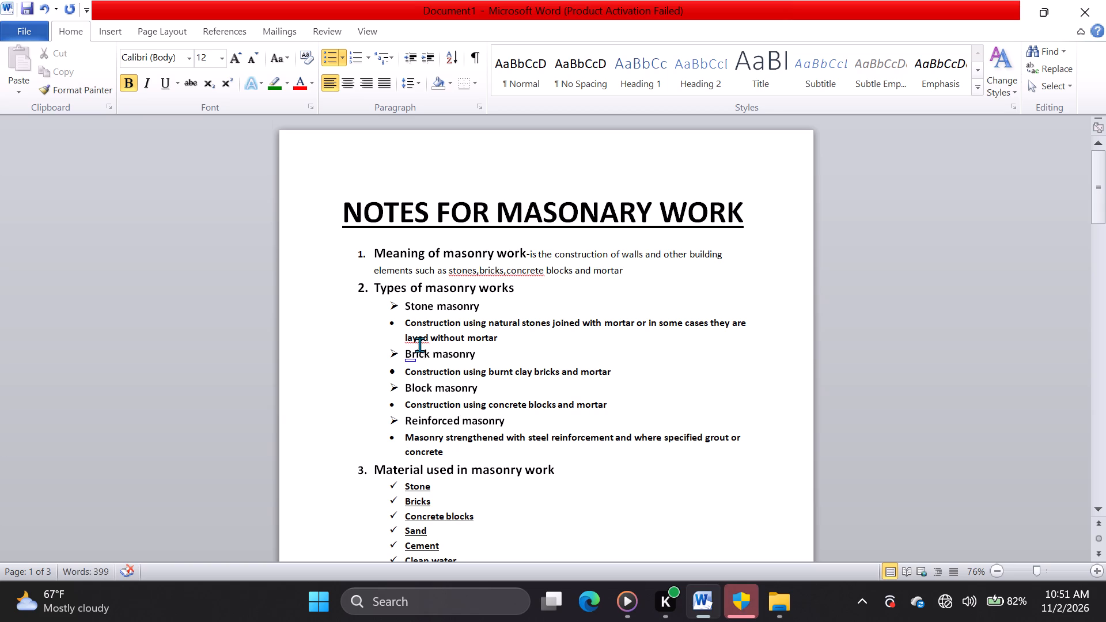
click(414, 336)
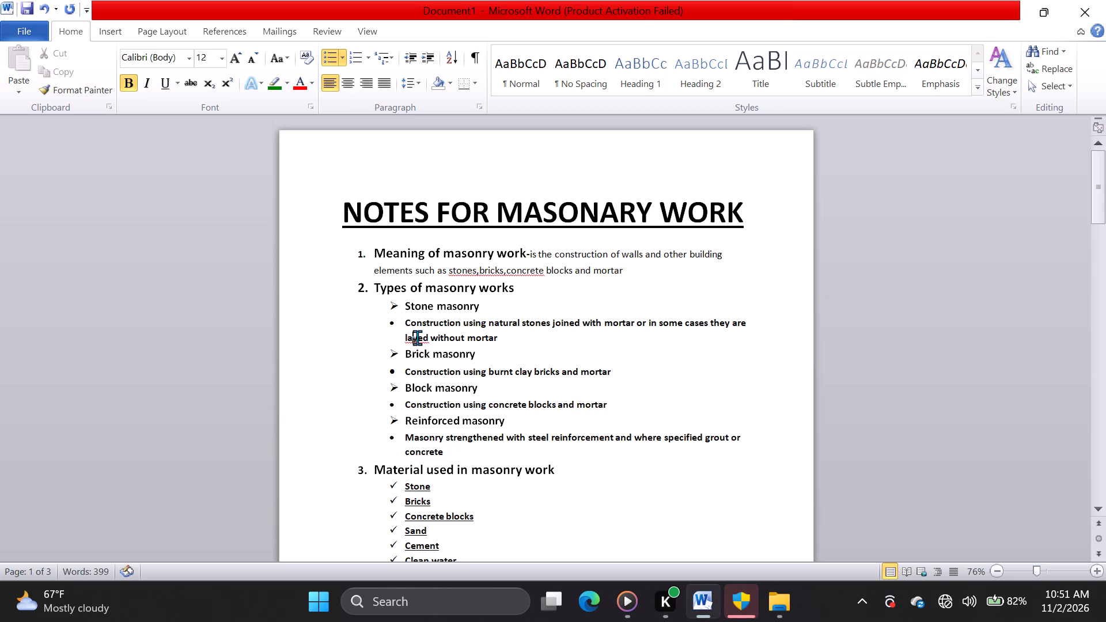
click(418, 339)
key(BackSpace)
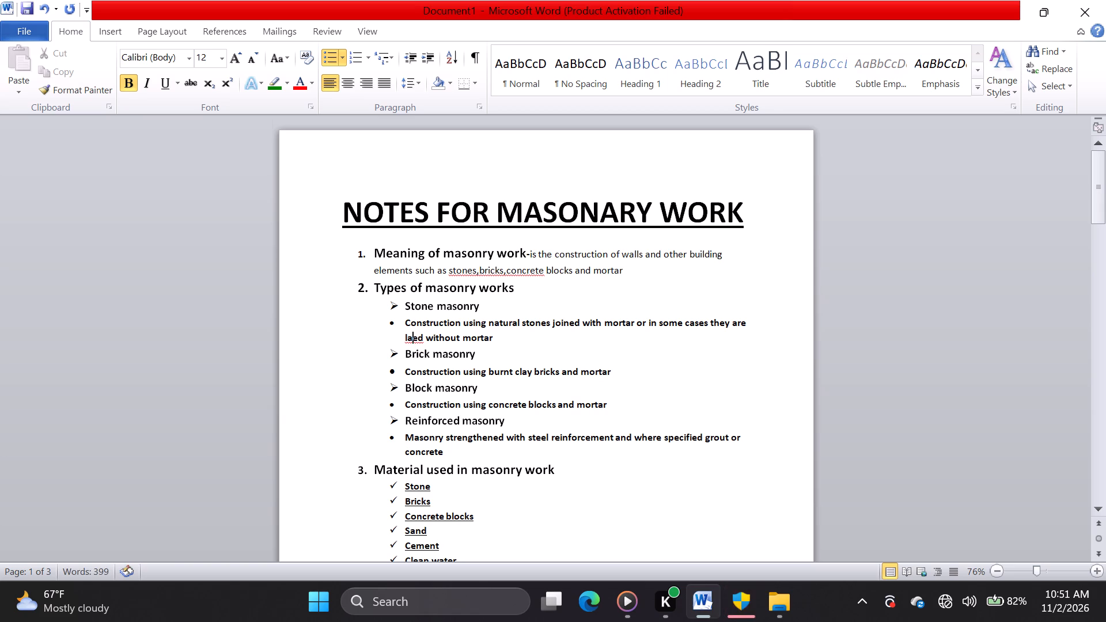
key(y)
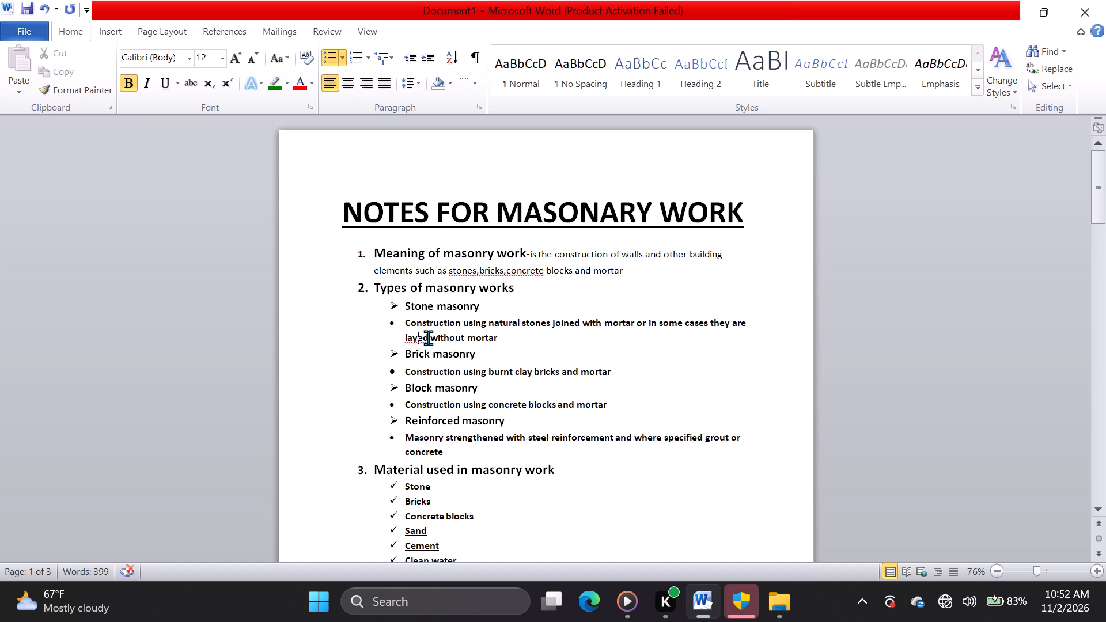
Change "layed" to "lay" in the stone masonry description.
click(428, 337)
key(BackSpace)
key(BackSpace)
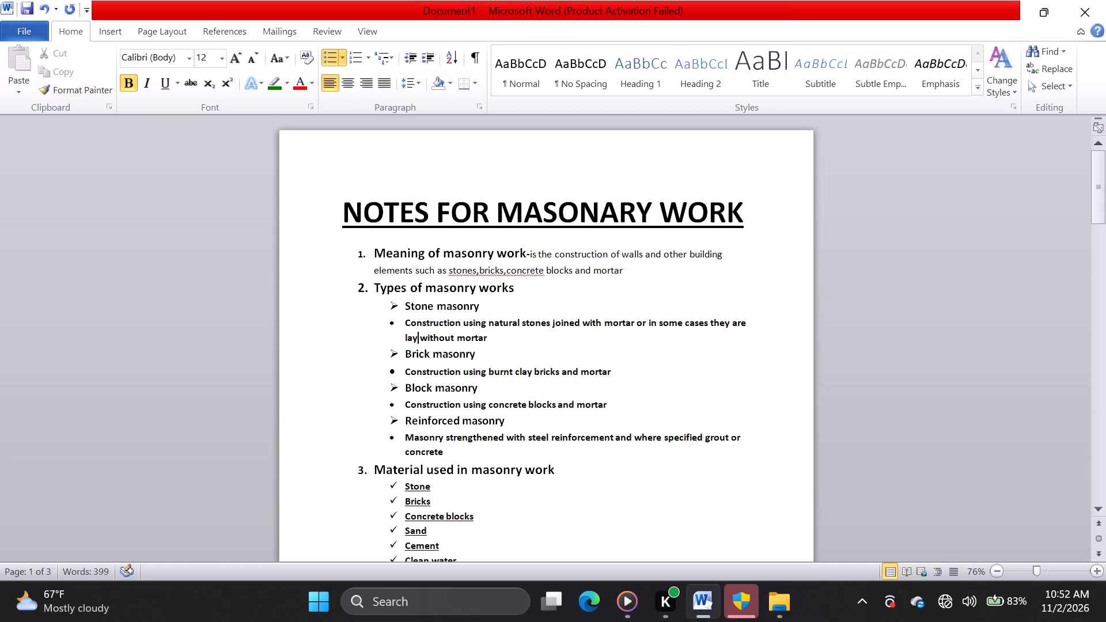
Insert a space after "stones" and after "bricks" in the section 1 definition of masonry work.
click(478, 274)
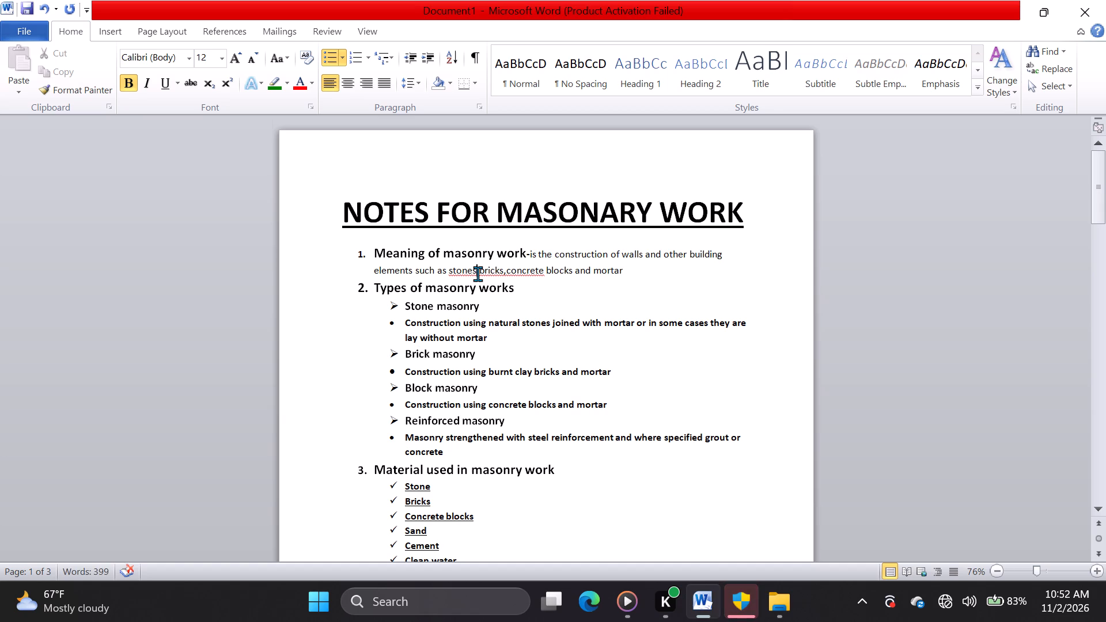
key(space)
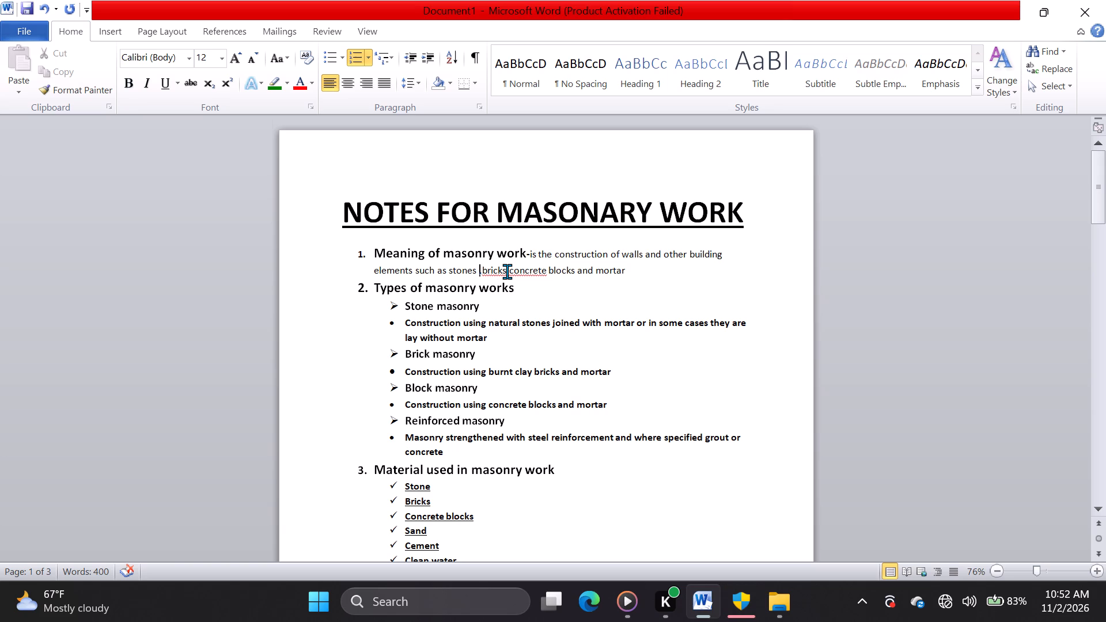
click(507, 271)
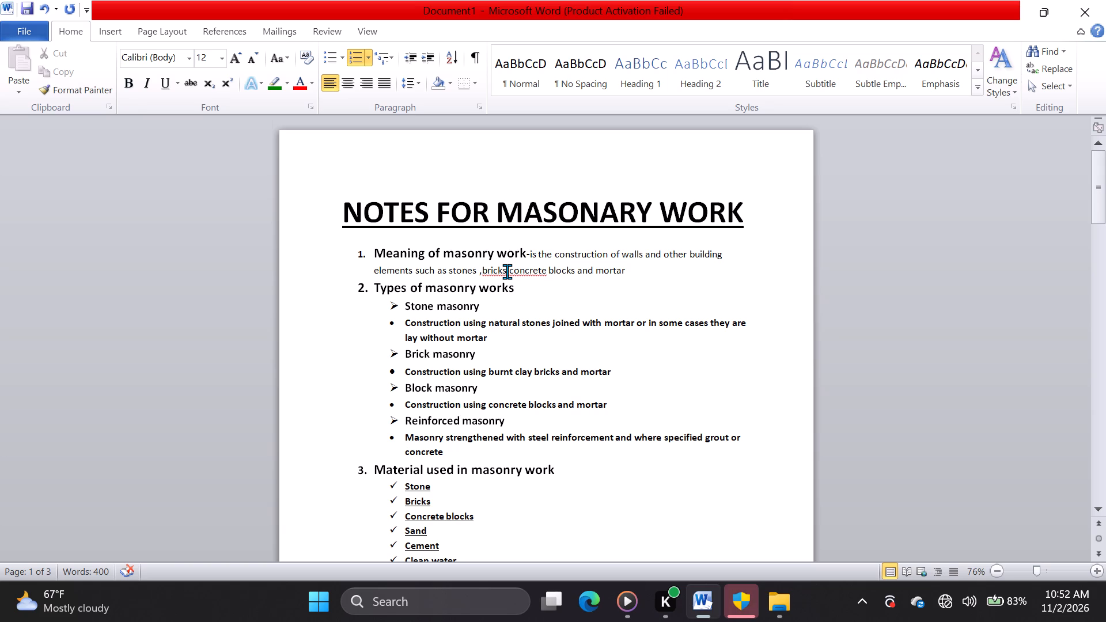
key(space)
Capitalize "PPE" in the "Wear" item of the wall construction procedure list.
scroll(477, 403, down, 1)
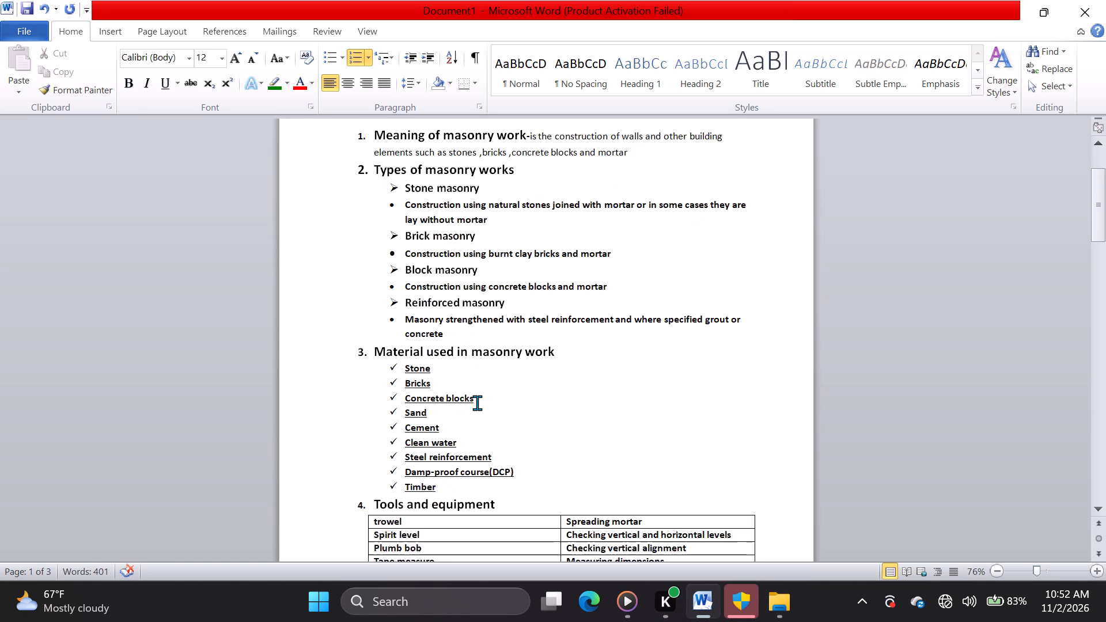
scroll(477, 403, down, 7)
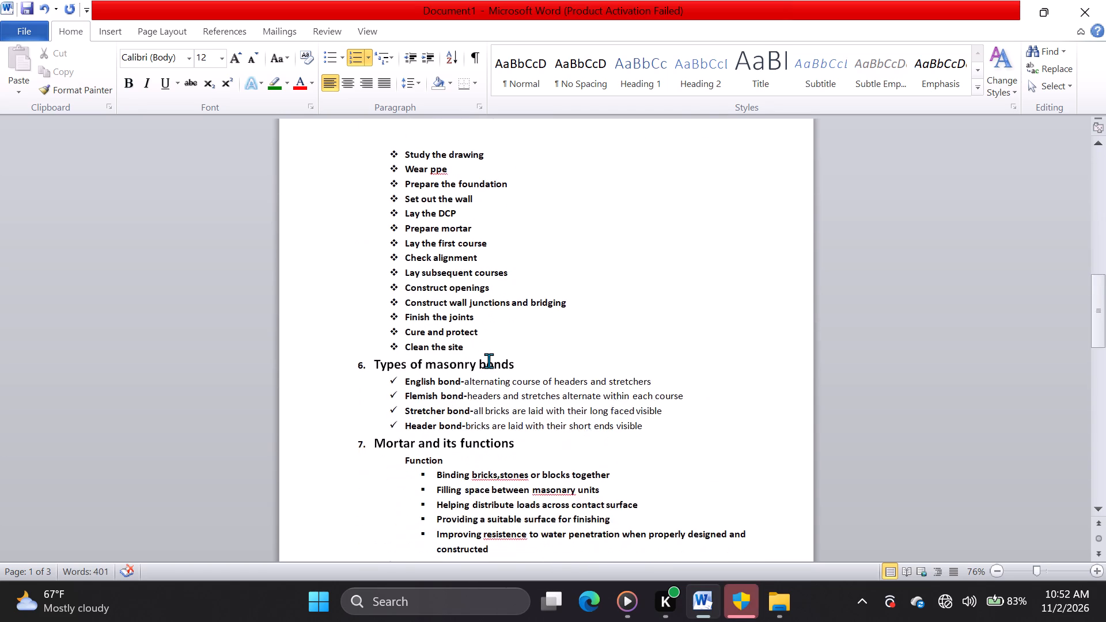
scroll(488, 361, down, 1)
scroll(493, 207, up, 2)
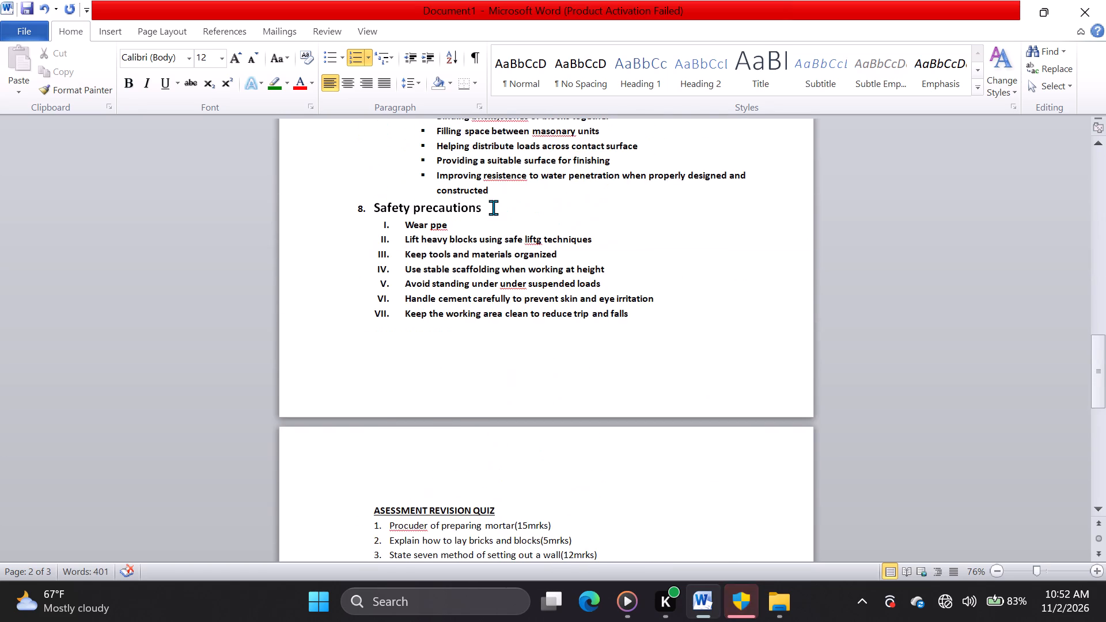
scroll(493, 207, up, 1)
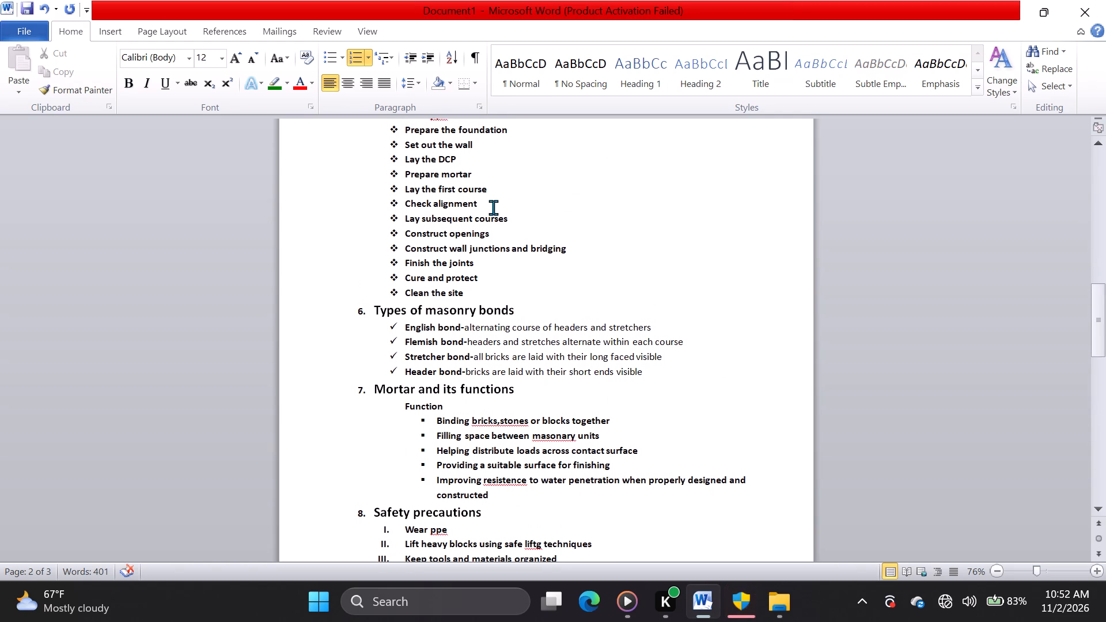
scroll(493, 207, up, 1)
click(448, 202)
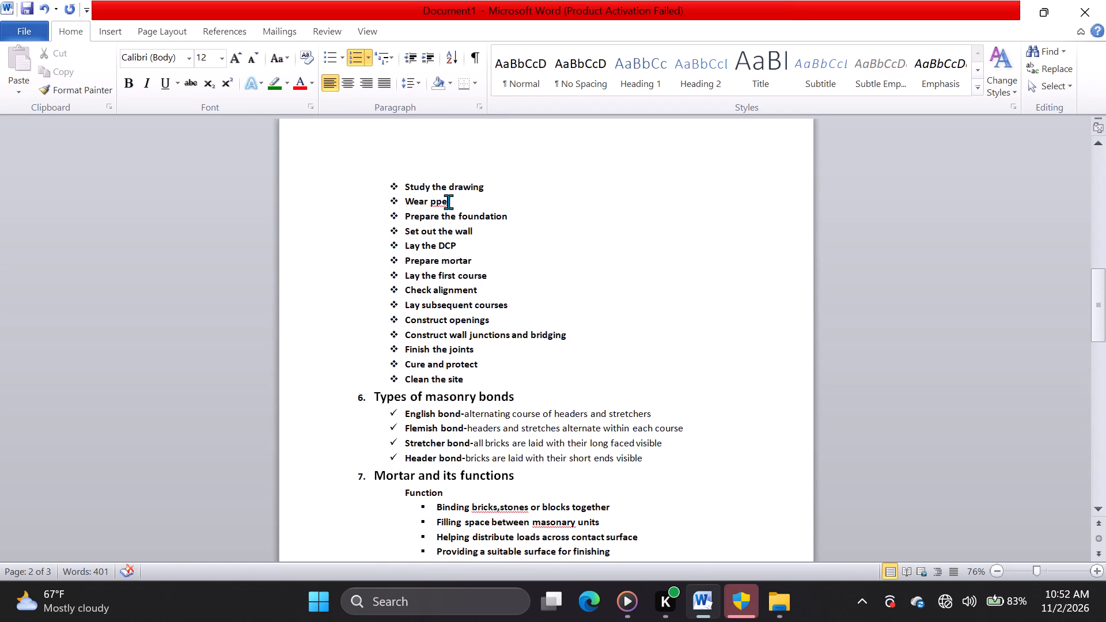
key(BackSpace)
key(BackSpace)
key(BackSpace)
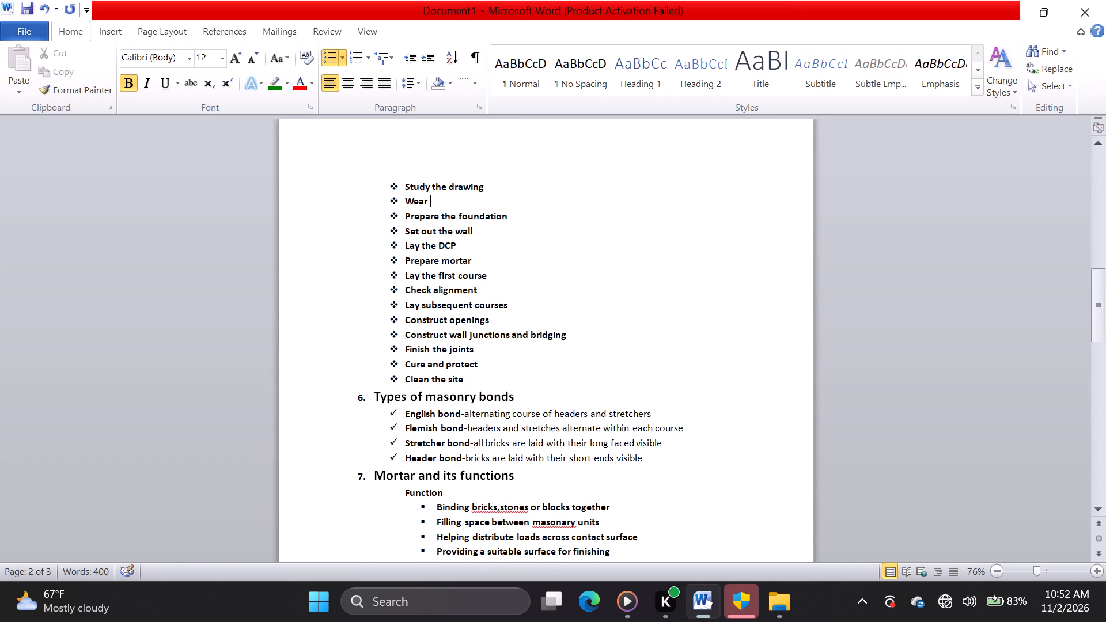
text(PPE)
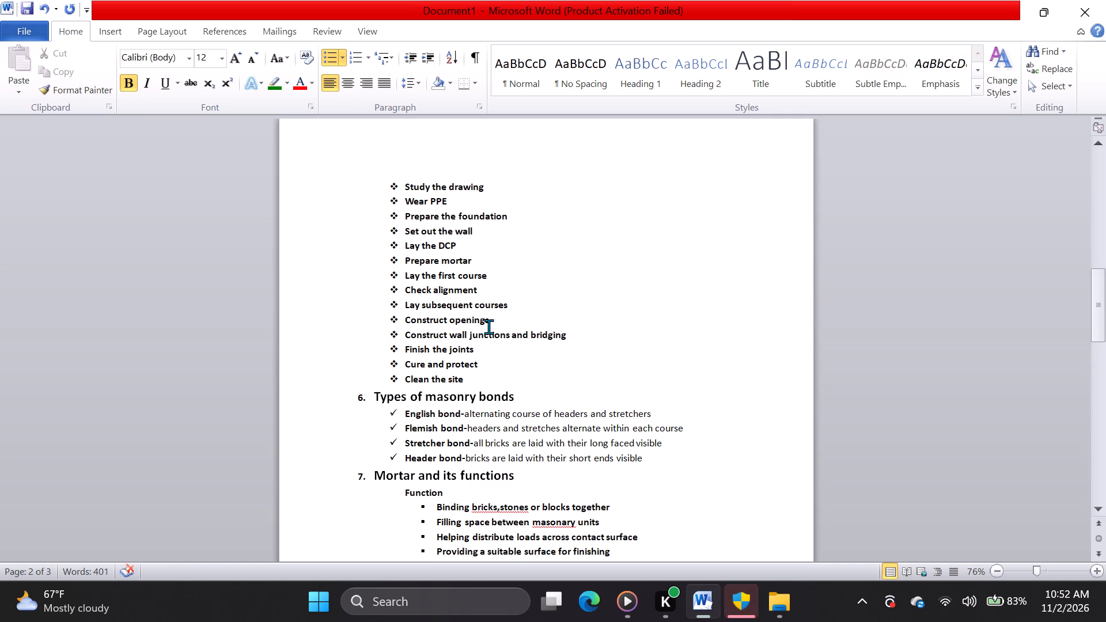
In the mortar functions list, add a space after "bricks" and correct the spellings to "masonry" and "resistance".
scroll(514, 427, down, 2)
scroll(514, 427, up, 1)
scroll(514, 427, down, 1)
scroll(514, 427, up, 1)
scroll(514, 427, down, 1)
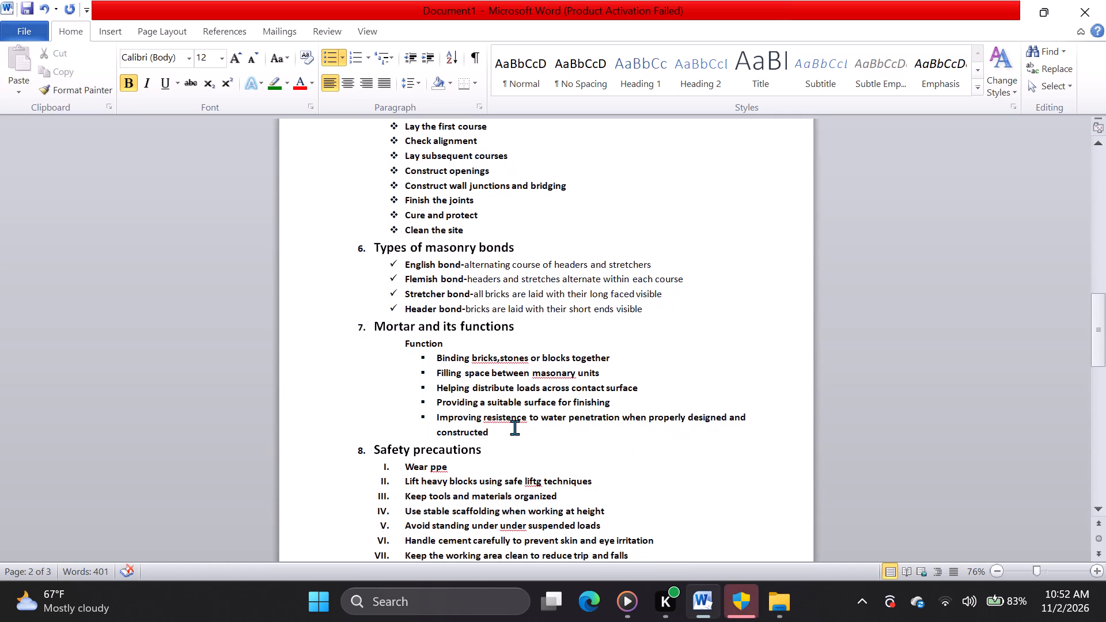
click(497, 355)
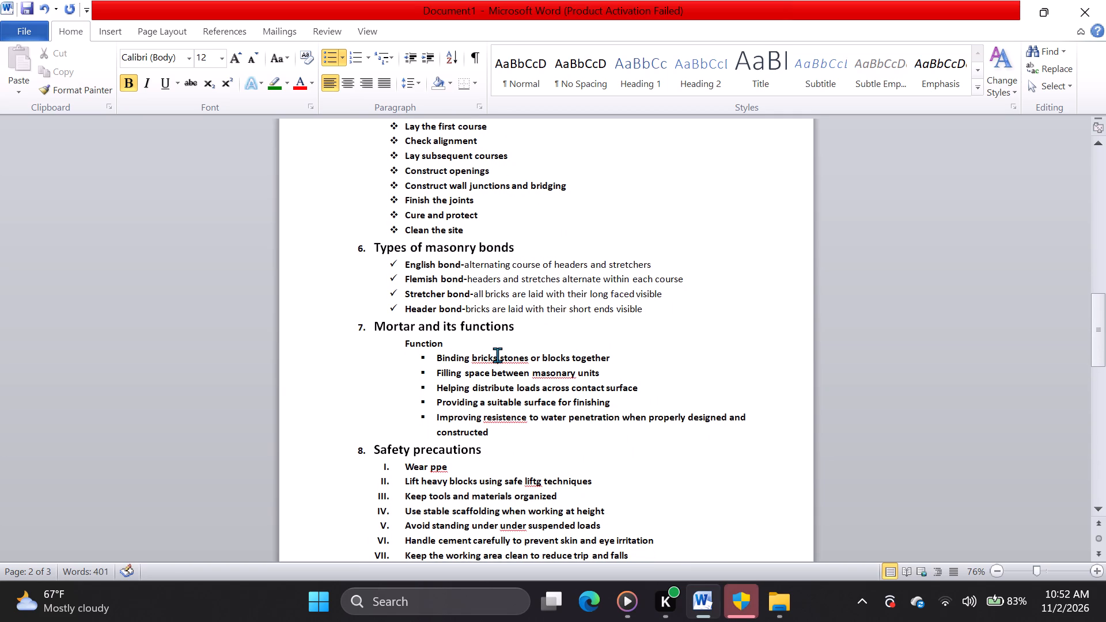
key(space)
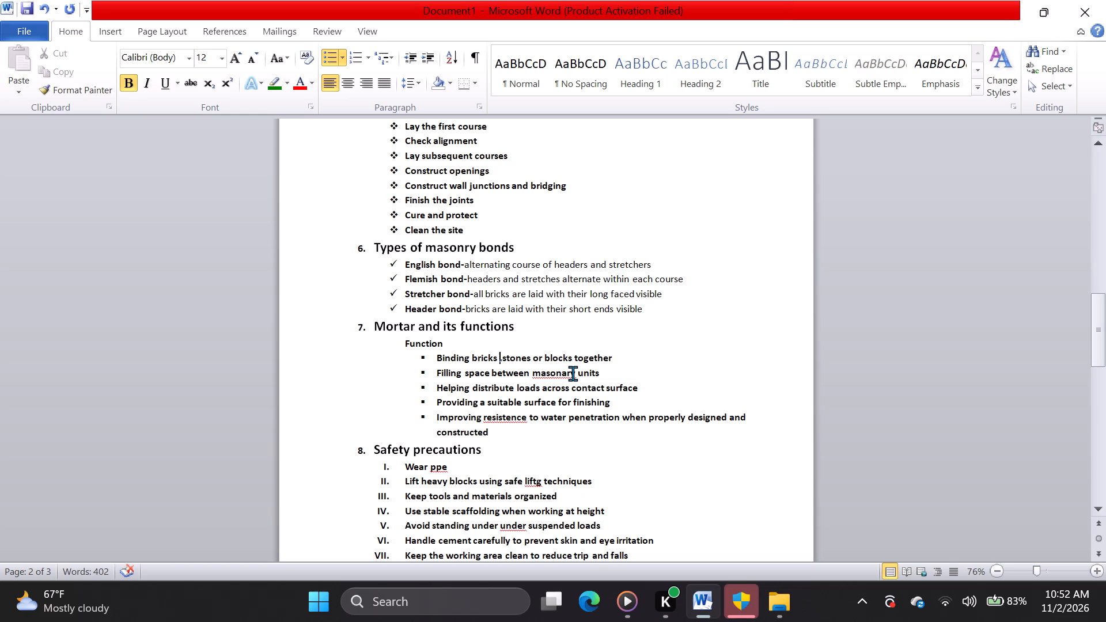
click(566, 373)
key(BackSpace)
click(509, 415)
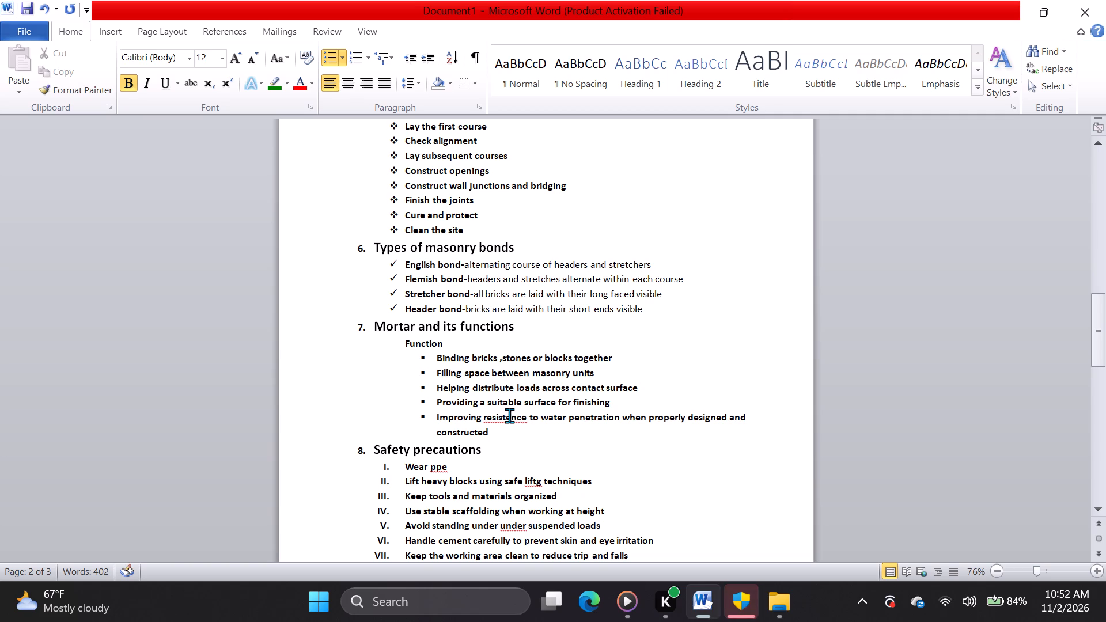
key(BackSpace)
key(a)
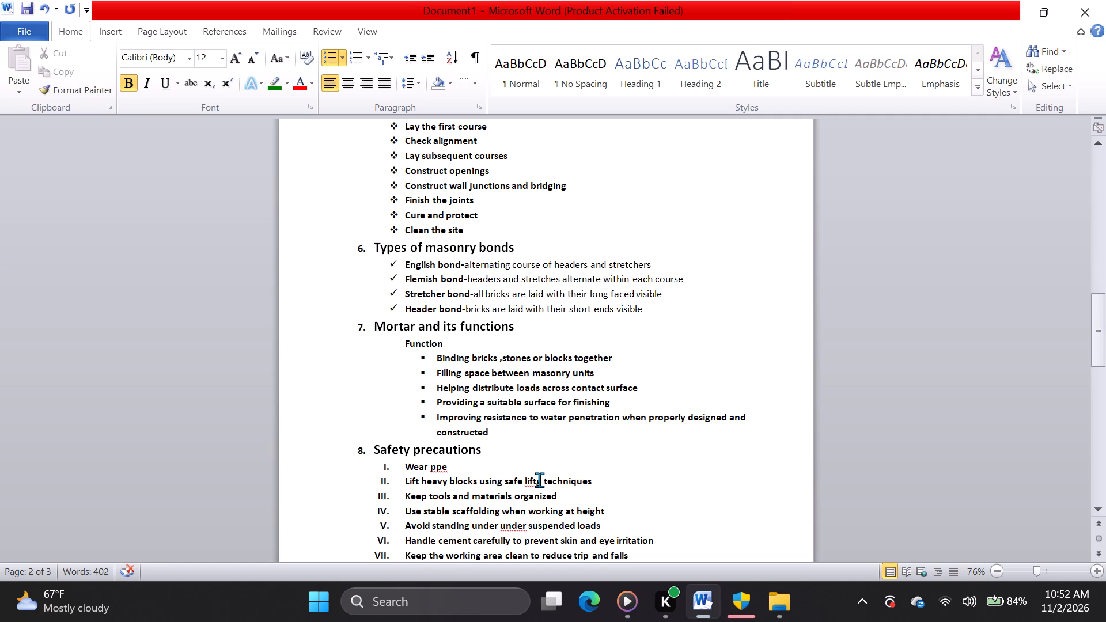
In the safety precautions list, capitalize "PPE" in item I and change "liftg" to "lift" in item II.
click(452, 472)
key(BackSpace)
key(BackSpace)
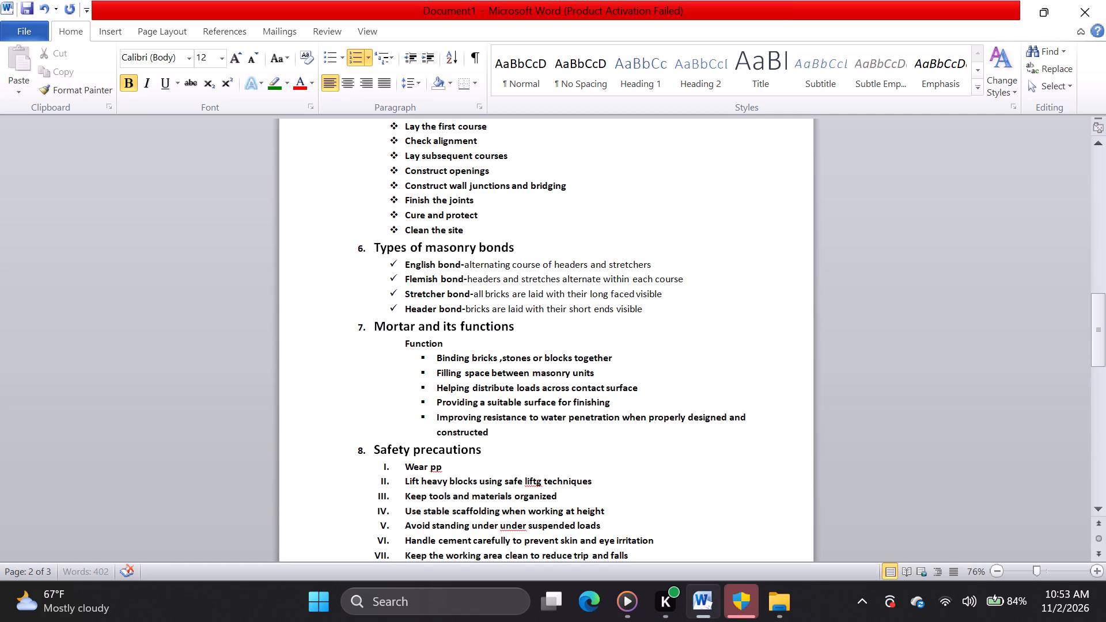
key(BackSpace)
text(PPE)
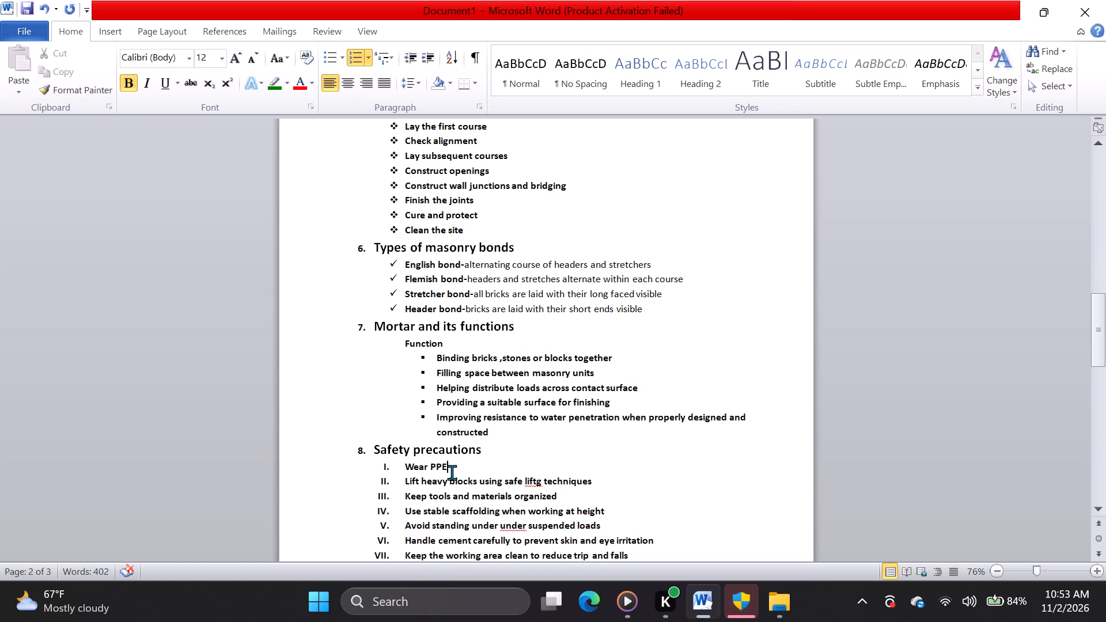
click(540, 485)
key(BackSpace)
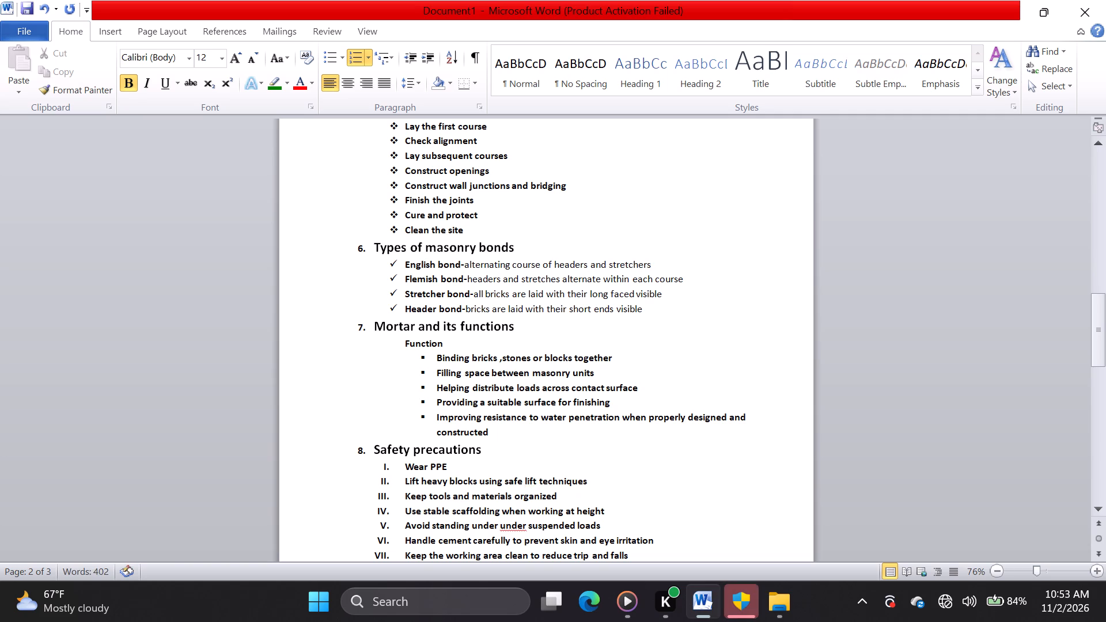
Complete the word "lifting" in item II of the safety precautions list.
text(ing)
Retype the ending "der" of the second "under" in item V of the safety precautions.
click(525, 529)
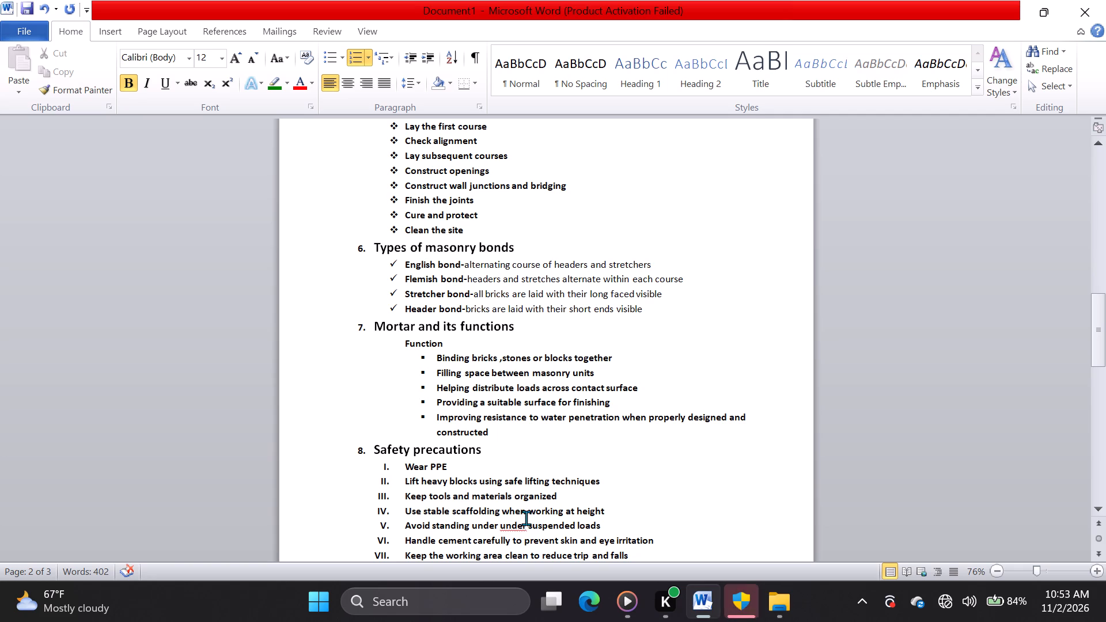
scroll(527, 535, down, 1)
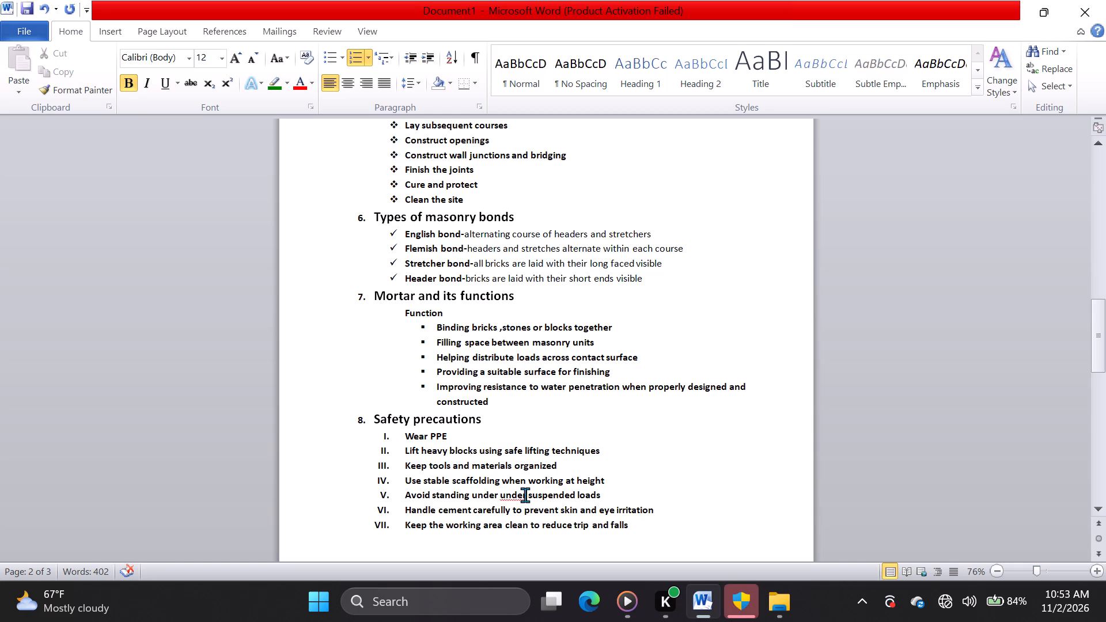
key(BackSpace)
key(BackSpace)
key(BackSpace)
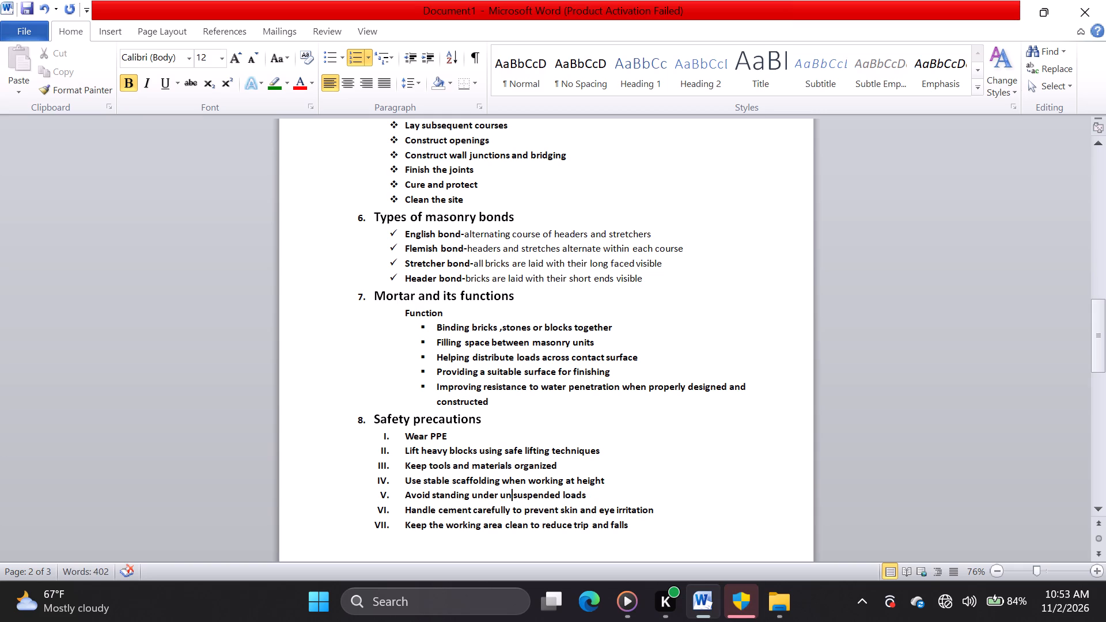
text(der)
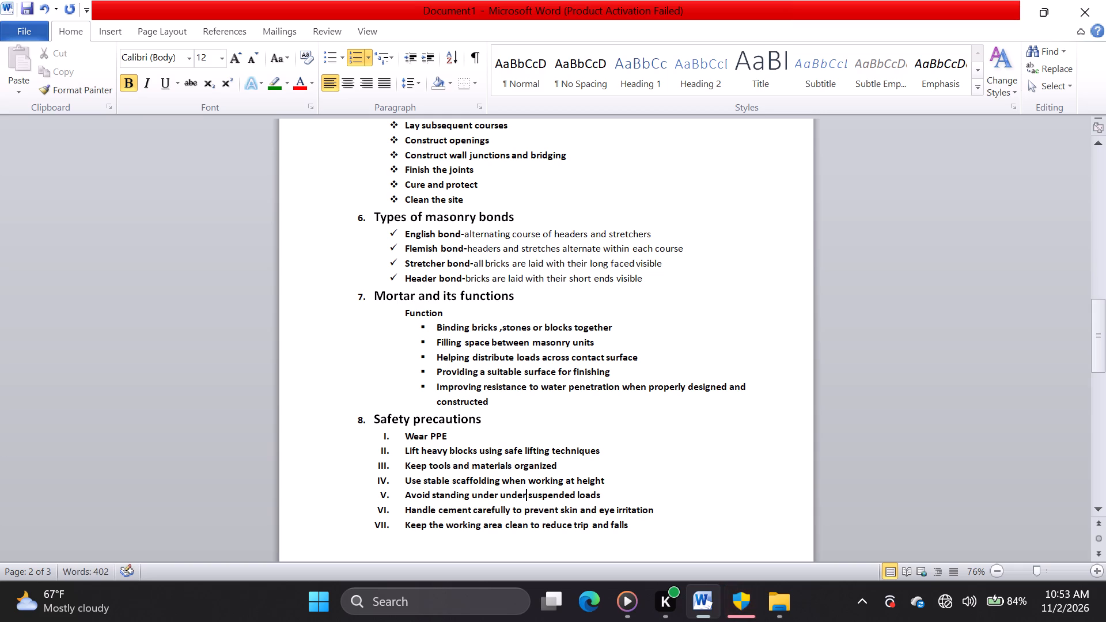
Correct the first word of quiz question 1 to "Procedure".
scroll(571, 544, down, 1)
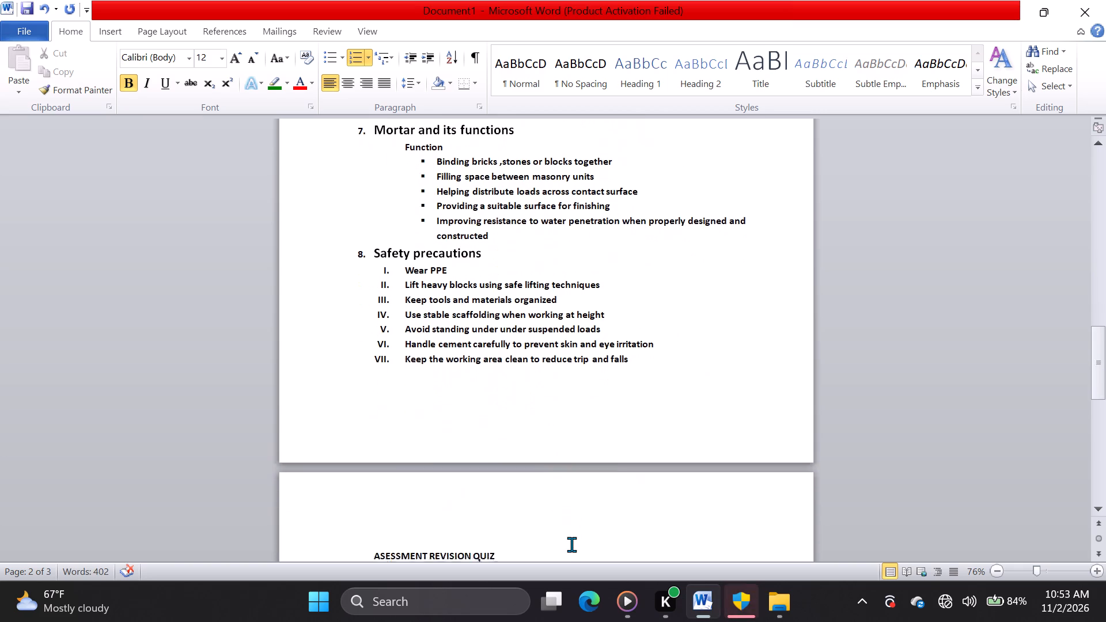
scroll(571, 544, down, 1)
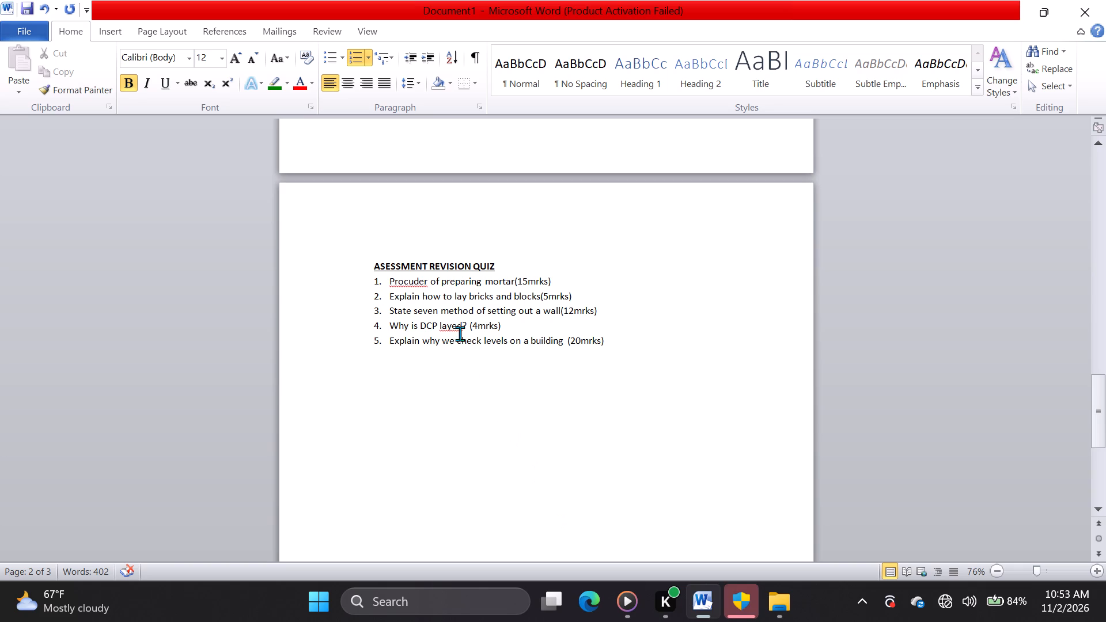
click(412, 282)
key(BackSpace)
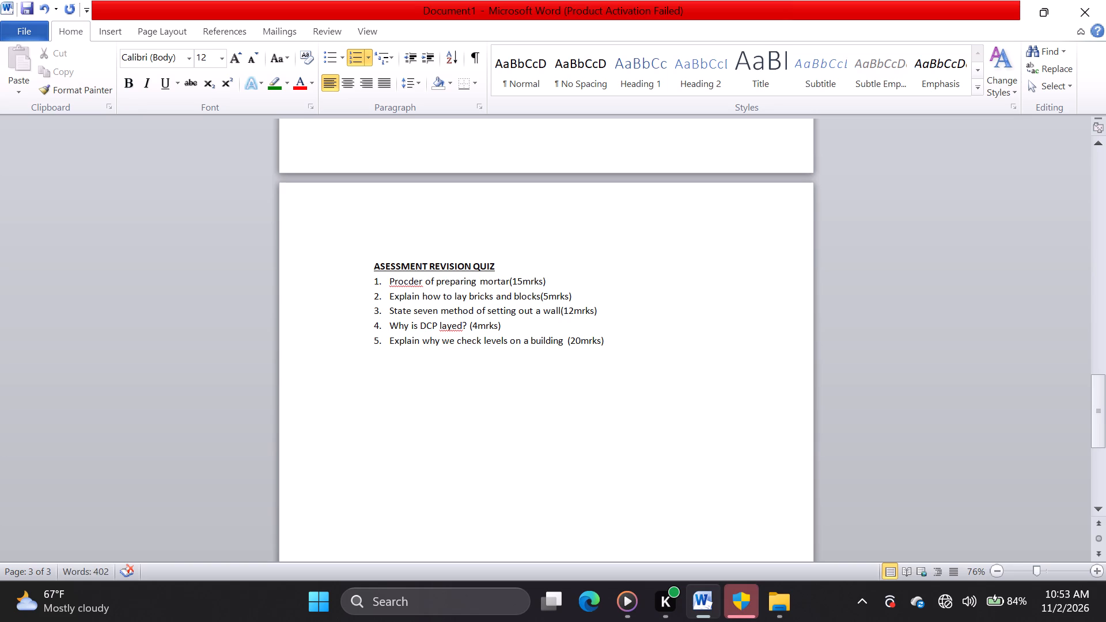
key(e)
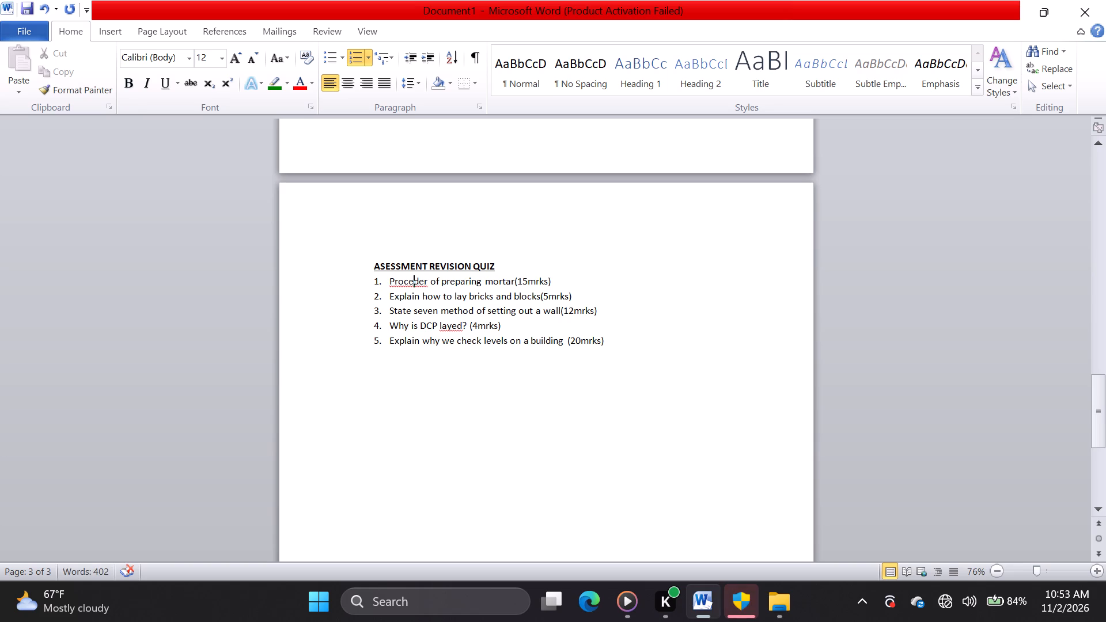
click(427, 278)
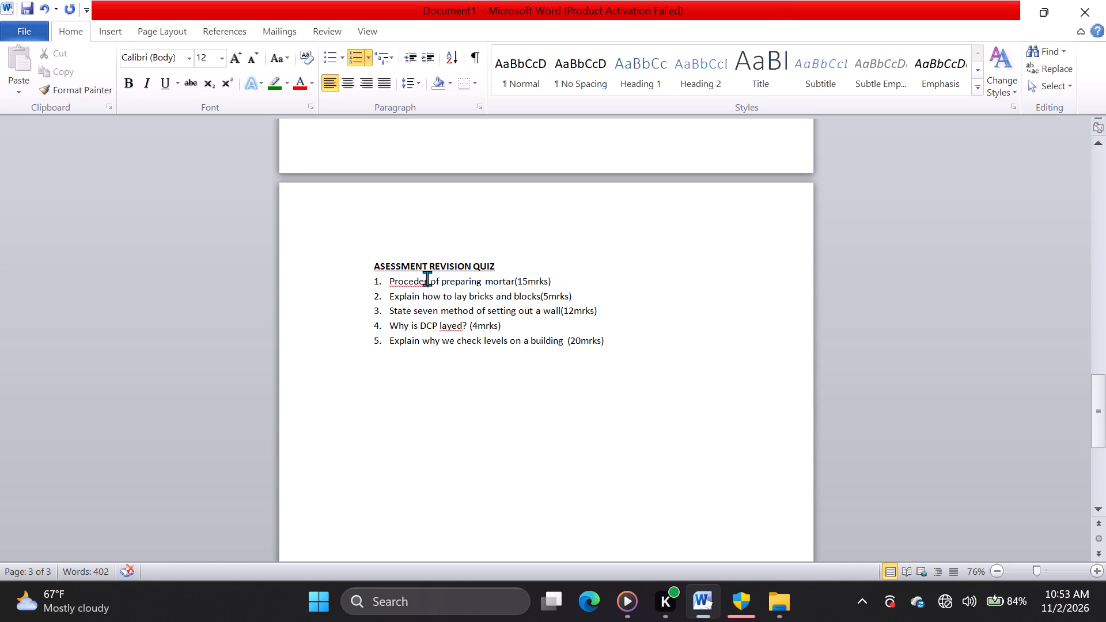
key(BackSpace)
key(BackSpace)
text(ure)
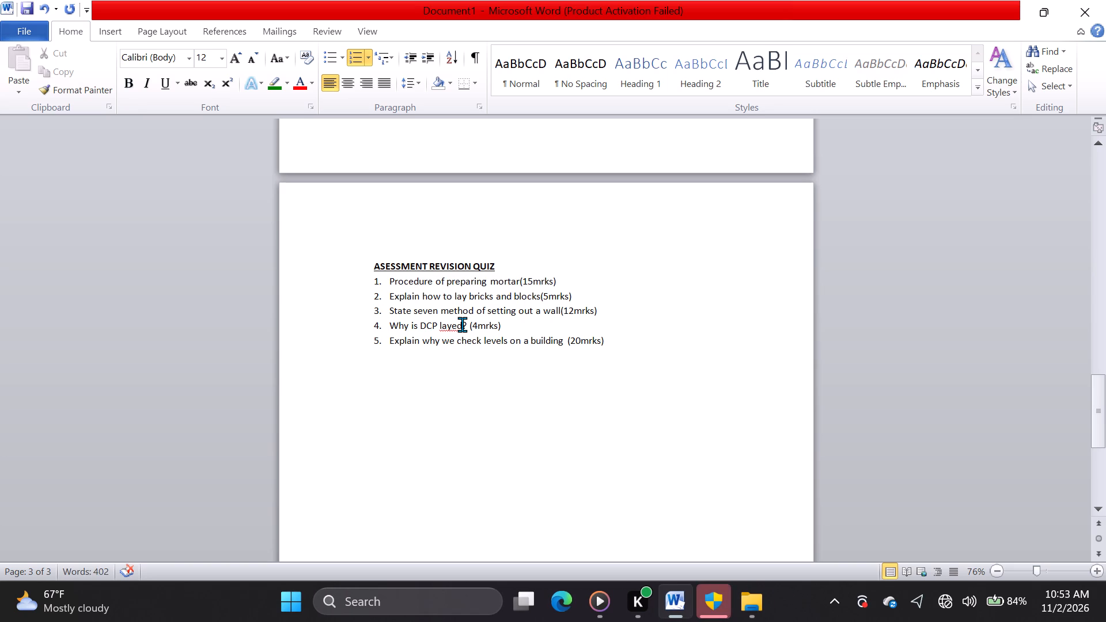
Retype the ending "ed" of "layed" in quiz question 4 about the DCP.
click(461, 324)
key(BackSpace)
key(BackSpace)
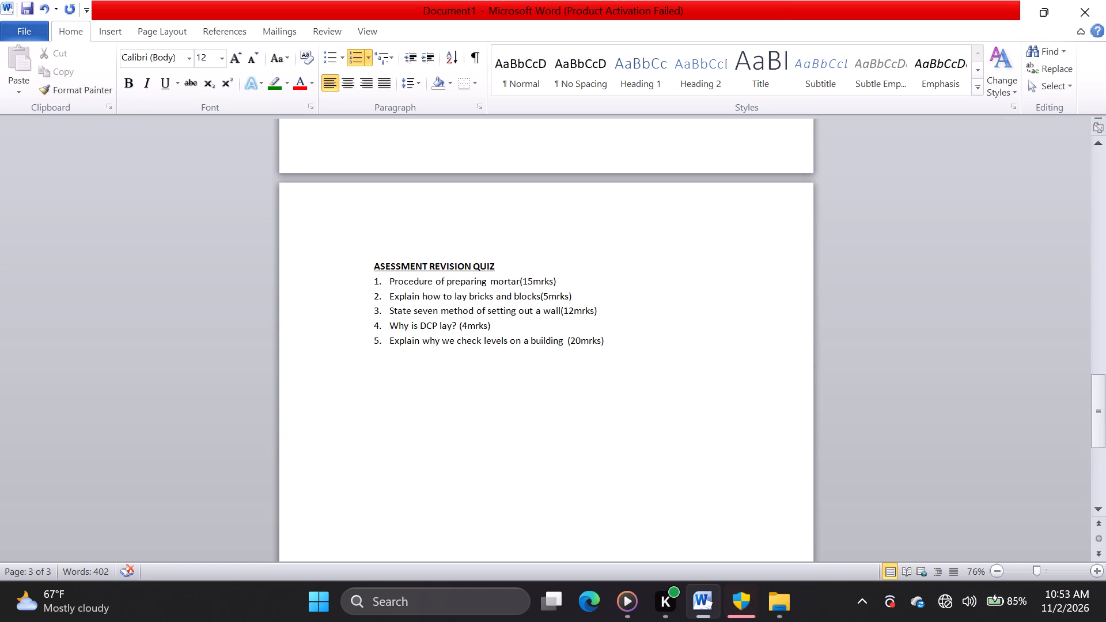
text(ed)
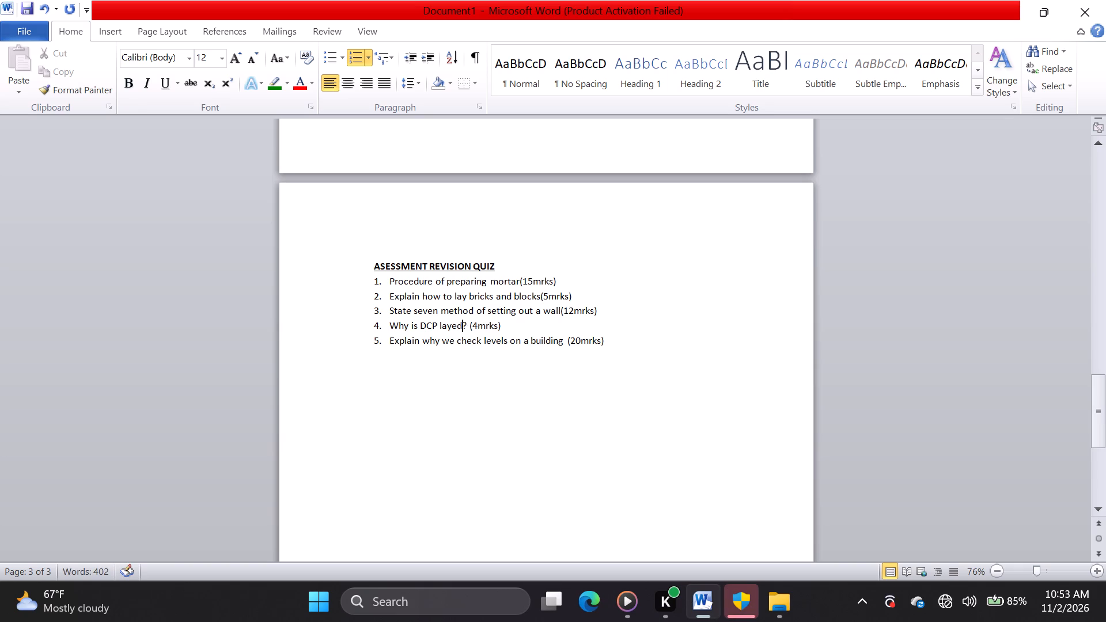
Look through the whole document, especially the safety precautions and revision quiz, for remaining mistakes.
scroll(571, 358, up, 7)
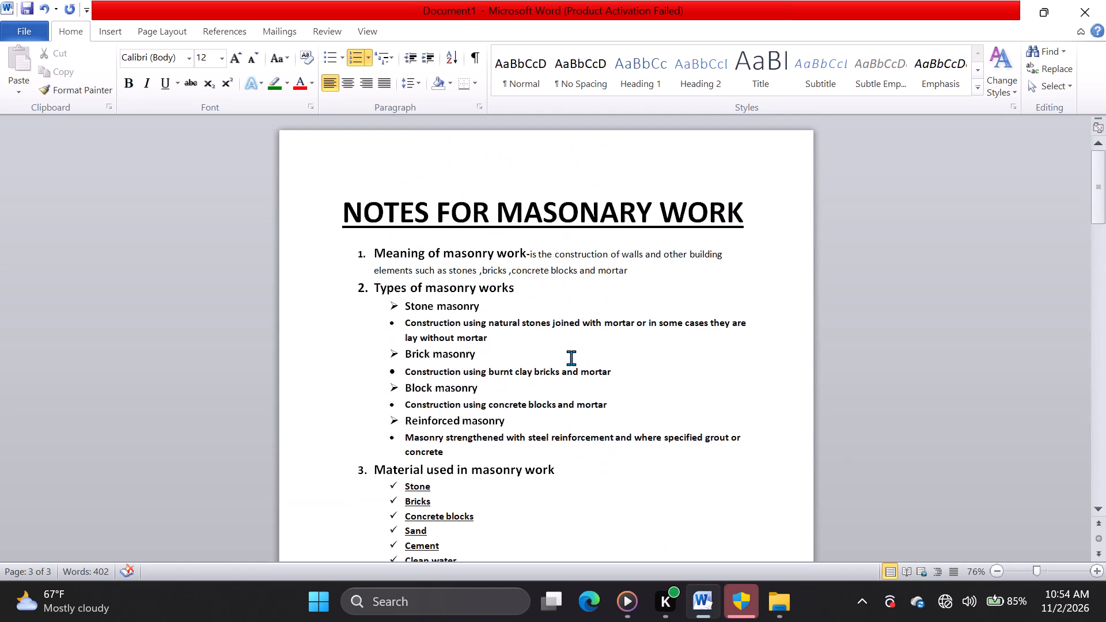
scroll(571, 358, down, 6)
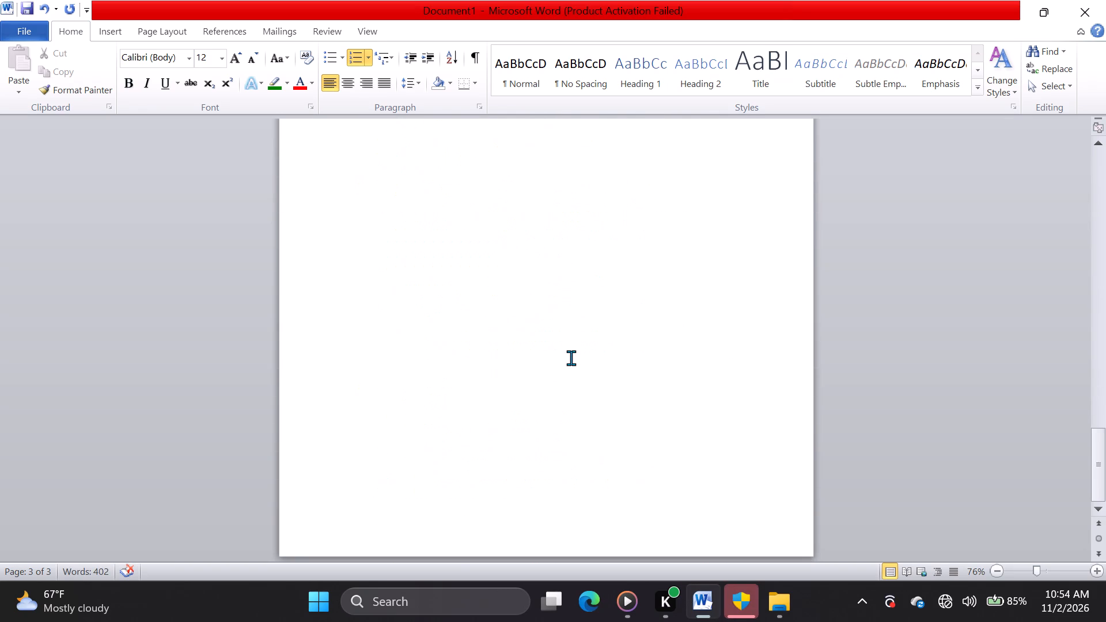
scroll(571, 358, up, 3)
scroll(571, 358, down, 1)
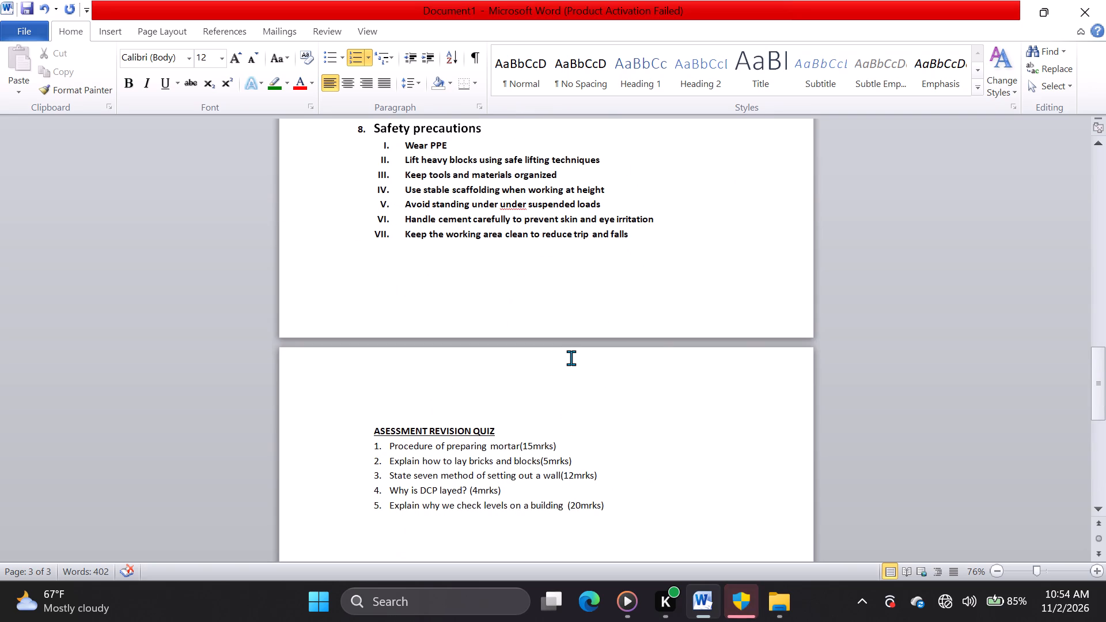
scroll(571, 358, down, 1)
scroll(571, 358, up, 1)
scroll(571, 358, down, 1)
scroll(571, 358, up, 1)
scroll(571, 358, down, 1)
scroll(571, 358, up, 1)
scroll(571, 358, down, 4)
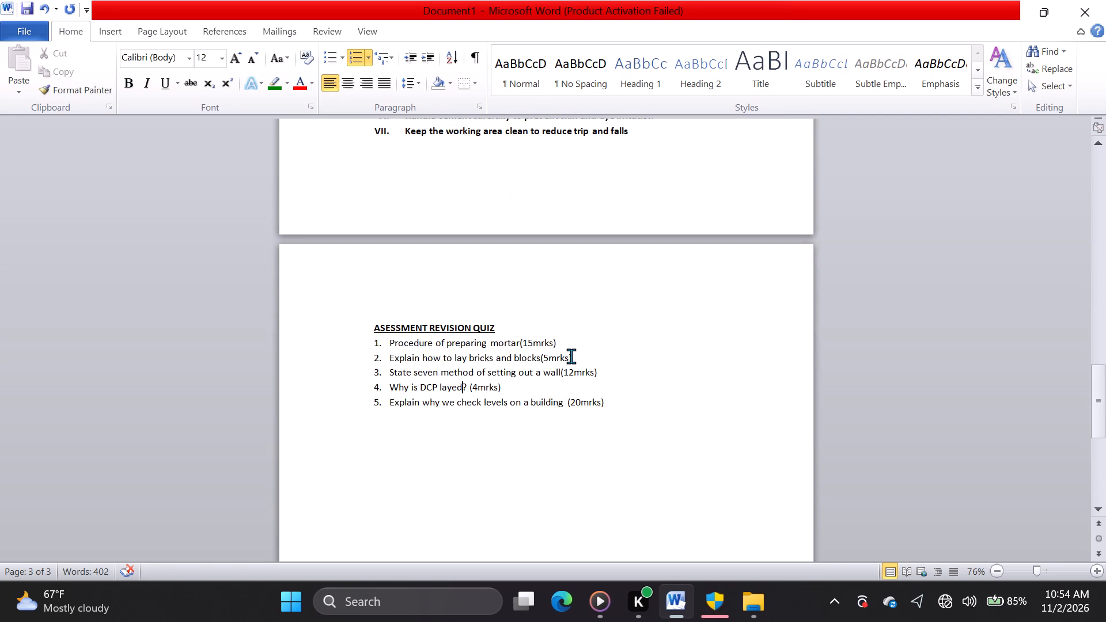
scroll(571, 356, up, 1)
scroll(571, 356, down, 1)
scroll(571, 356, up, 1)
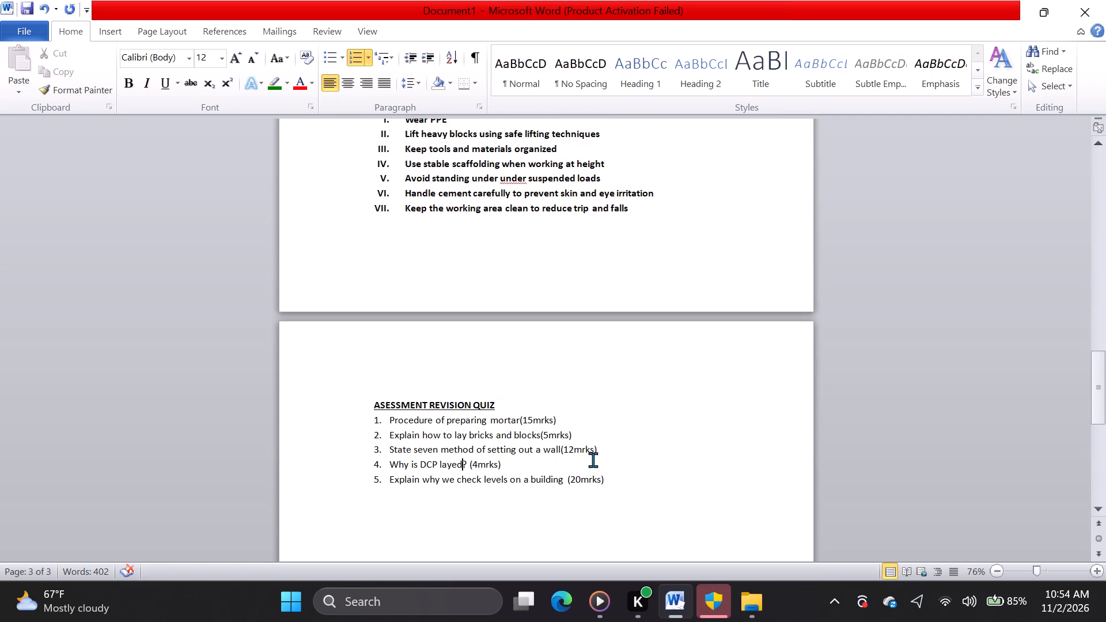
Change "layed" to "lay" in quiz question 4 about the DCP.
click(609, 481)
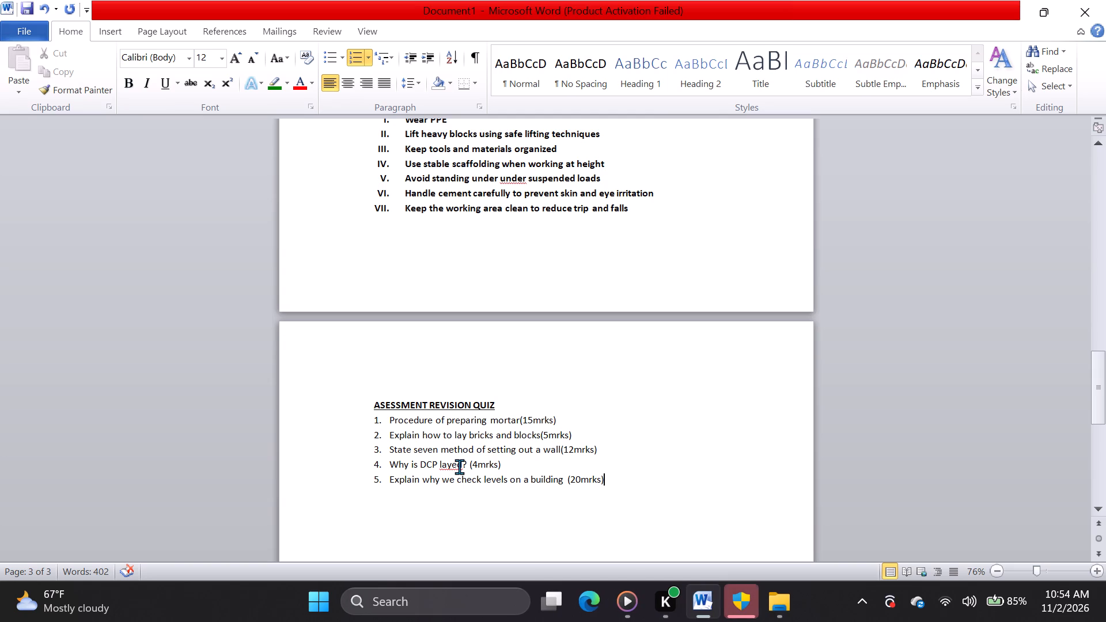
click(460, 469)
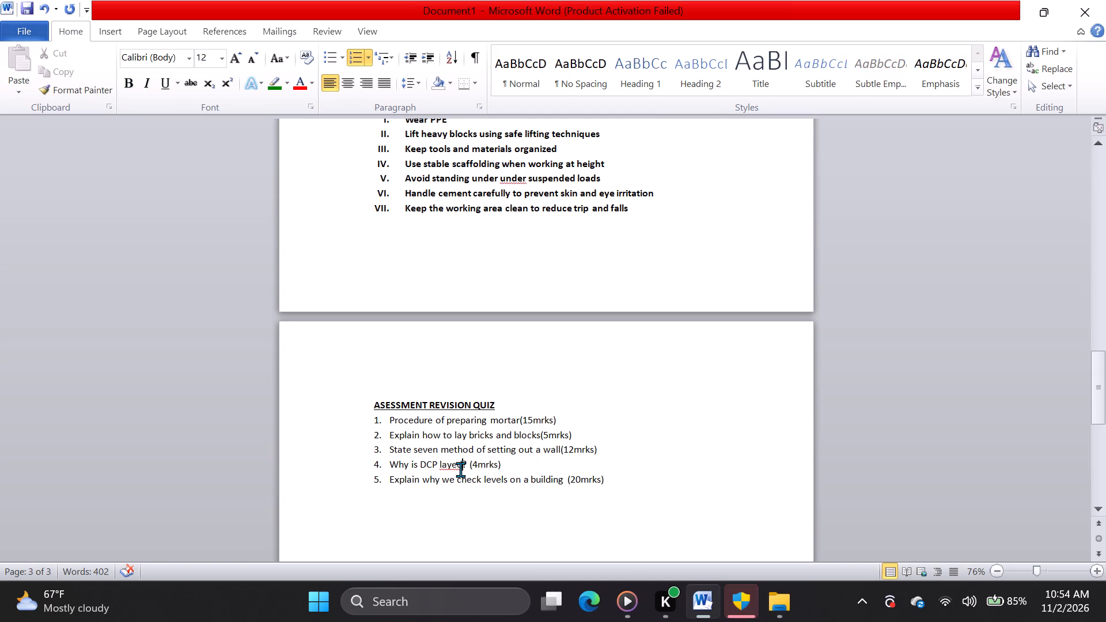
key(BackSpace)
key(BackSpace)
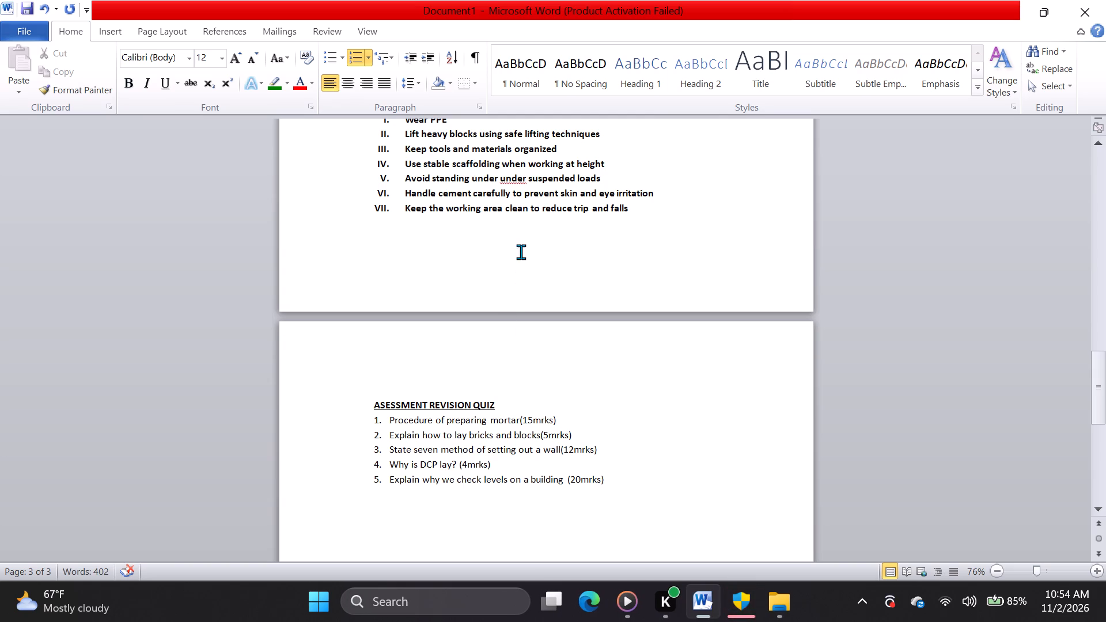
Delete the repeated "under" and its extra space from item V of the safety precautions.
click(524, 177)
key(BackSpace)
key(BackSpace)
key(BackSpace)
key(BackSpace)
key(BackSpace)
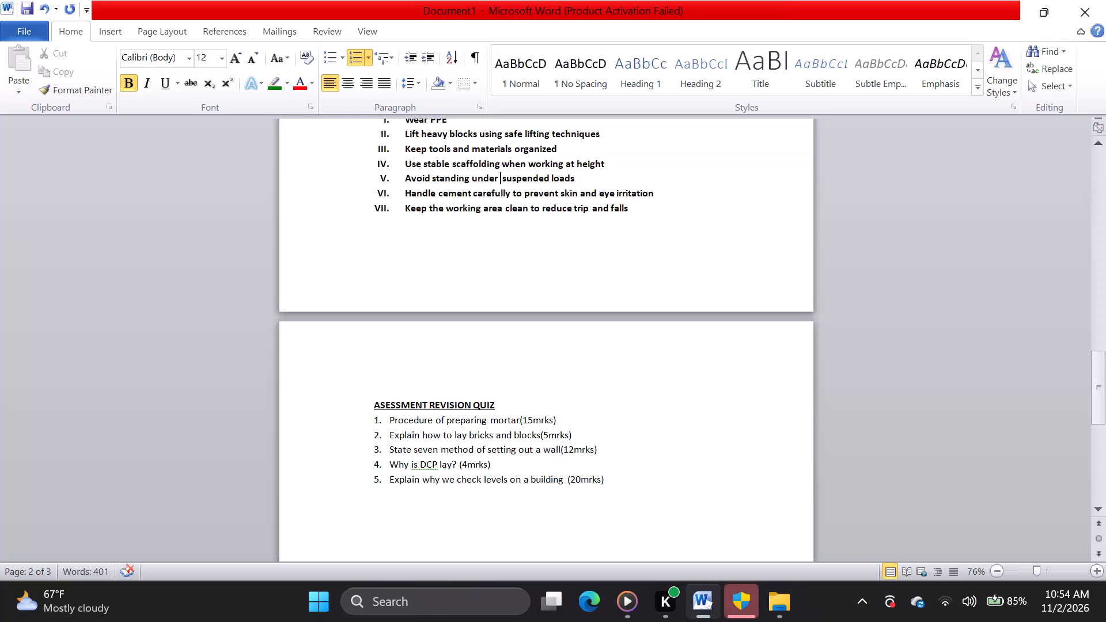
key(BackSpace)
Review the earlier sections of the notes for remaining mistakes.
scroll(523, 302, up, 5)
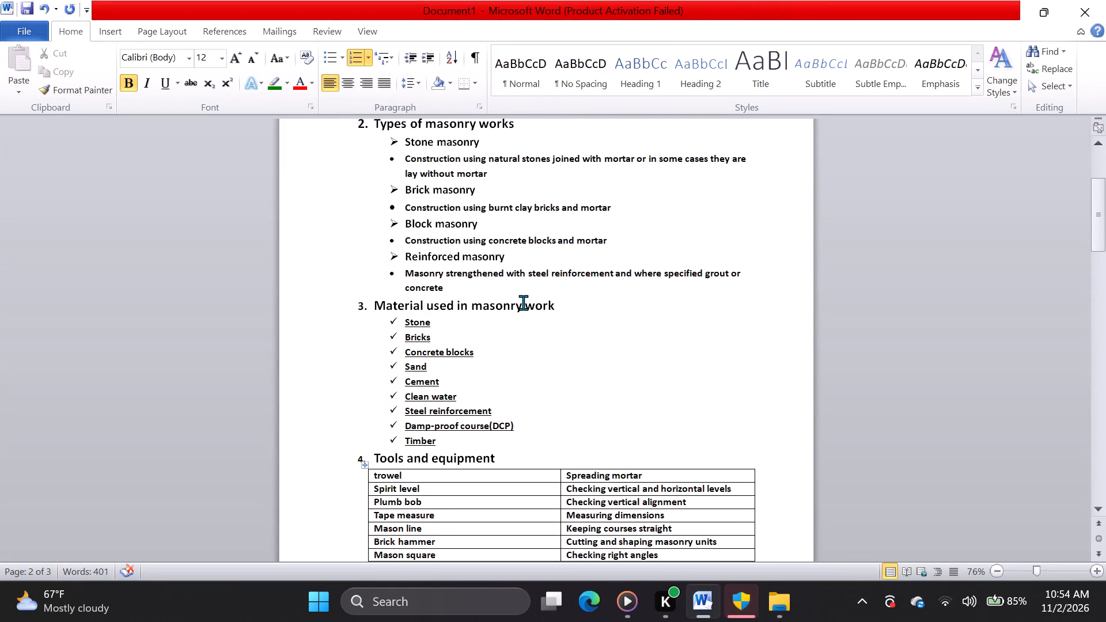
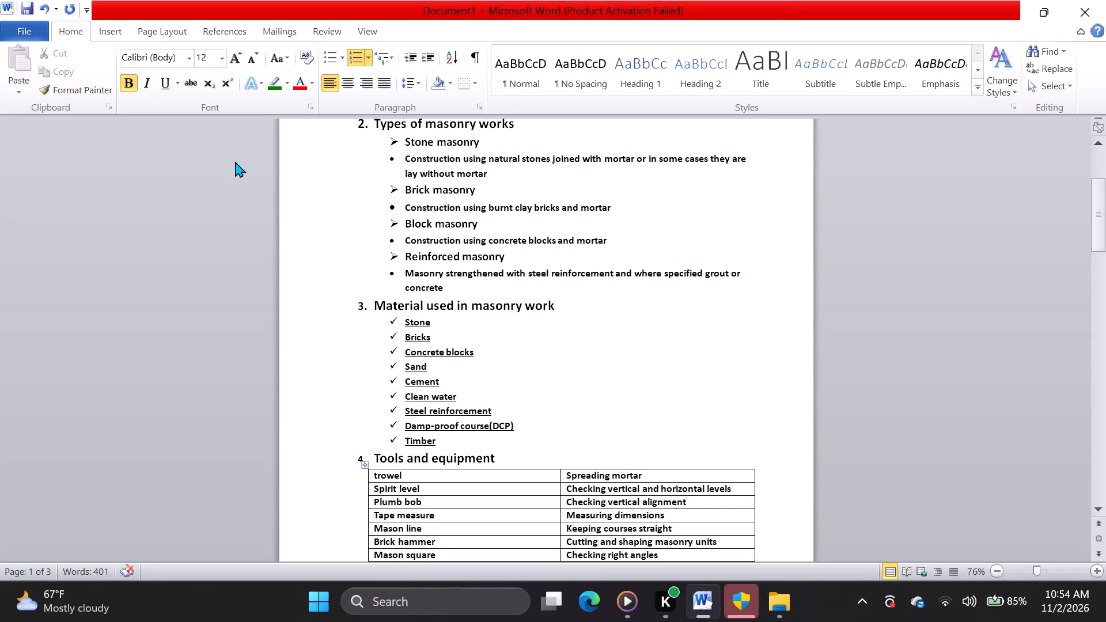
Look through all the notes from the title to the revision quiz as a final check for mistakes.
scroll(330, 185, up, 2)
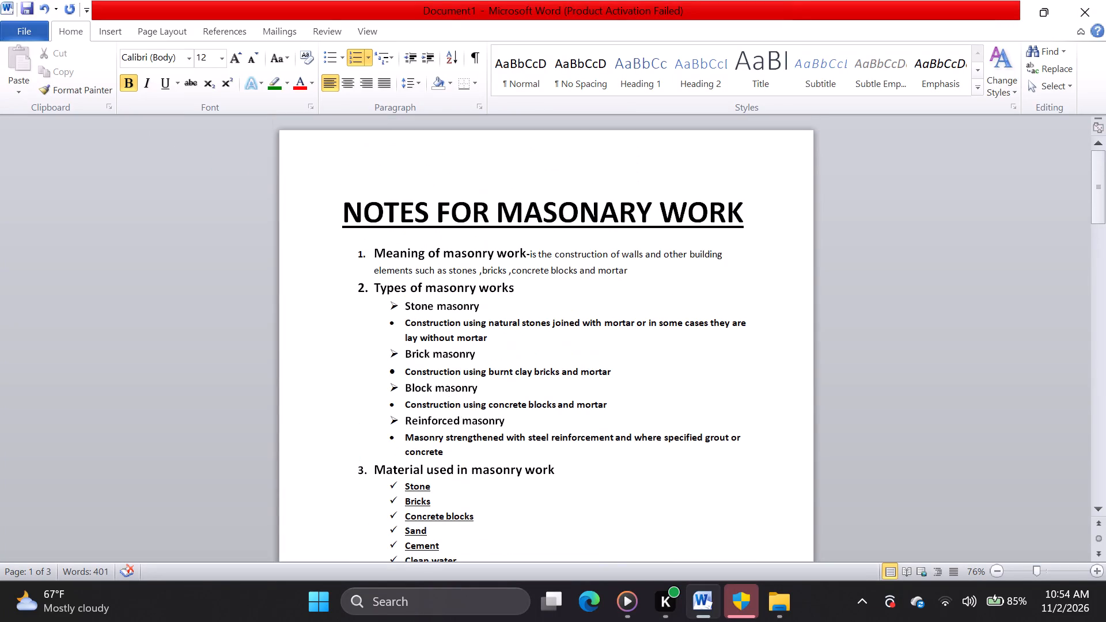
scroll(330, 185, up, 2)
scroll(330, 185, down, 5)
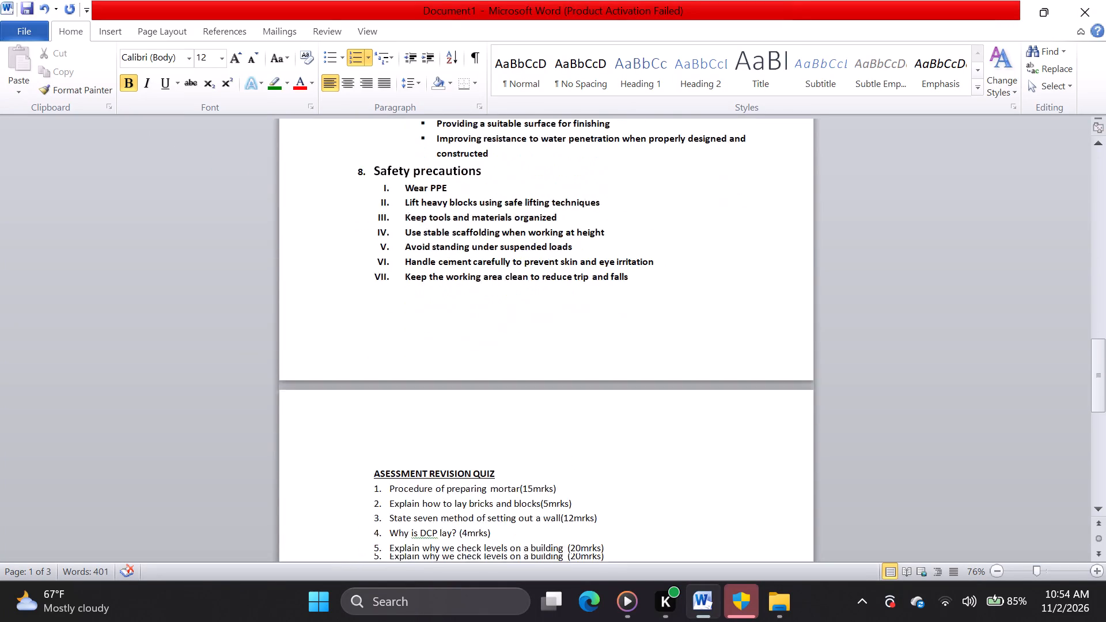
scroll(330, 185, down, 2)
scroll(330, 185, up, 4)
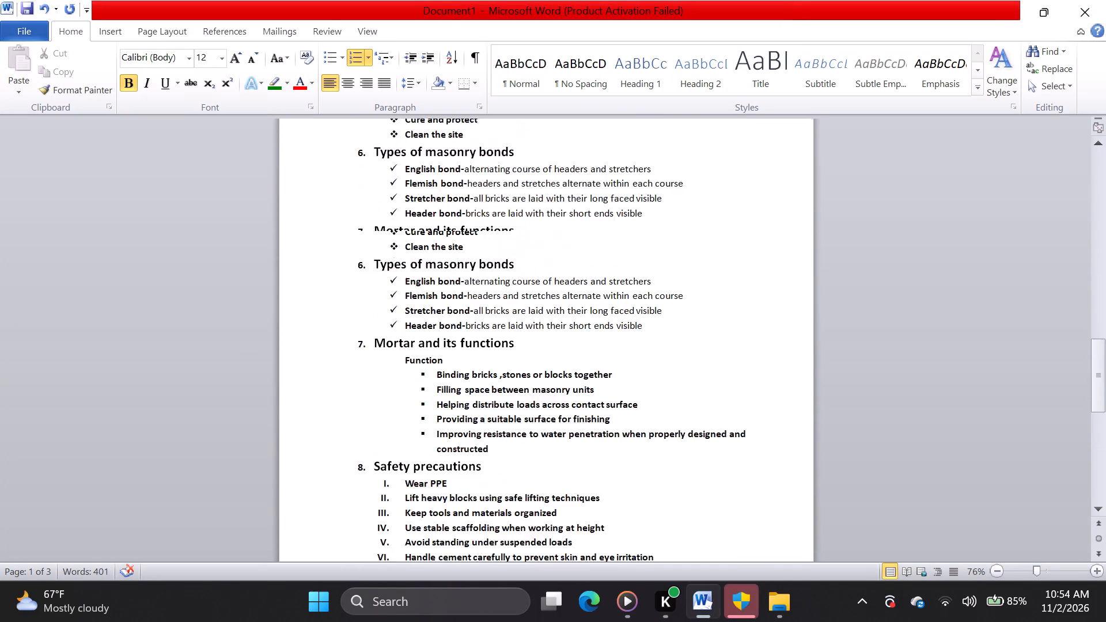
scroll(330, 185, up, 2)
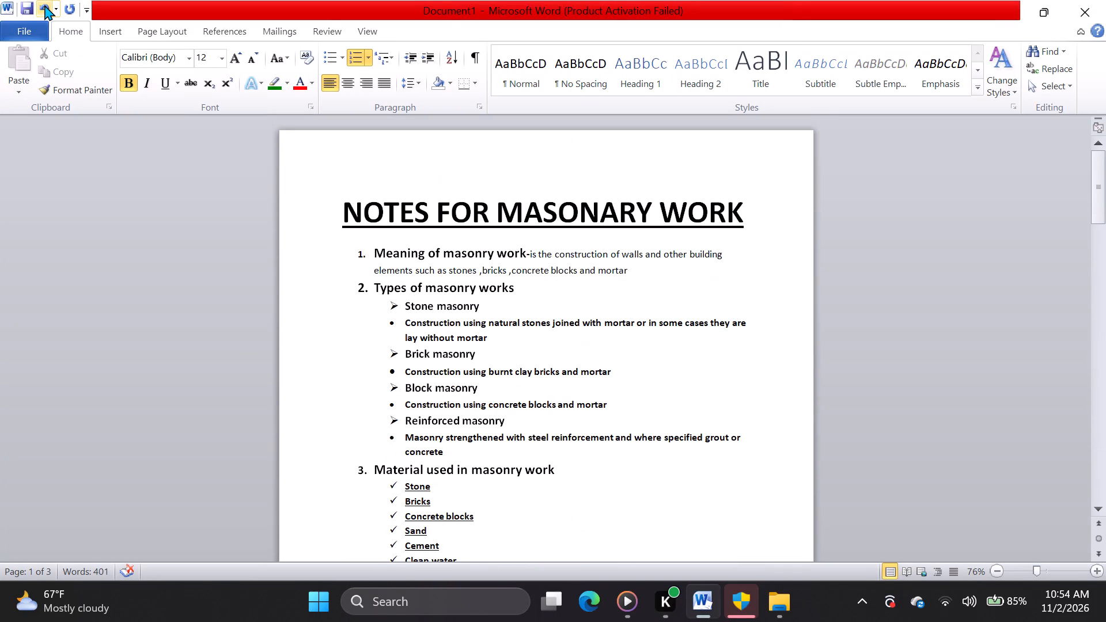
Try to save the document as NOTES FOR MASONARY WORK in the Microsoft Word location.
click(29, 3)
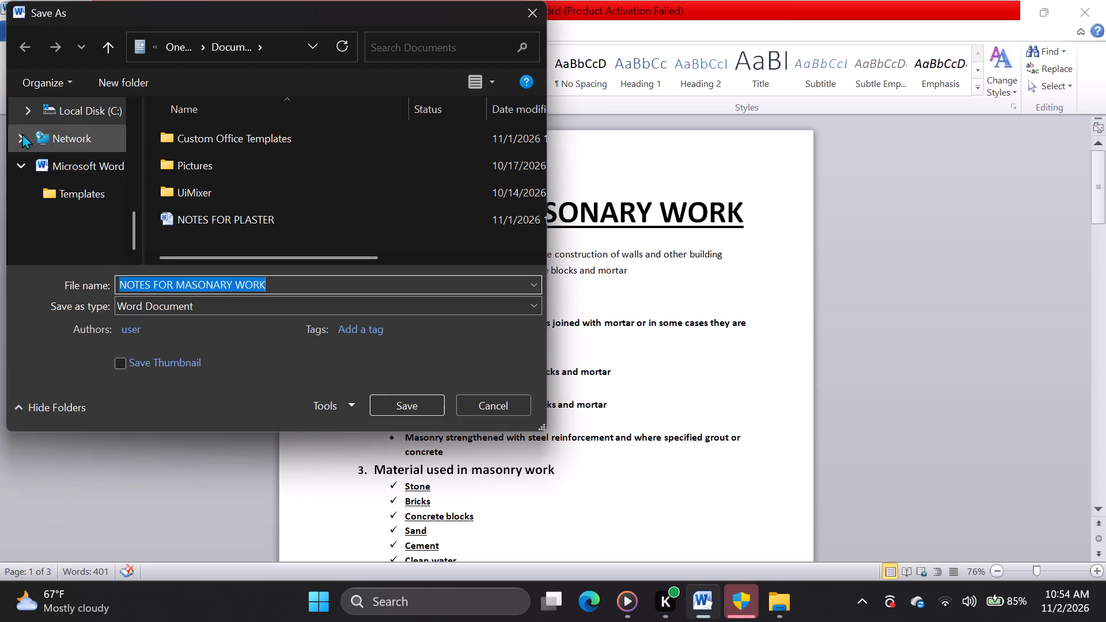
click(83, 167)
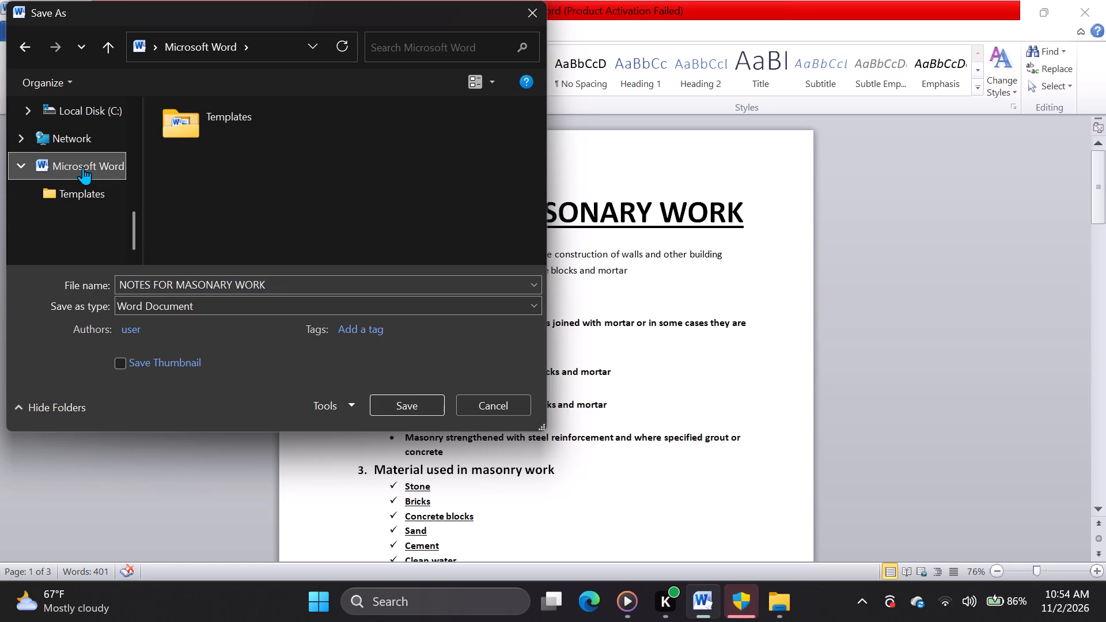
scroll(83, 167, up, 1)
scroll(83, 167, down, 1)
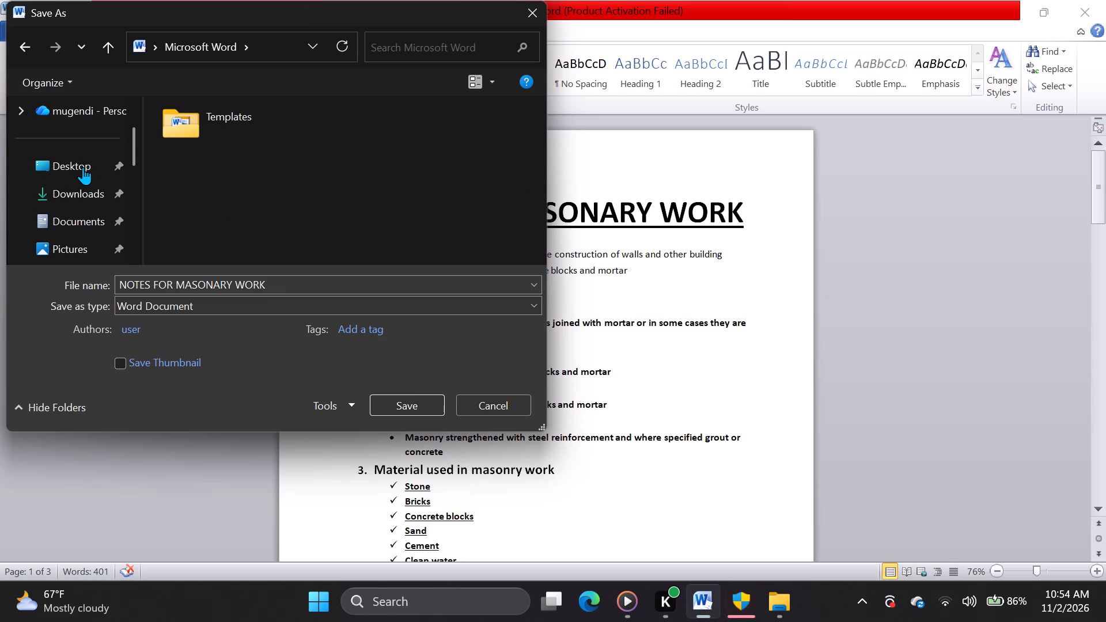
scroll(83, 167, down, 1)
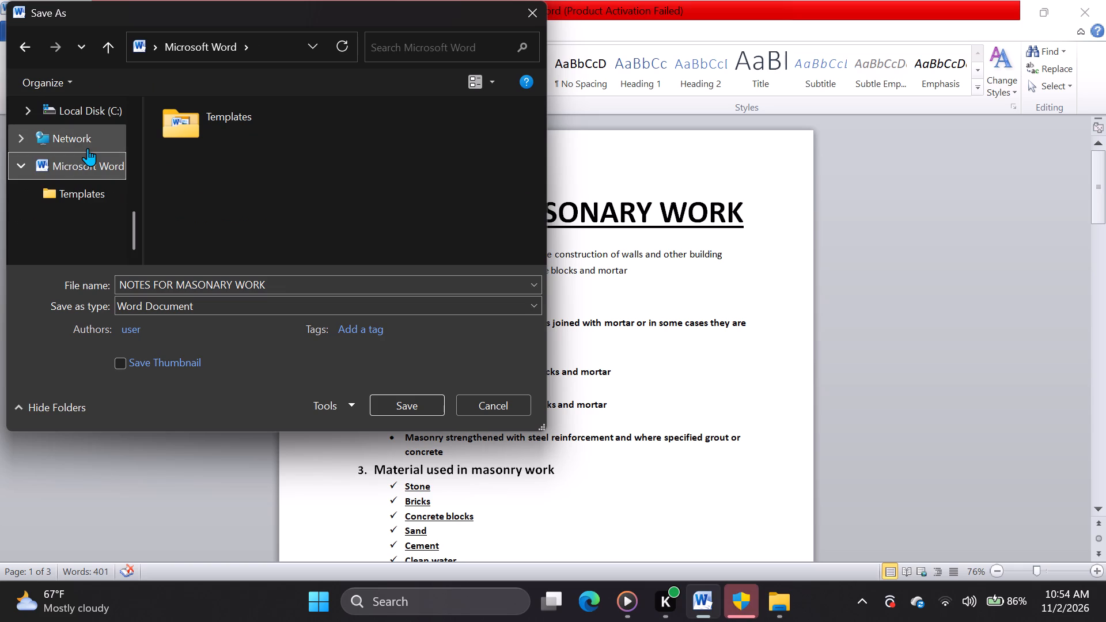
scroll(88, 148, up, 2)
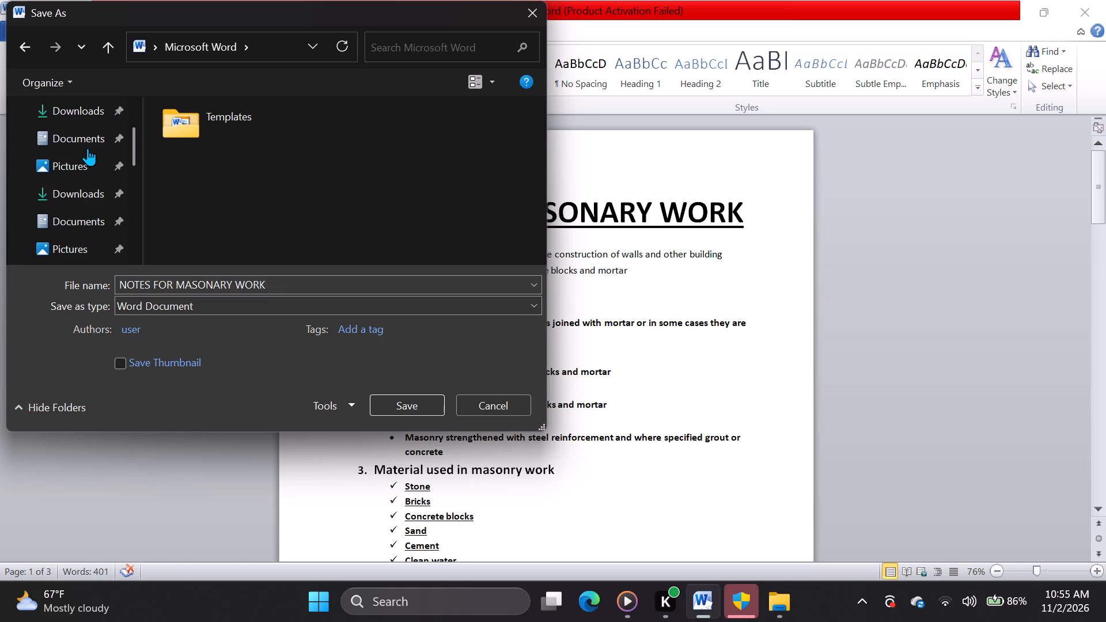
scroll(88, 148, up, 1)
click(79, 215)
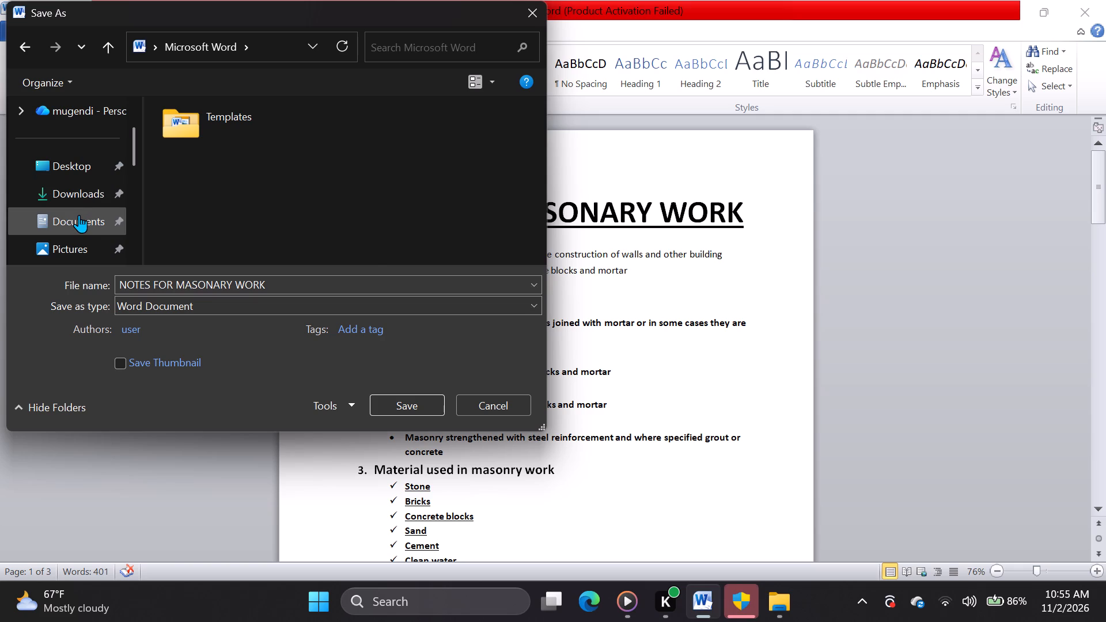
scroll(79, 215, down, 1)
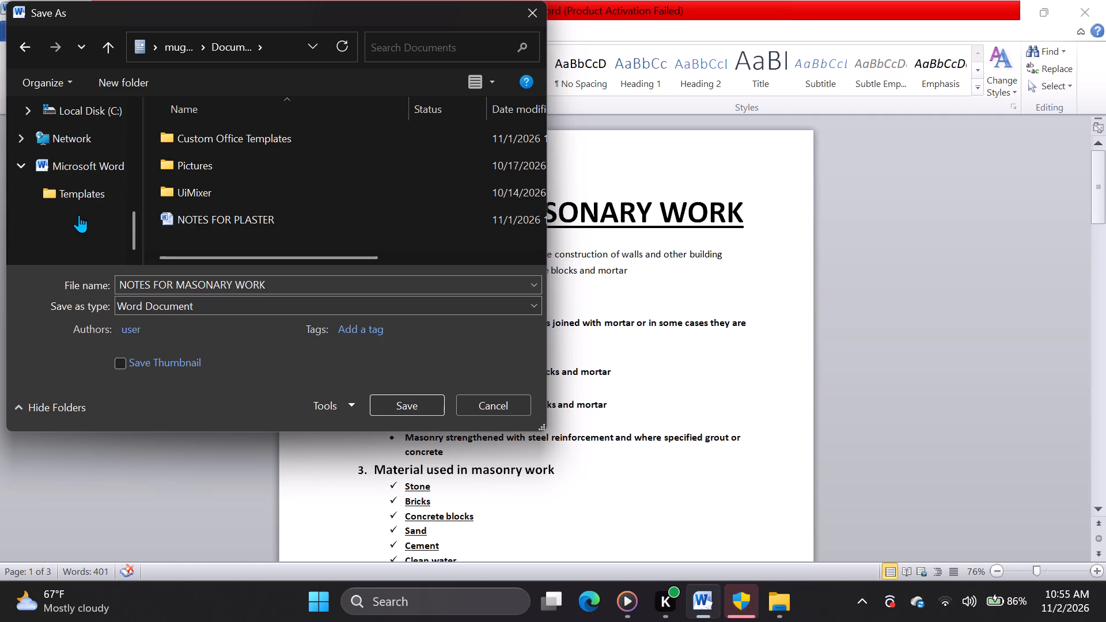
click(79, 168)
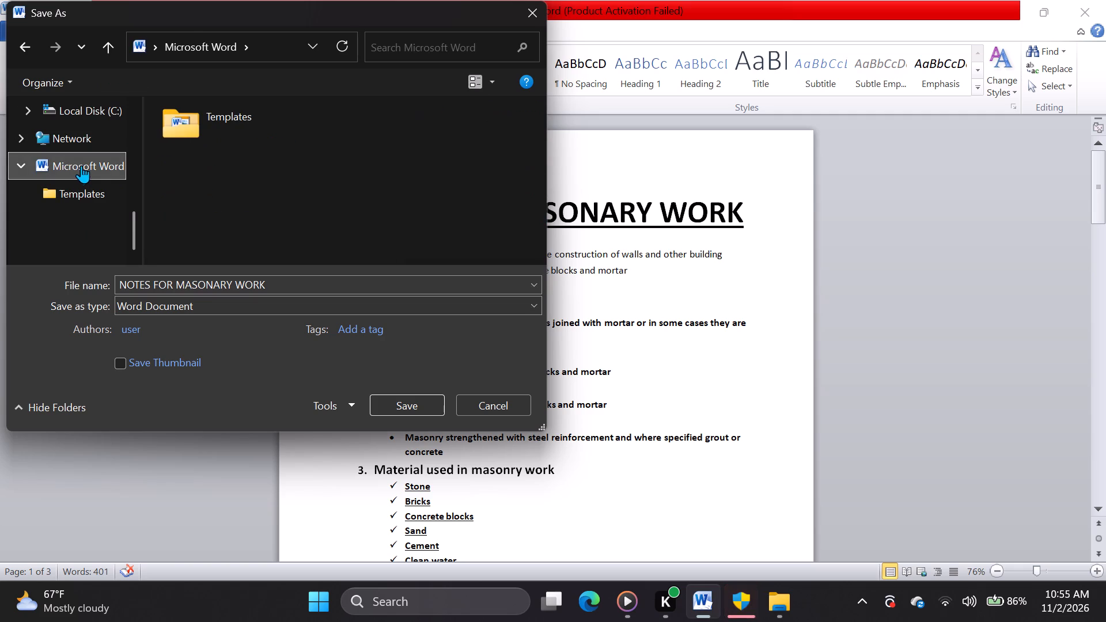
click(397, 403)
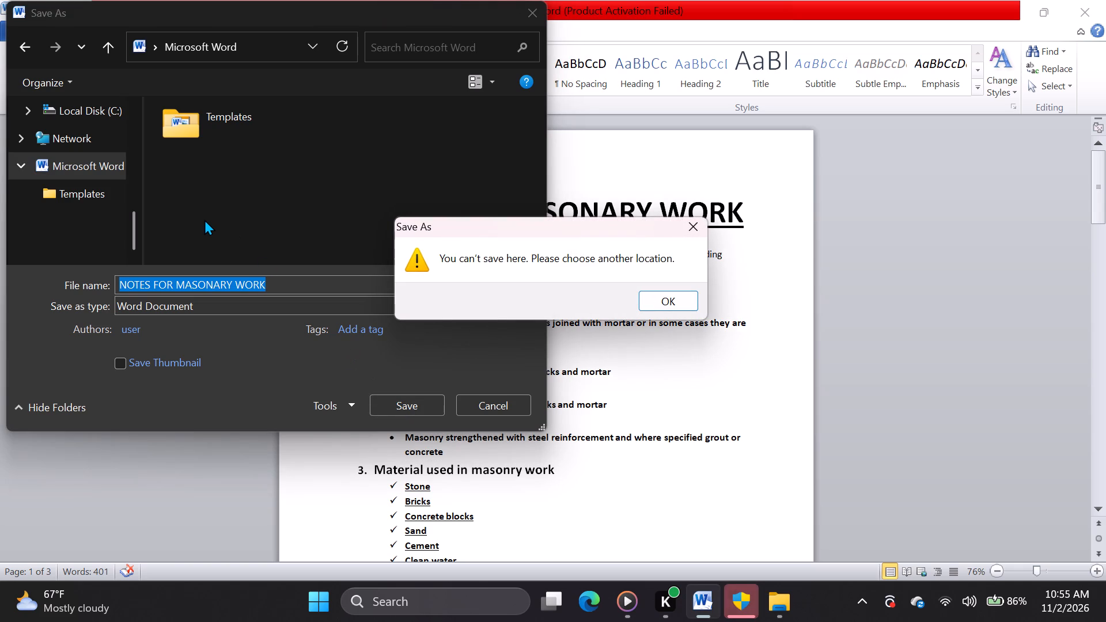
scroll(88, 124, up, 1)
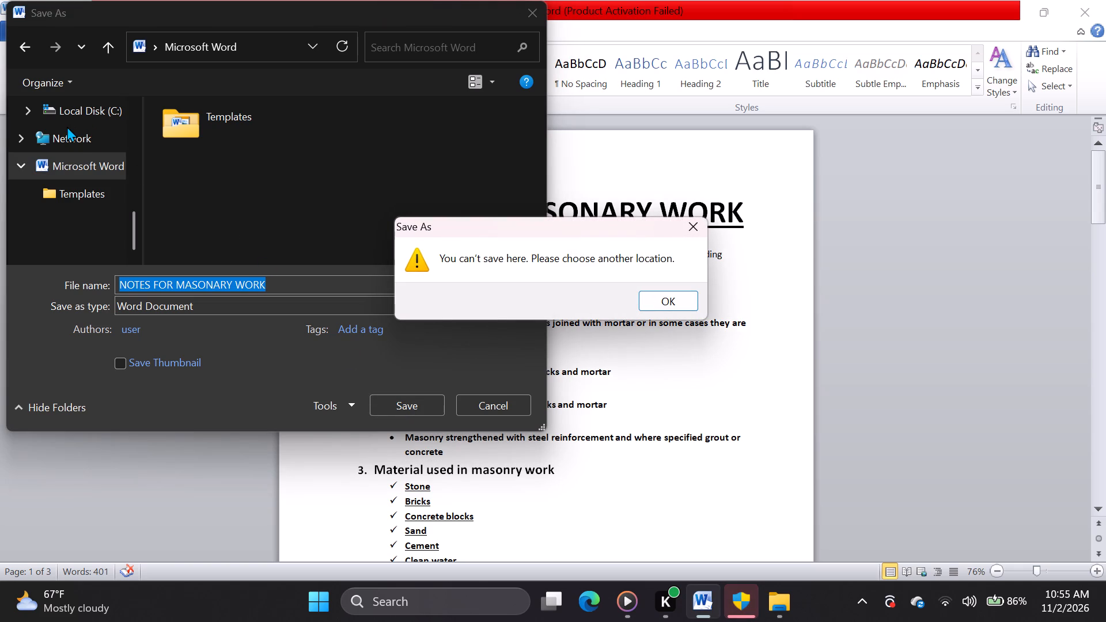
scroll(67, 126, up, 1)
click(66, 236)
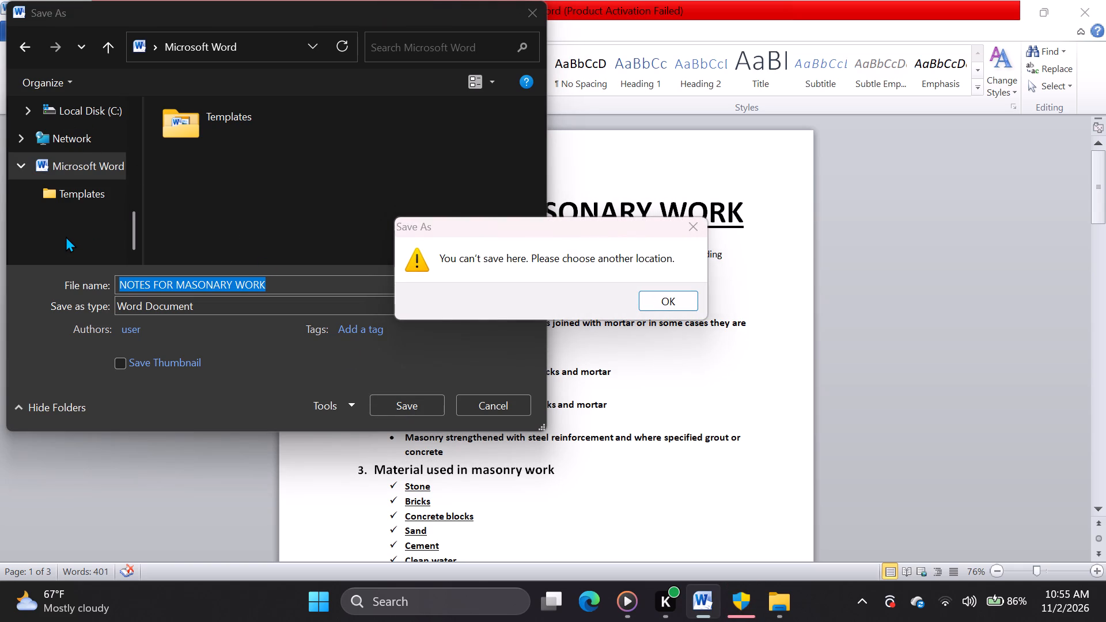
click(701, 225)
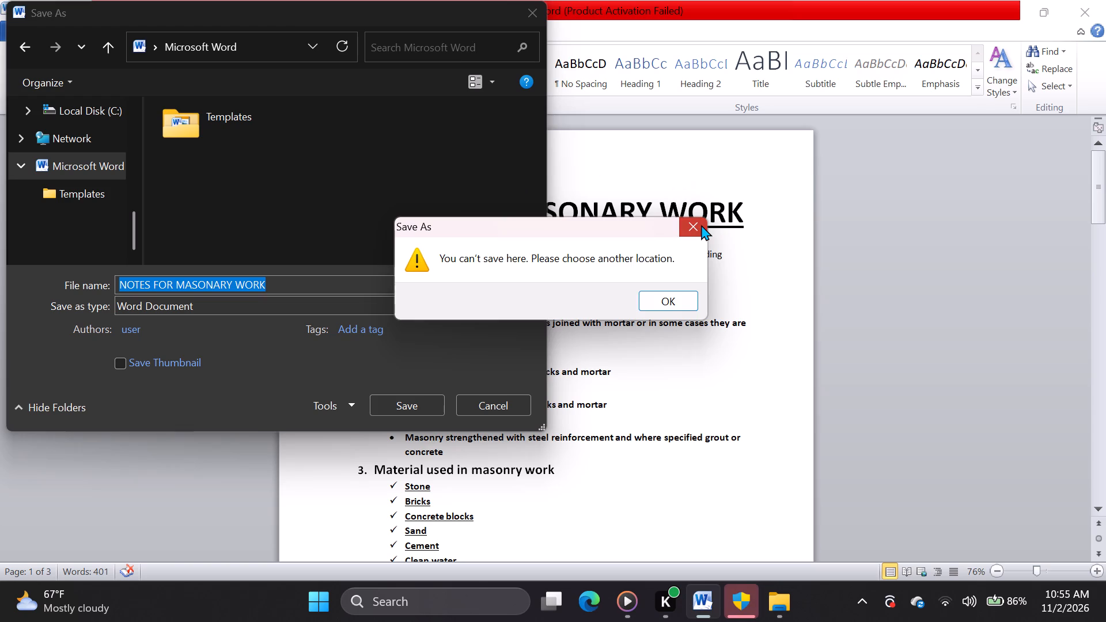
Save the notes in the Documents folder as a Word Document named NOTES FOR MASONARY WORK.
scroll(74, 117, up, 1)
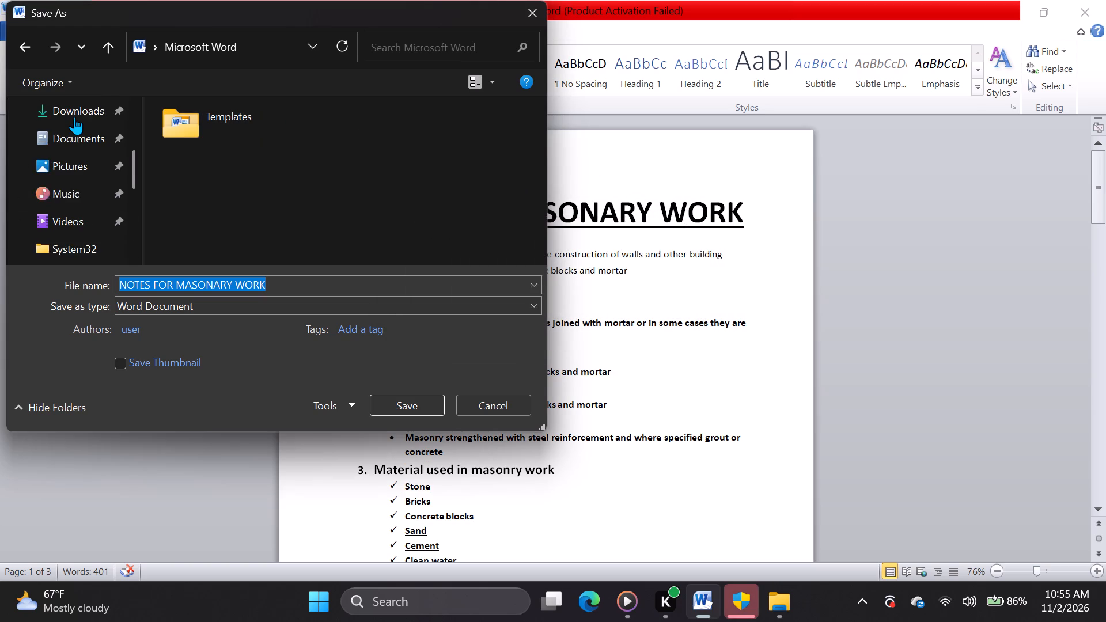
scroll(74, 117, up, 1)
click(67, 216)
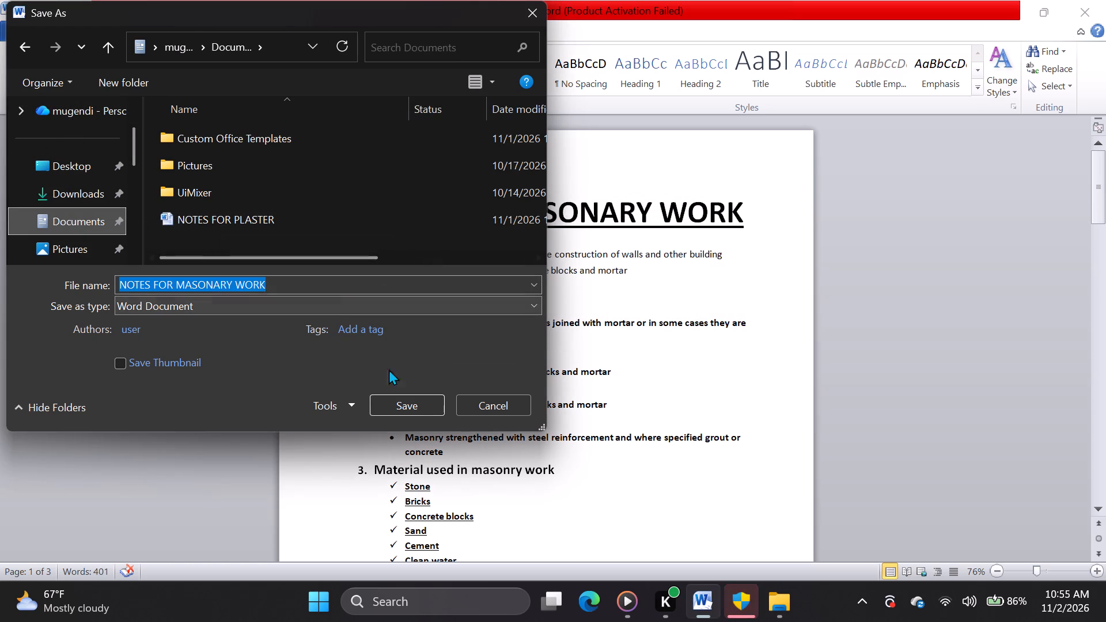
click(410, 393)
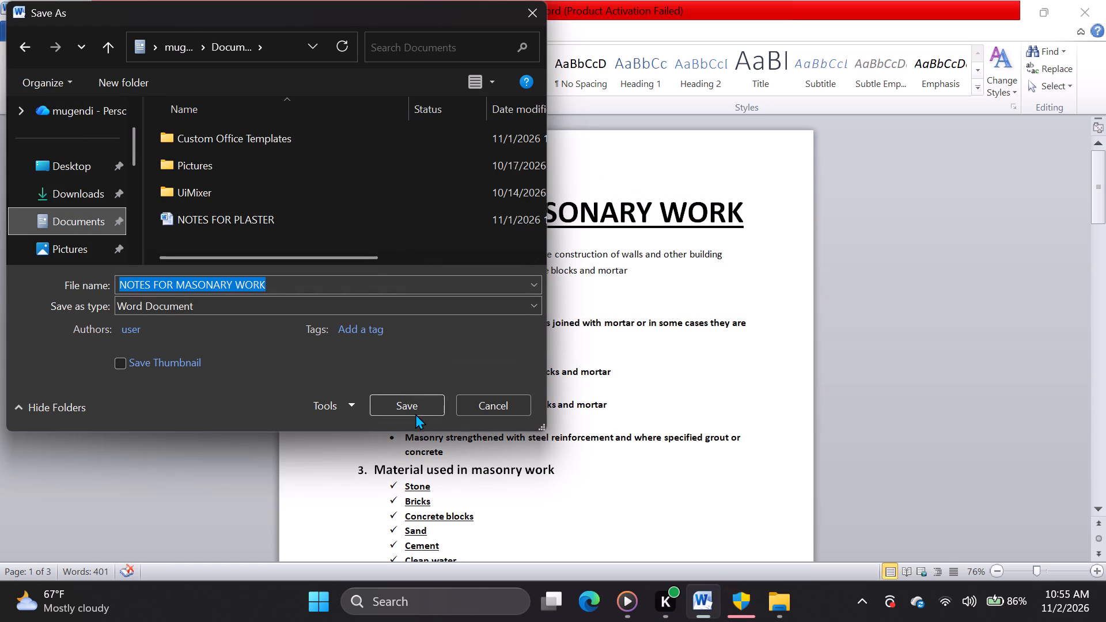
click(415, 407)
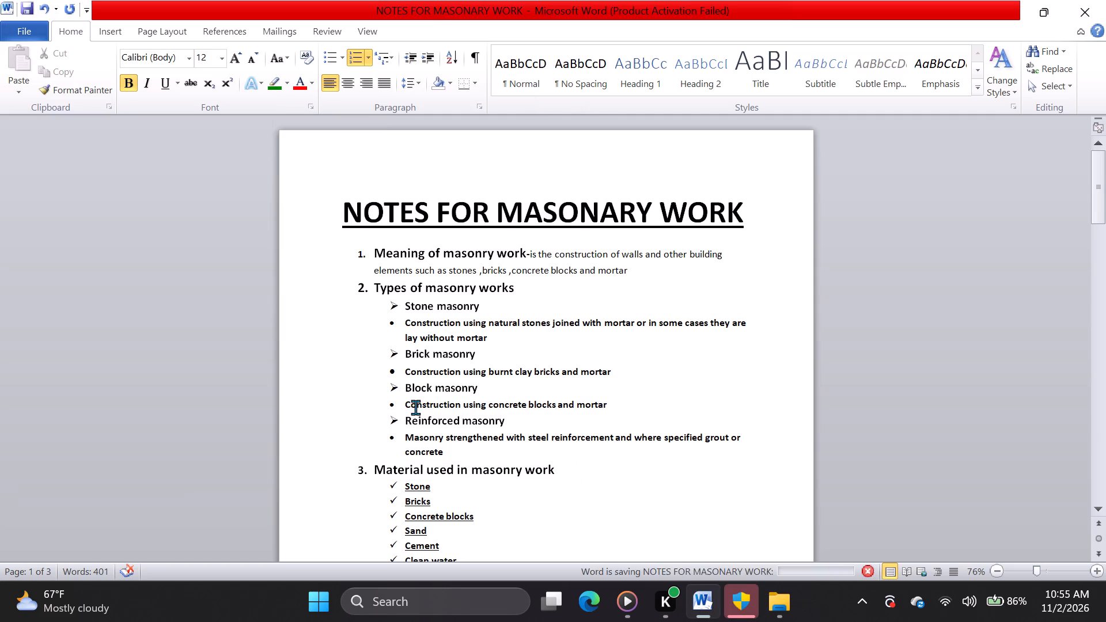